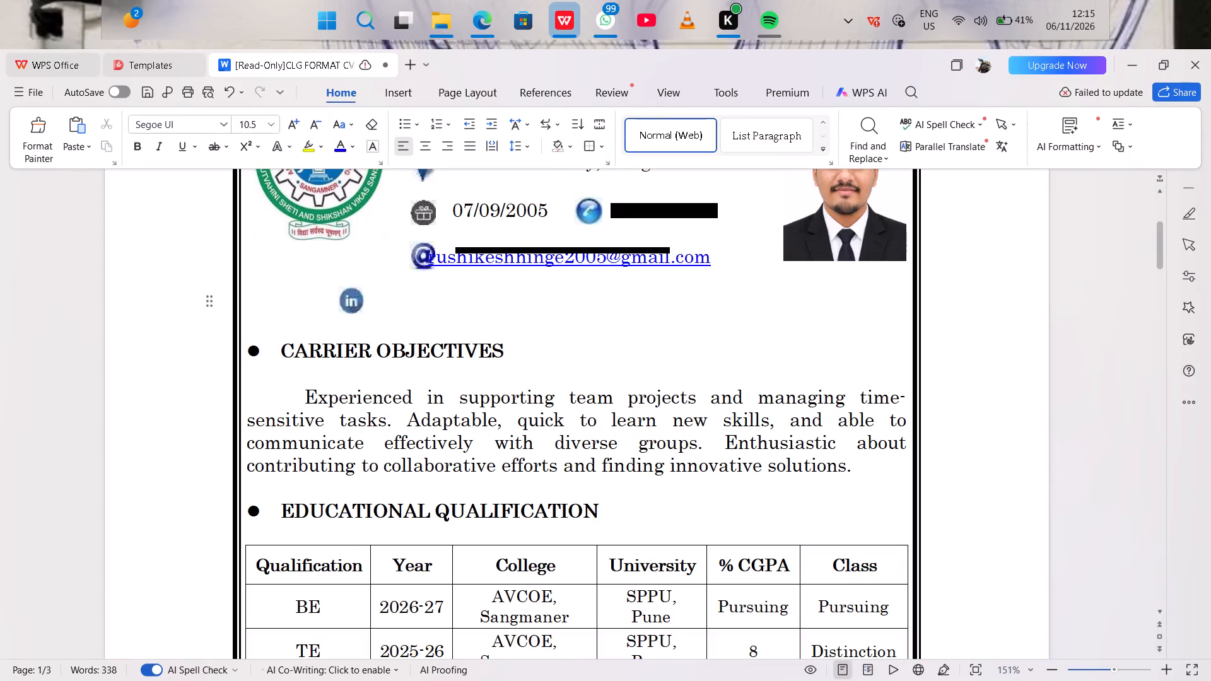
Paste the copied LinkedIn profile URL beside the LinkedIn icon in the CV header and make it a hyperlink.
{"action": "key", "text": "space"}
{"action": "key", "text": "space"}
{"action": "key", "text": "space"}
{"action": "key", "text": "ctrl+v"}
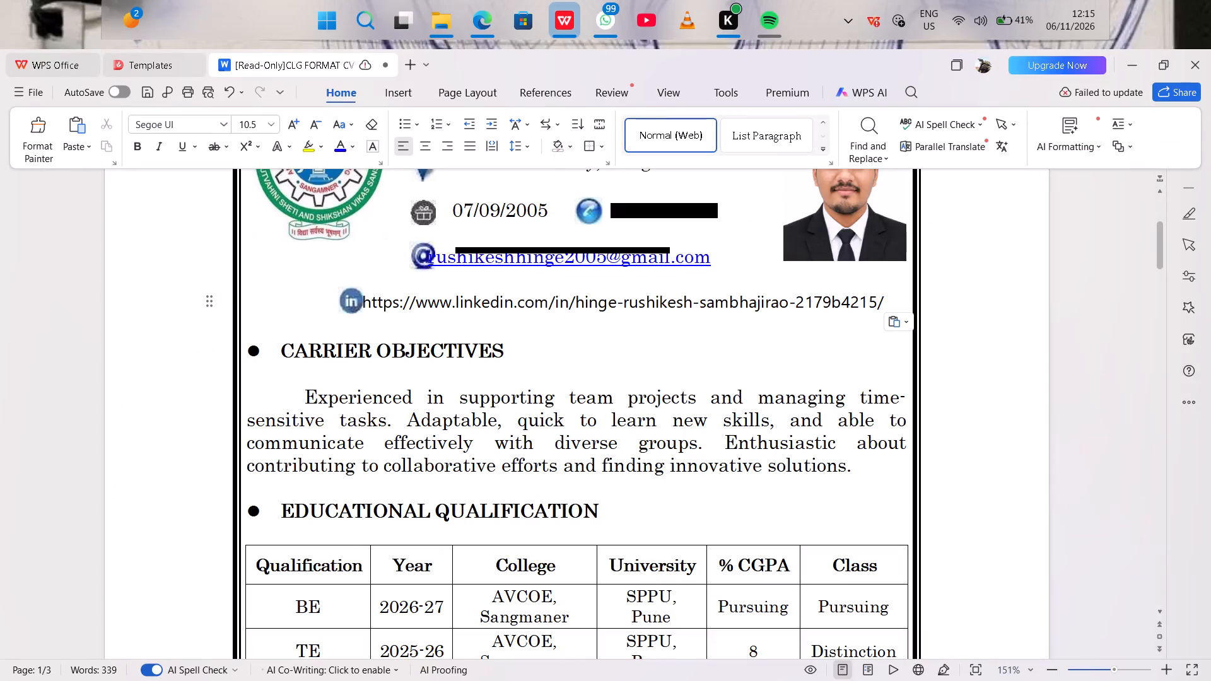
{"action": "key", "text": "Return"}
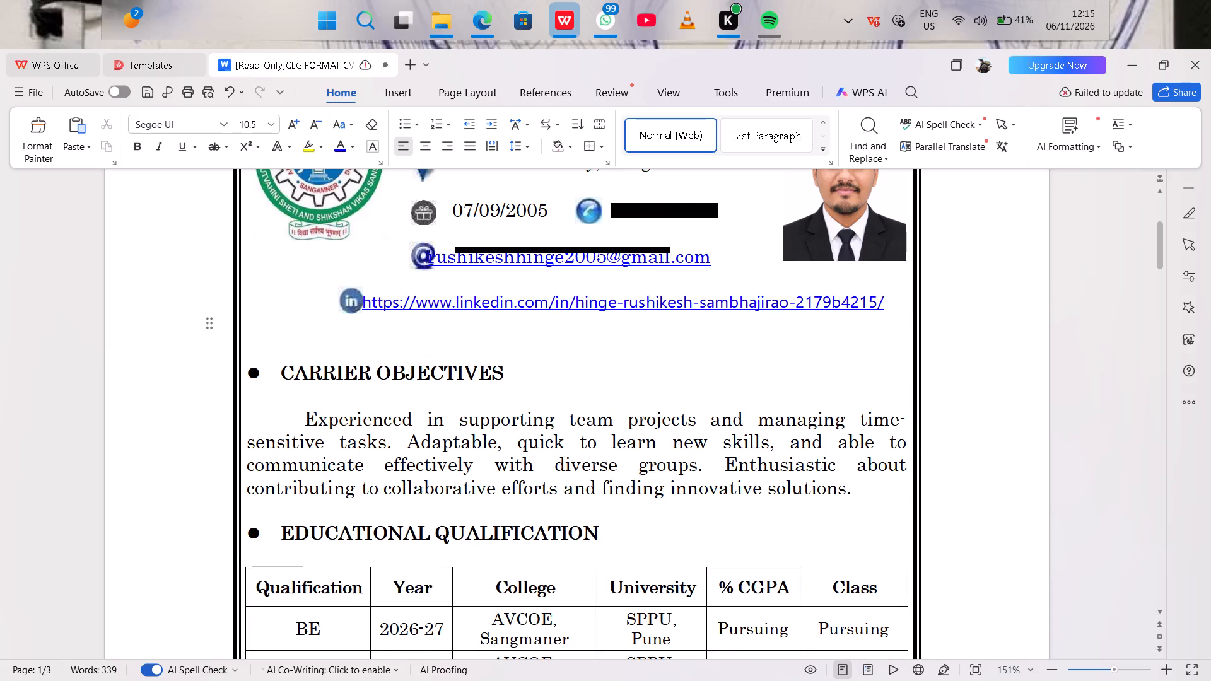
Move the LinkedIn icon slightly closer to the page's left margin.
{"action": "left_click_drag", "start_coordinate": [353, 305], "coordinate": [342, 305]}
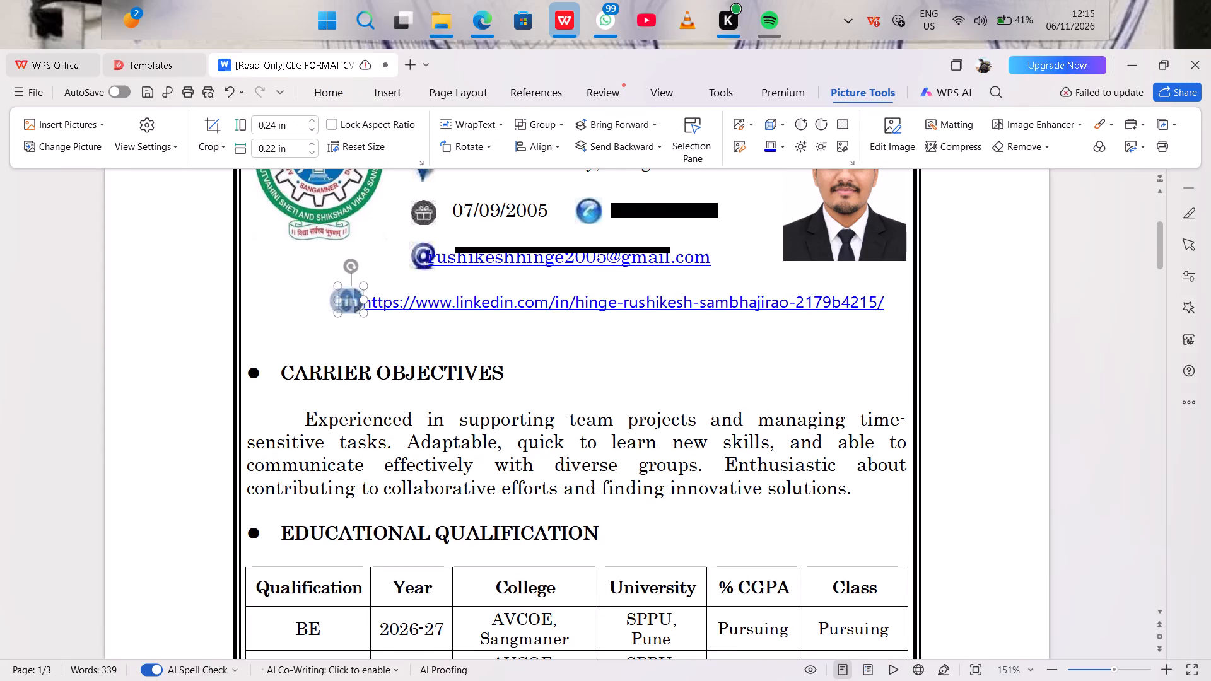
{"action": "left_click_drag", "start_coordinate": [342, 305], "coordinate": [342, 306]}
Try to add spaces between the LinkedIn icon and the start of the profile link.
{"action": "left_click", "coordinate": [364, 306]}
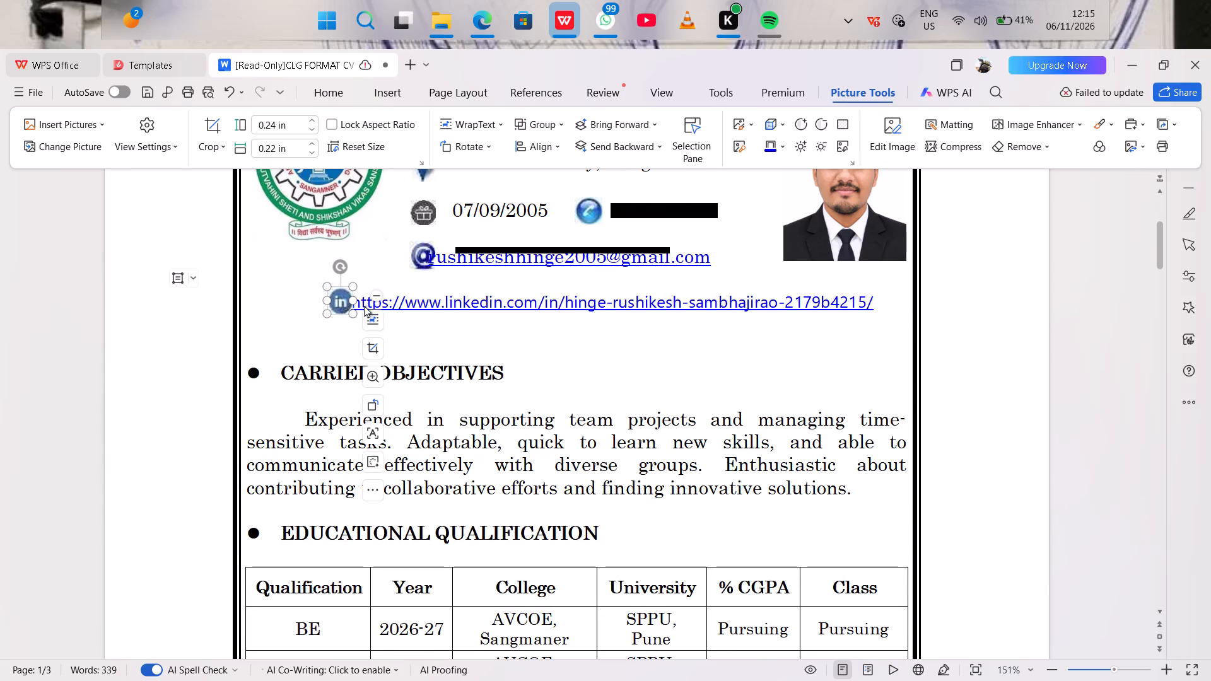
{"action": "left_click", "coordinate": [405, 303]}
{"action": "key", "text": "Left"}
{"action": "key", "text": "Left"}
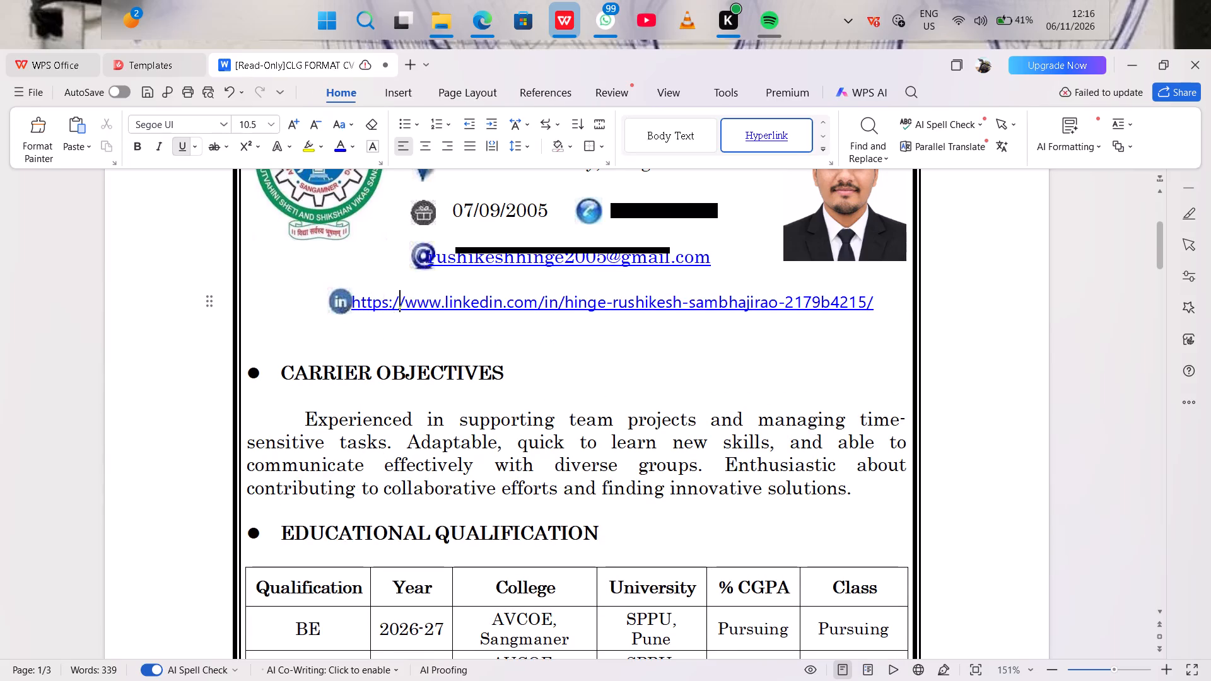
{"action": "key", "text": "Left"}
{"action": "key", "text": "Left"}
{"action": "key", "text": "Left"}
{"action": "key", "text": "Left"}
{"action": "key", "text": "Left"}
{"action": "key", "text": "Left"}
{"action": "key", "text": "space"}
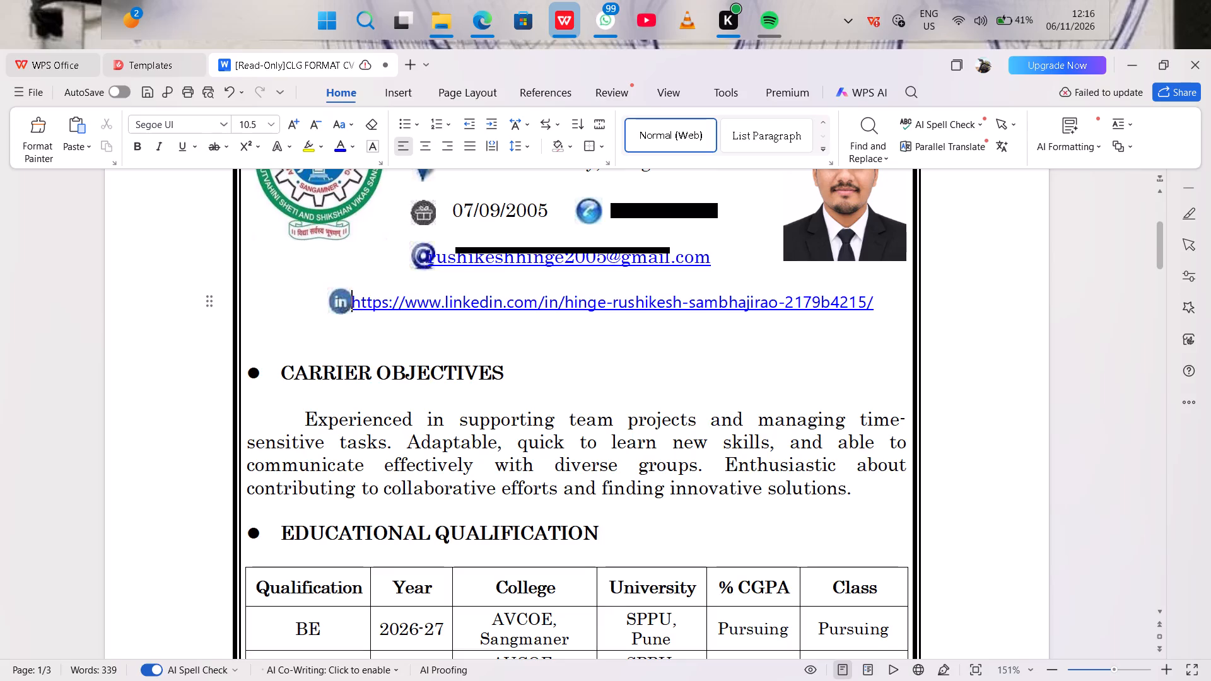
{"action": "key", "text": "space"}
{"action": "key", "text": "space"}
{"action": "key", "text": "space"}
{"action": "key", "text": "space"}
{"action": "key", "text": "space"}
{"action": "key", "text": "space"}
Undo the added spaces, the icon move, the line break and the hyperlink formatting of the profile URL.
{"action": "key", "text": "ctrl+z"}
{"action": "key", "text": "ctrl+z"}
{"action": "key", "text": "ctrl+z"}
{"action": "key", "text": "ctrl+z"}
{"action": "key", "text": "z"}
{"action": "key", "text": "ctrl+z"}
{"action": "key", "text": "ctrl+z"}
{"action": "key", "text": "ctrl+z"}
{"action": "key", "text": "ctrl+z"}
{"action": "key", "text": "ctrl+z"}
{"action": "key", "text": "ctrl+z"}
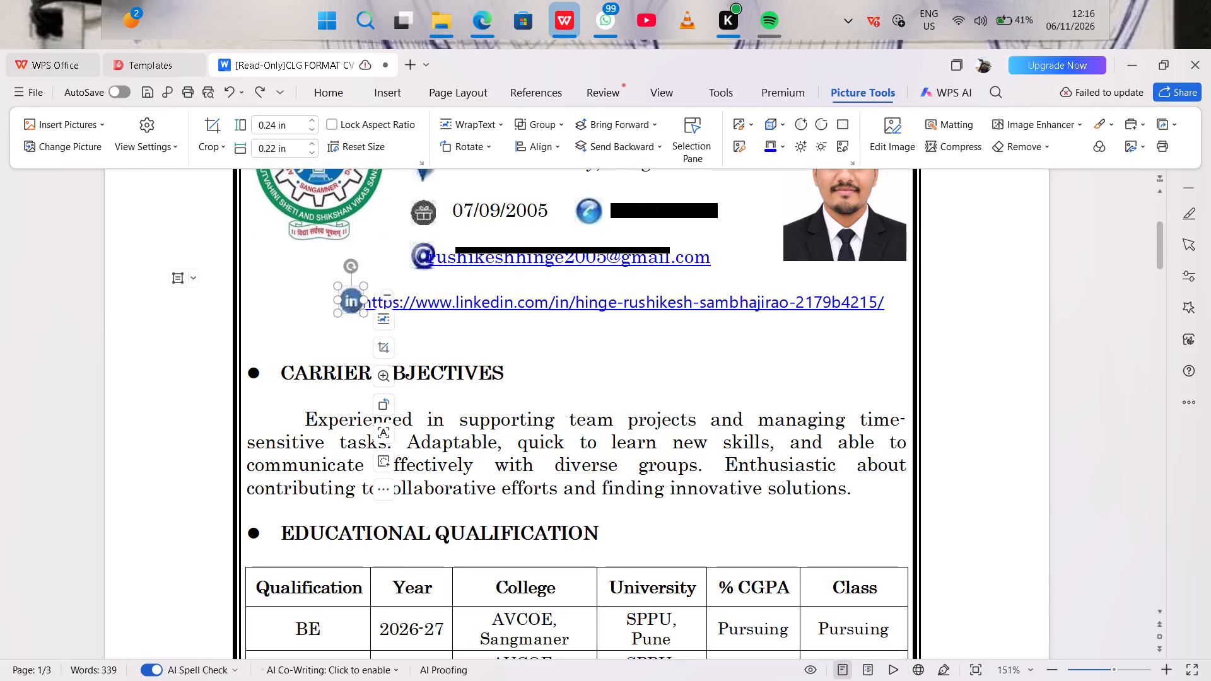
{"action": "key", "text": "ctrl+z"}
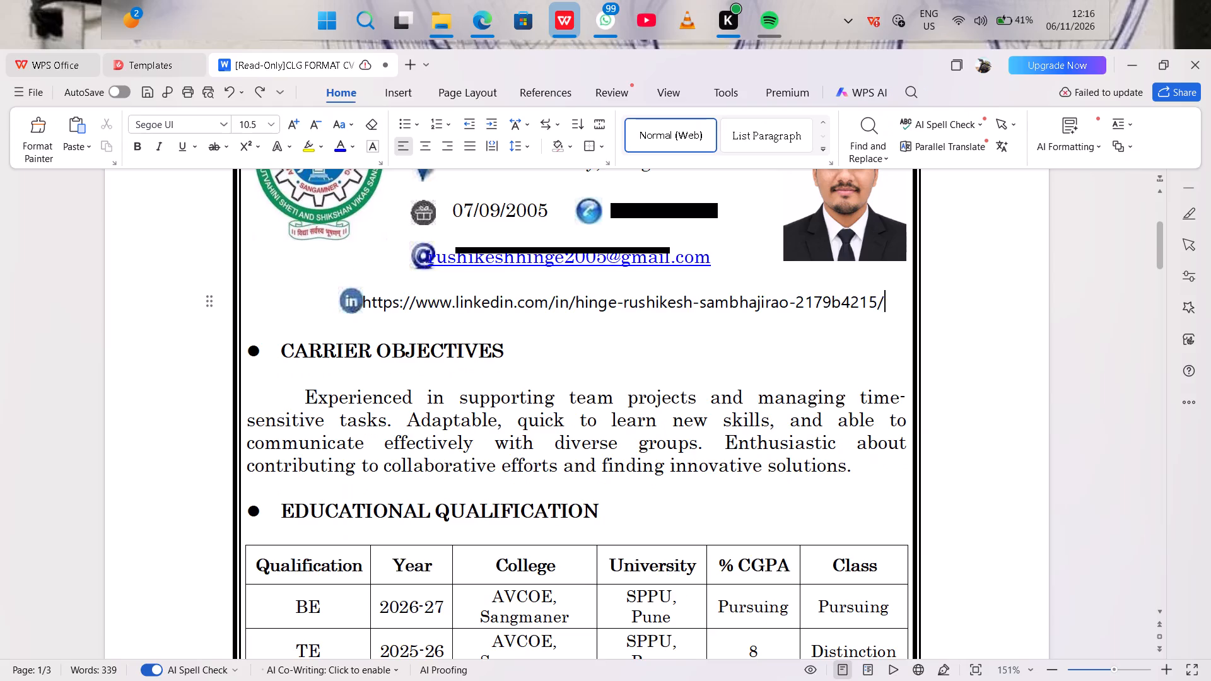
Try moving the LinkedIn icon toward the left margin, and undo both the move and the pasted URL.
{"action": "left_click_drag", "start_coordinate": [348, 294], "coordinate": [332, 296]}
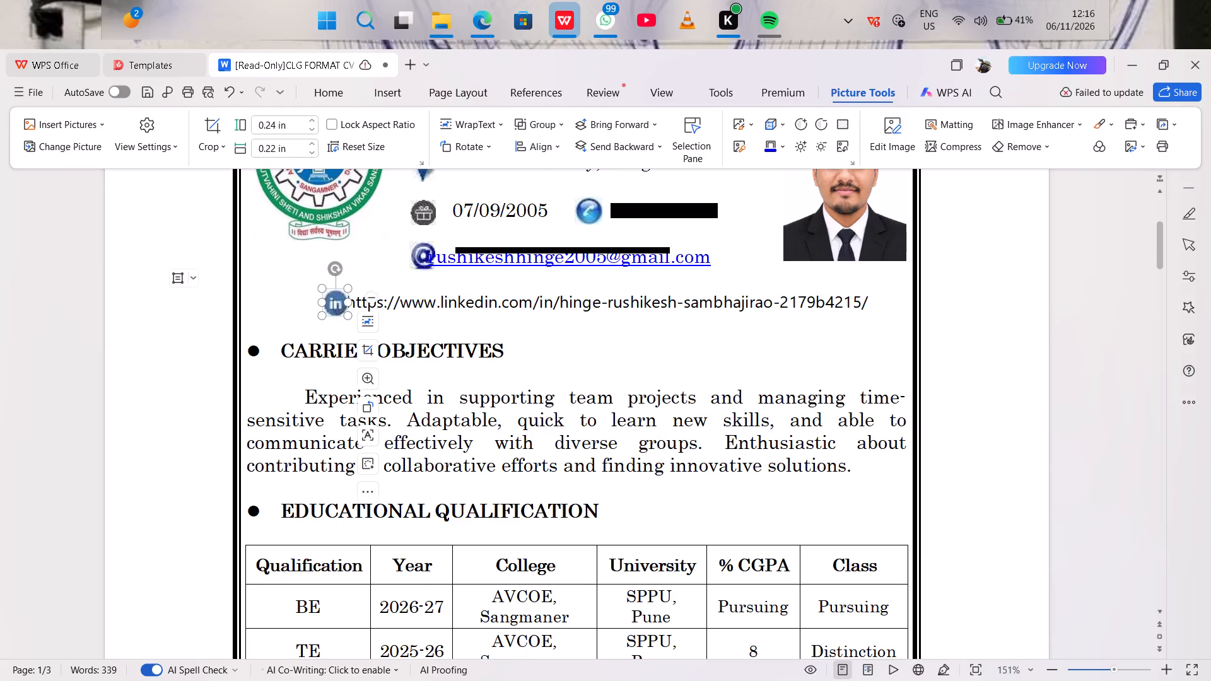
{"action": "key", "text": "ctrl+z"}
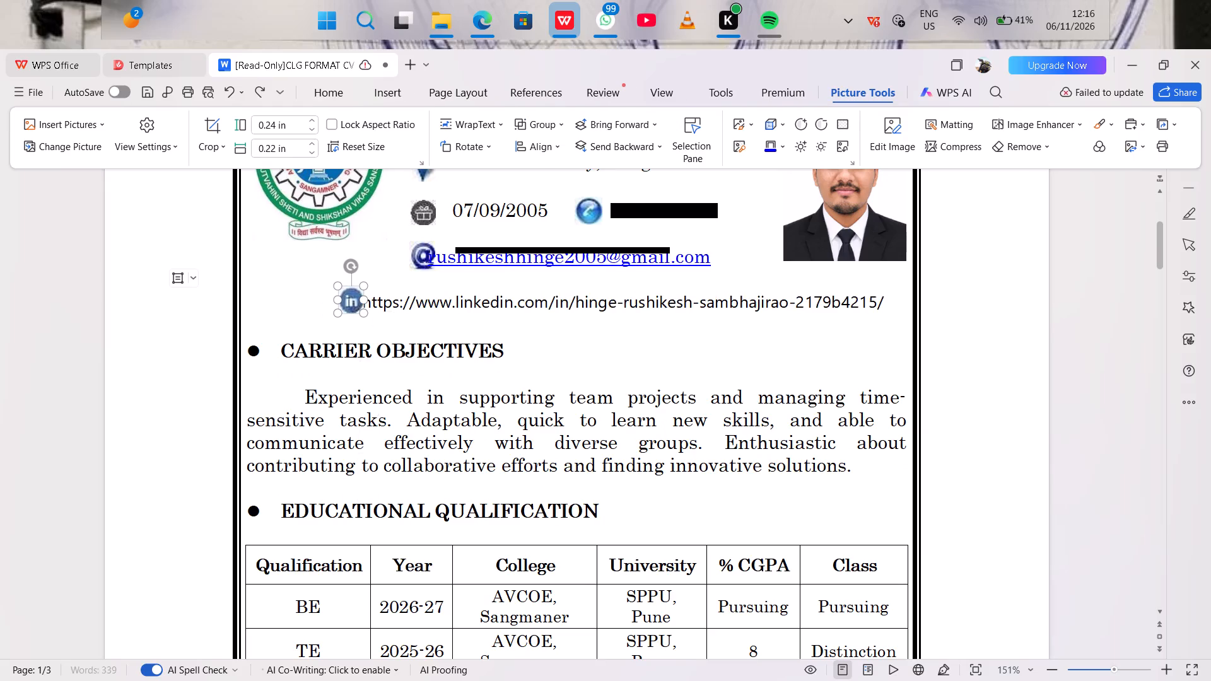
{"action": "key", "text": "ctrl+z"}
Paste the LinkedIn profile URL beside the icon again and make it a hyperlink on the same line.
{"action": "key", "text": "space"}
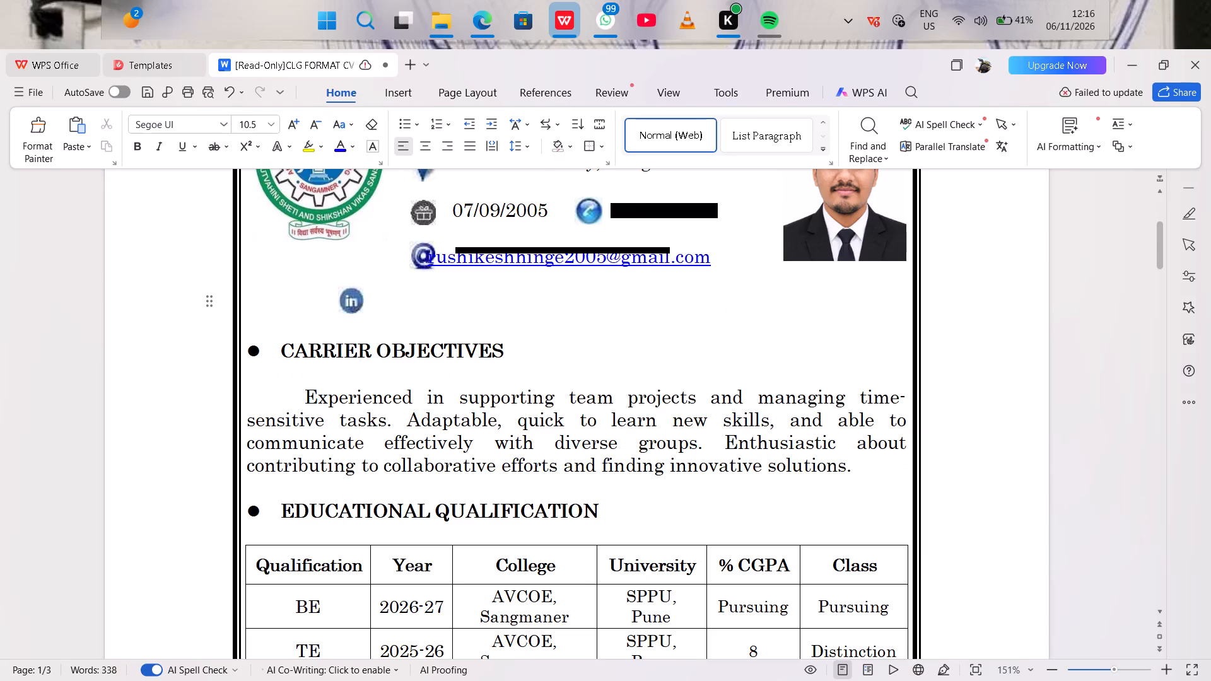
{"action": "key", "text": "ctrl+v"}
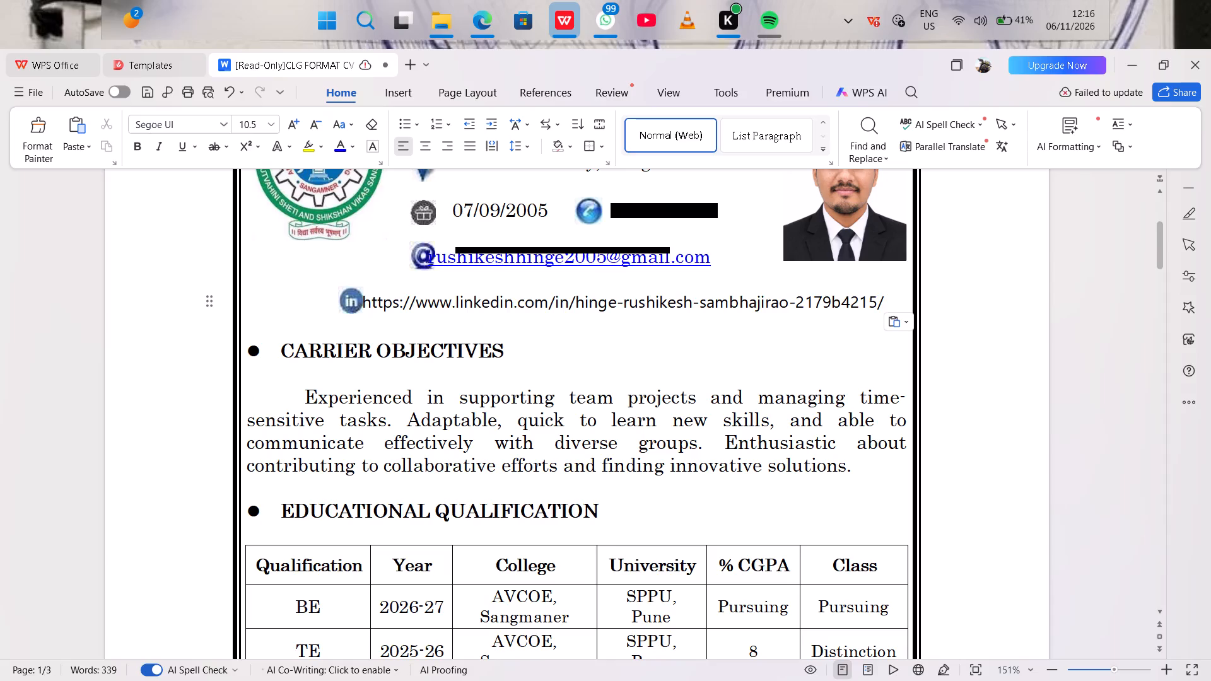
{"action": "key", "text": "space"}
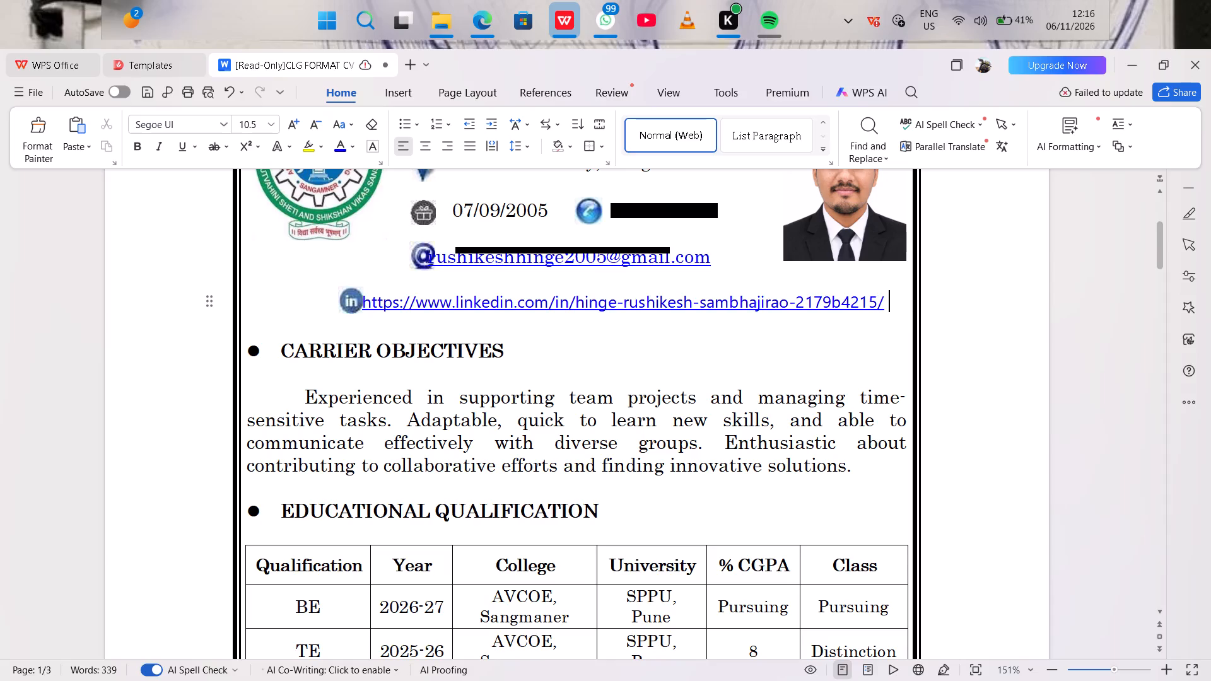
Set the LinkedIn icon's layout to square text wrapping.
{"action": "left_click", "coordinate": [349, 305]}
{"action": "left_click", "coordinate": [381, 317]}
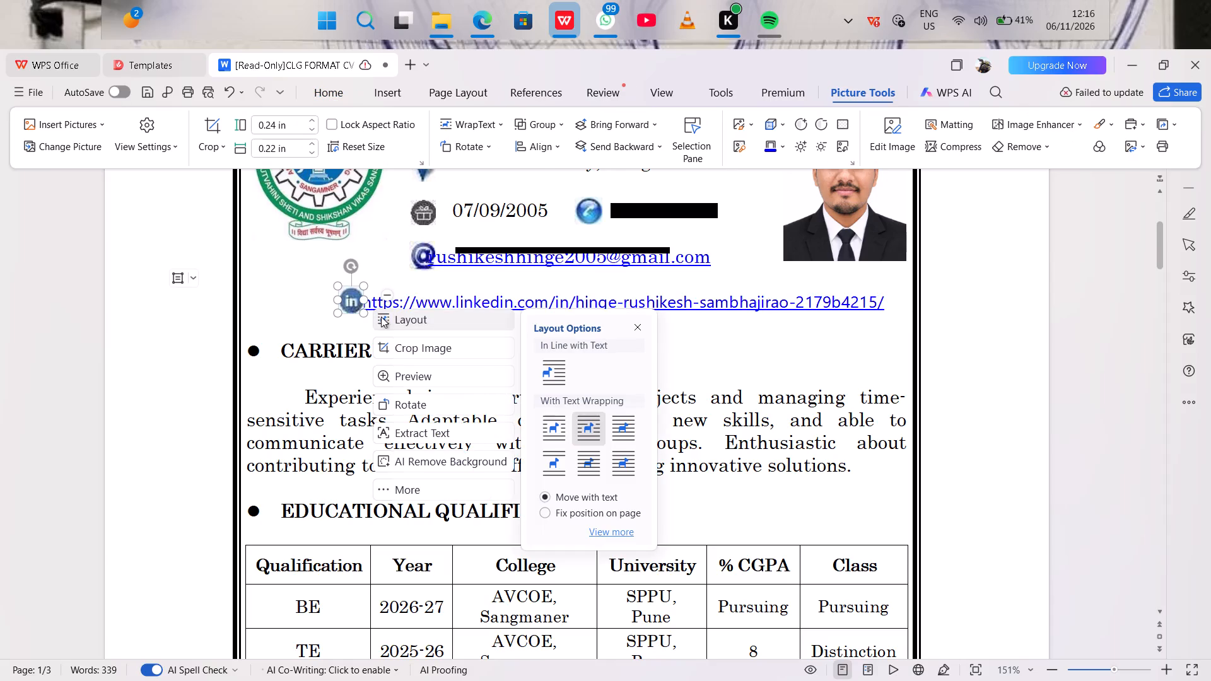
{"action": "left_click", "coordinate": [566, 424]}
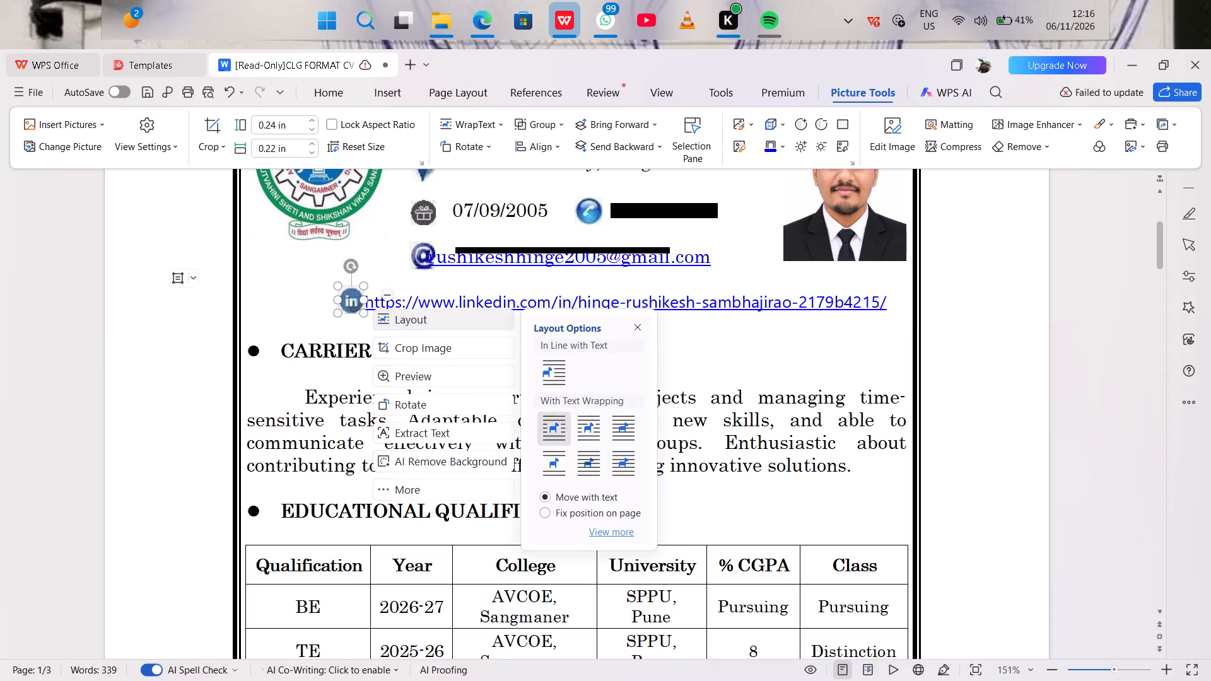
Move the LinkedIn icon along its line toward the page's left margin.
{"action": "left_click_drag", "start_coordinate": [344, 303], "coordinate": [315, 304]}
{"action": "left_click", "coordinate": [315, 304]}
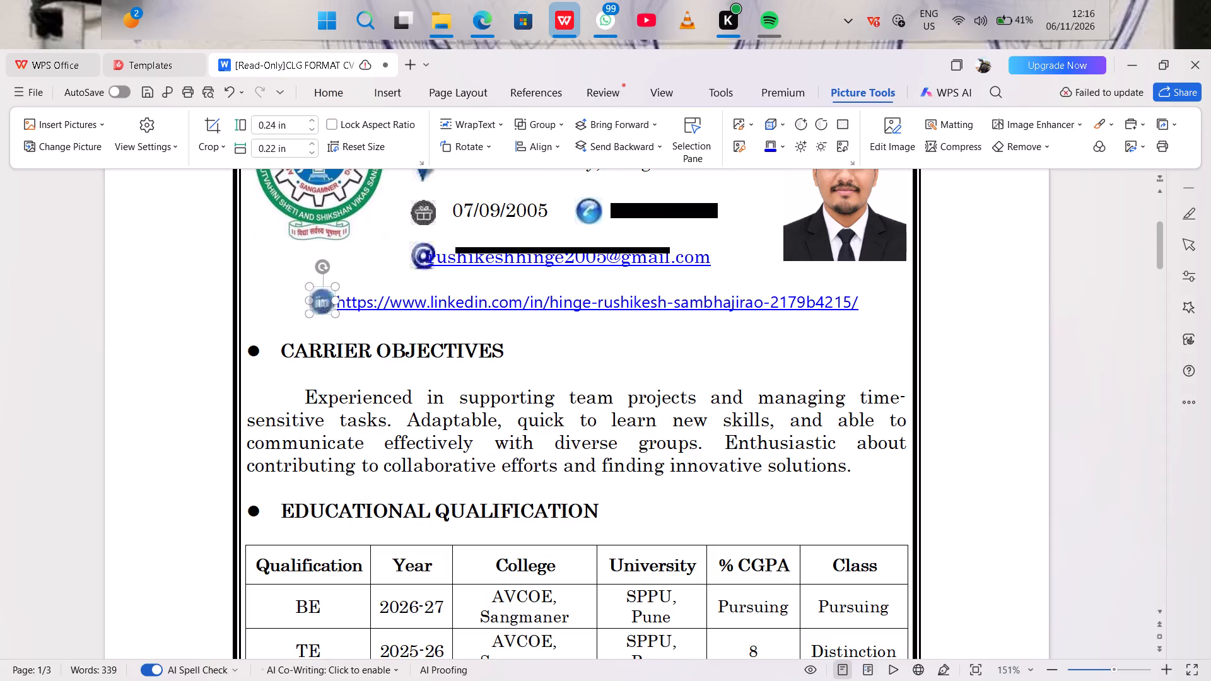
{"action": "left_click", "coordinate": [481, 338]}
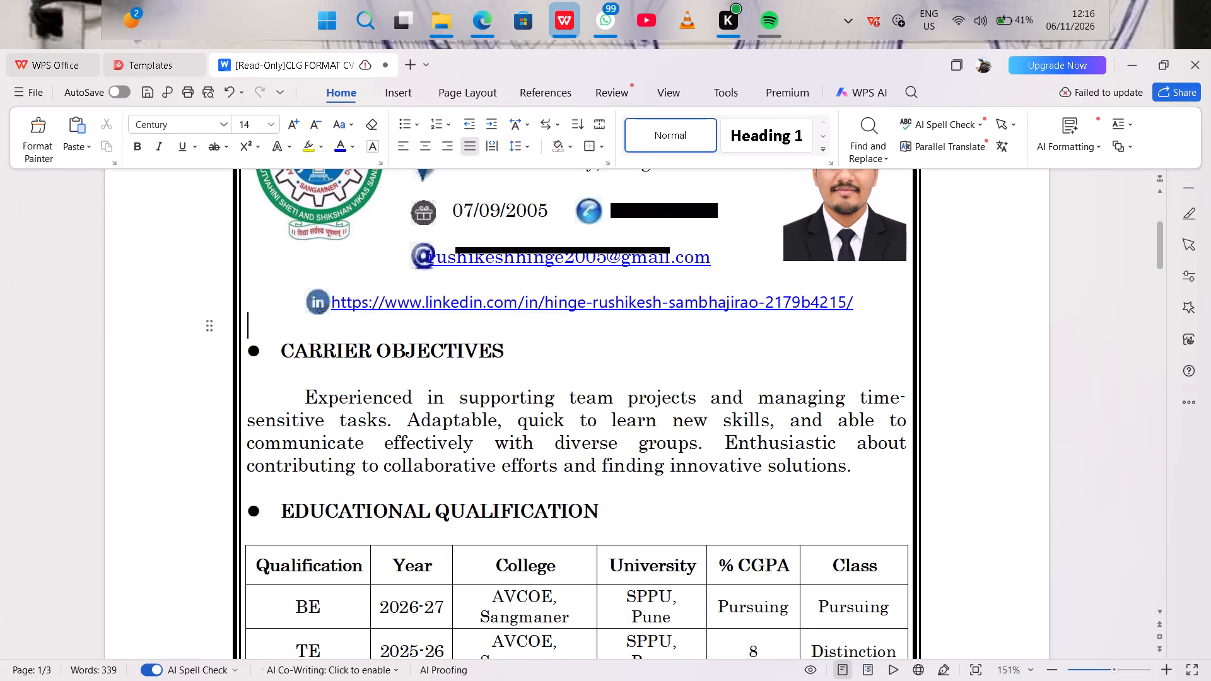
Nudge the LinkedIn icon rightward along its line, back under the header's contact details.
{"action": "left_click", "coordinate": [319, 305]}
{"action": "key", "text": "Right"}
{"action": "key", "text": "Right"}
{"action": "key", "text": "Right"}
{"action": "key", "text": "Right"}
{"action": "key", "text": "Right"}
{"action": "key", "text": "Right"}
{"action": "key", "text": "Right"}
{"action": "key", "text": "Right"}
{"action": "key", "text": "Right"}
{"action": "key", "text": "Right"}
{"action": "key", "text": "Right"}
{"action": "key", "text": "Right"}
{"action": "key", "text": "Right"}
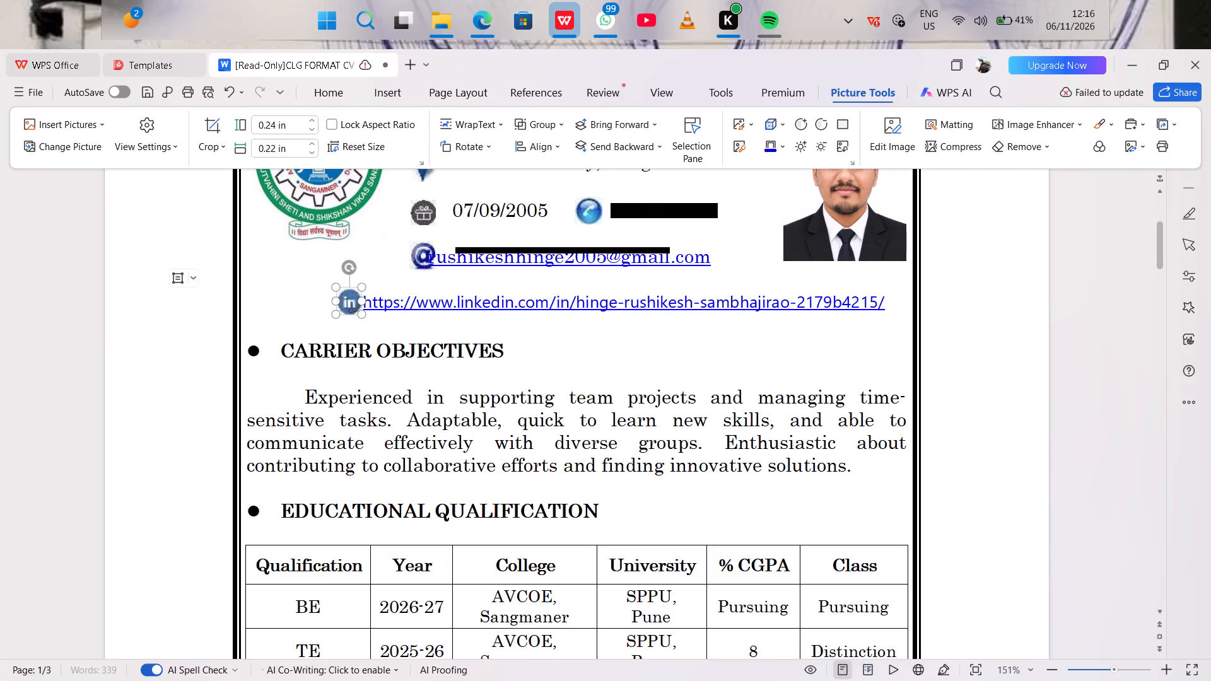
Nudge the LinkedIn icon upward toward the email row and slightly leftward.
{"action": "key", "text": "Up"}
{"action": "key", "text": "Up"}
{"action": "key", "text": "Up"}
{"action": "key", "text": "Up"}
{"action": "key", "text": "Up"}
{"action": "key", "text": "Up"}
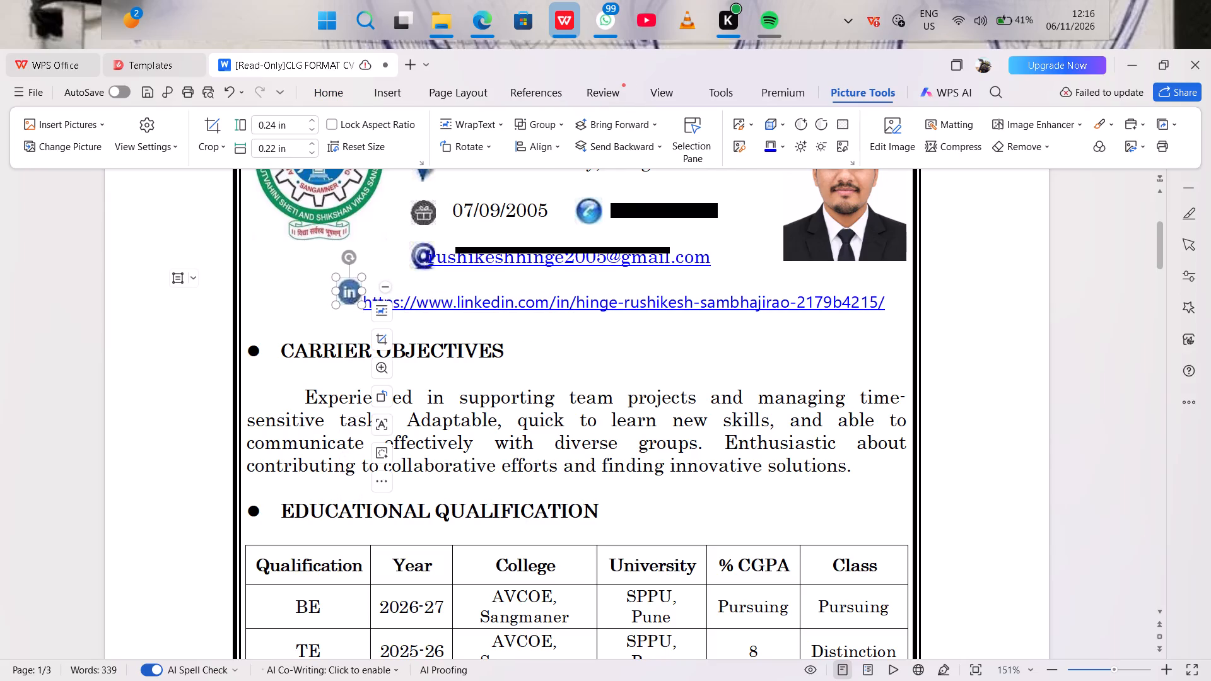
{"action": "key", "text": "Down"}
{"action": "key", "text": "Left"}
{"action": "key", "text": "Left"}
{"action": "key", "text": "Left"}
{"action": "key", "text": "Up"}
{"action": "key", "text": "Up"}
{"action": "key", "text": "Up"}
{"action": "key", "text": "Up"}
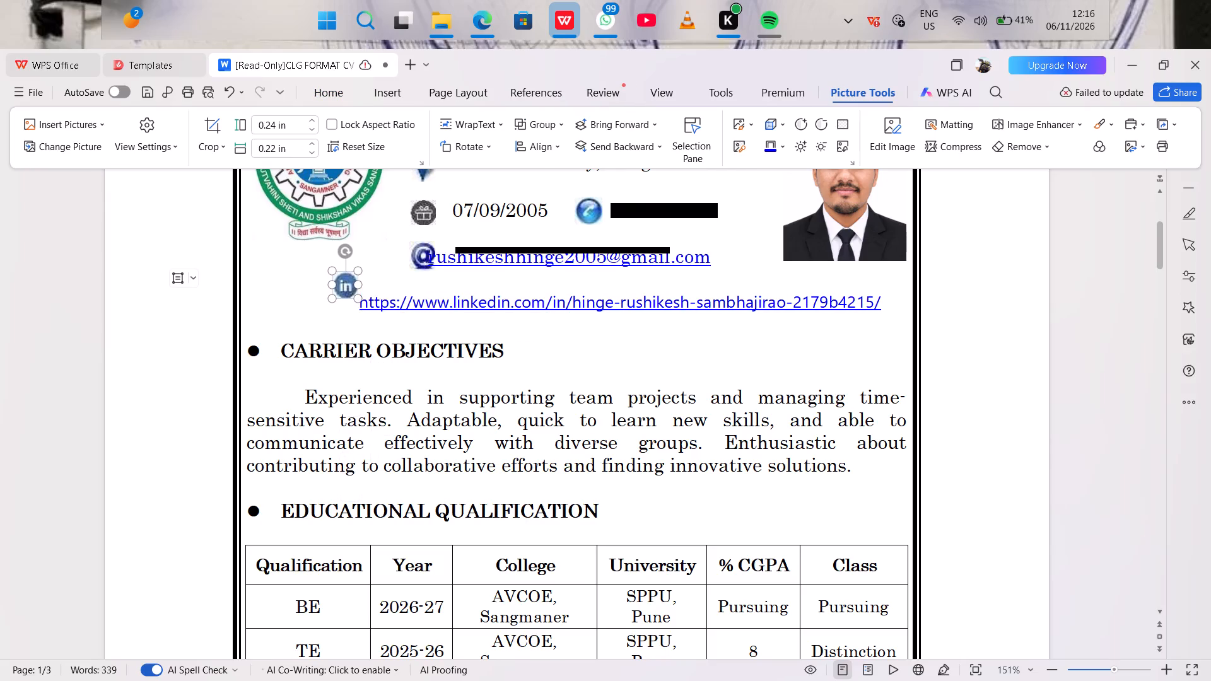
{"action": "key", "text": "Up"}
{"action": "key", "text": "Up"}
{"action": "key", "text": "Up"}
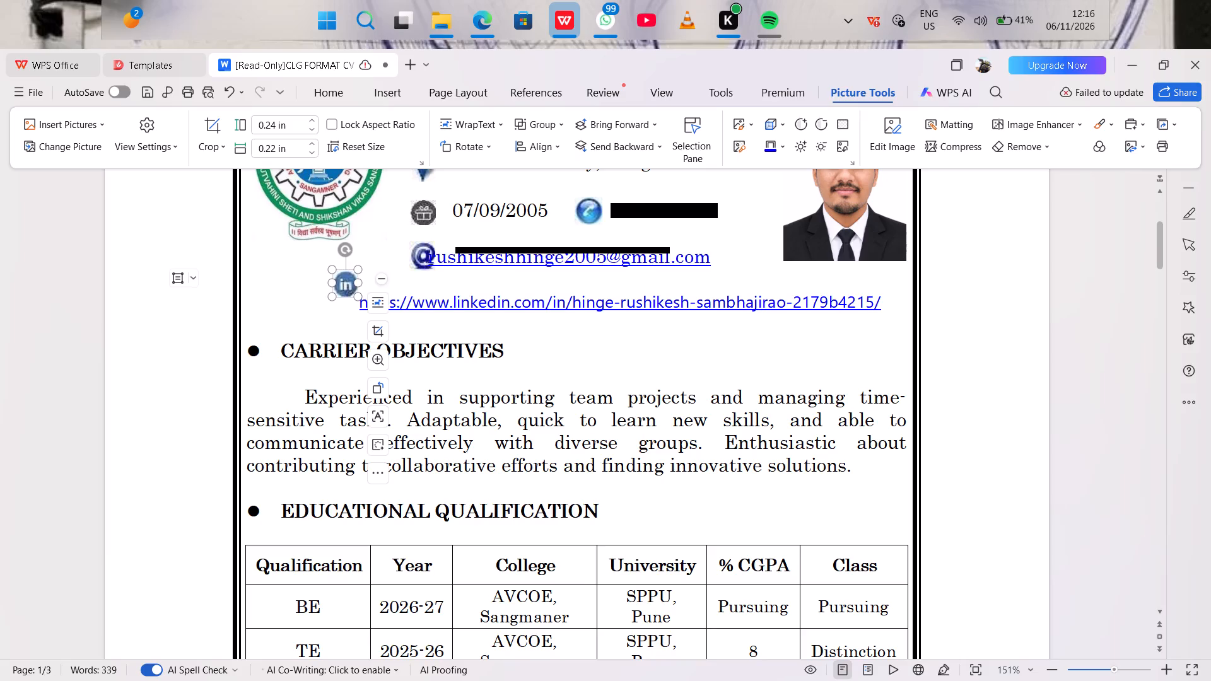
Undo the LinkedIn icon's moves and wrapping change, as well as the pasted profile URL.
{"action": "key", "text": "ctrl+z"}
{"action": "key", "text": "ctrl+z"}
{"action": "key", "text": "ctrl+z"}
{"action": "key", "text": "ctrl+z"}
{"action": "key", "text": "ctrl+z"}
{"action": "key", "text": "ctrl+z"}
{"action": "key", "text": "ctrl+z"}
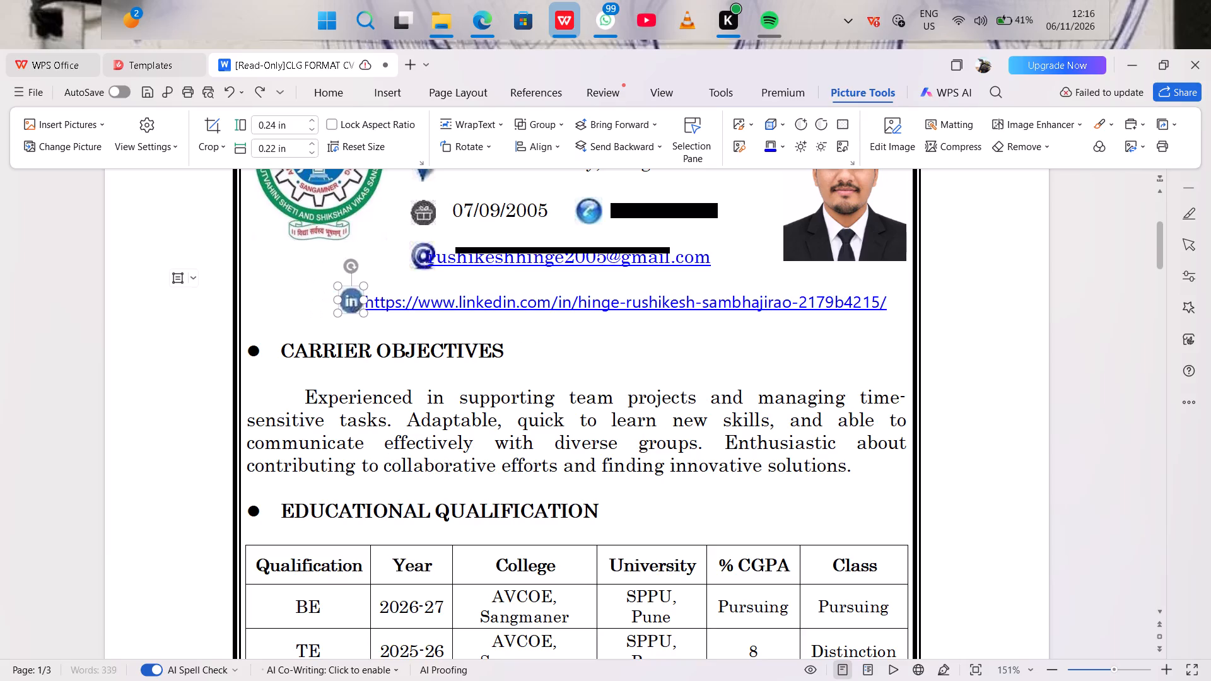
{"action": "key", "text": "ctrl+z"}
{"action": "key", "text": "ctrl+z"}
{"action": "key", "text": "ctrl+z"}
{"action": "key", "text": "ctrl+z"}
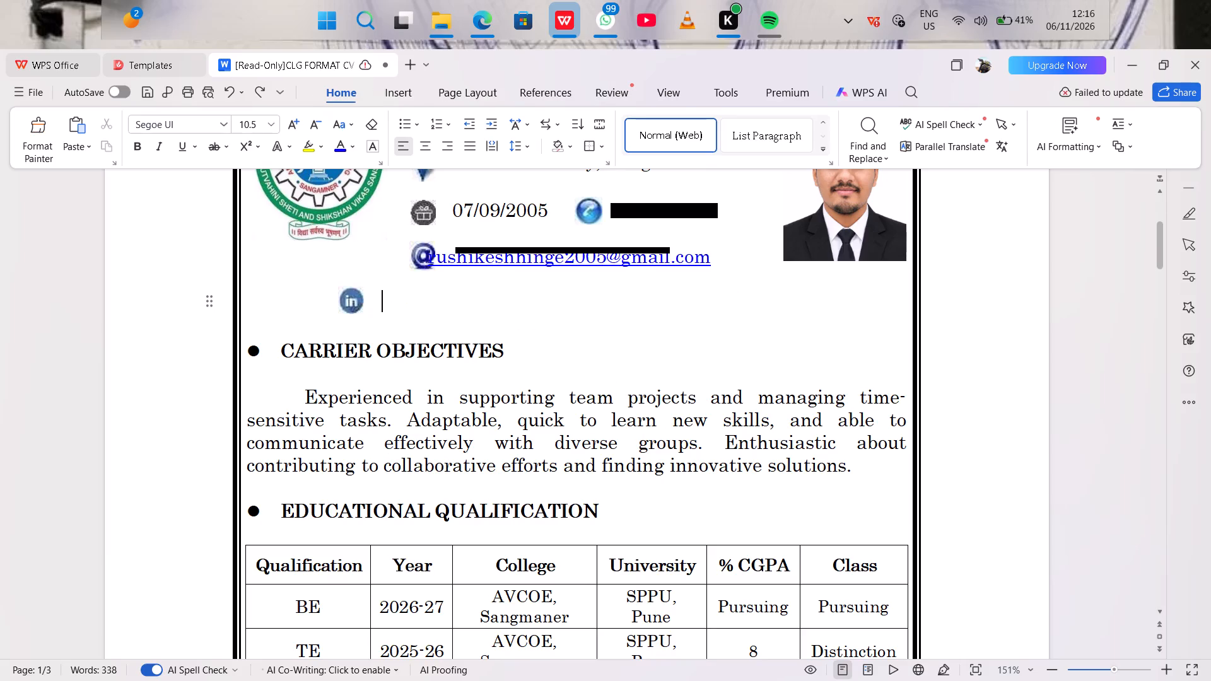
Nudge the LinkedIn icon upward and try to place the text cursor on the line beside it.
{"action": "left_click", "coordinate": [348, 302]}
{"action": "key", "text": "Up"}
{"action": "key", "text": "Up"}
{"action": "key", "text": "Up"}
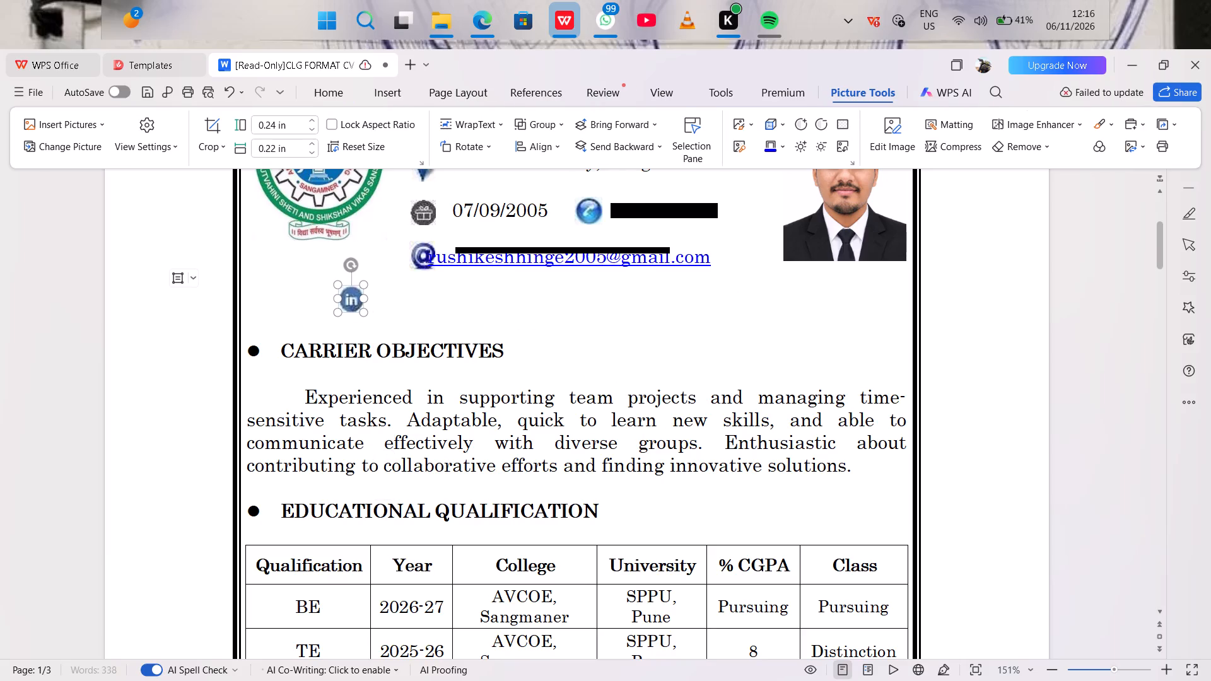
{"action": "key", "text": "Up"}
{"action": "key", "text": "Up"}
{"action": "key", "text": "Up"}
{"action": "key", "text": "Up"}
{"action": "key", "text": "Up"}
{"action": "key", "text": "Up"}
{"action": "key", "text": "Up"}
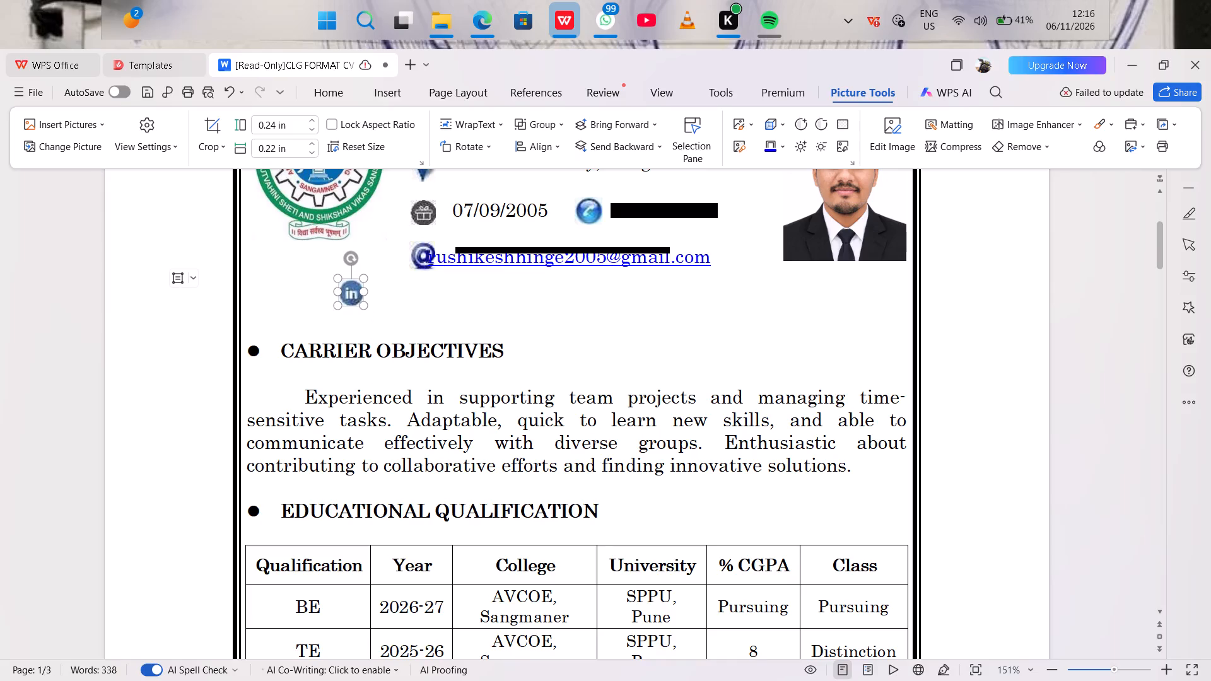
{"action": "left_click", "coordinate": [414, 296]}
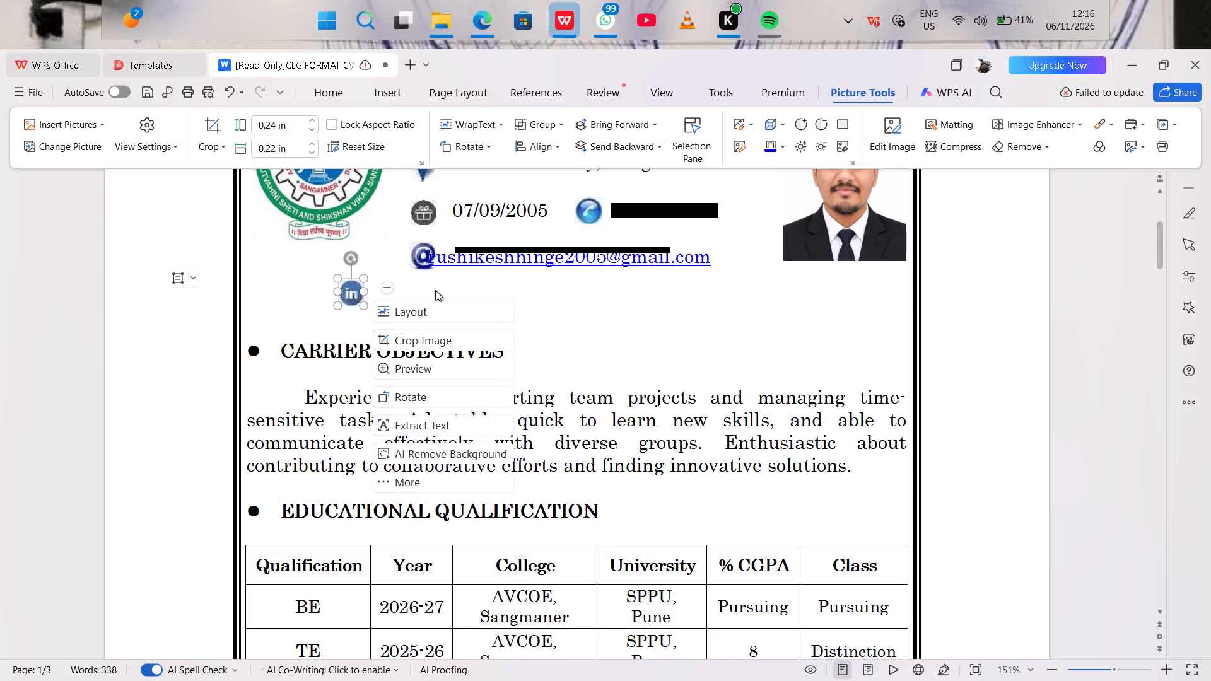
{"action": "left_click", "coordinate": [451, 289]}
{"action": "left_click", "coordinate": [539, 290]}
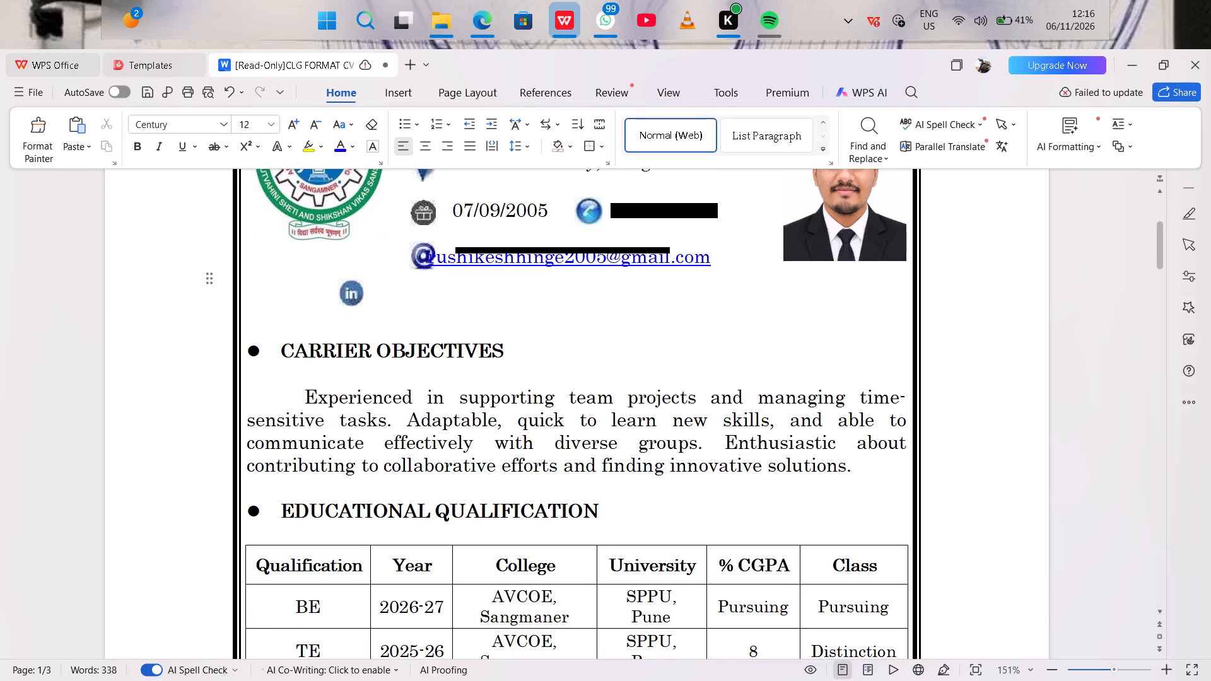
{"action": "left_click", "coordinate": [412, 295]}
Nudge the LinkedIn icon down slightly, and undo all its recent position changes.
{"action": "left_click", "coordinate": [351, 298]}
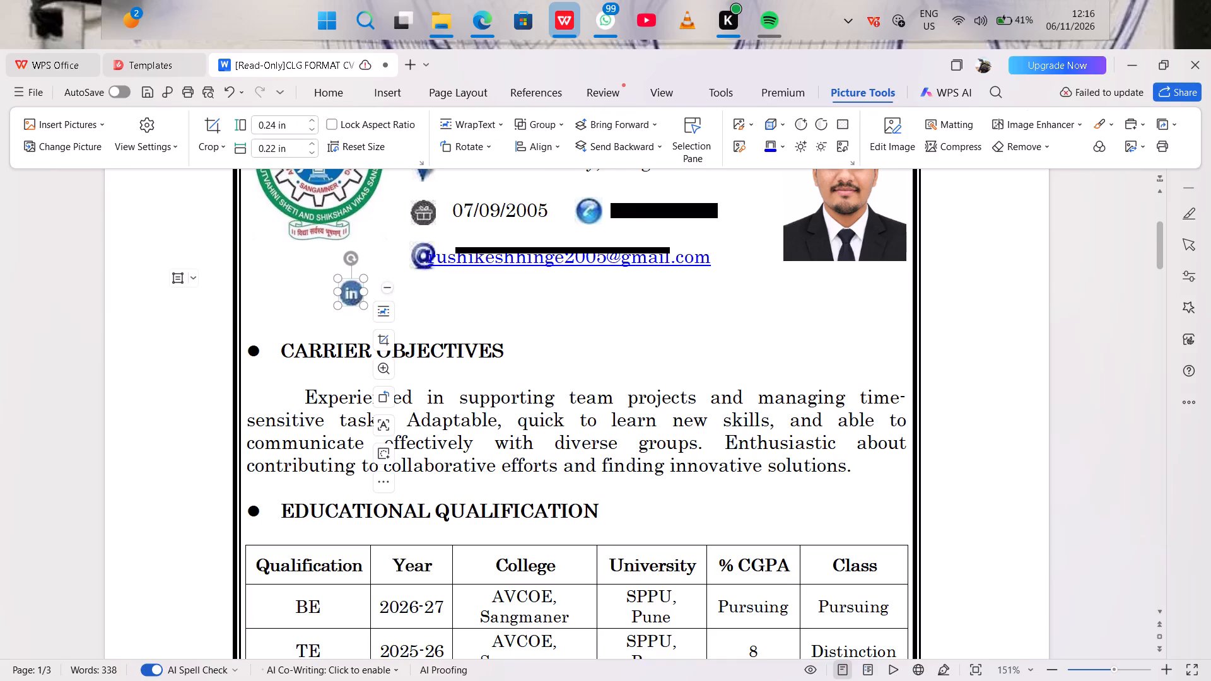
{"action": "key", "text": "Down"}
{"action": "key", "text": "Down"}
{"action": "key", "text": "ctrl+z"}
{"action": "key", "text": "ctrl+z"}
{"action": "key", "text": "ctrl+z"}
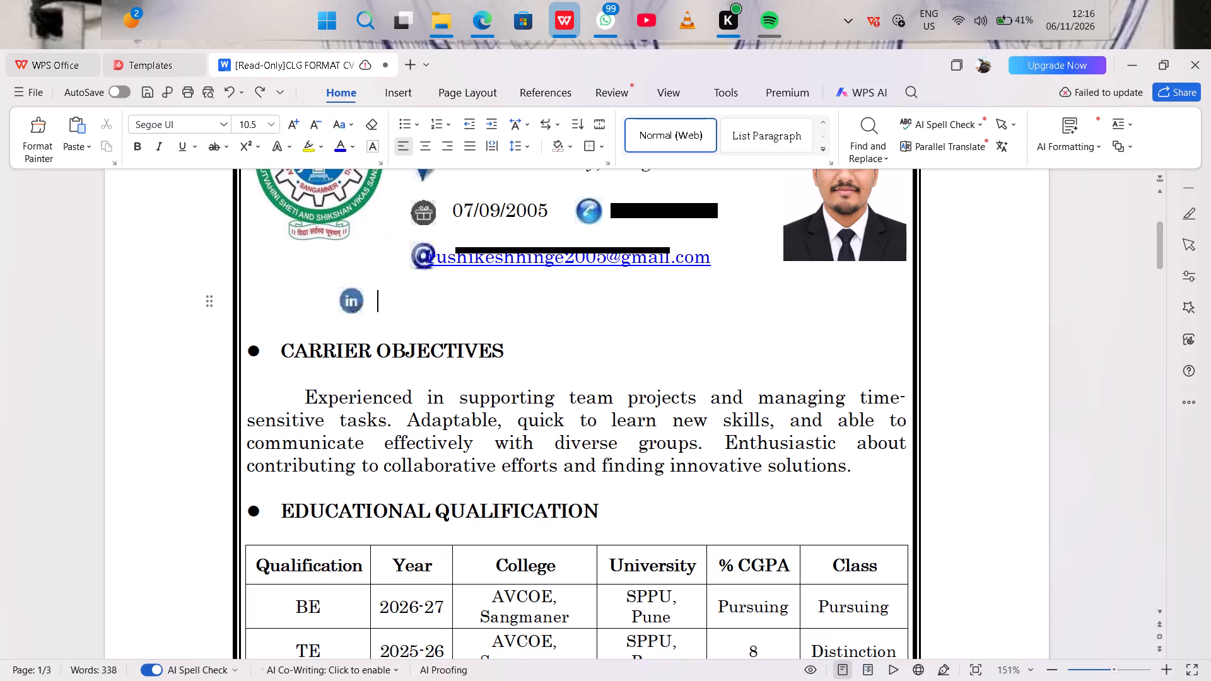
Paste the LinkedIn profile URL beside the LinkedIn icon and make it a hyperlink on that line.
{"action": "key", "text": "ctrl+y"}
{"action": "key", "text": "ctrl+v"}
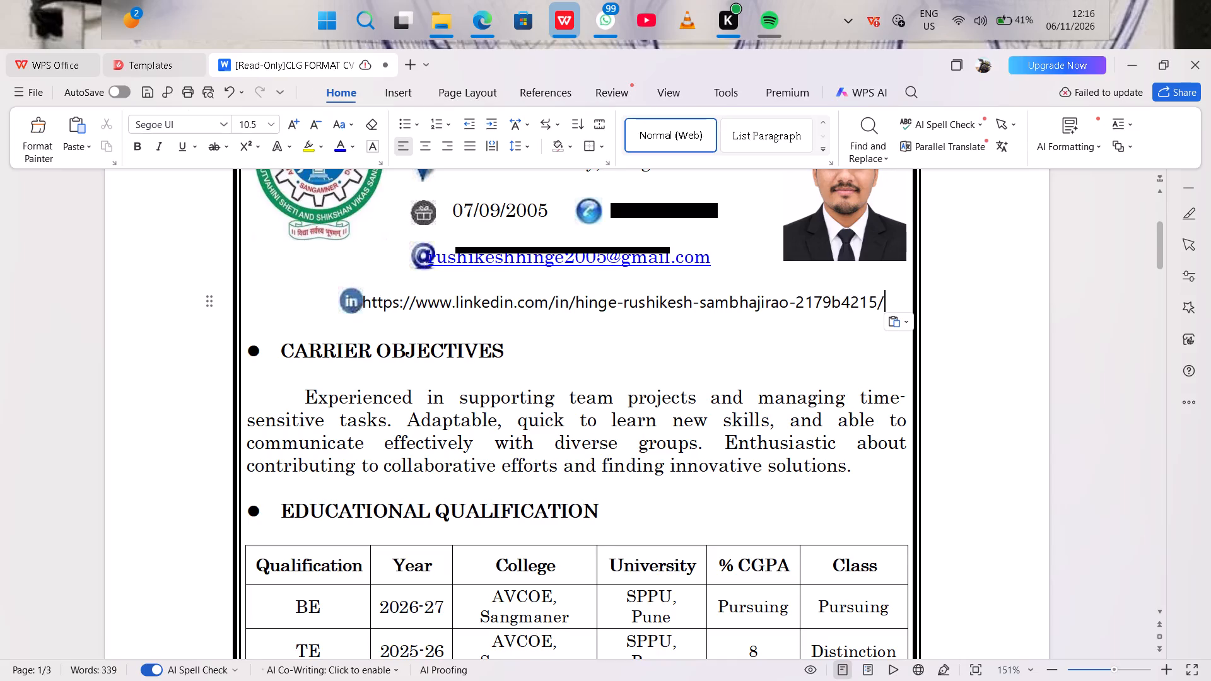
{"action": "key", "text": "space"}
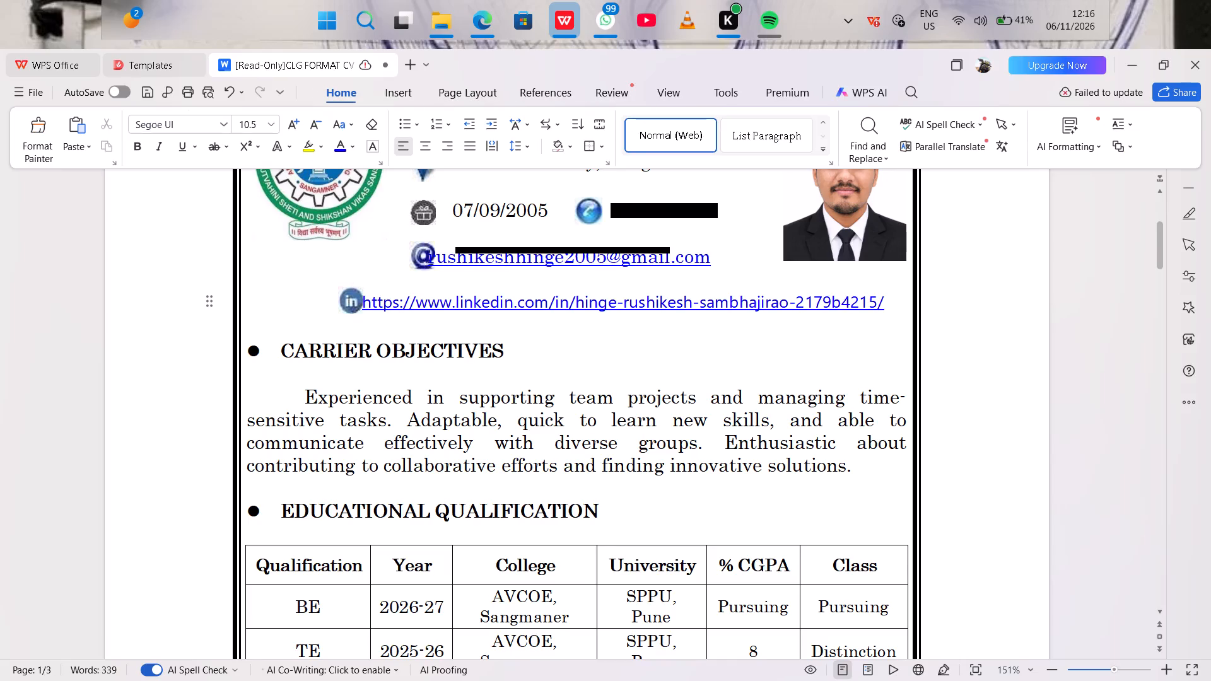
Set the LinkedIn icon's layout to square text wrapping.
{"action": "left_click", "coordinate": [351, 298]}
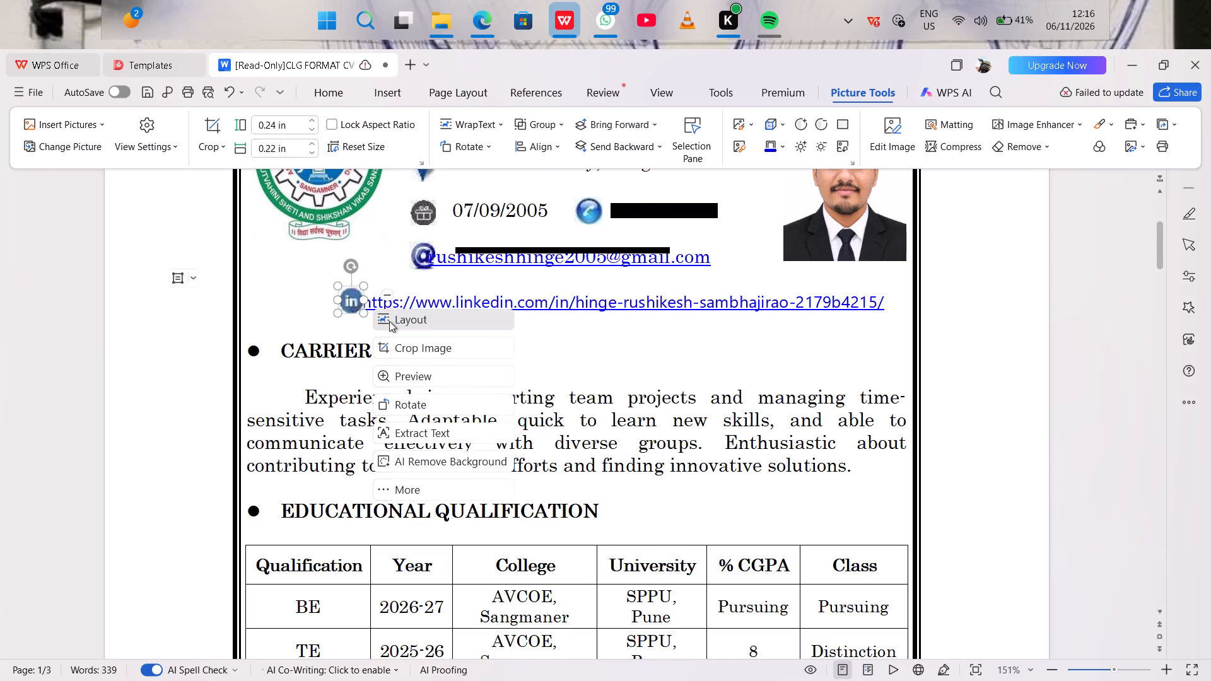
{"action": "left_click", "coordinate": [389, 321]}
{"action": "left_click", "coordinate": [542, 419]}
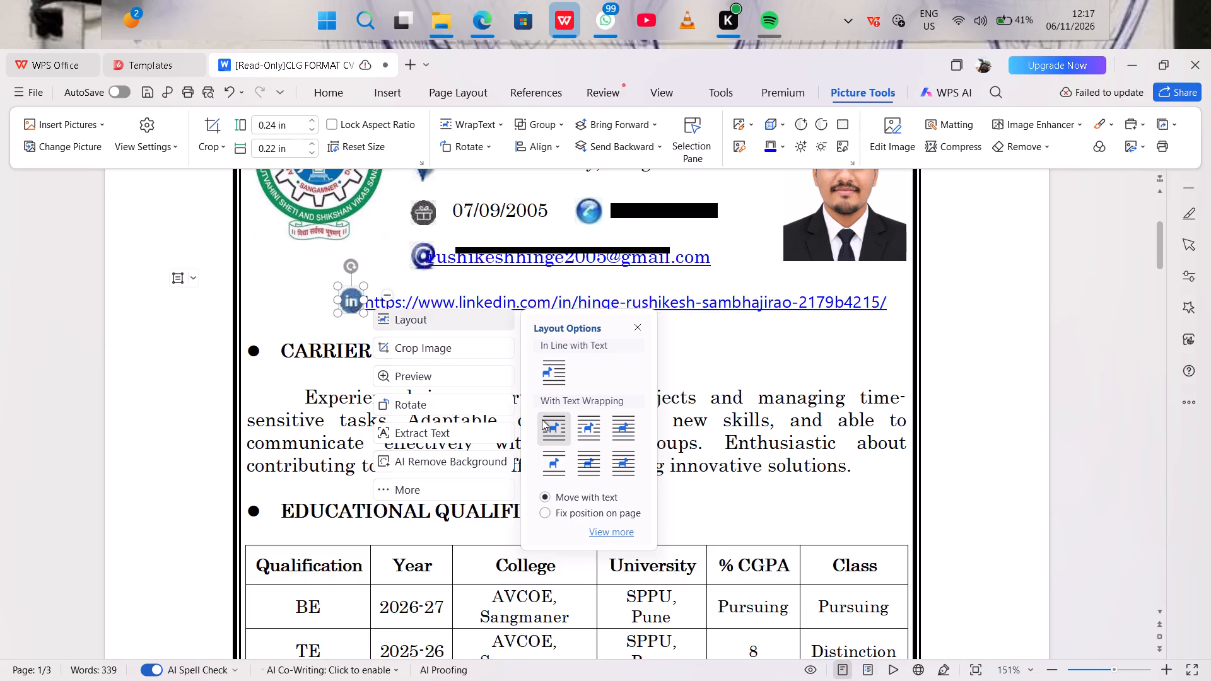
Nudge the LinkedIn icon left in small increments so the icon and its profile link sit roughly centred across the CV header.
{"action": "left_click", "coordinate": [718, 334]}
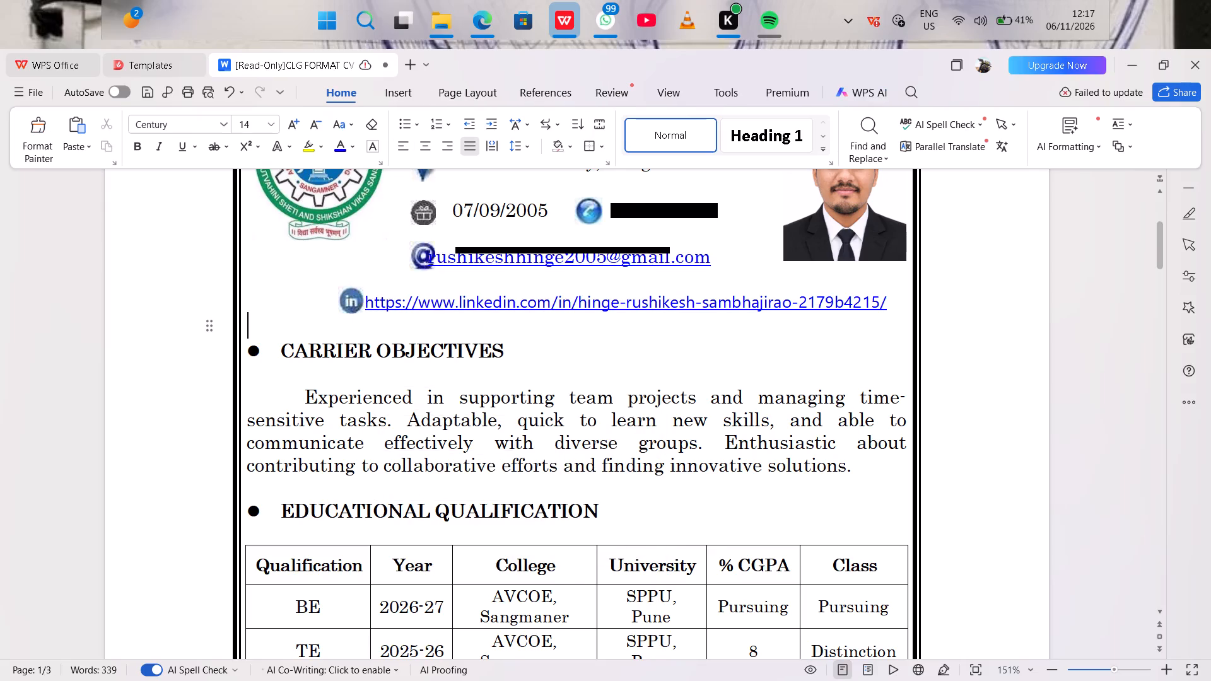
{"action": "left_click", "coordinate": [346, 307]}
{"action": "key", "text": "Right"}
{"action": "key", "text": "Left"}
{"action": "key", "text": "Left"}
{"action": "key", "text": "Left"}
{"action": "key", "text": "Left"}
{"action": "key", "text": "Left"}
{"action": "key", "text": "Left"}
{"action": "key", "text": "Left"}
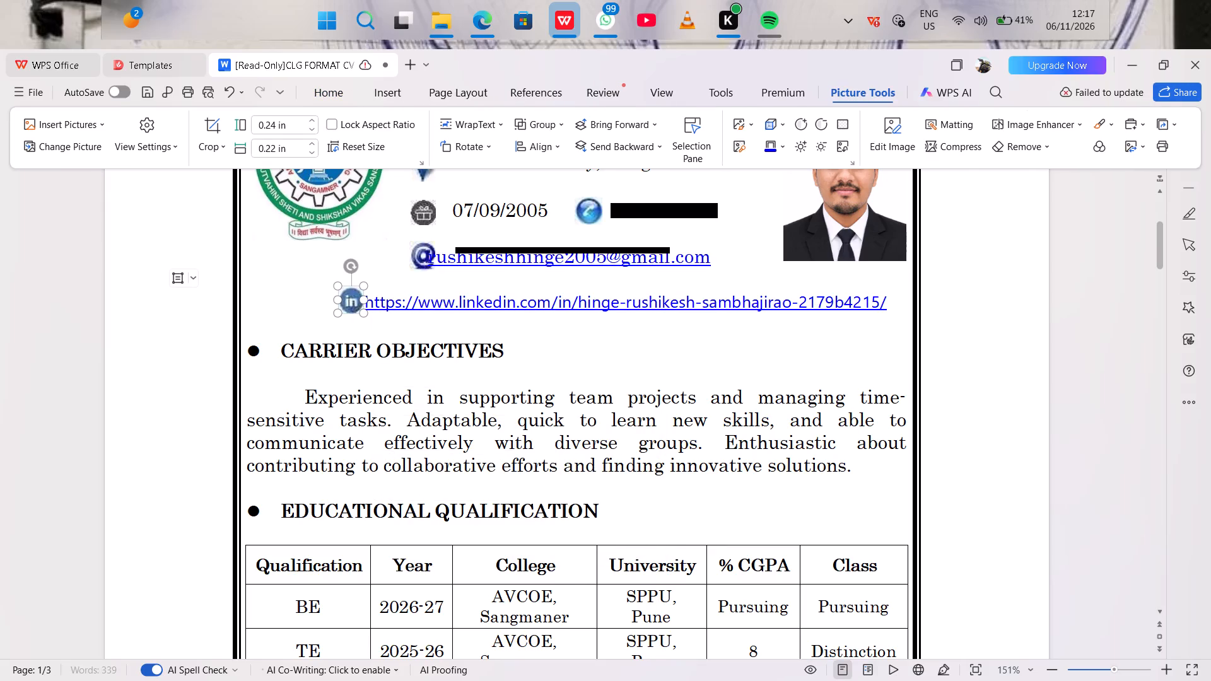
{"action": "key", "text": "Left"}
{"action": "key", "text": "Left"}
{"action": "key", "text": "Left"}
{"action": "key", "text": "Left"}
{"action": "key", "text": "Left"}
{"action": "key", "text": "Left"}
{"action": "key", "text": "Right"}
{"action": "key", "text": "Right"}
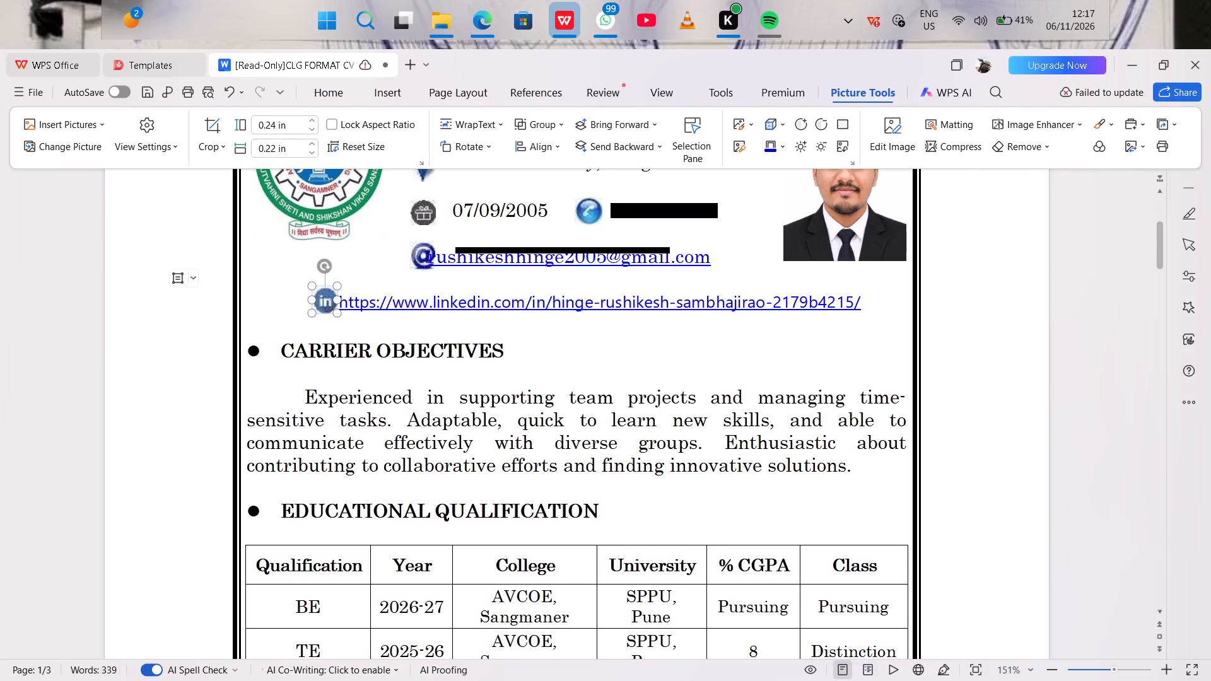
{"action": "key", "text": "Right"}
{"action": "key", "text": "Right"}
{"action": "key", "text": "Right"}
{"action": "key", "text": "Left"}
{"action": "key", "text": "Left"}
{"action": "key", "text": "Left"}
{"action": "key", "text": "Left"}
{"action": "key", "text": "Left"}
{"action": "key", "text": "Left"}
{"action": "key", "text": "Left"}
{"action": "key", "text": "Right"}
{"action": "key", "text": "Right"}
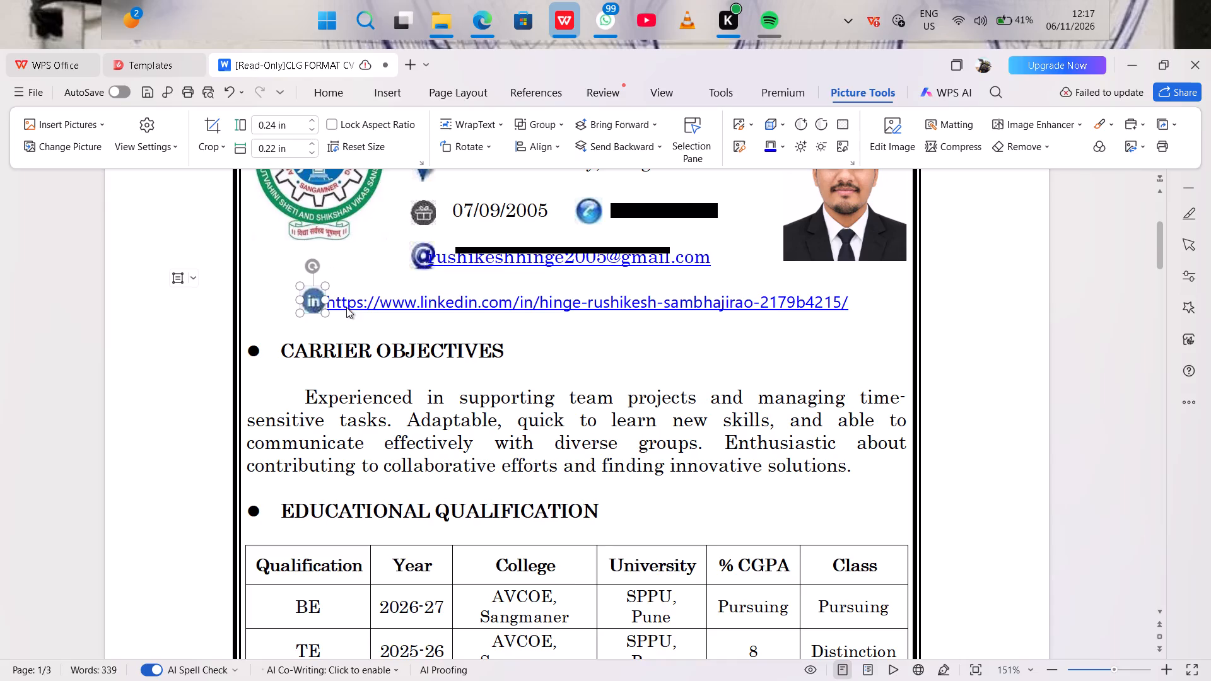
{"action": "key", "text": "Right"}
{"action": "key", "text": "Right"}
{"action": "key", "text": "Right"}
{"action": "key", "text": "Right"}
{"action": "key", "text": "Right"}
{"action": "key", "text": "Right"}
{"action": "key", "text": "Right"}
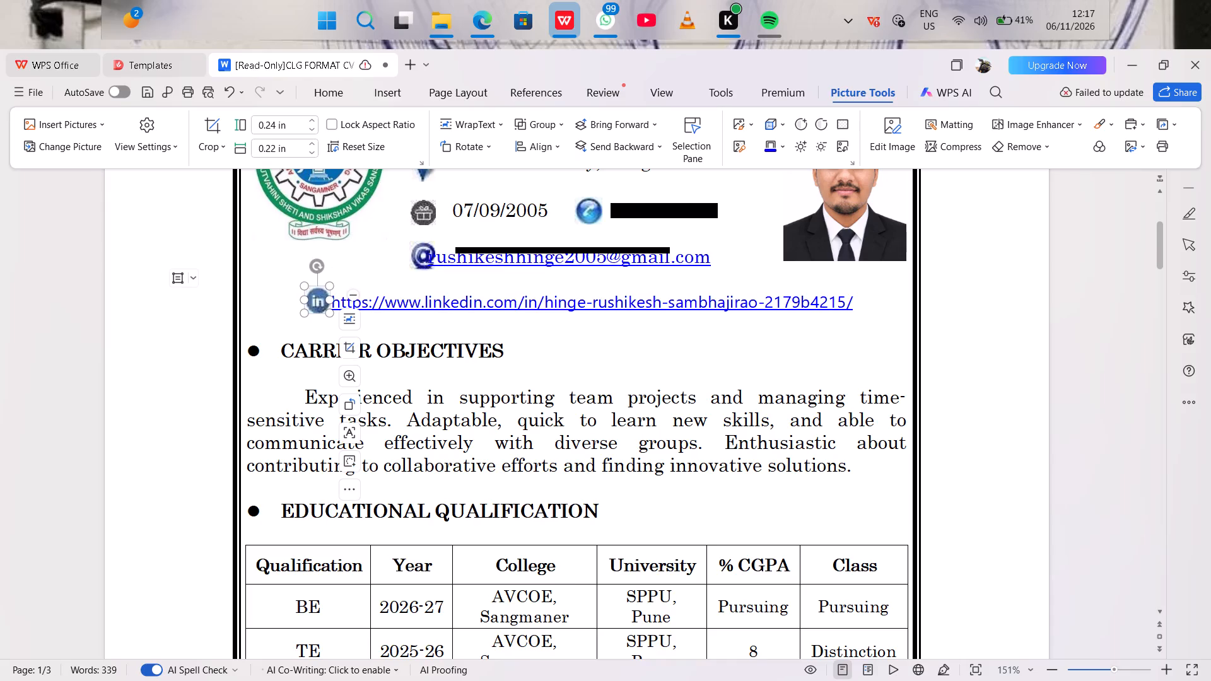
{"action": "left_click", "coordinate": [557, 338]}
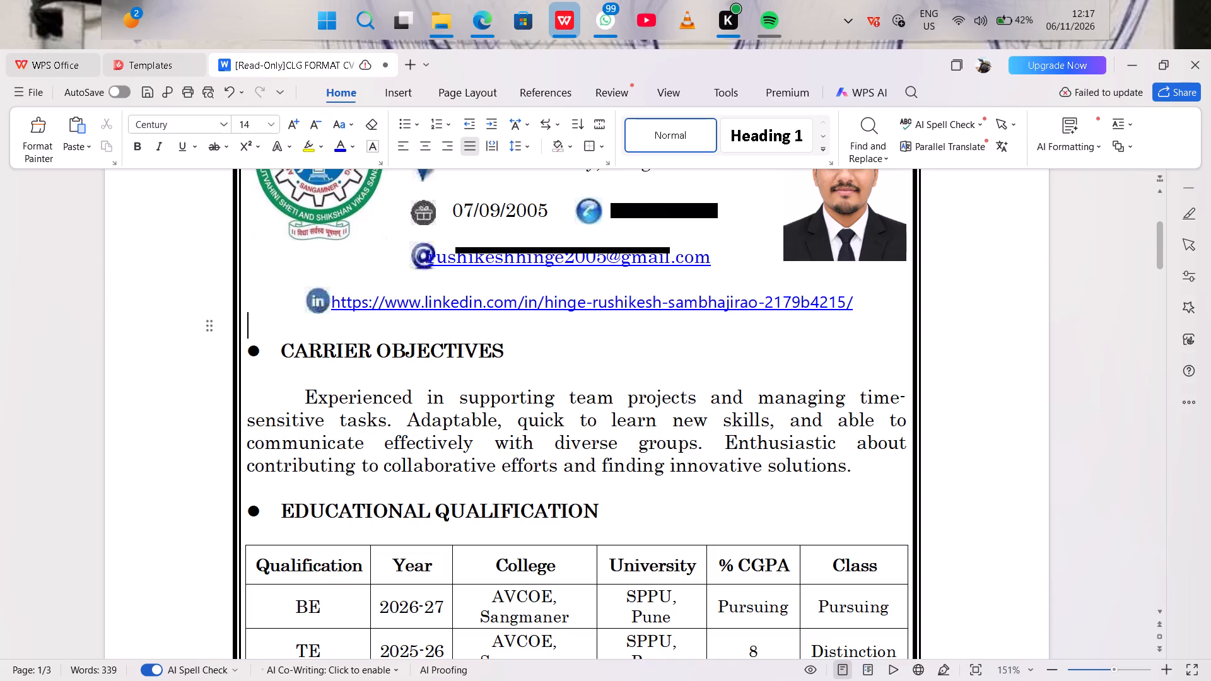
Review the whole CV, from the header and education table through internships, skills, certifications, industrial visits and the closing name.
{"action": "double_click", "coordinate": [588, 306]}
{"action": "left_click", "coordinate": [588, 344]}
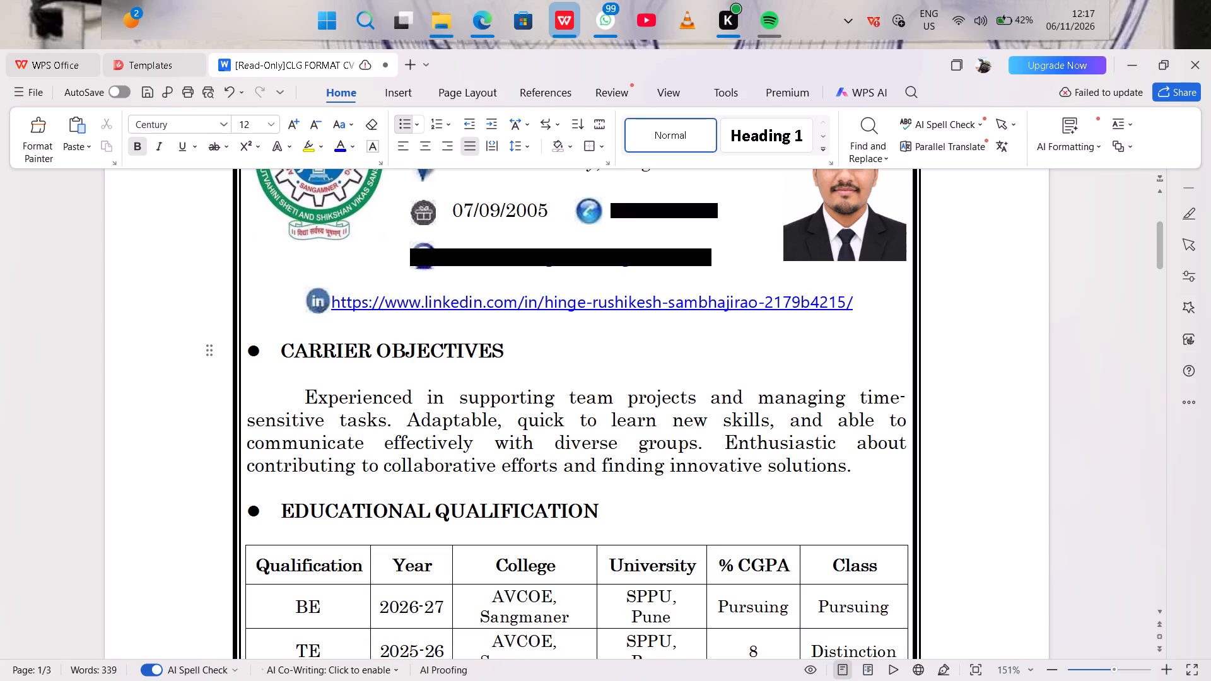
{"action": "scroll", "coordinate": [588, 344], "scroll_direction": "up", "scroll_amount": 1}
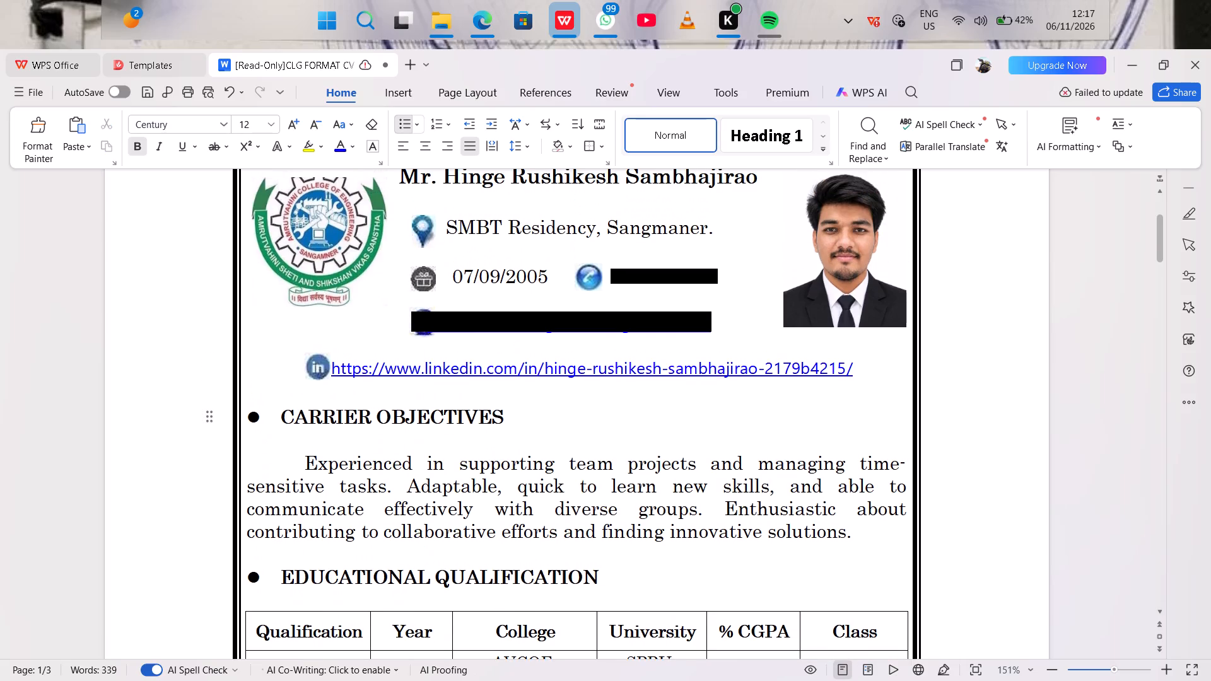
{"action": "scroll", "coordinate": [654, 300], "scroll_direction": "up", "scroll_amount": 1}
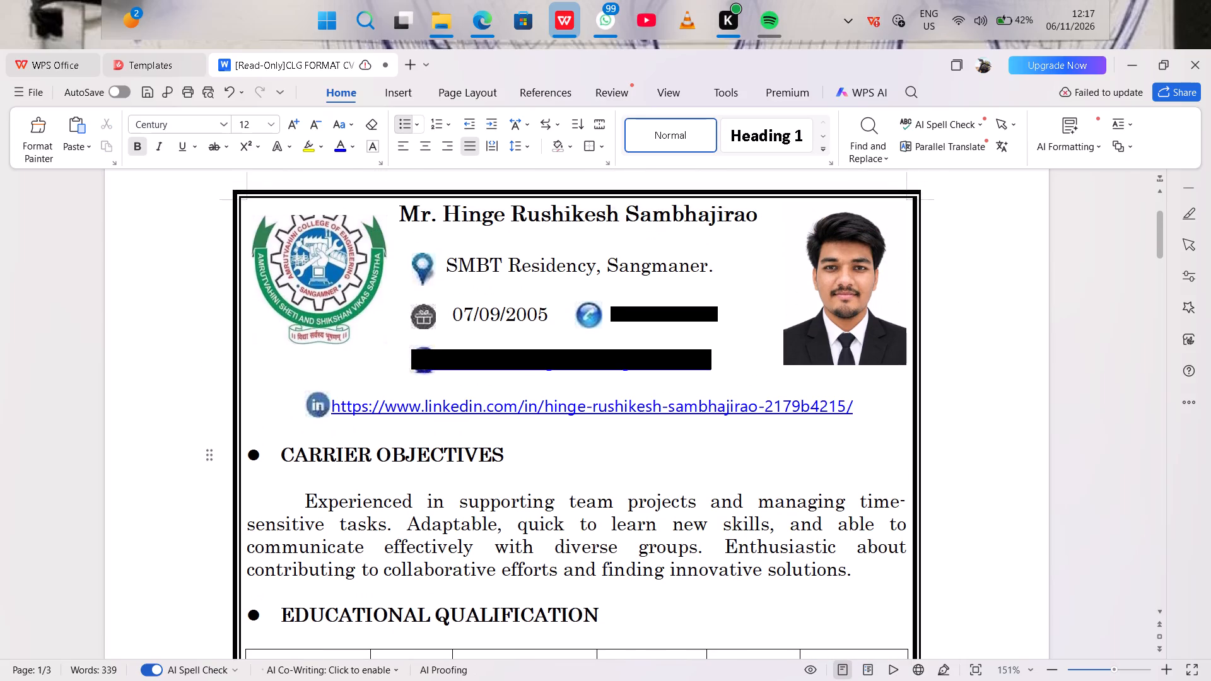
{"action": "scroll", "coordinate": [654, 300], "scroll_direction": "down", "scroll_amount": 10}
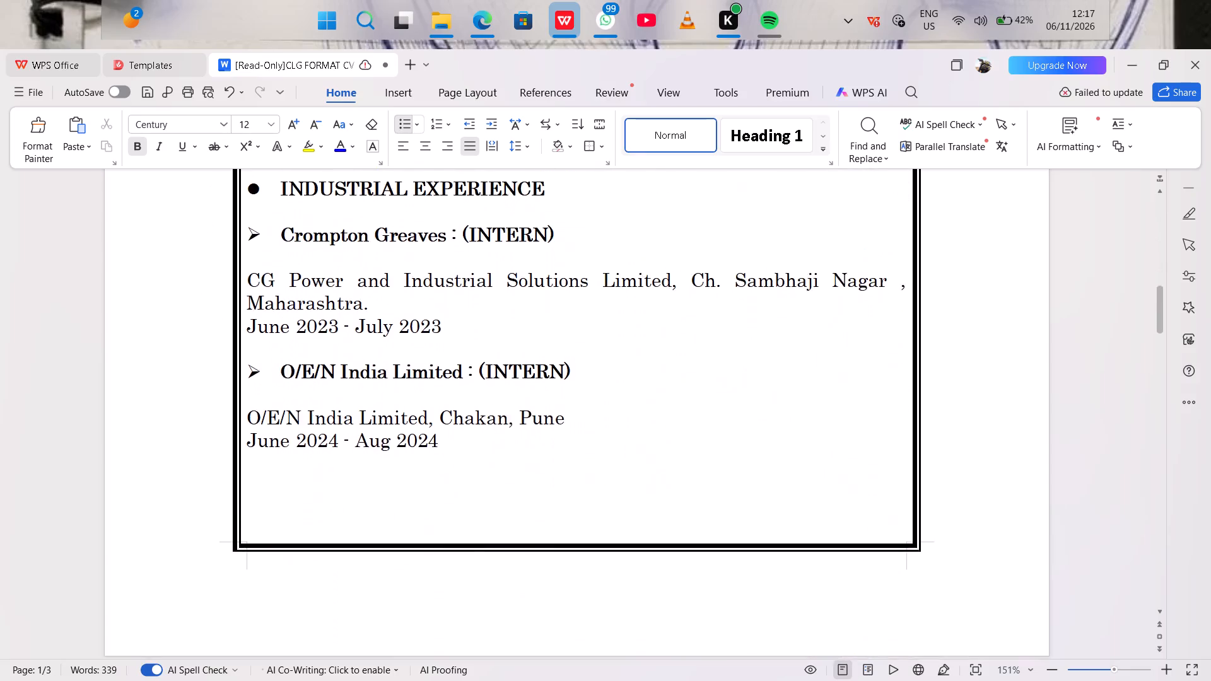
{"action": "scroll", "coordinate": [654, 300], "scroll_direction": "down", "scroll_amount": 8}
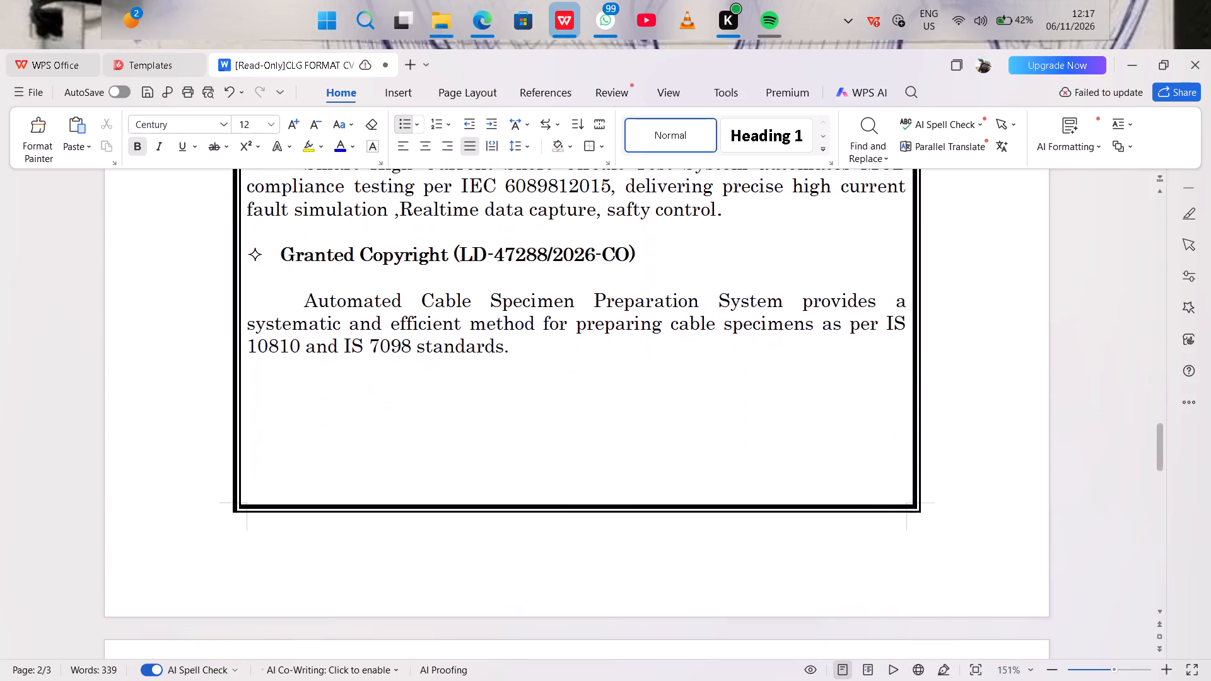
{"action": "scroll", "coordinate": [654, 300], "scroll_direction": "down", "scroll_amount": 8}
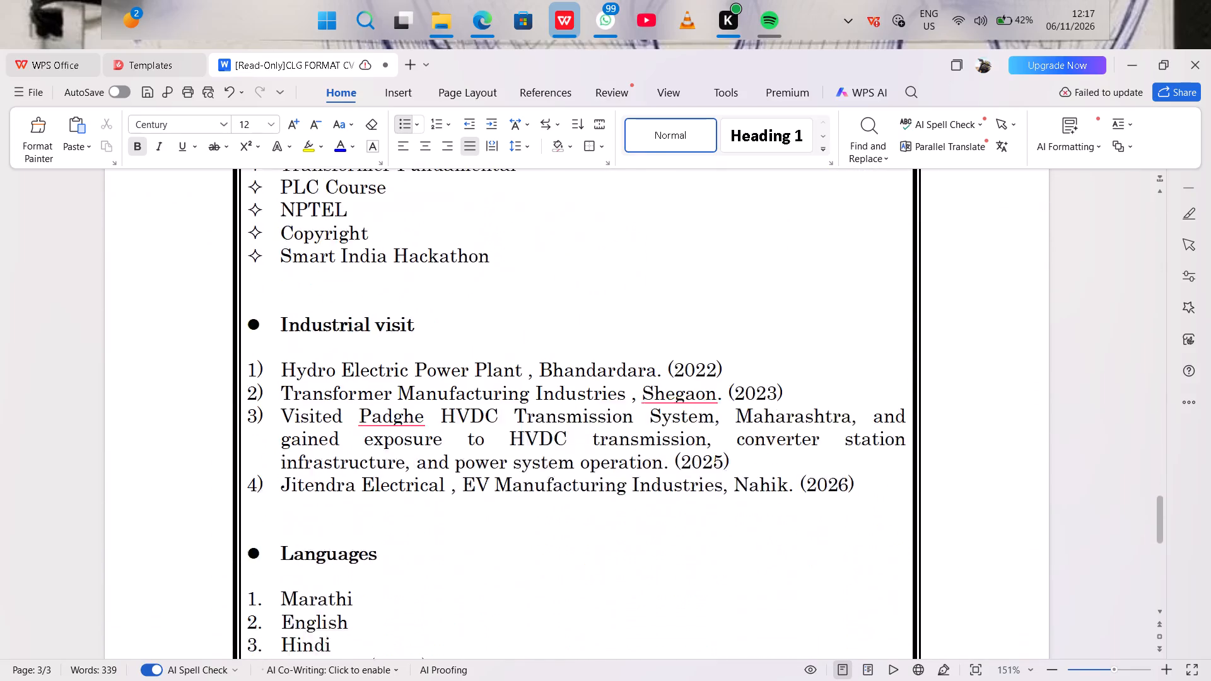
{"action": "scroll", "coordinate": [654, 300], "scroll_direction": "down", "scroll_amount": 6}
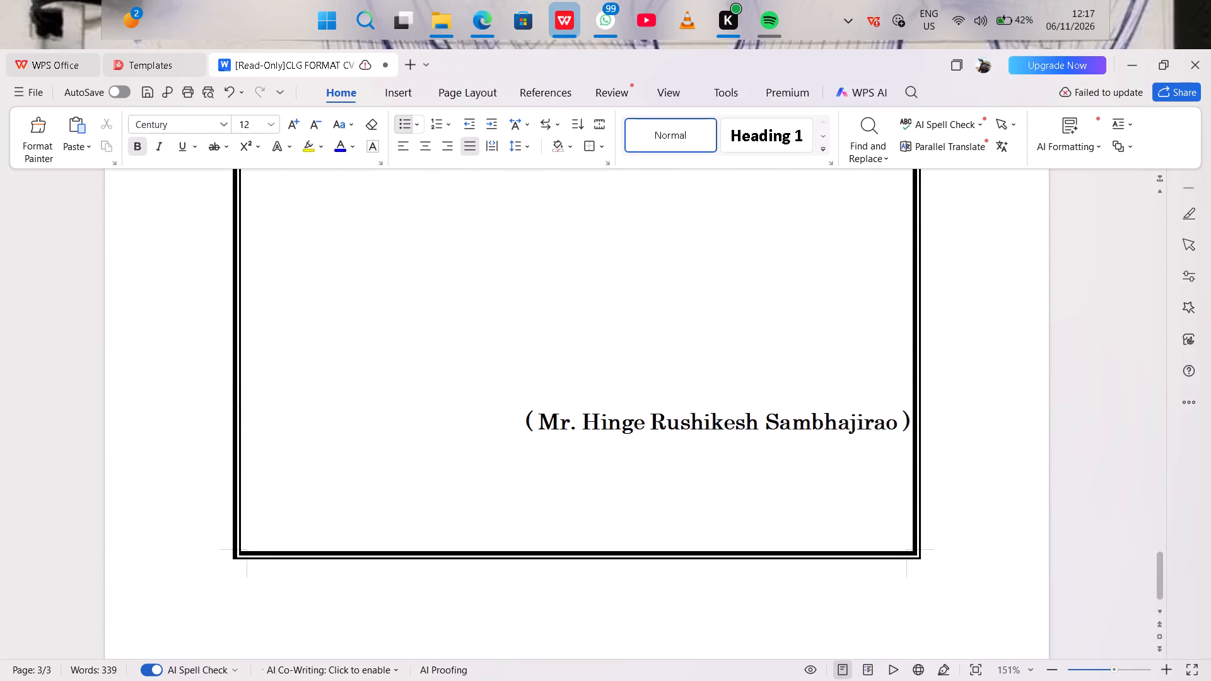
{"action": "scroll", "coordinate": [654, 300], "scroll_direction": "up", "scroll_amount": 16}
{"action": "scroll", "coordinate": [654, 300], "scroll_direction": "up", "scroll_amount": 10}
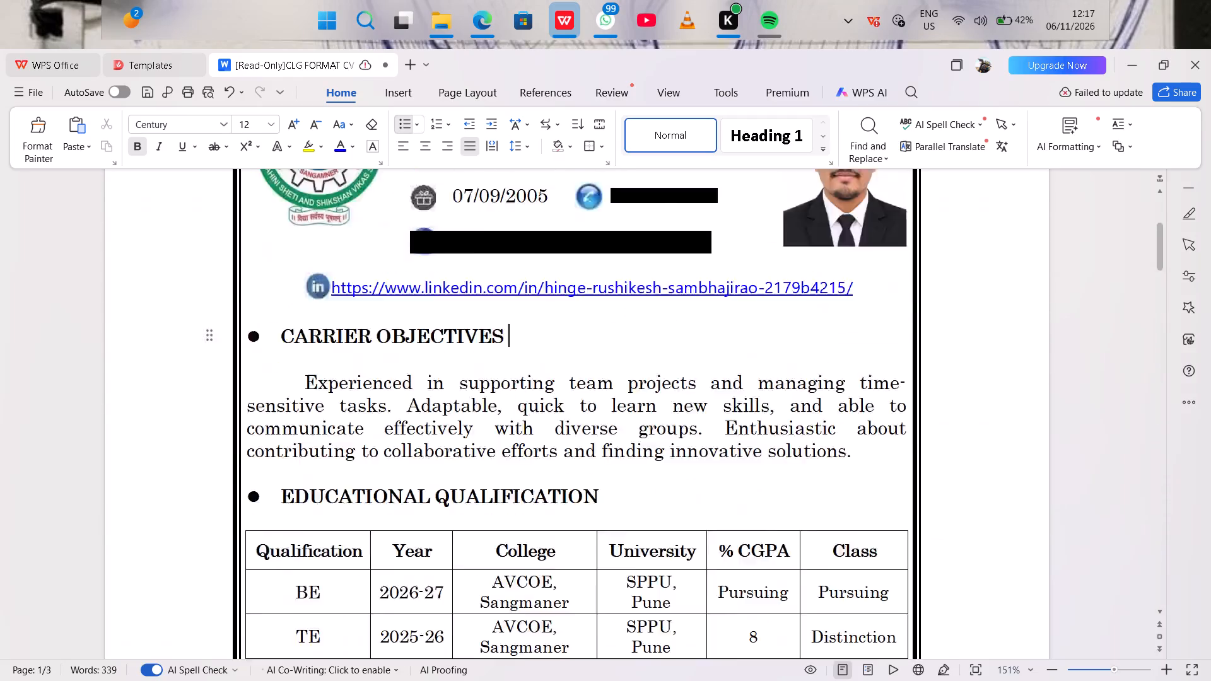
{"action": "scroll", "coordinate": [654, 300], "scroll_direction": "down", "scroll_amount": 10}
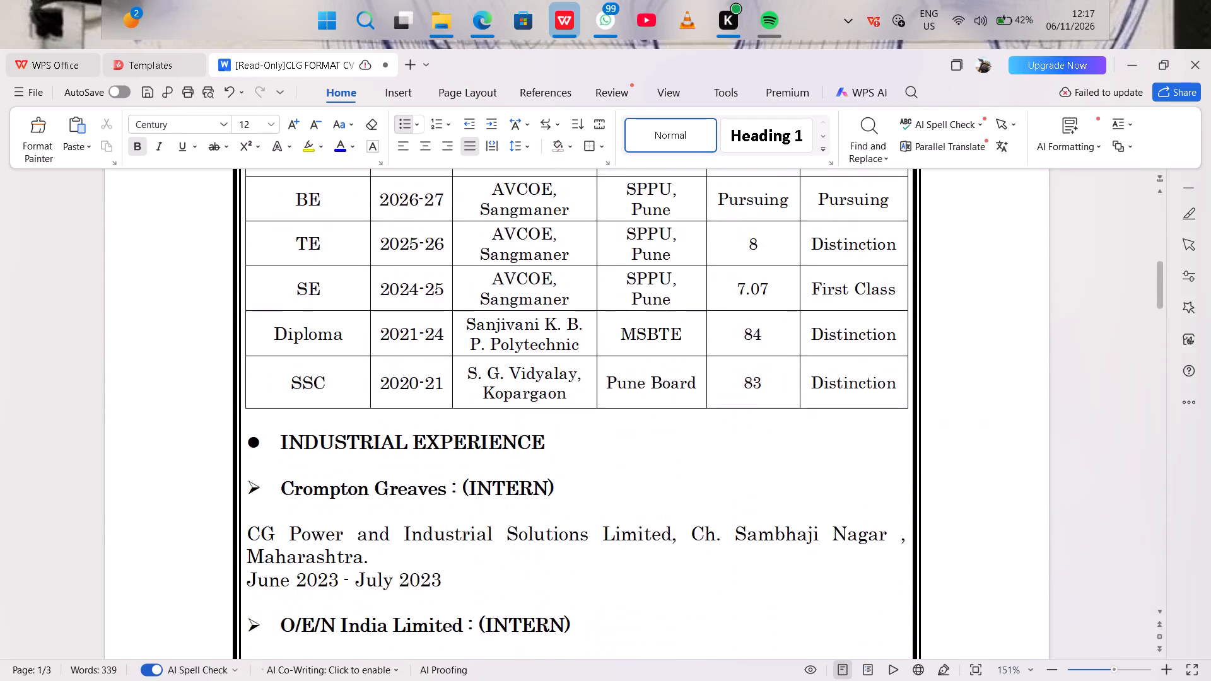
{"action": "scroll", "coordinate": [654, 300], "scroll_direction": "down", "scroll_amount": 6}
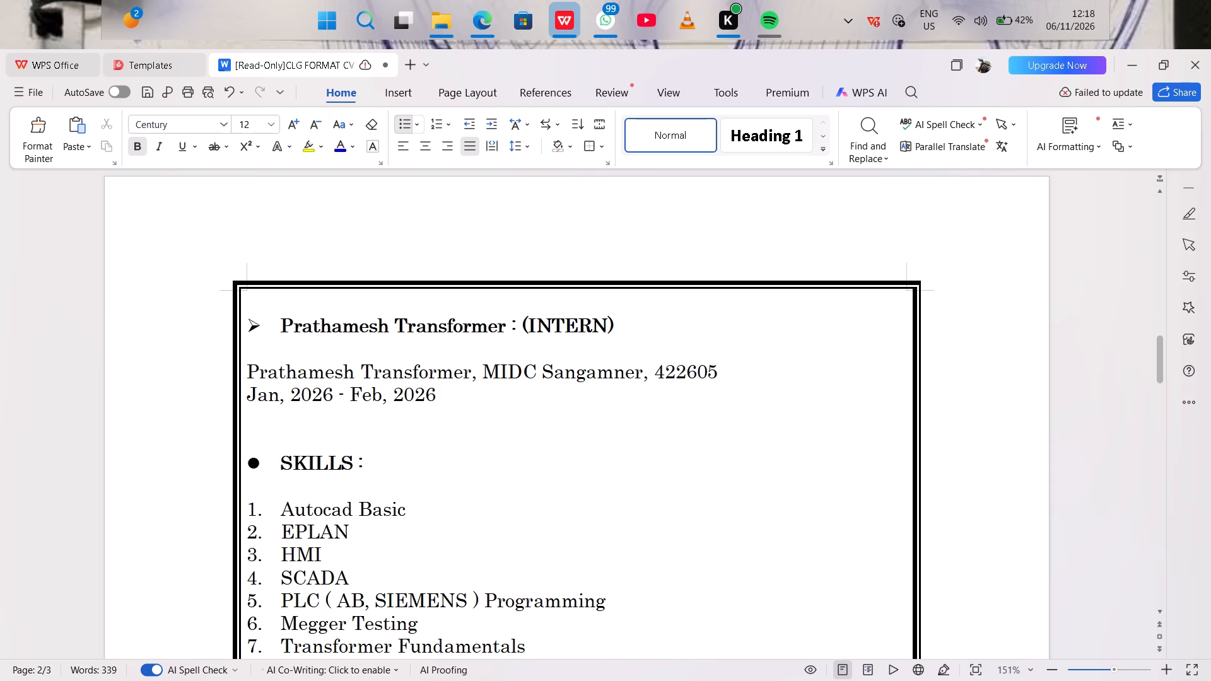
{"action": "left_click", "coordinate": [831, 165]}
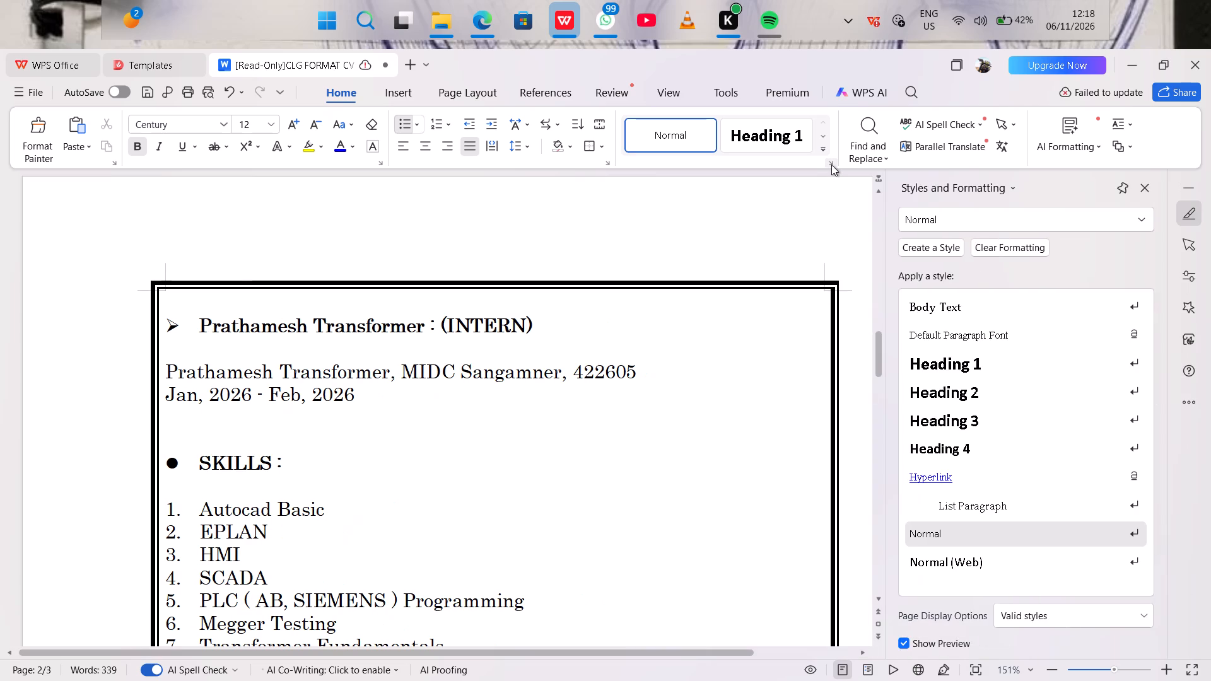
{"action": "left_click", "coordinate": [830, 165]}
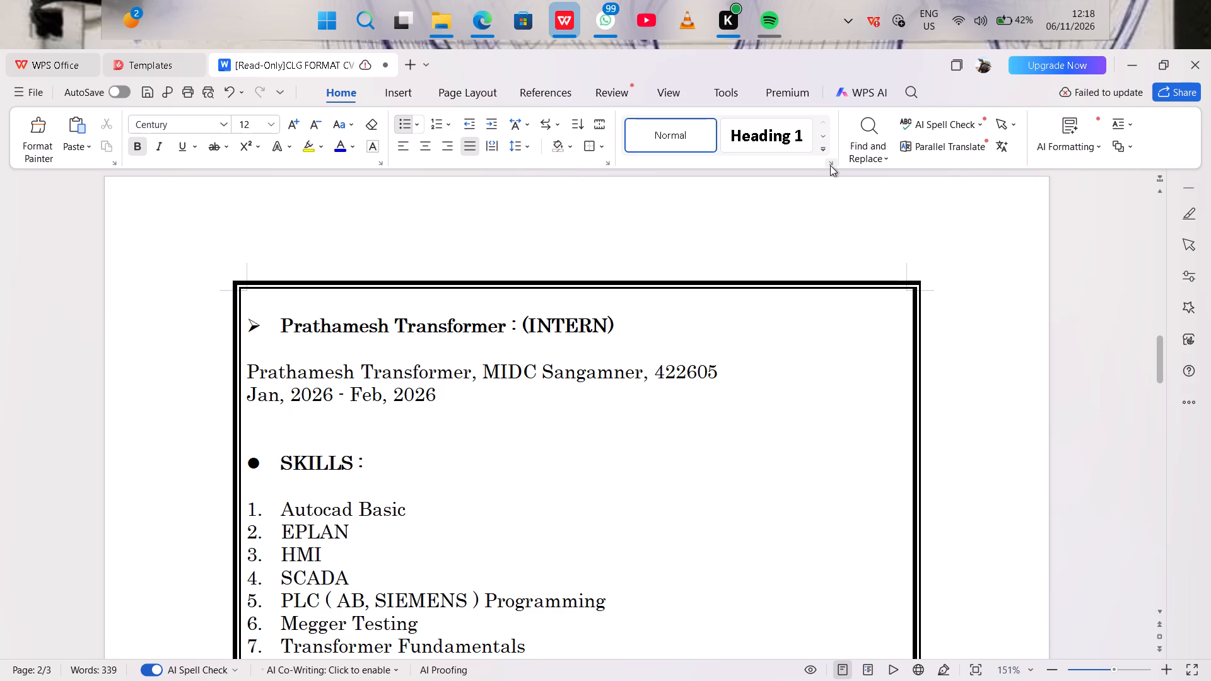
{"action": "scroll", "coordinate": [768, 322], "scroll_direction": "up", "scroll_amount": 1}
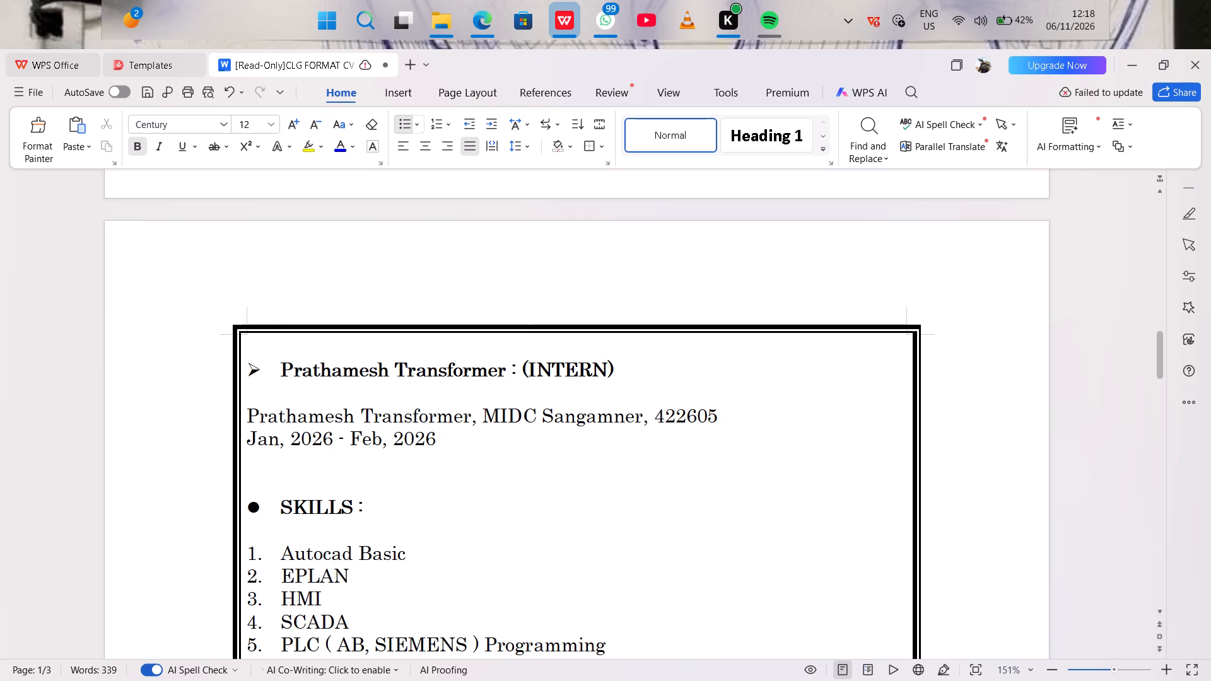
{"action": "scroll", "coordinate": [768, 322], "scroll_direction": "down", "scroll_amount": 12}
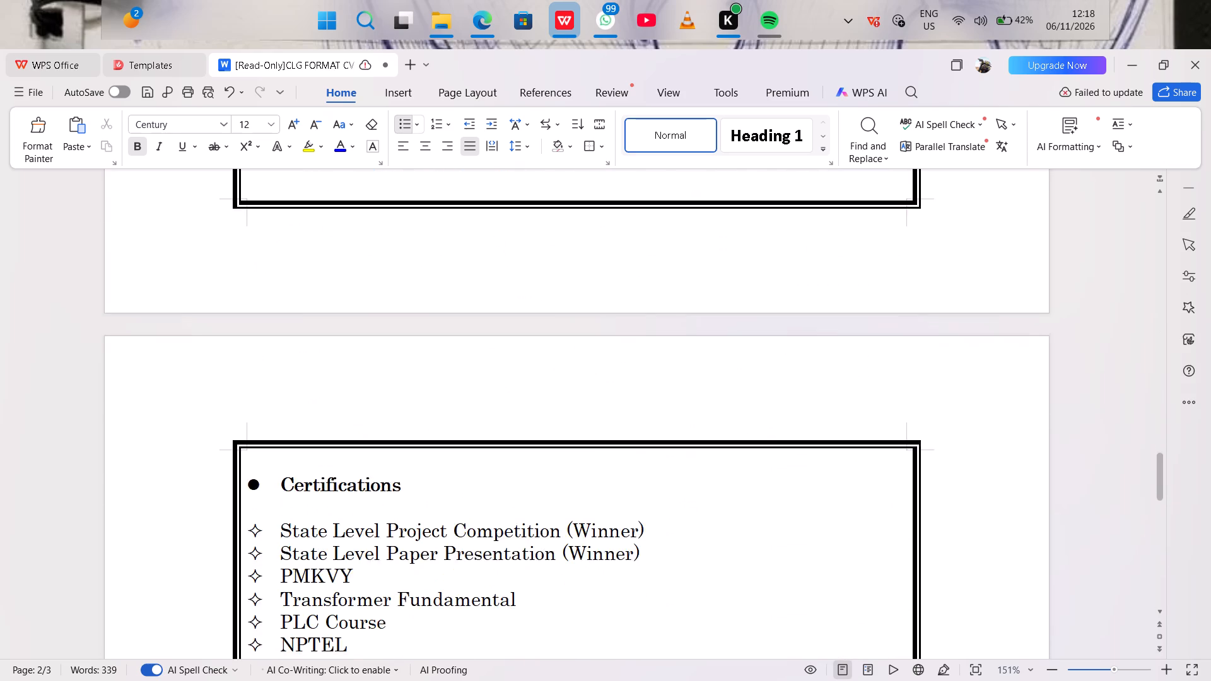
{"action": "scroll", "coordinate": [768, 322], "scroll_direction": "up", "scroll_amount": 14}
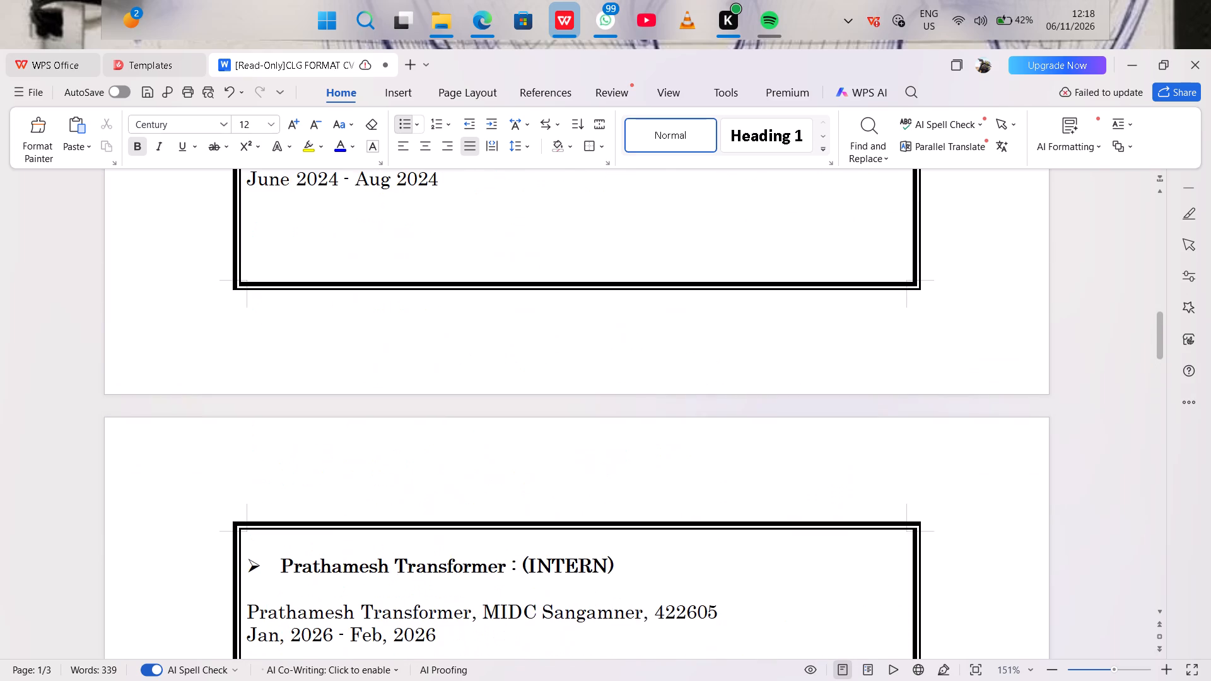
{"action": "scroll", "coordinate": [768, 322], "scroll_direction": "down", "scroll_amount": 2}
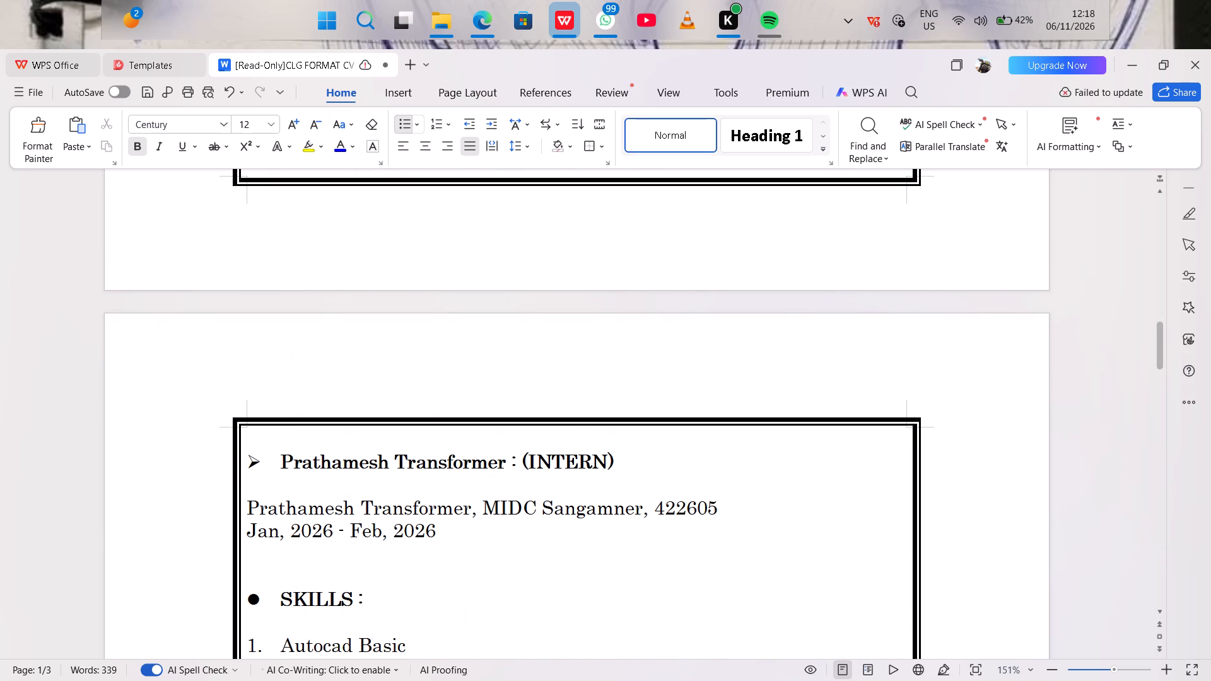
{"action": "left_click", "coordinate": [484, 547]}
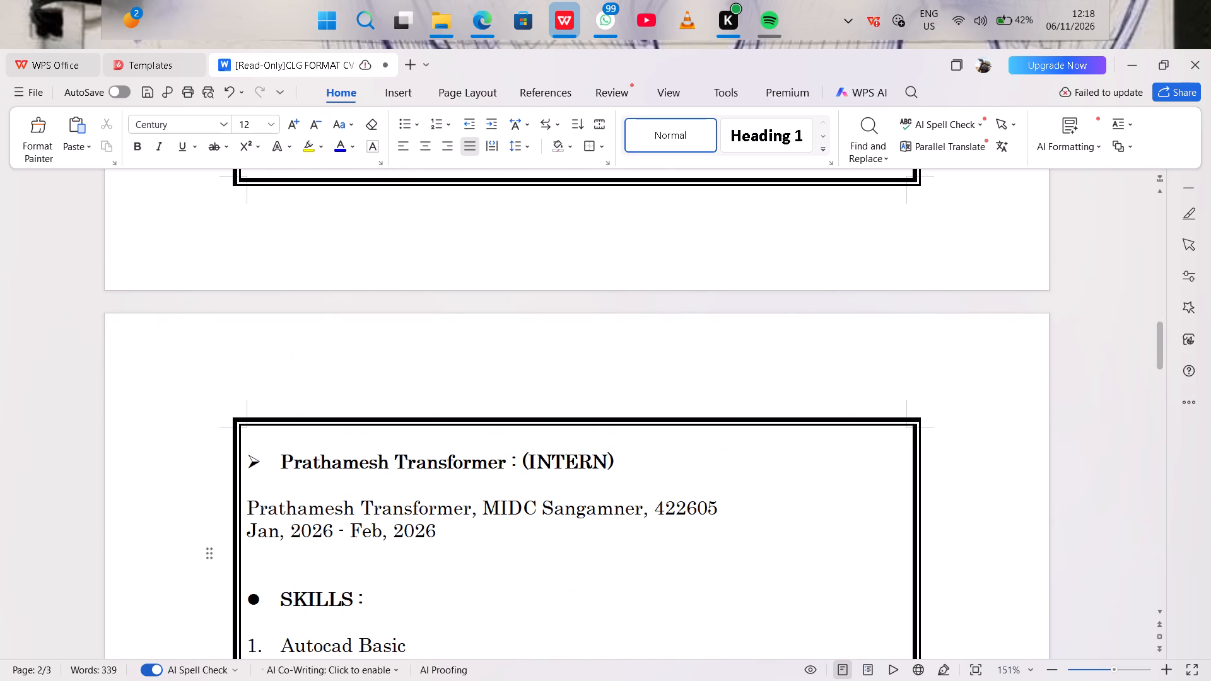
Extend the "Computer Handling" entry in the SKILLS list with "(Microsoft Word, Power Point, Excel)".
{"action": "scroll", "coordinate": [572, 554], "scroll_direction": "down", "scroll_amount": 6}
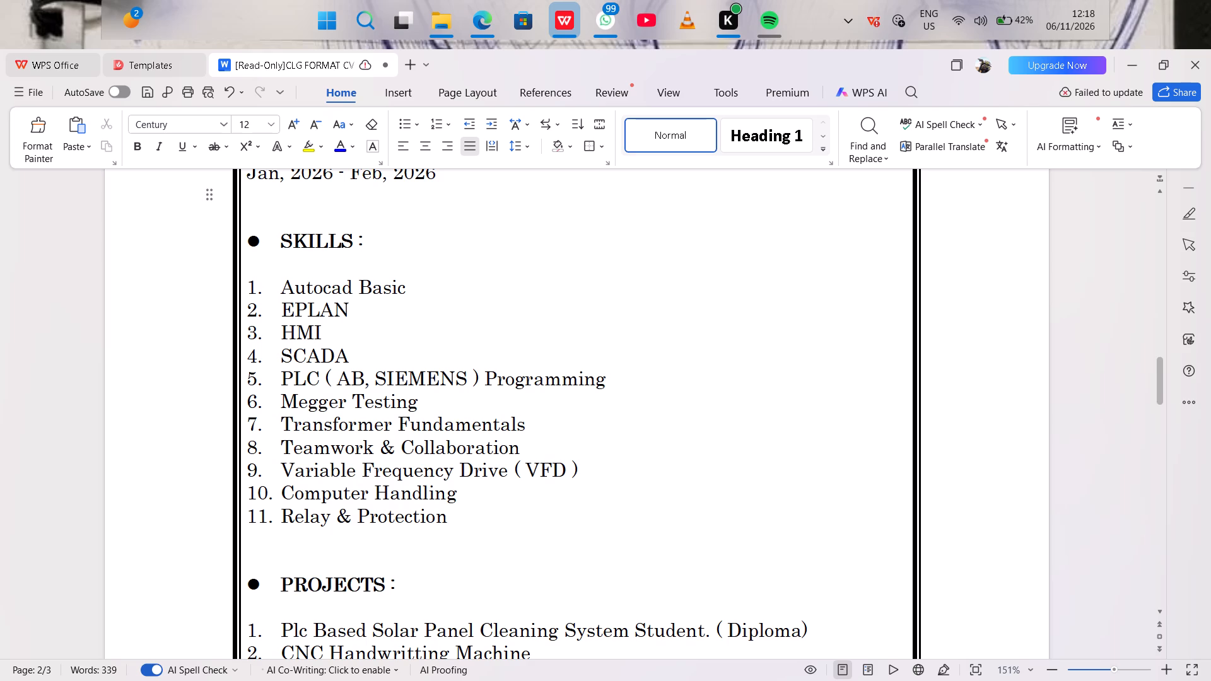
{"action": "left_click", "coordinate": [469, 497]}
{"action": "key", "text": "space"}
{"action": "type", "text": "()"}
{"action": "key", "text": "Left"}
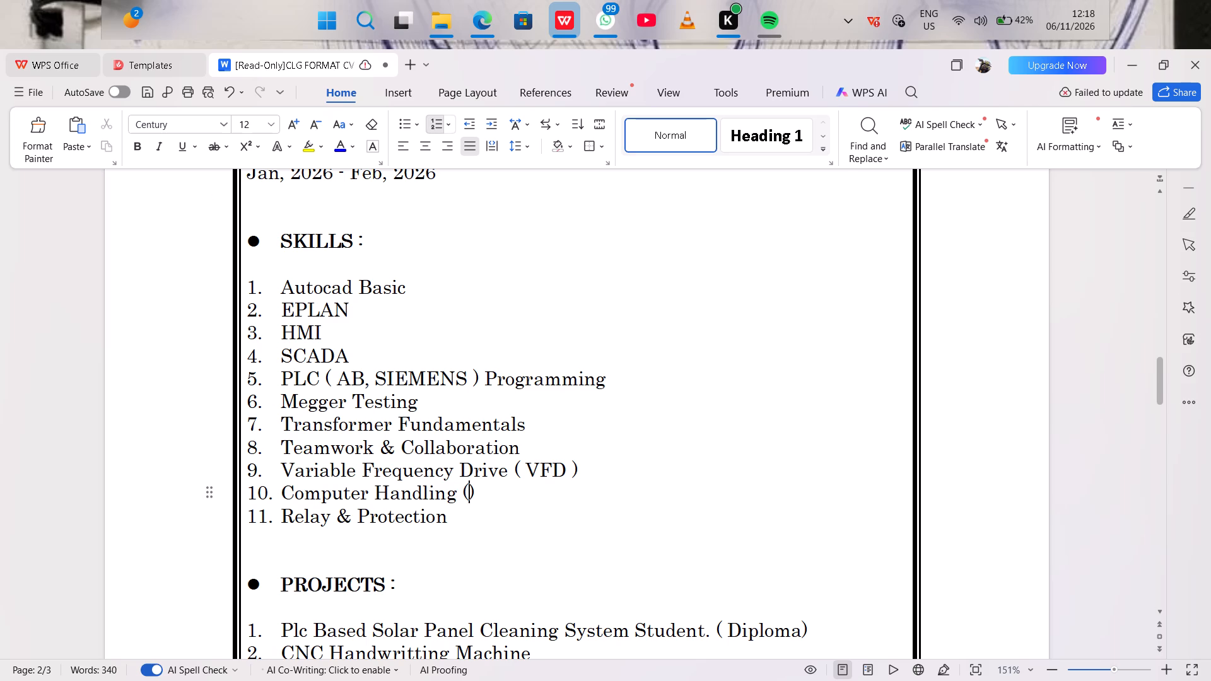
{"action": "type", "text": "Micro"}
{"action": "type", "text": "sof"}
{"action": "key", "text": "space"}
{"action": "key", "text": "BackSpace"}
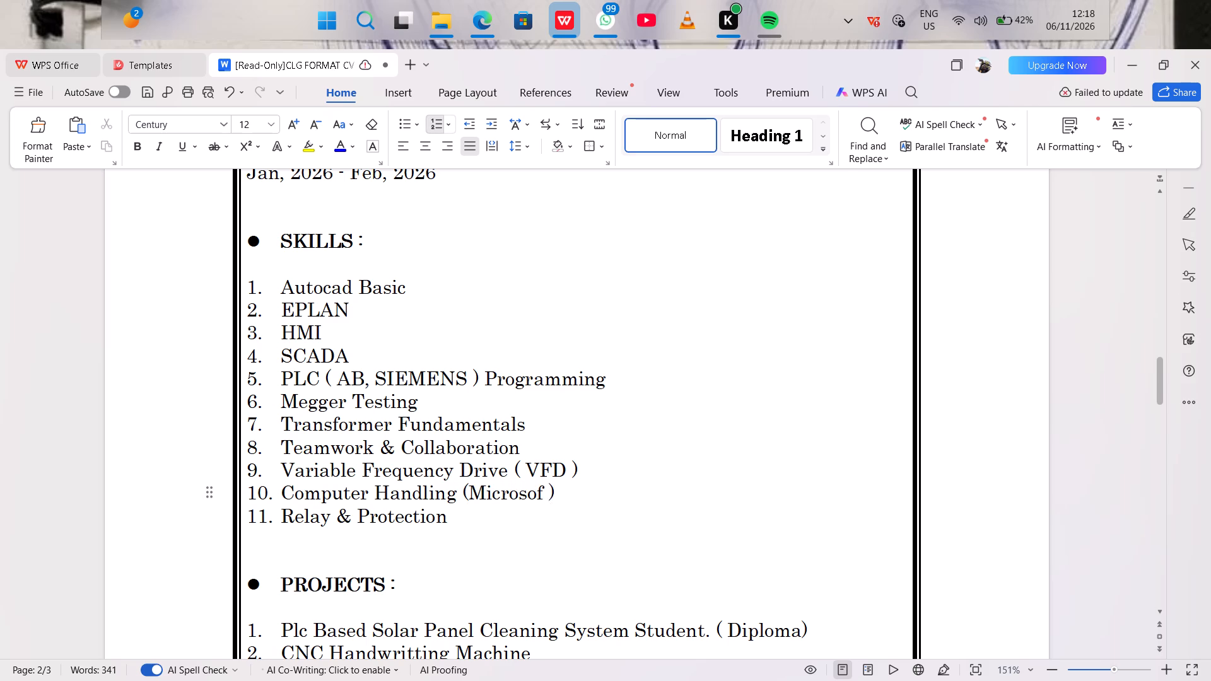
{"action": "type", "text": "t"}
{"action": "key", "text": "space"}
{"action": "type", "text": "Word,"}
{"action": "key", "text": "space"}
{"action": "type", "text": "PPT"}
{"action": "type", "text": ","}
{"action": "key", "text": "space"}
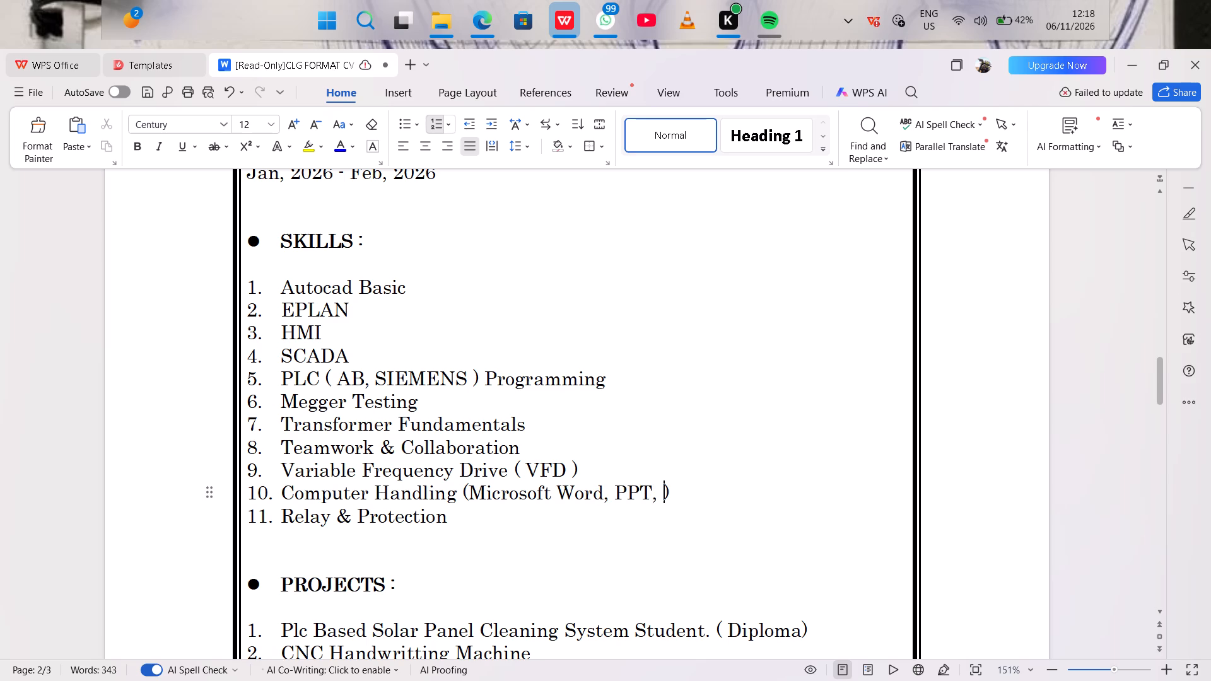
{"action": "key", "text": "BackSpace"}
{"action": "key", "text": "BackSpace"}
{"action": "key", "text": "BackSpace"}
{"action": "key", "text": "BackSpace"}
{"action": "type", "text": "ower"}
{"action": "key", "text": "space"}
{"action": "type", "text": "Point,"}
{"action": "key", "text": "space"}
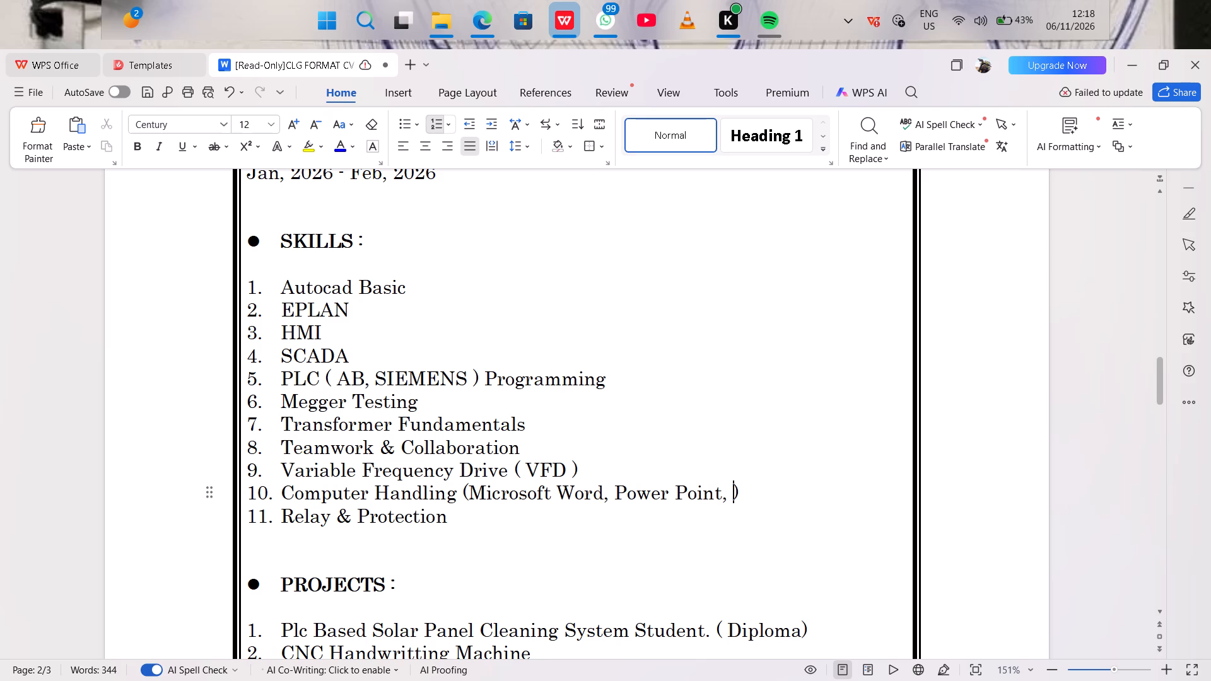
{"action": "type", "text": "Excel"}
Start saving the read-only CV as a copy in Downloads and enter the candidate's name with the final initial as the file name.
{"action": "scroll", "coordinate": [640, 533], "scroll_direction": "down", "scroll_amount": 2}
{"action": "scroll", "coordinate": [640, 533], "scroll_direction": "up", "scroll_amount": 1}
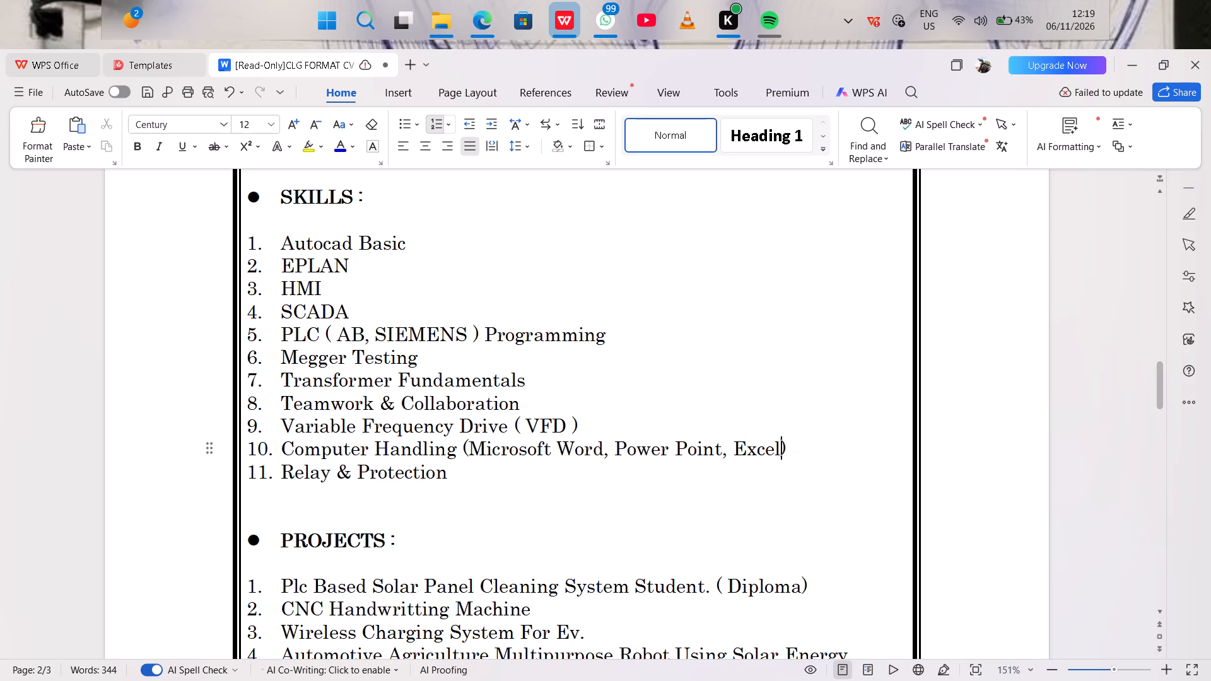
{"action": "scroll", "coordinate": [722, 400], "scroll_direction": "down", "scroll_amount": 10}
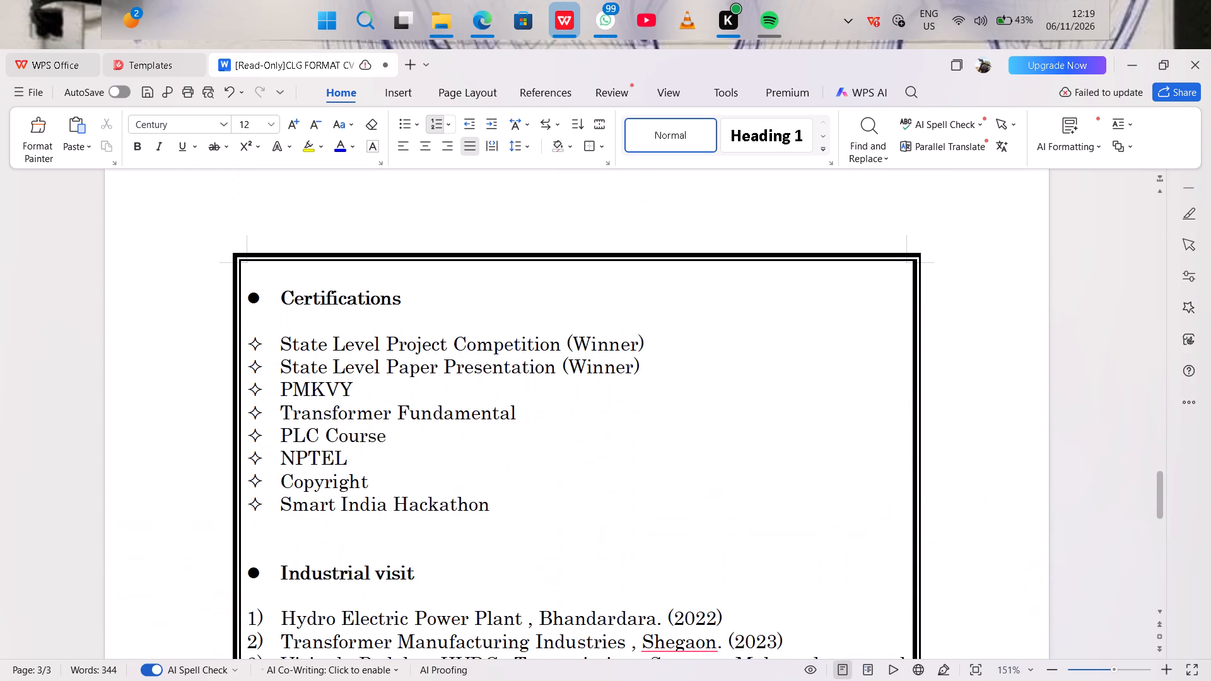
{"action": "key", "text": "ctrl+s"}
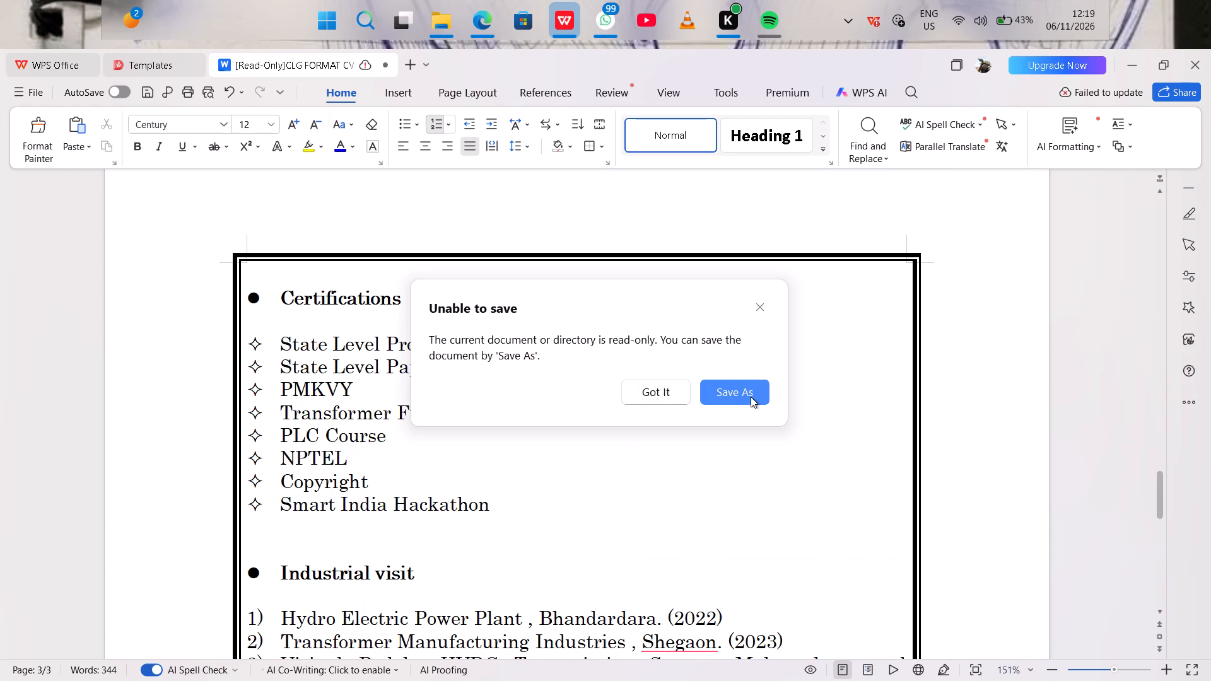
{"action": "left_click", "coordinate": [751, 397]}
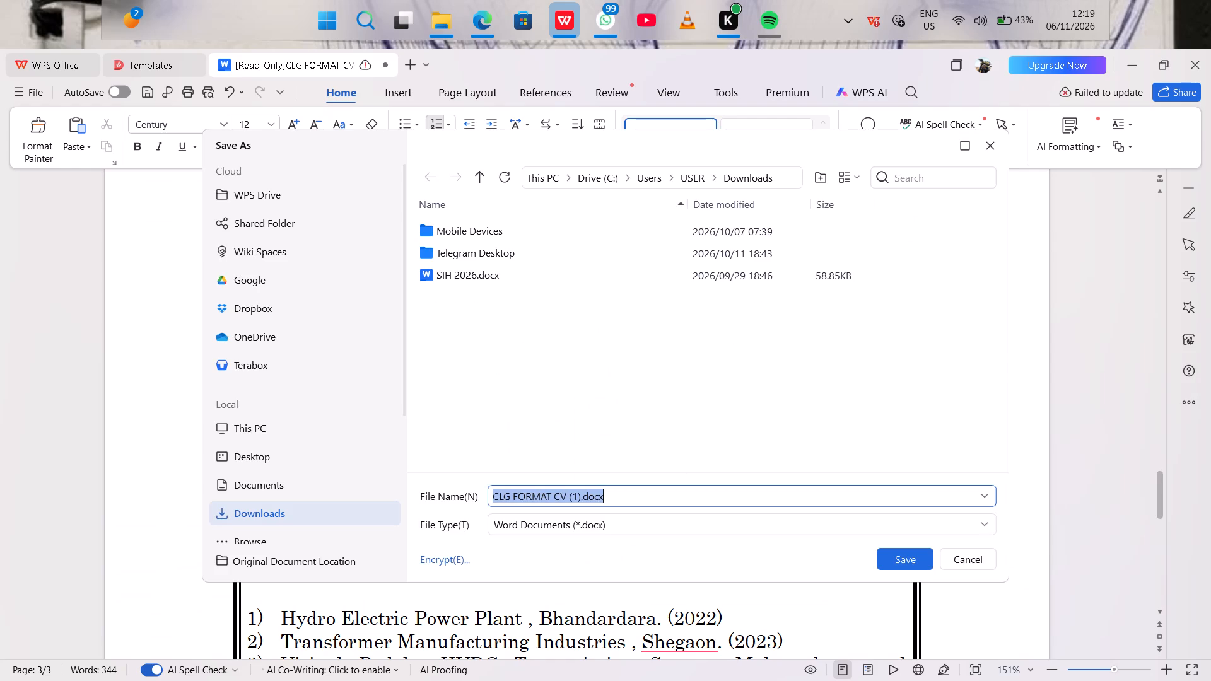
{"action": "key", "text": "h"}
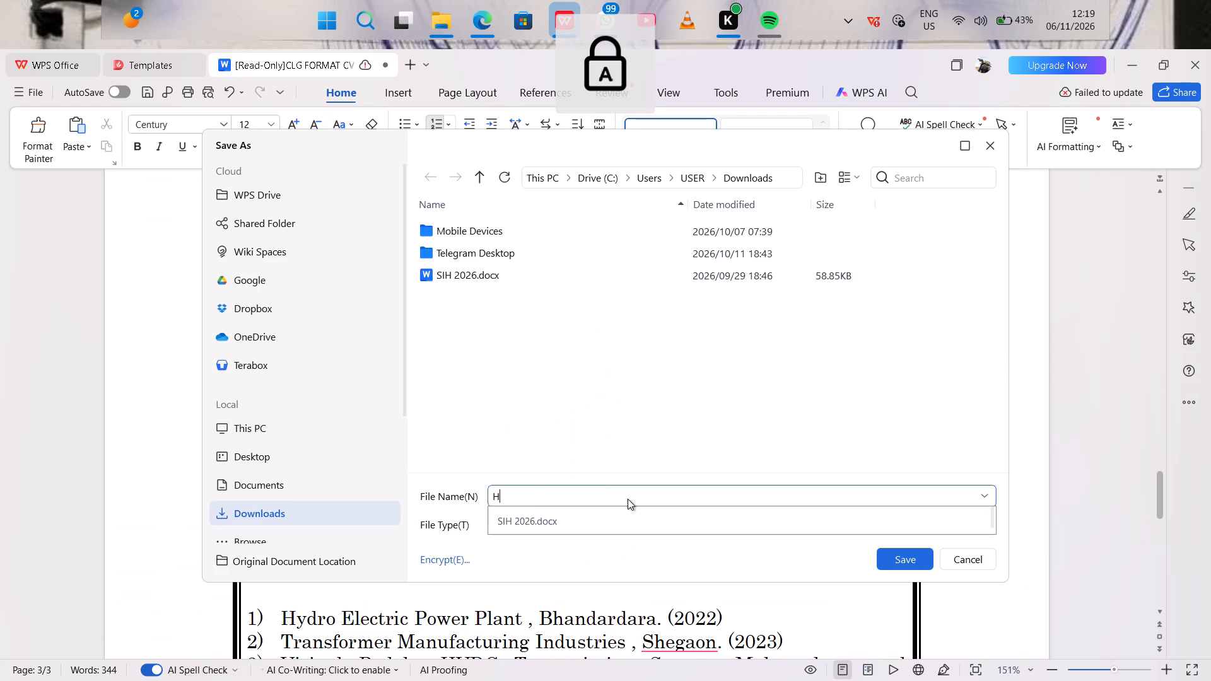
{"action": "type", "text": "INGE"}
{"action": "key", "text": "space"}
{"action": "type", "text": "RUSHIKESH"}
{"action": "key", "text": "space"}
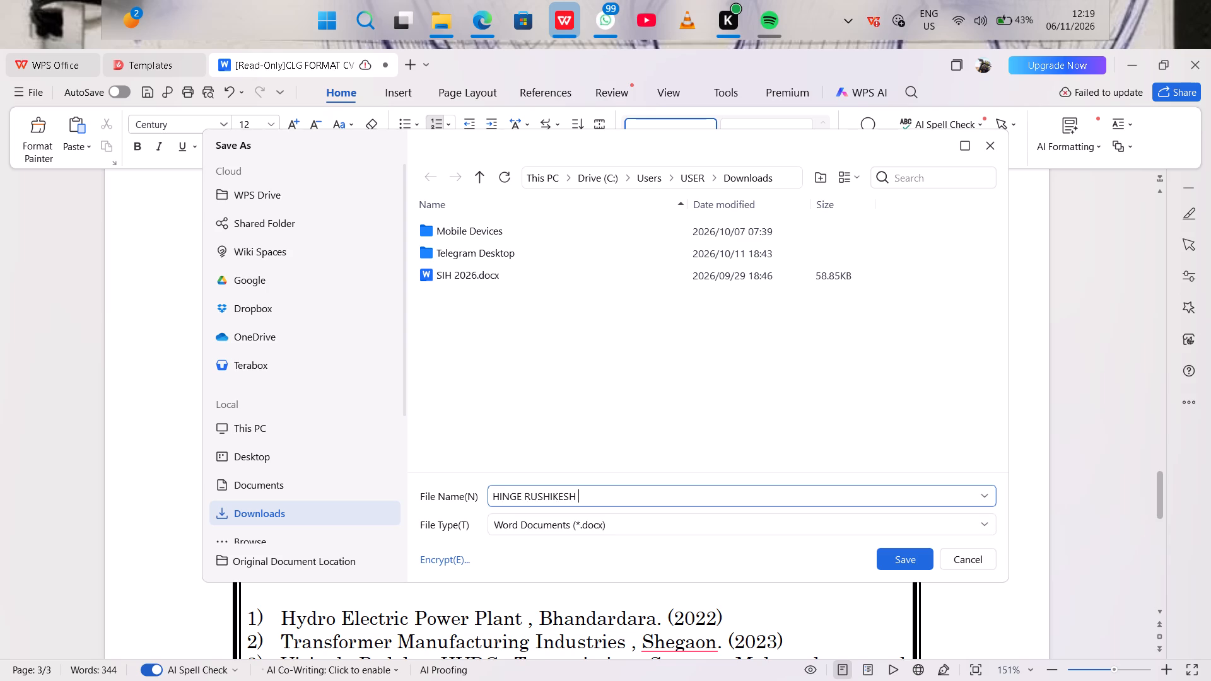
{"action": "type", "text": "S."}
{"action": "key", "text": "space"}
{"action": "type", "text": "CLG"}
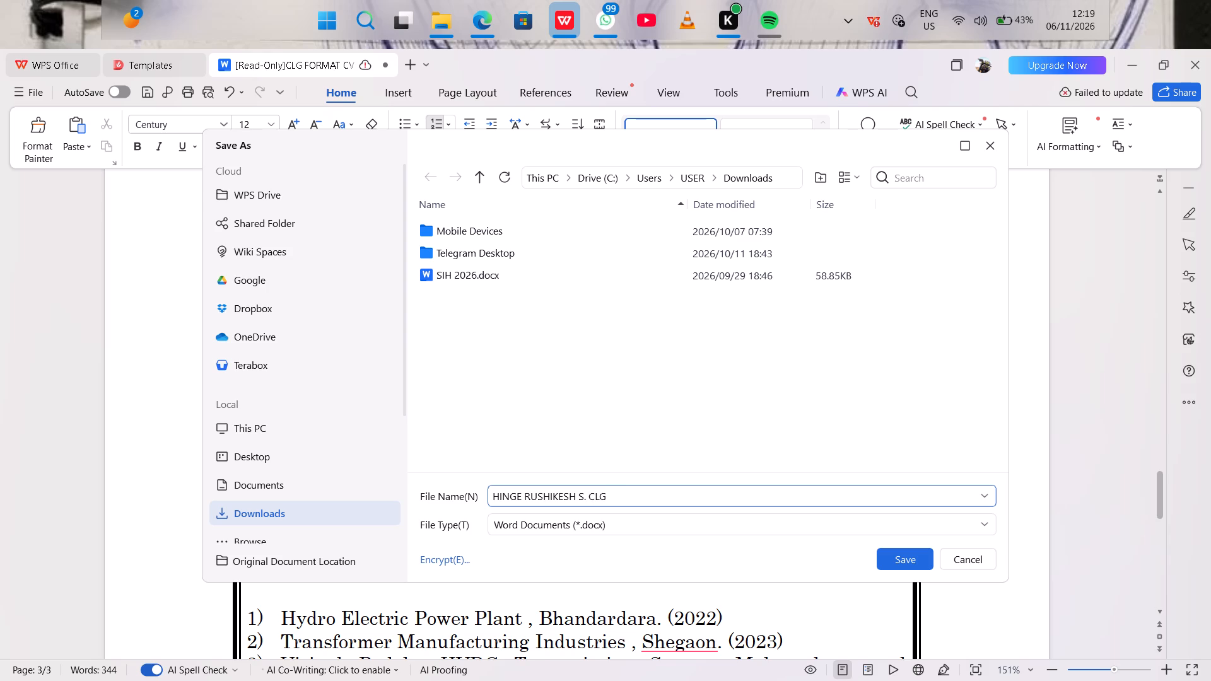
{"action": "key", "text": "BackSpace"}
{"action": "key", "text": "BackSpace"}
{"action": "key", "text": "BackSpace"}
Add the prefix "clg_" in front of the candidate's name in the file name.
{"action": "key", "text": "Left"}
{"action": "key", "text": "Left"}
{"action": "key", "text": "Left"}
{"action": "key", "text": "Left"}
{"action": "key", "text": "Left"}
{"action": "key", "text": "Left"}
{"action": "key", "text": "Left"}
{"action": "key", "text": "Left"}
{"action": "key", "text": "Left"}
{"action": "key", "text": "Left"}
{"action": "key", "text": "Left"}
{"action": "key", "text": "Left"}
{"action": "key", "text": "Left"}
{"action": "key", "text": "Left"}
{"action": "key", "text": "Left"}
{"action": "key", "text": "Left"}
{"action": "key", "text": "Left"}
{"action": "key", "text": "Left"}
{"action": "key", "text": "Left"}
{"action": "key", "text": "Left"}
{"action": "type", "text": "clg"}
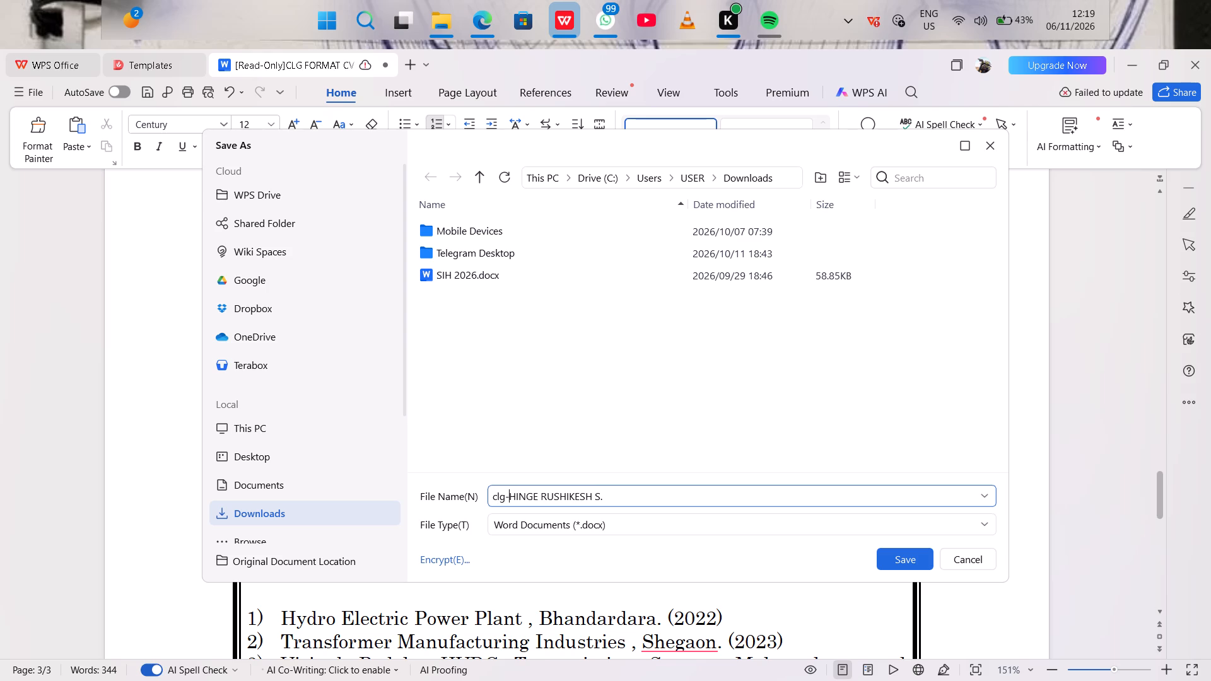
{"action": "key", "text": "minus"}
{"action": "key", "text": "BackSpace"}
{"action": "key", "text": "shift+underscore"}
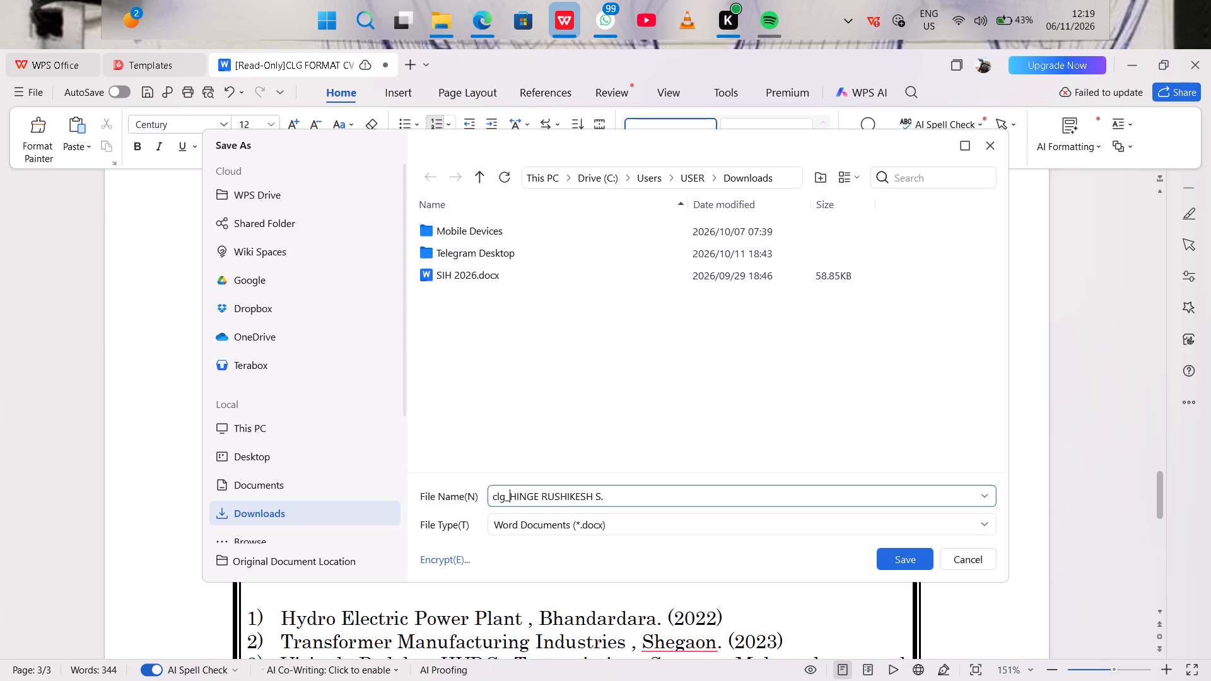
Append "RESUME" to the file name and save the copy in Downloads as a Word document (*.docx).
{"action": "left_click", "coordinate": [628, 499]}
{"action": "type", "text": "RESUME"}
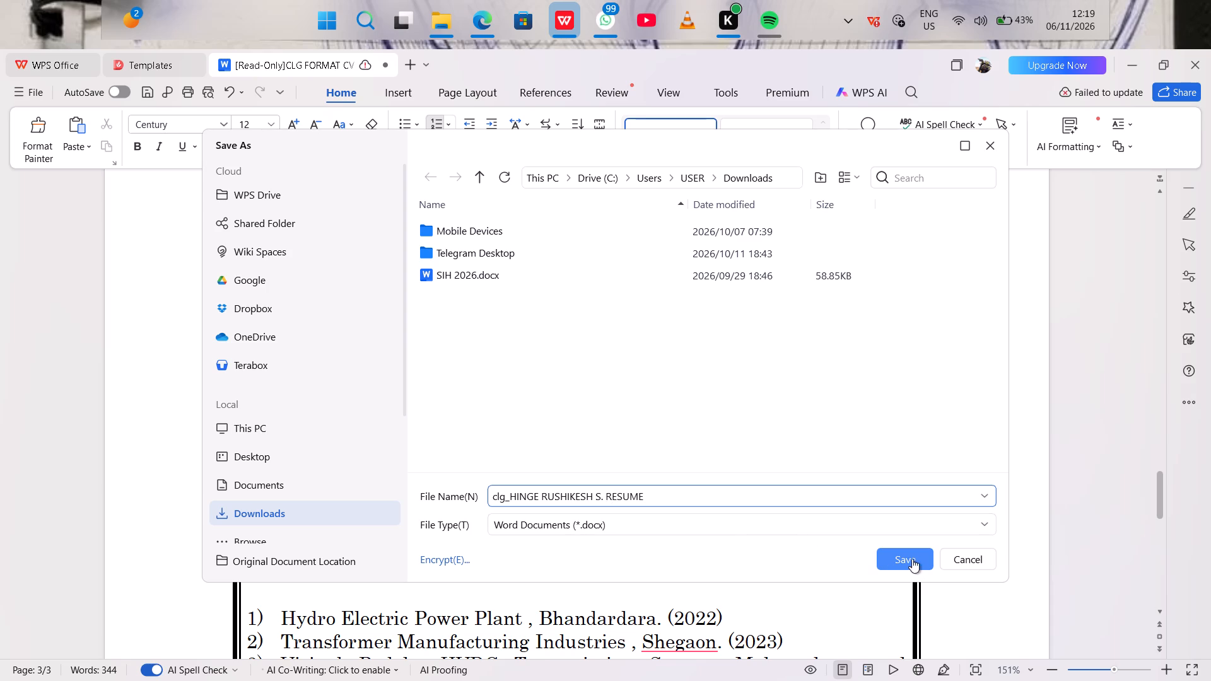
{"action": "left_click", "coordinate": [863, 530]}
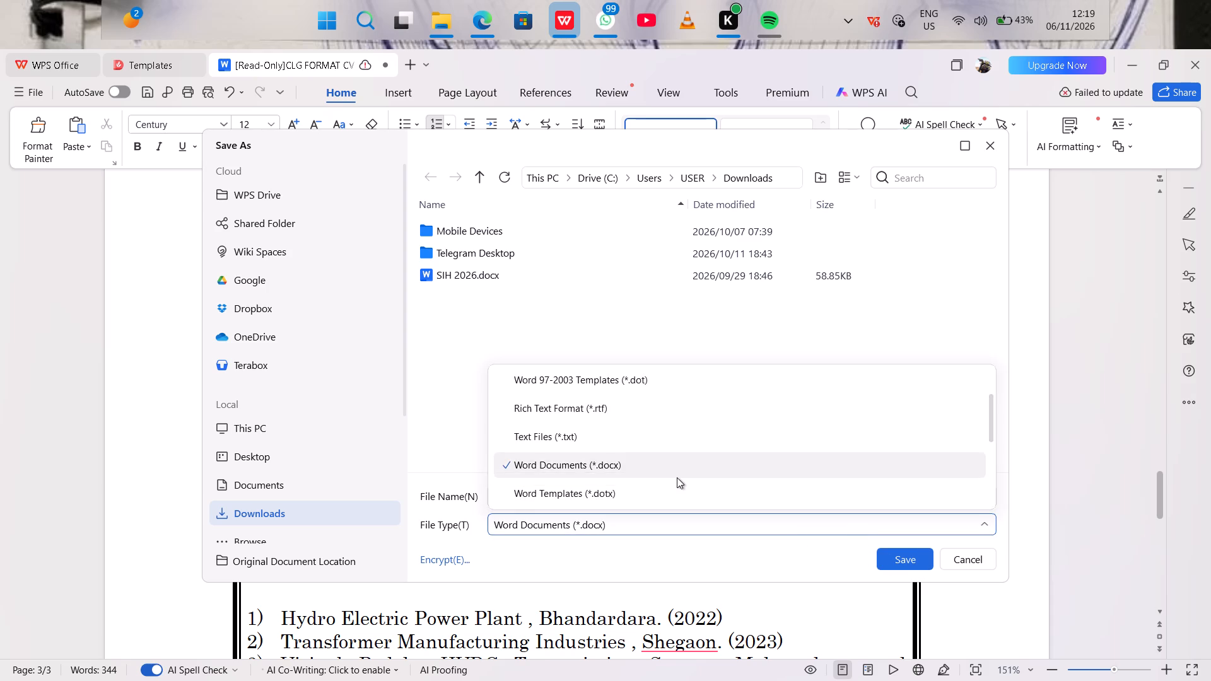
{"action": "scroll", "coordinate": [677, 477], "scroll_direction": "down", "scroll_amount": 3}
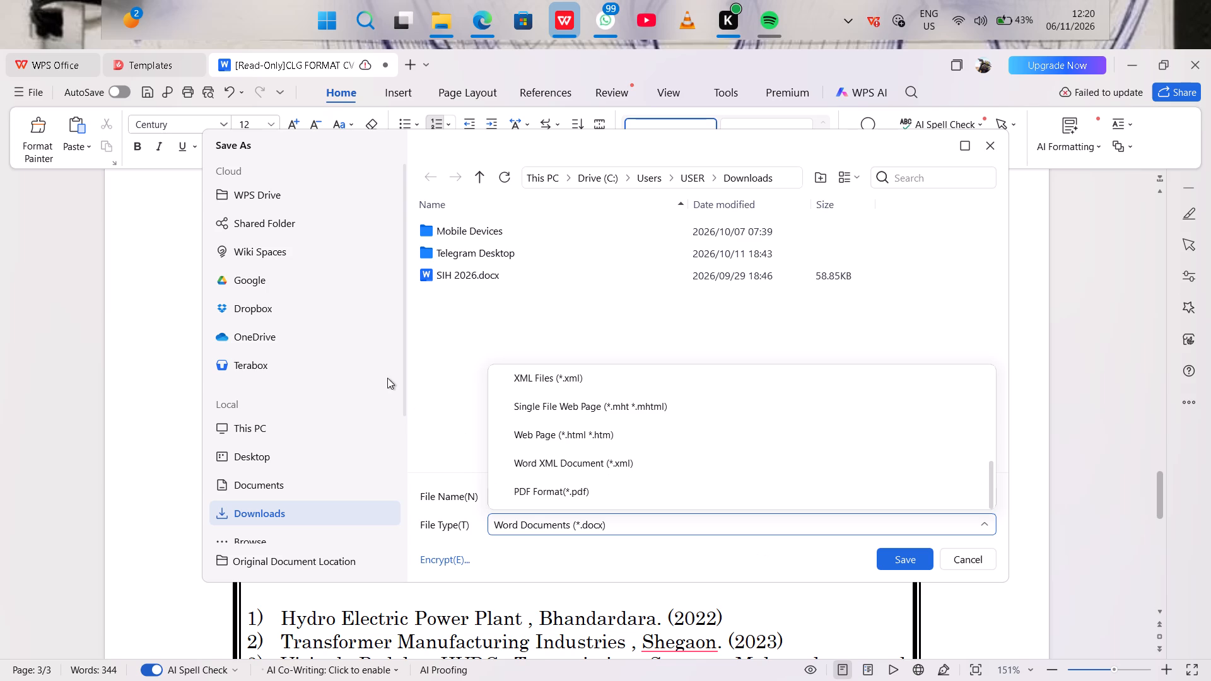
{"action": "left_click", "coordinate": [439, 354]}
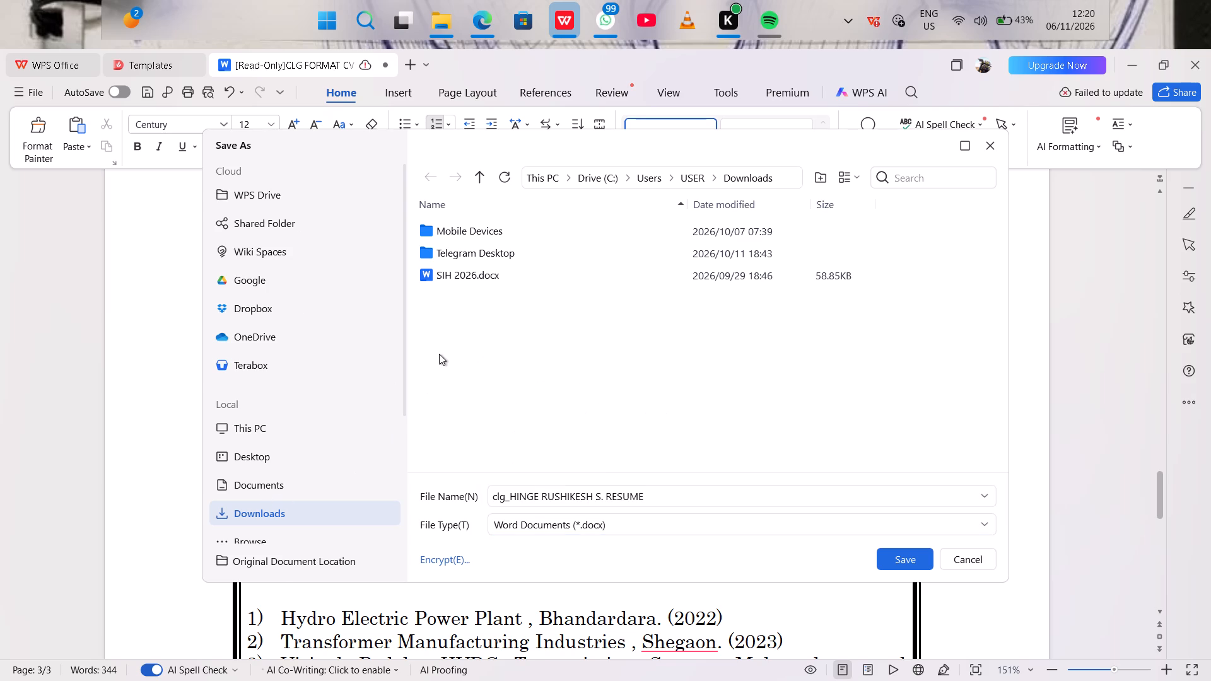
{"action": "left_click", "coordinate": [891, 560]}
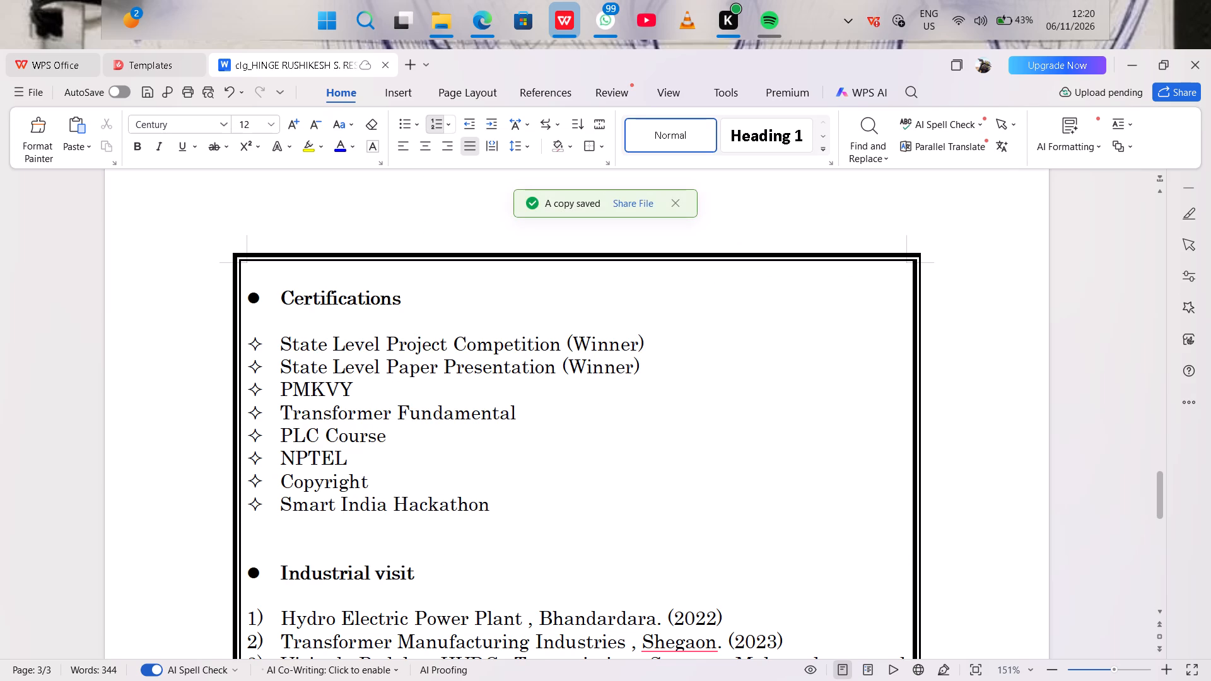
Save the CV also in PDF format (*.pdf) under the same name in Downloads, and open the exported file.
{"action": "left_click", "coordinate": [18, 83]}
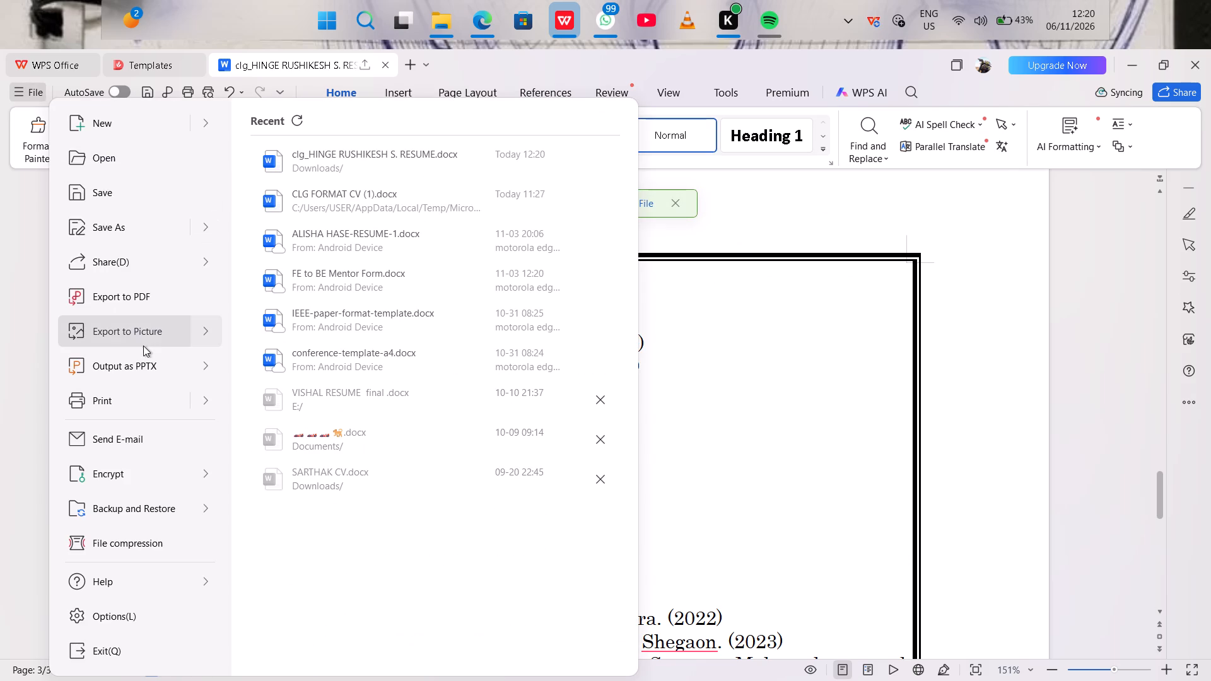
{"action": "left_click", "coordinate": [132, 221]}
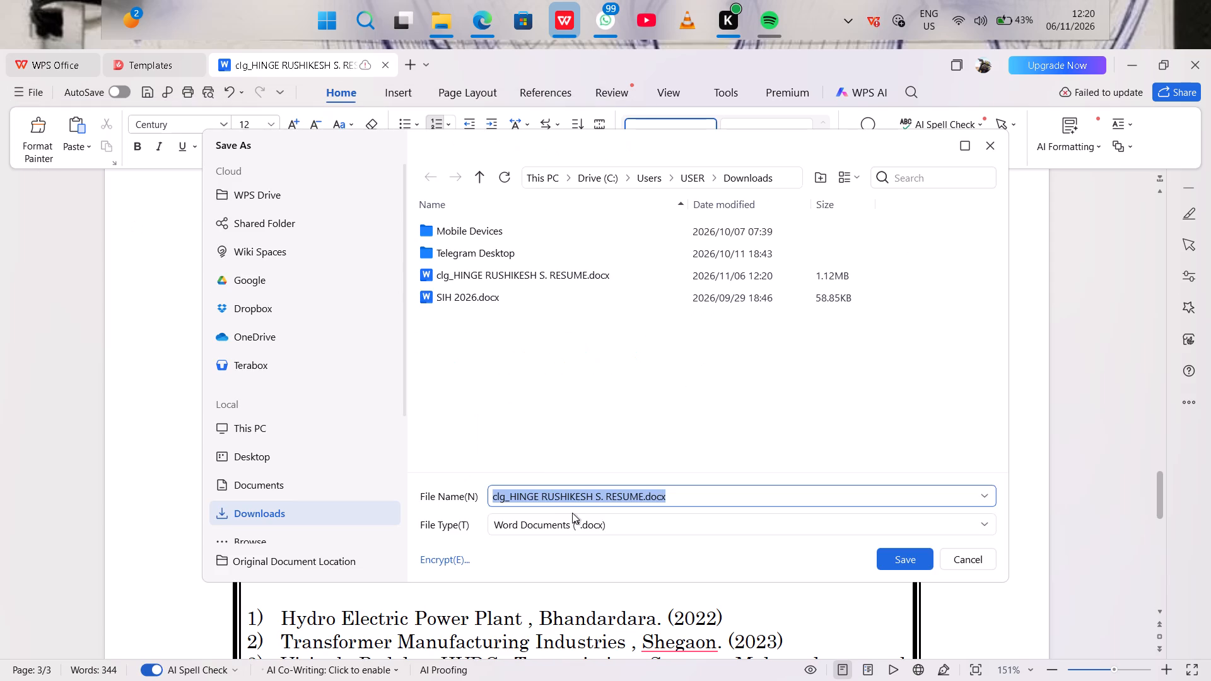
{"action": "left_click", "coordinate": [629, 525]}
{"action": "scroll", "coordinate": [603, 437], "scroll_direction": "down", "scroll_amount": 7}
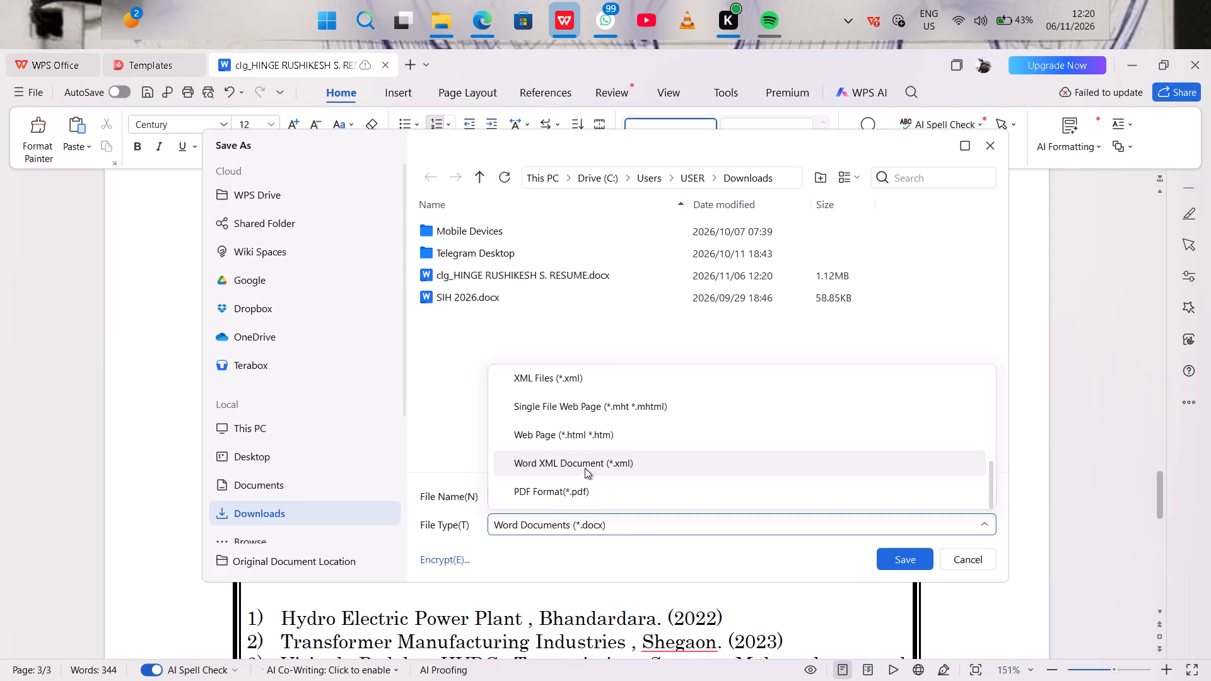
{"action": "left_click", "coordinate": [580, 486]}
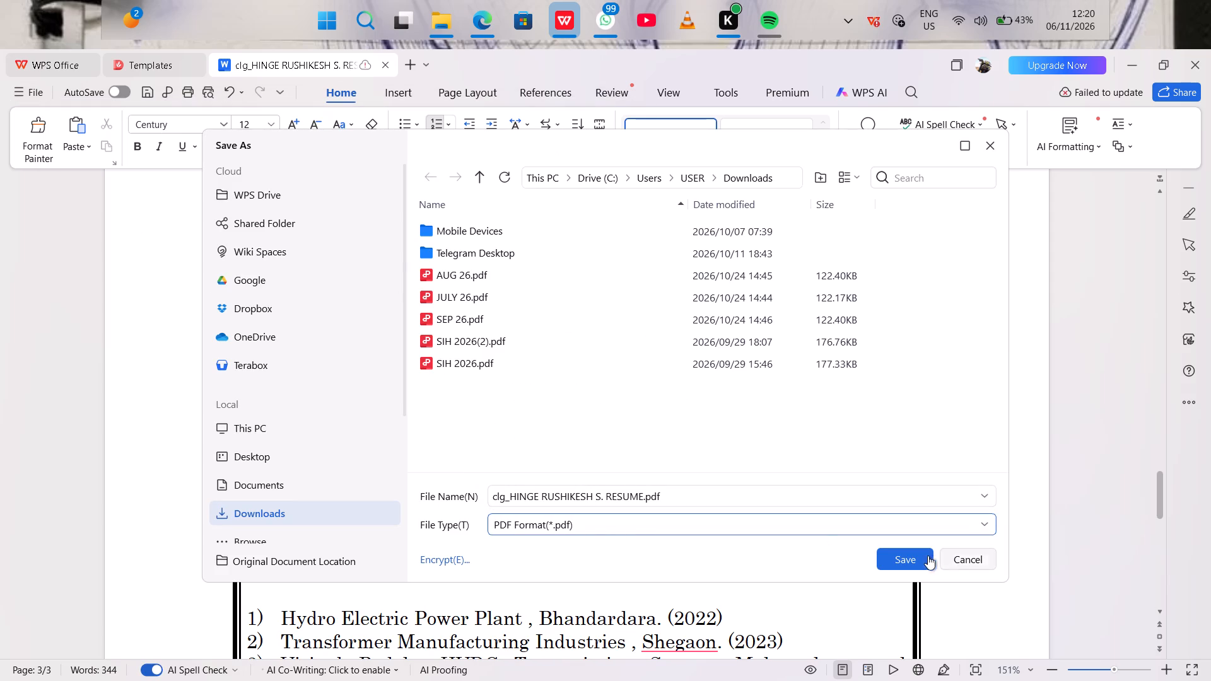
{"action": "left_click", "coordinate": [910, 554]}
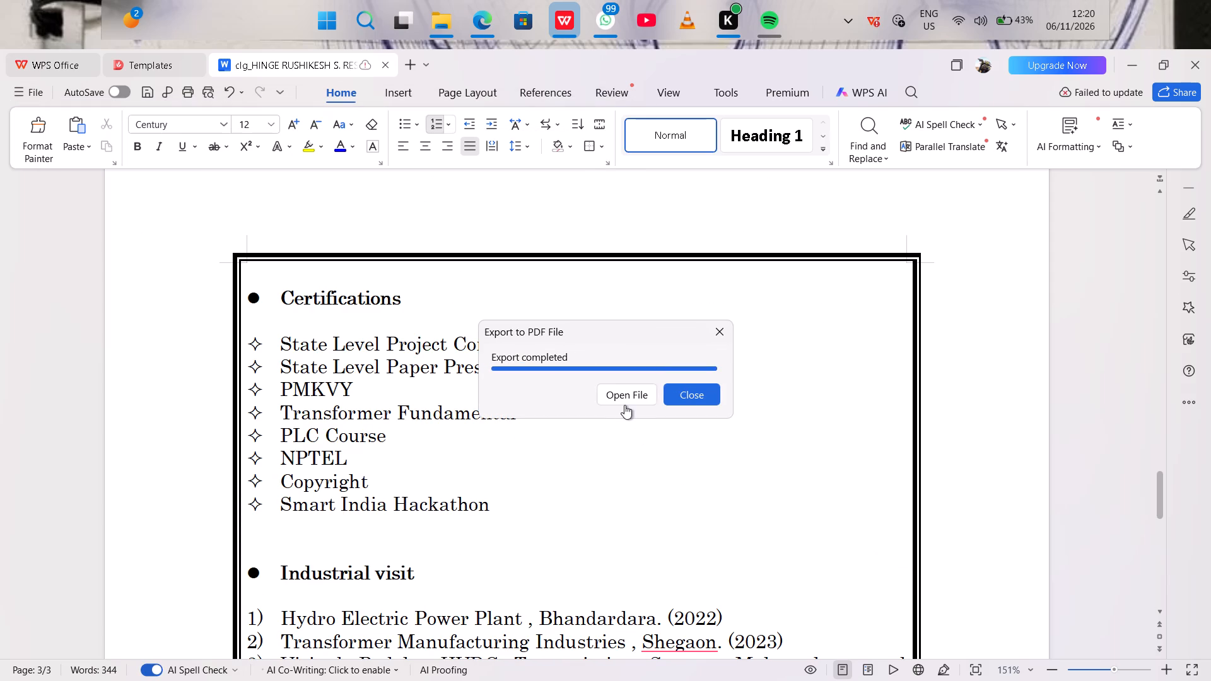
{"action": "left_click", "coordinate": [626, 398]}
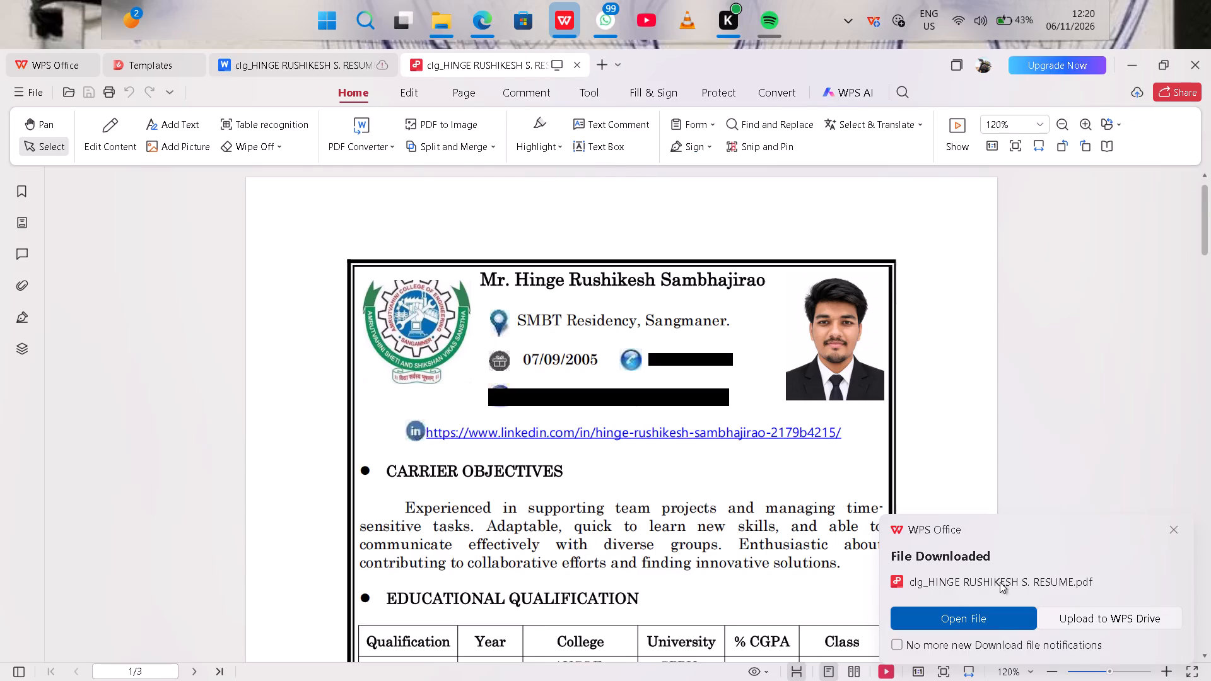
Turn off new download file notifications and dismiss the notification and cloud storage pop-ups.
{"action": "left_click", "coordinate": [899, 644]}
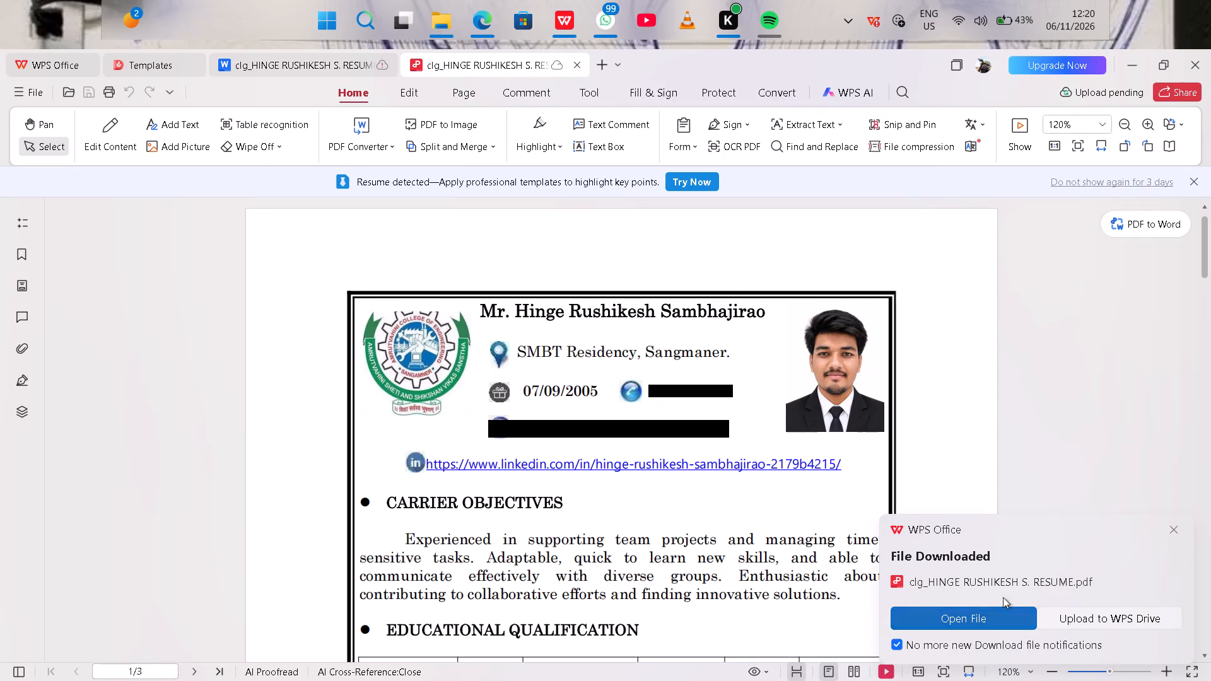
{"action": "left_click", "coordinate": [1172, 528]}
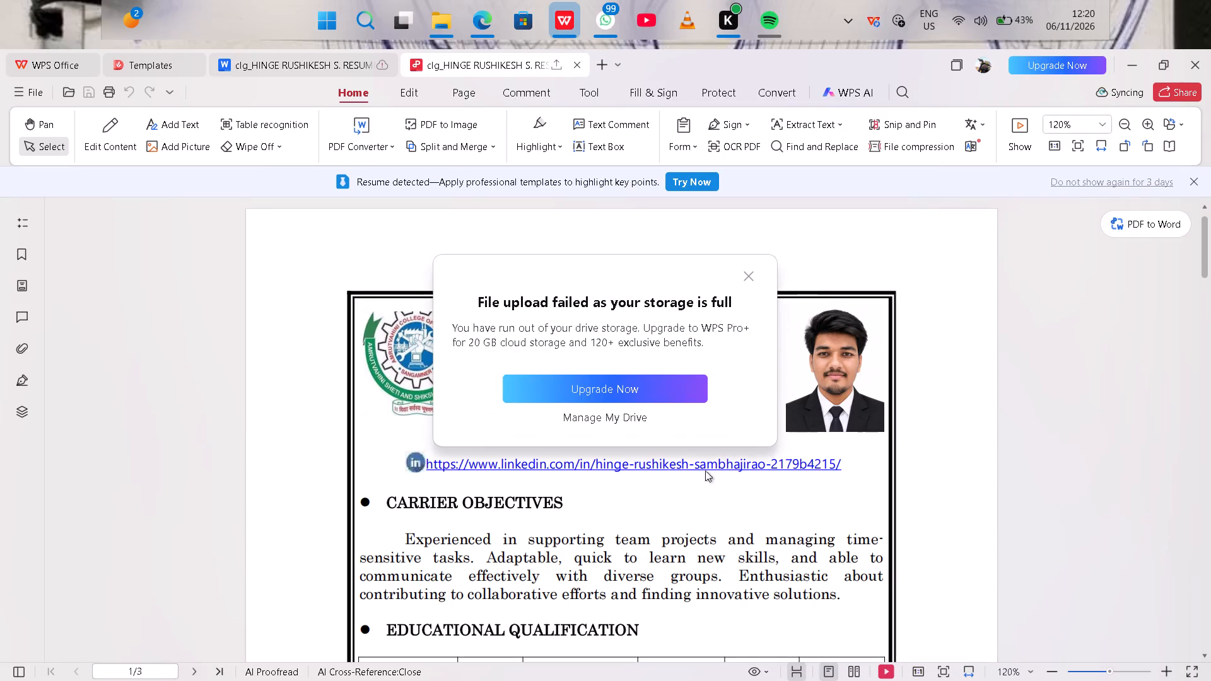
{"action": "left_click", "coordinate": [746, 275]}
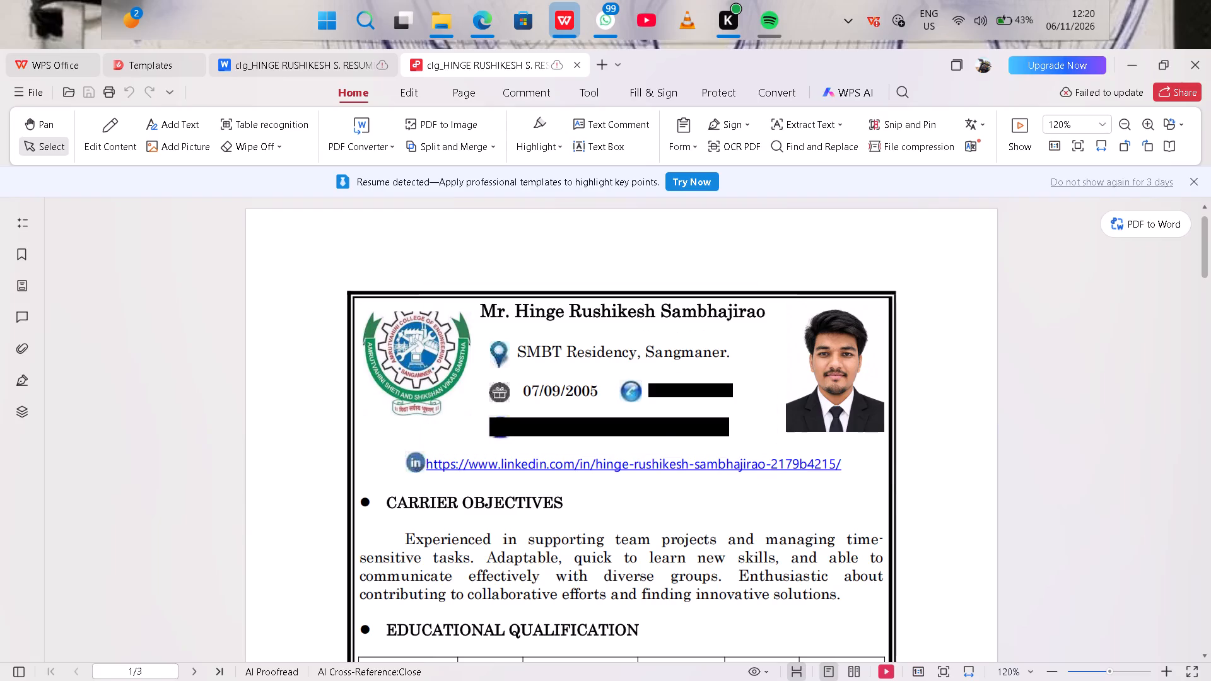
Test the LinkedIn profile link in the PDF header, allowing access to the site, and close the surplus profile tabs in the browser.
{"action": "left_click", "coordinate": [646, 465]}
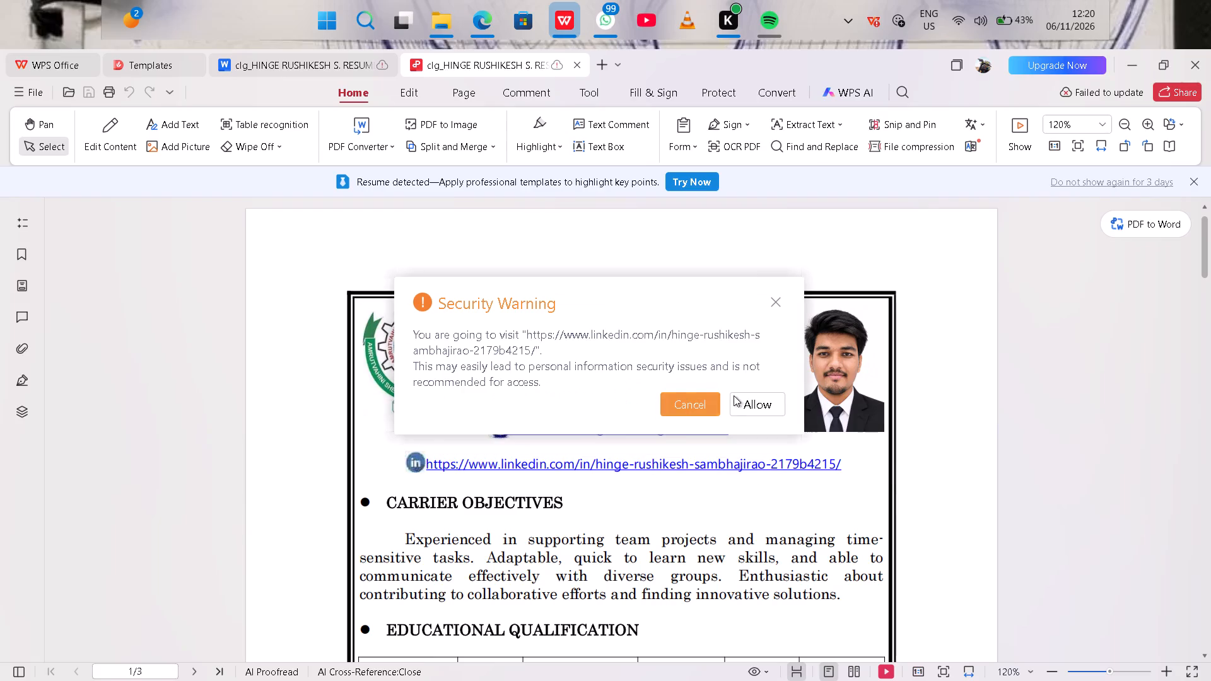
{"action": "left_click", "coordinate": [752, 399]}
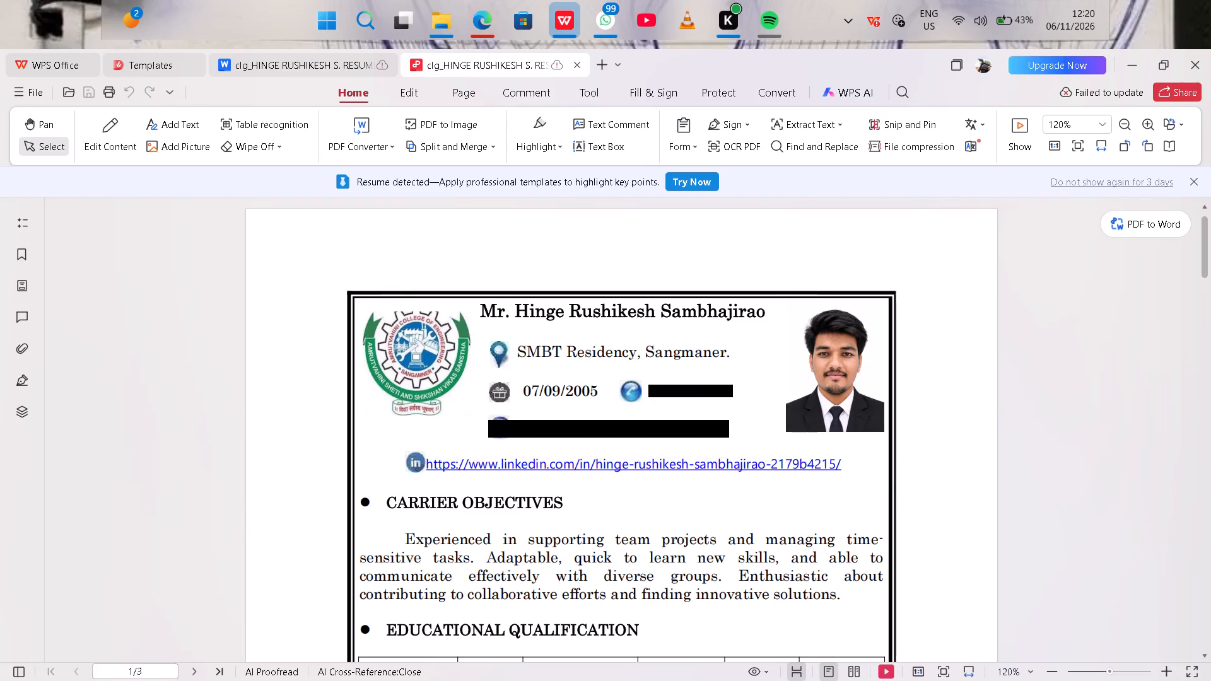
{"action": "left_click", "coordinate": [655, 464]}
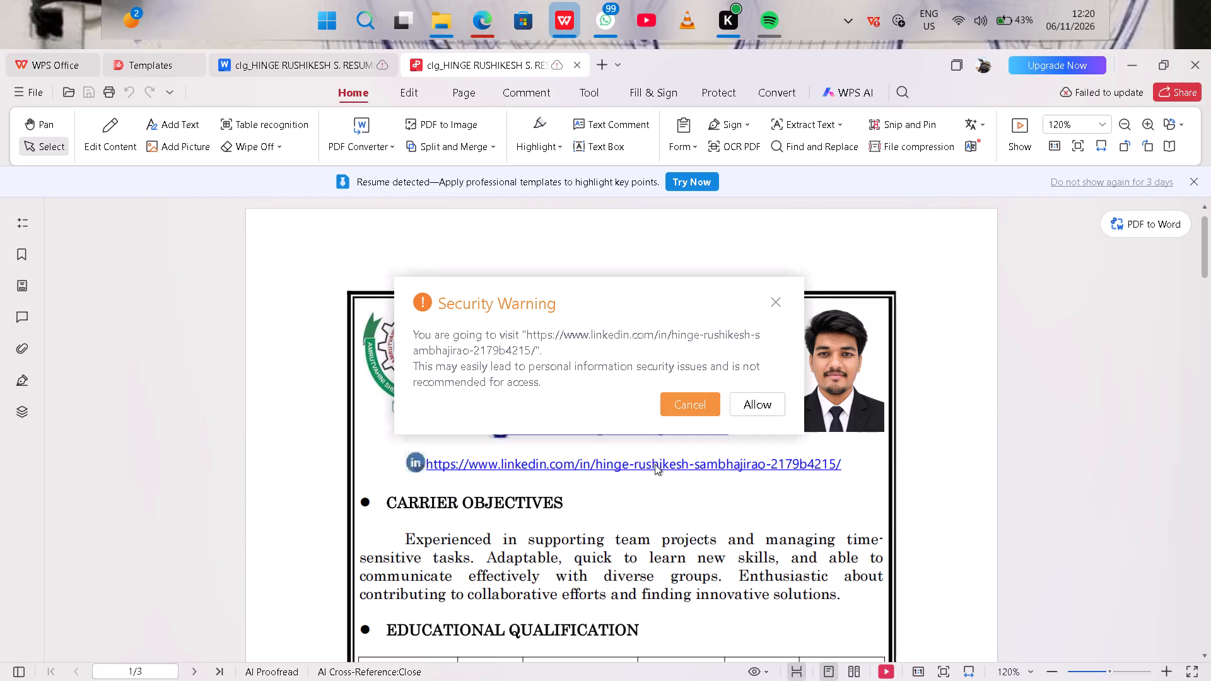
{"action": "left_click", "coordinate": [763, 400]}
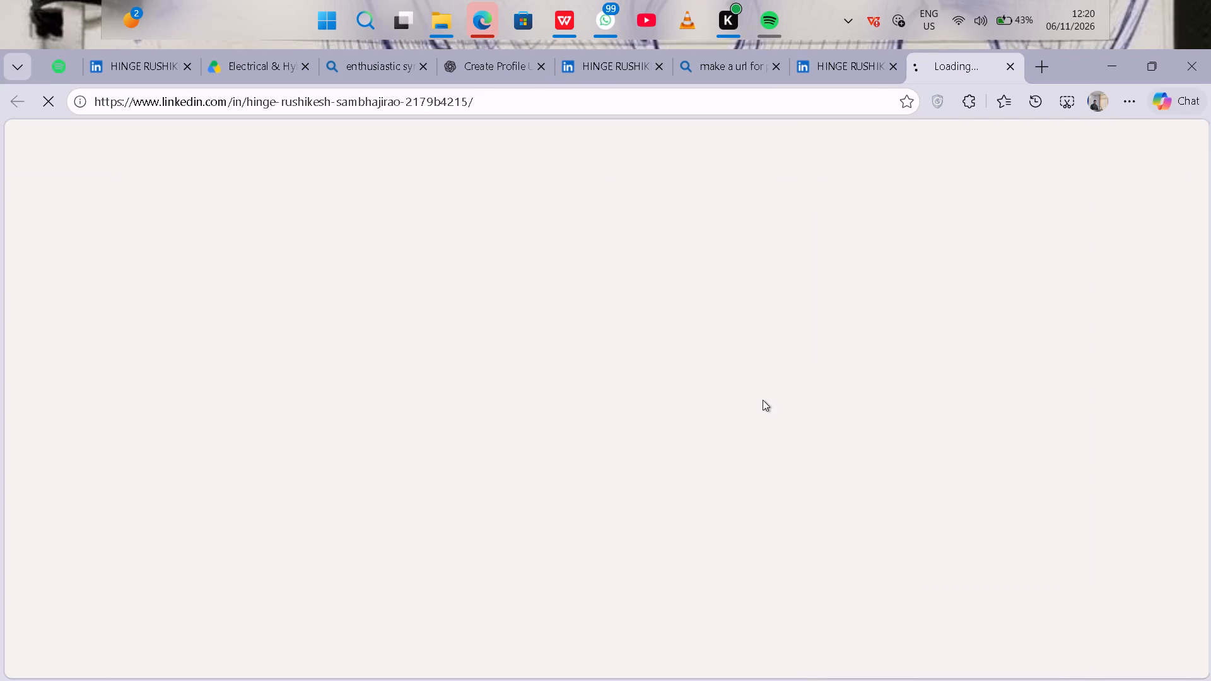
{"action": "left_click", "coordinate": [1007, 64]}
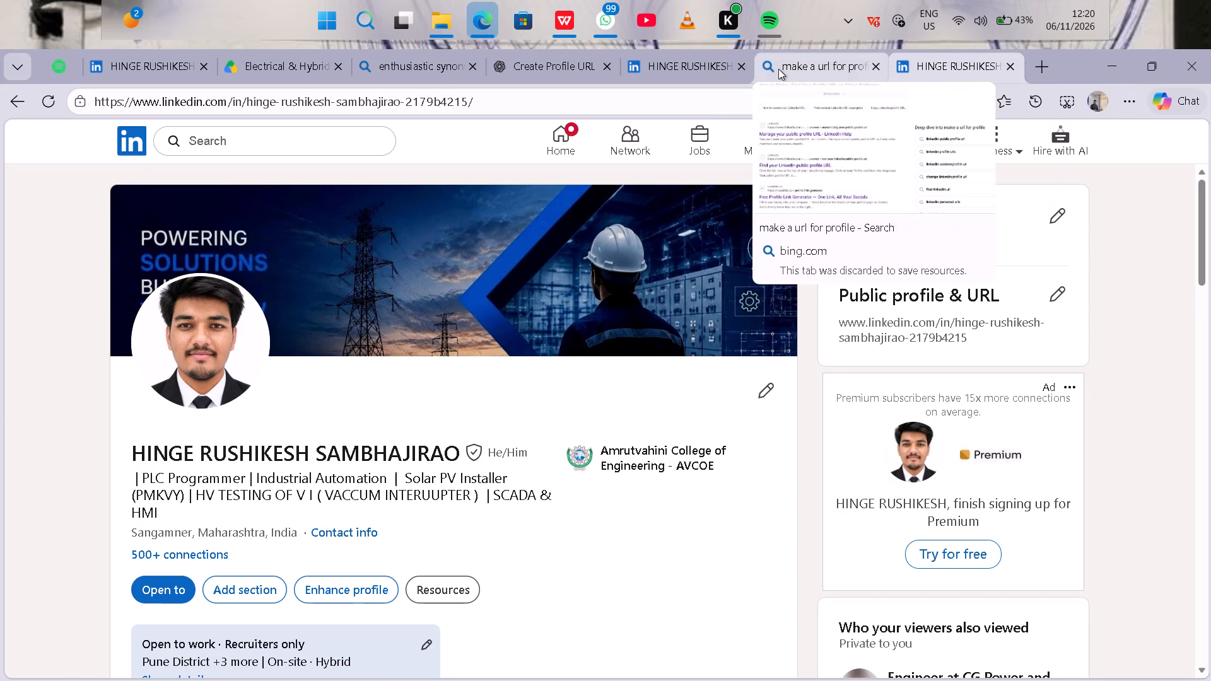
{"action": "left_click", "coordinate": [739, 66]}
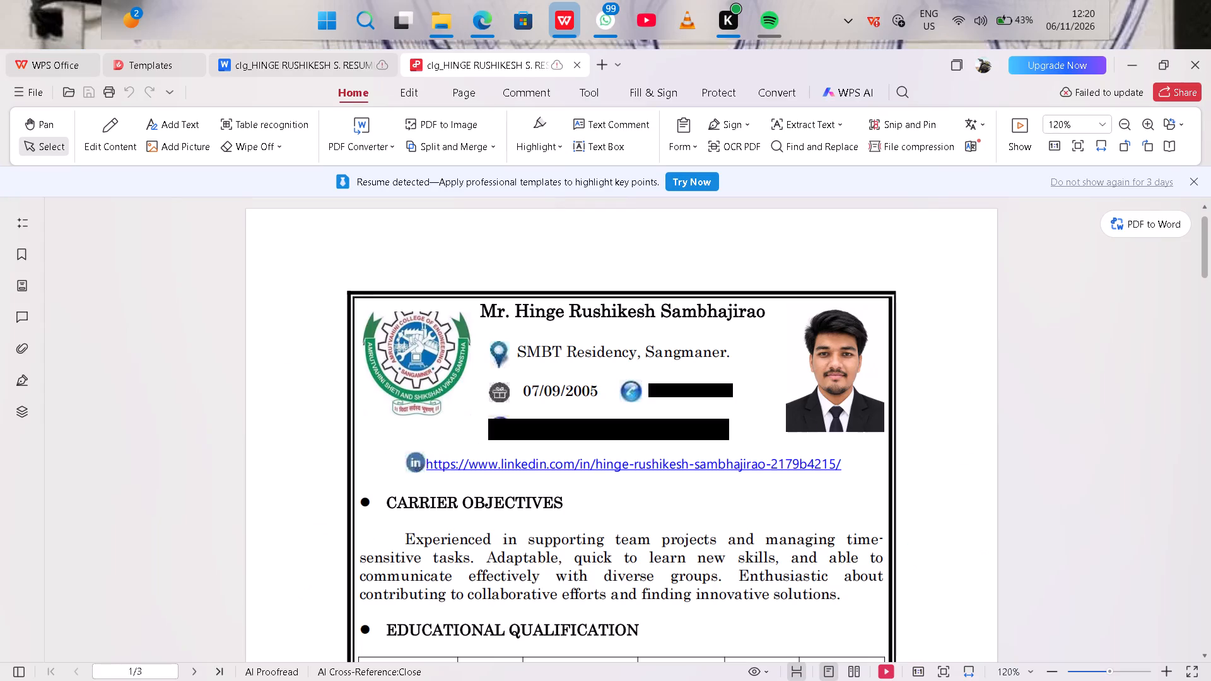
Return to the Word version of the resume and check the header on its first page.
{"action": "left_click", "coordinate": [321, 57]}
{"action": "scroll", "coordinate": [510, 381], "scroll_direction": "up", "scroll_amount": 14}
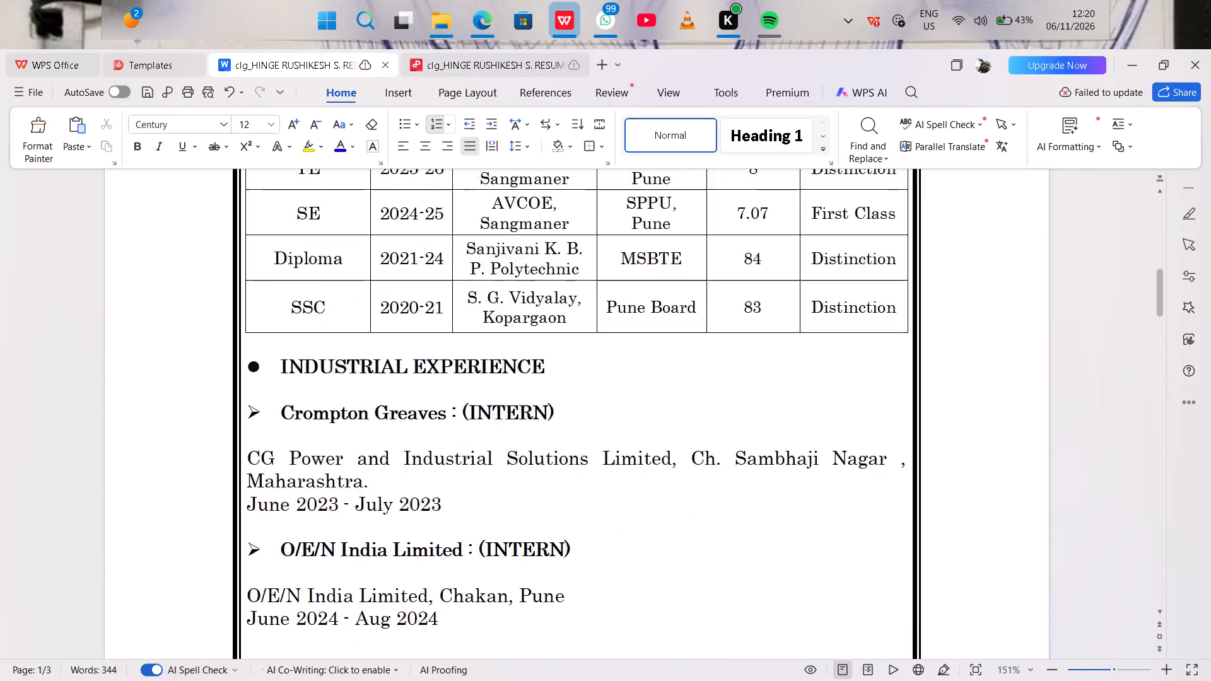
{"action": "scroll", "coordinate": [510, 381], "scroll_direction": "up", "scroll_amount": 7}
{"action": "scroll", "coordinate": [510, 381], "scroll_direction": "down", "scroll_amount": 1}
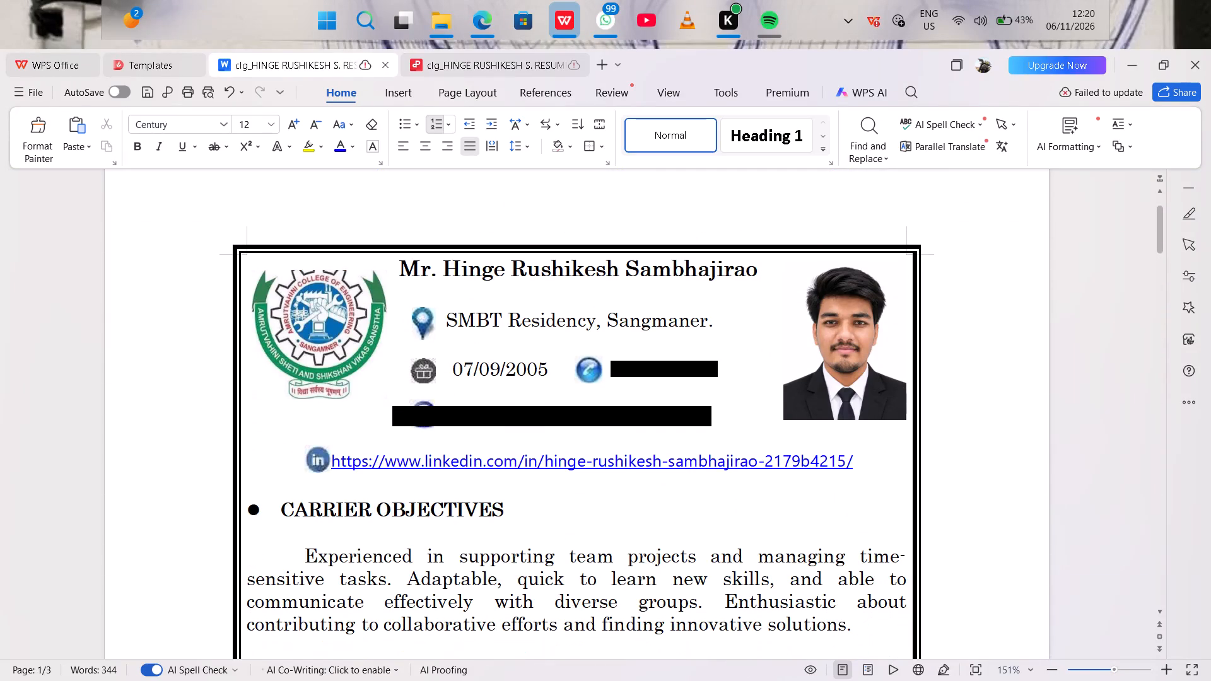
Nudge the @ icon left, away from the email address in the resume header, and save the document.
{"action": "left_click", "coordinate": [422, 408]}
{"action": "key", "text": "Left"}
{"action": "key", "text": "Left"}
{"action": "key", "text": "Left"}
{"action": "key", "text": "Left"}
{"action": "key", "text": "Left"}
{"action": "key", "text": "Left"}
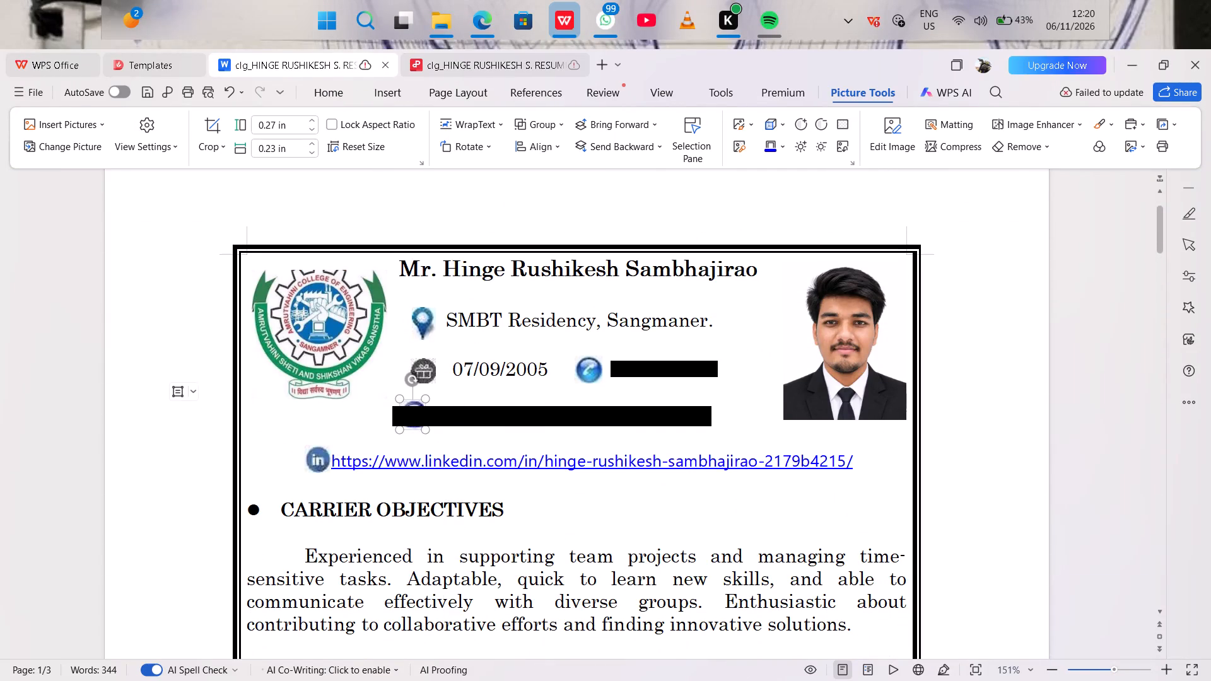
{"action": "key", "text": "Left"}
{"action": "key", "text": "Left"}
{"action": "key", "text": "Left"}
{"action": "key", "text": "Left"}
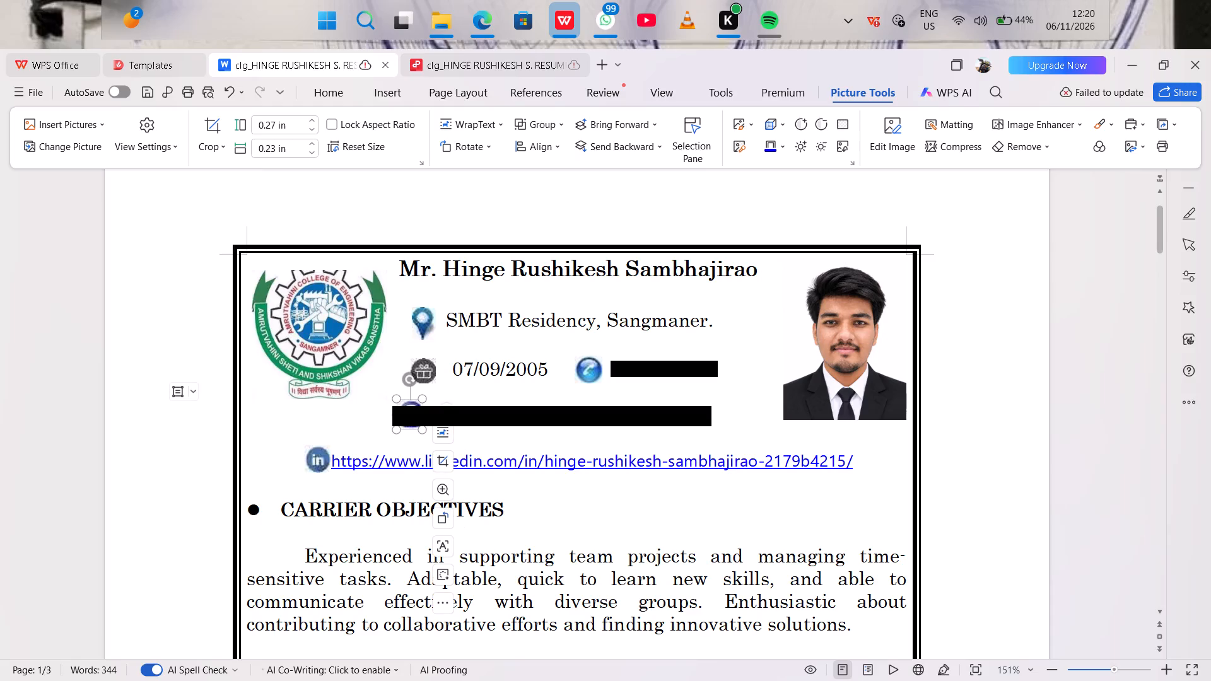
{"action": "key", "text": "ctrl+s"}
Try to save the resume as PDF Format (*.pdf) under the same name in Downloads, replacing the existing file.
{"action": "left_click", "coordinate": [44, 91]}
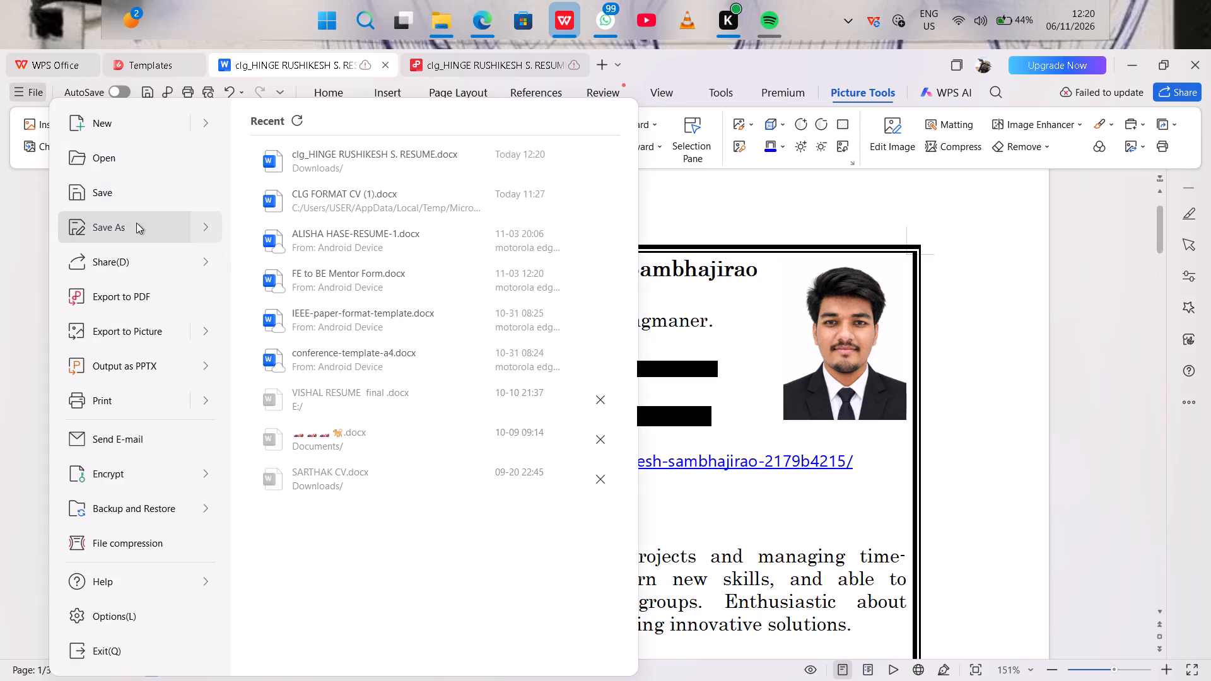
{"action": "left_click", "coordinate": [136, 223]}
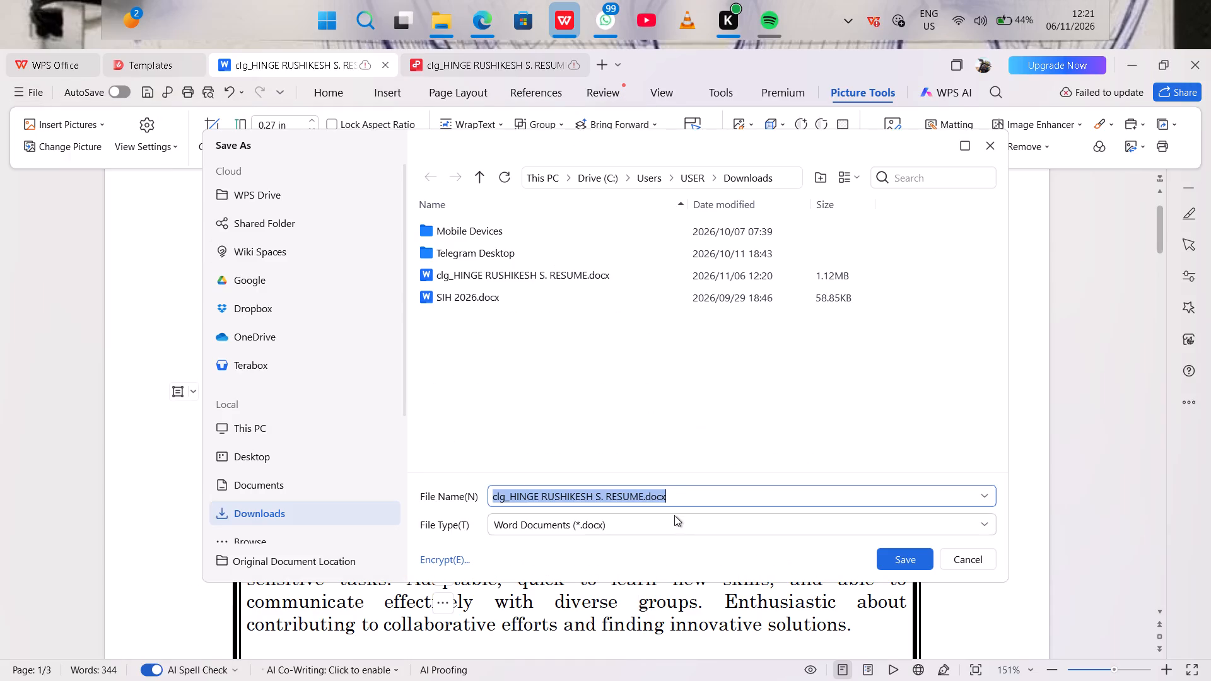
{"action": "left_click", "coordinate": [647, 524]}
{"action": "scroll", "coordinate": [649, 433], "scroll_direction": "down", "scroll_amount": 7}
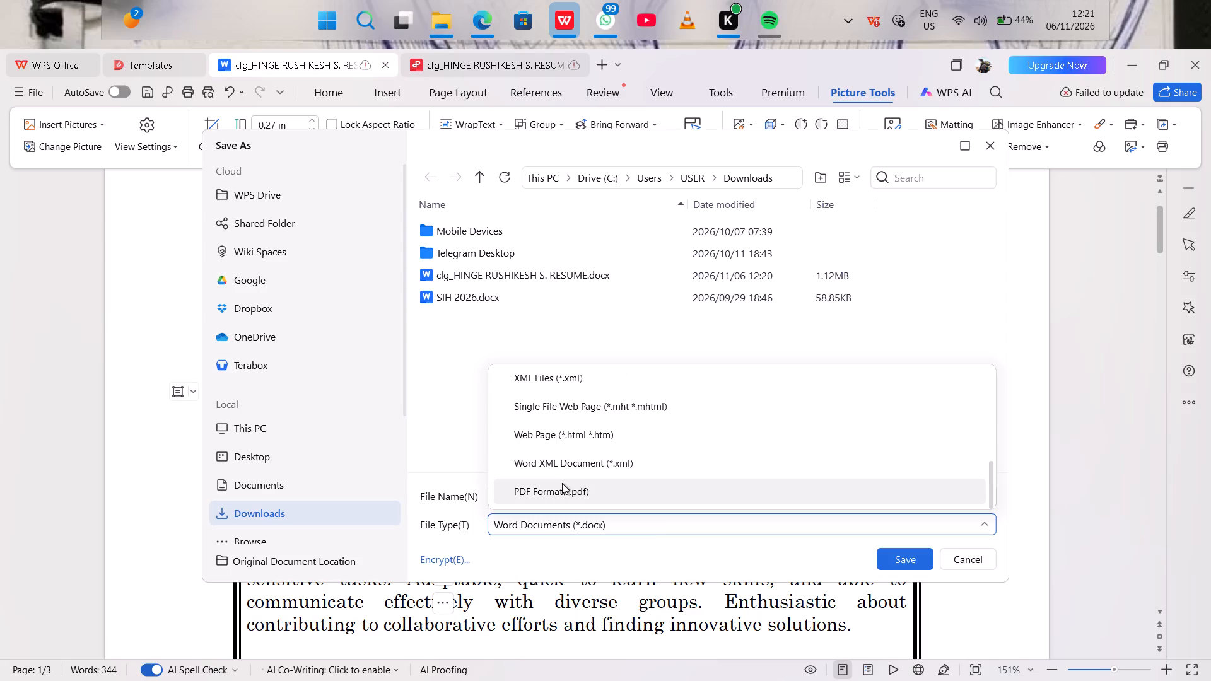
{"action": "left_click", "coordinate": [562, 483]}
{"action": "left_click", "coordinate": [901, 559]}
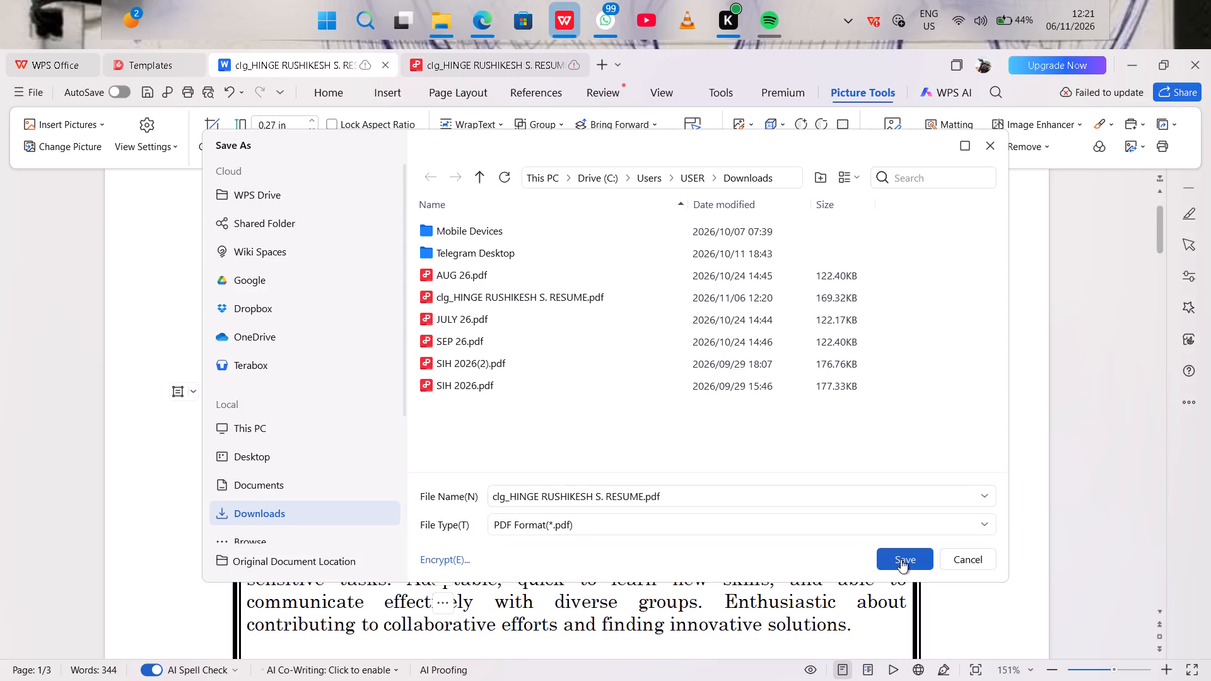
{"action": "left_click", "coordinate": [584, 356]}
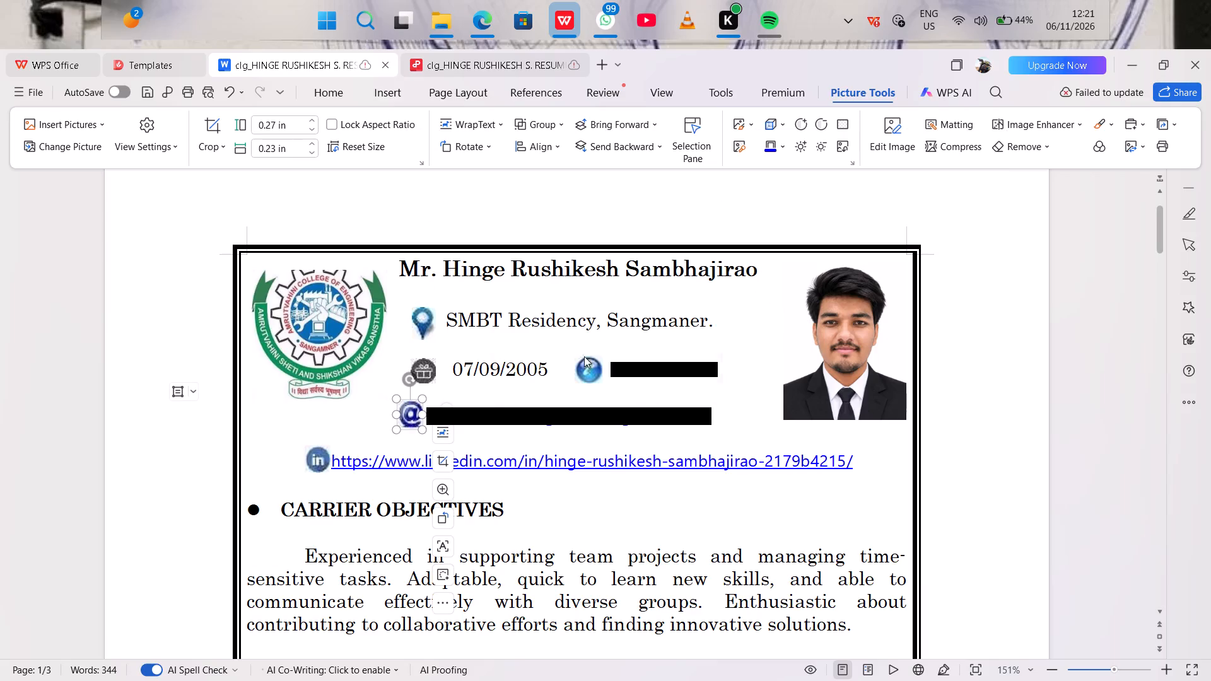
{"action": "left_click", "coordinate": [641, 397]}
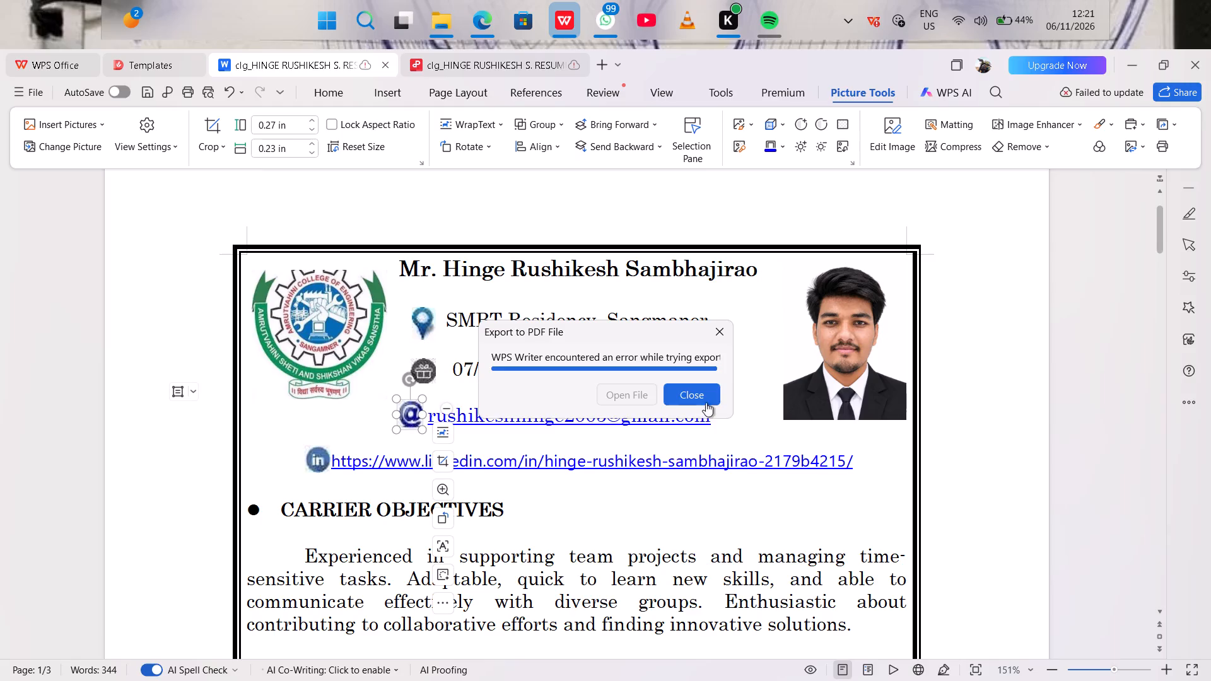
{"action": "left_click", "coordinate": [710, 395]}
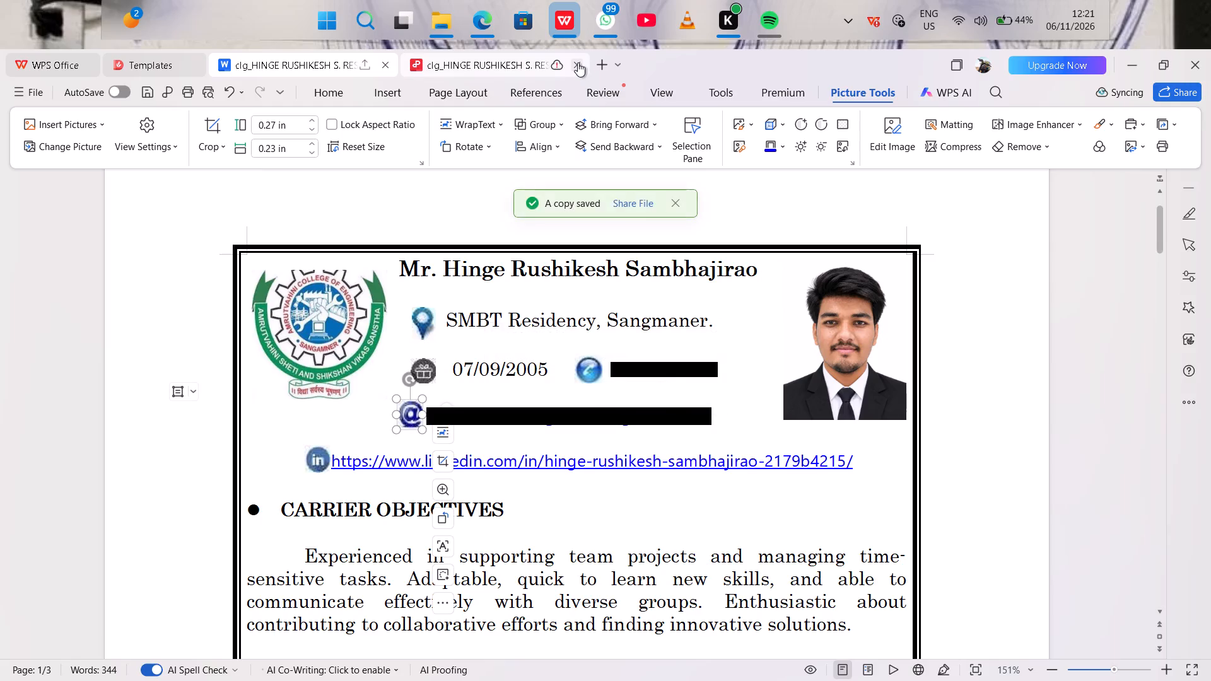
Close the open PDF, reopen it from Downloads in File Explorer to check the header, and close it and the storage pop-up.
{"action": "left_click", "coordinate": [578, 62]}
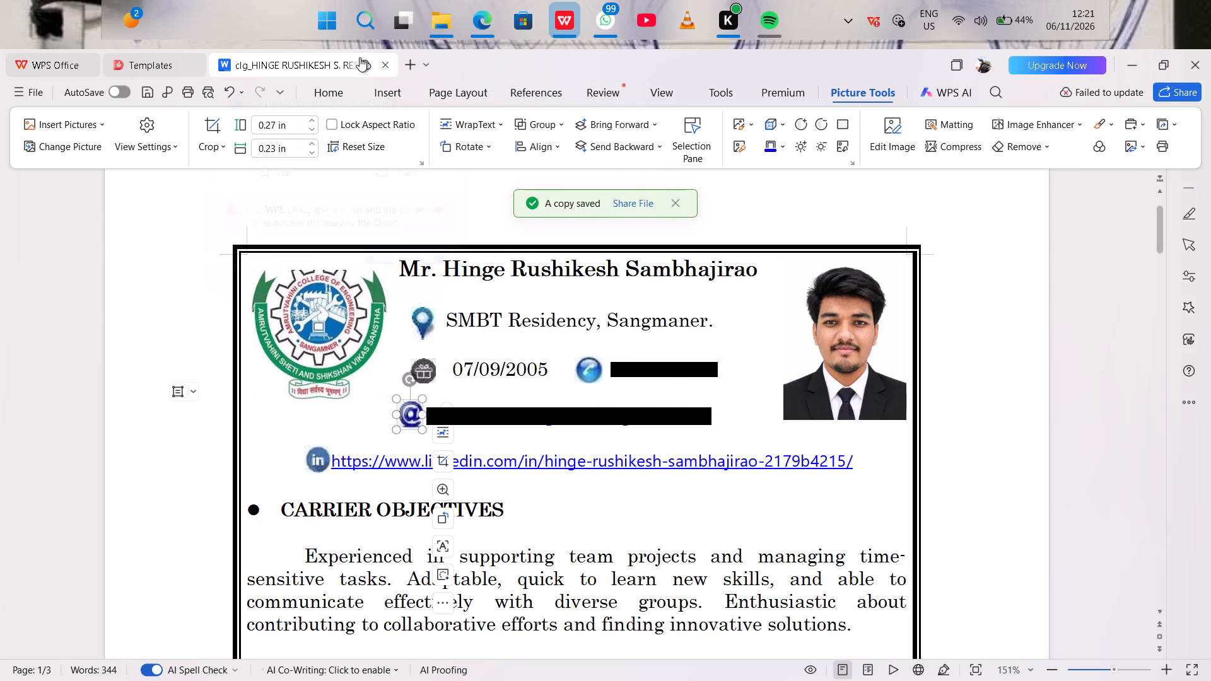
{"action": "left_click", "coordinate": [437, 14]}
{"action": "left_click", "coordinate": [491, 94]}
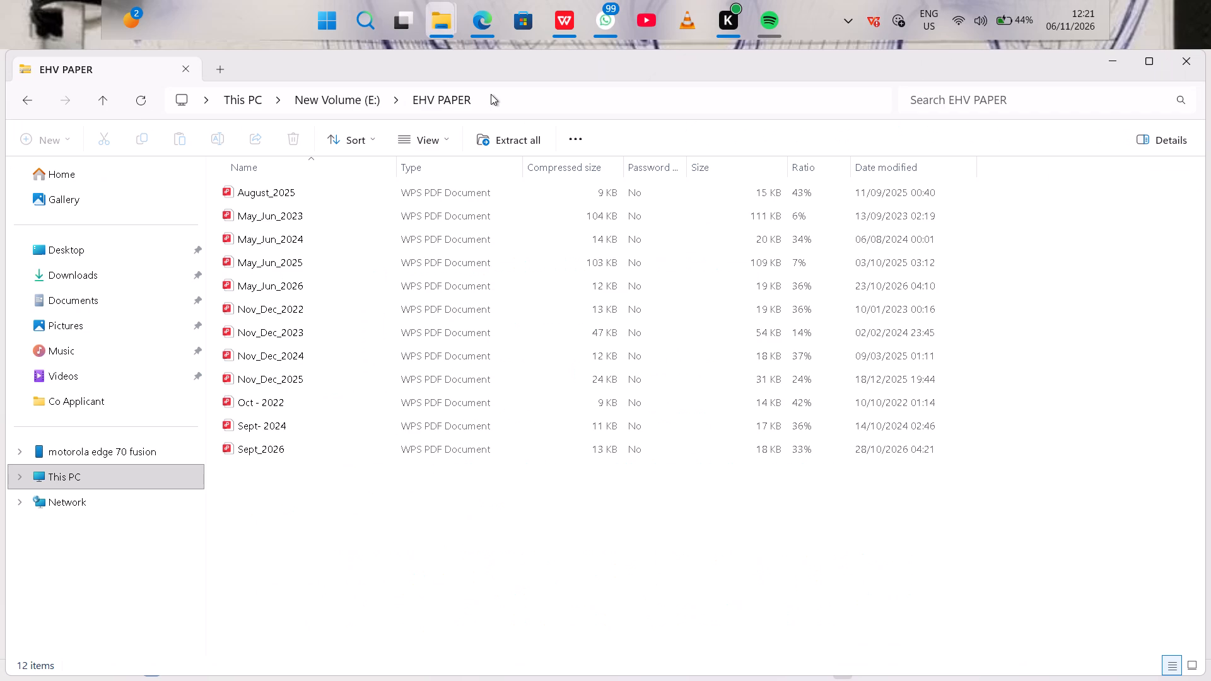
{"action": "left_click", "coordinate": [1172, 59]}
{"action": "left_click", "coordinate": [430, 23]}
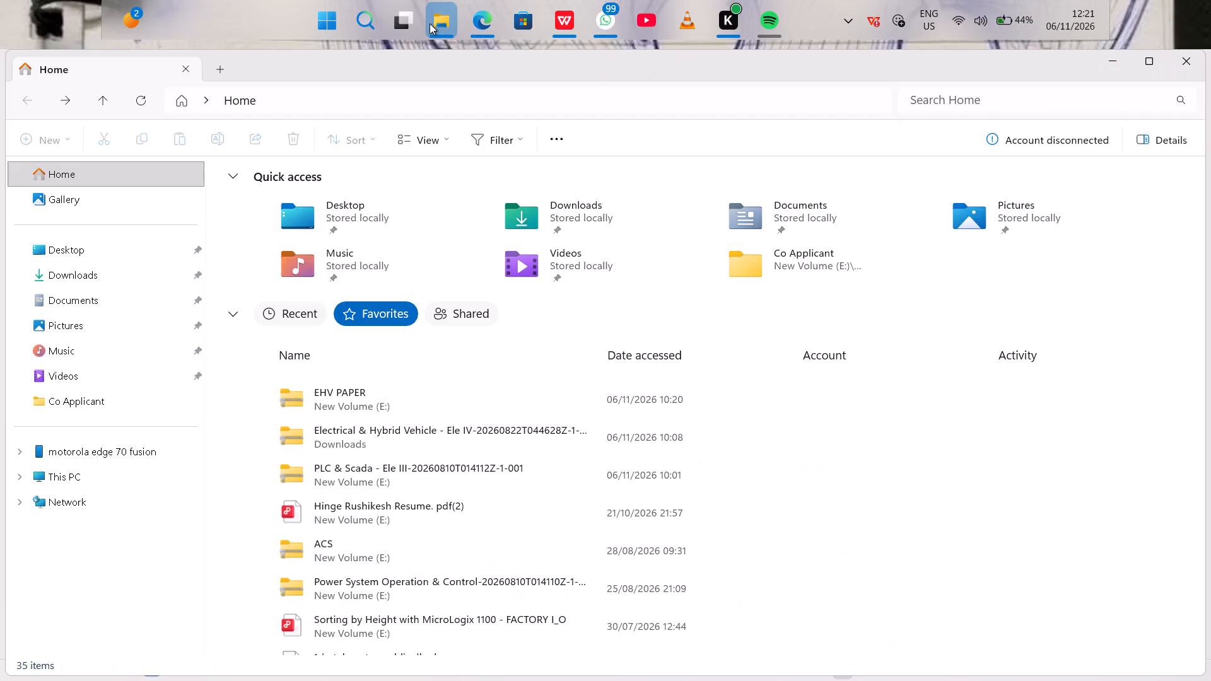
{"action": "left_click", "coordinate": [106, 281]}
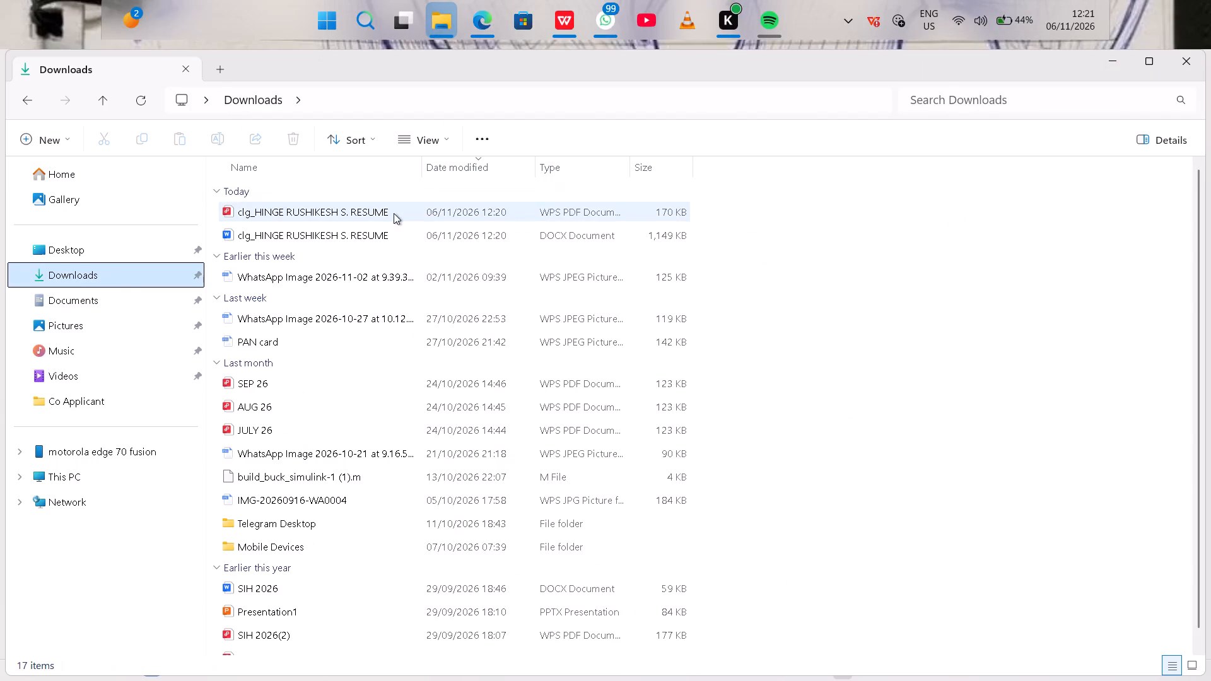
{"action": "double_click", "coordinate": [392, 214]}
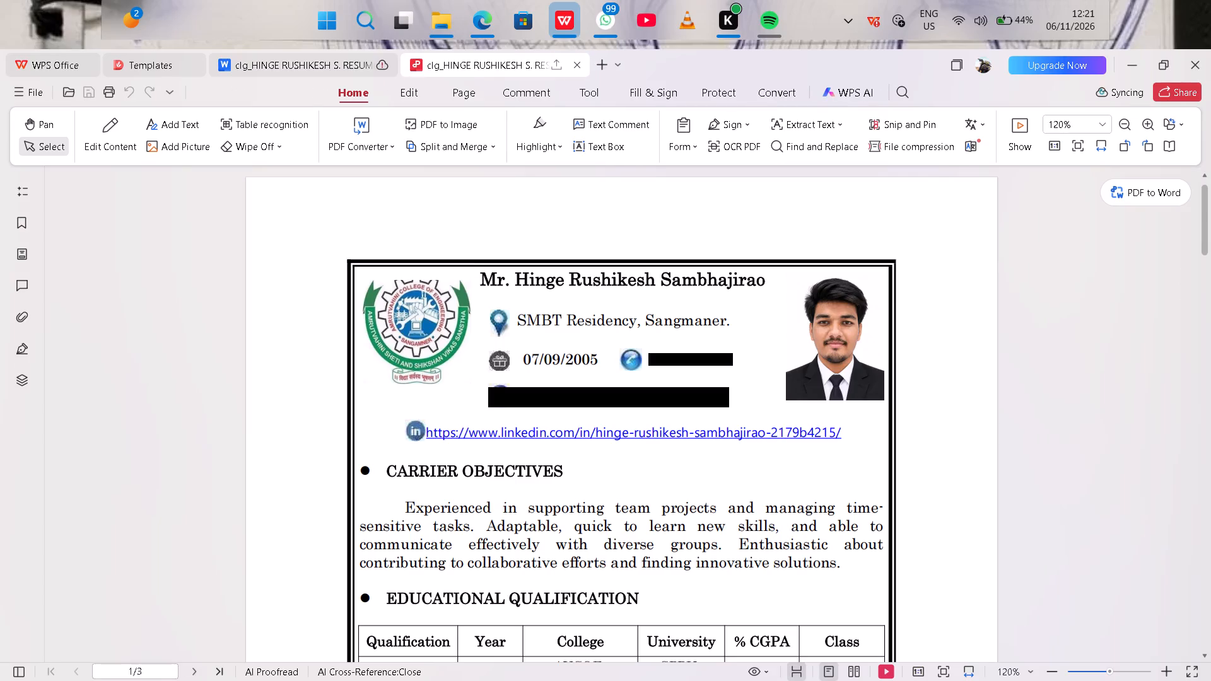
{"action": "left_click", "coordinate": [575, 64]}
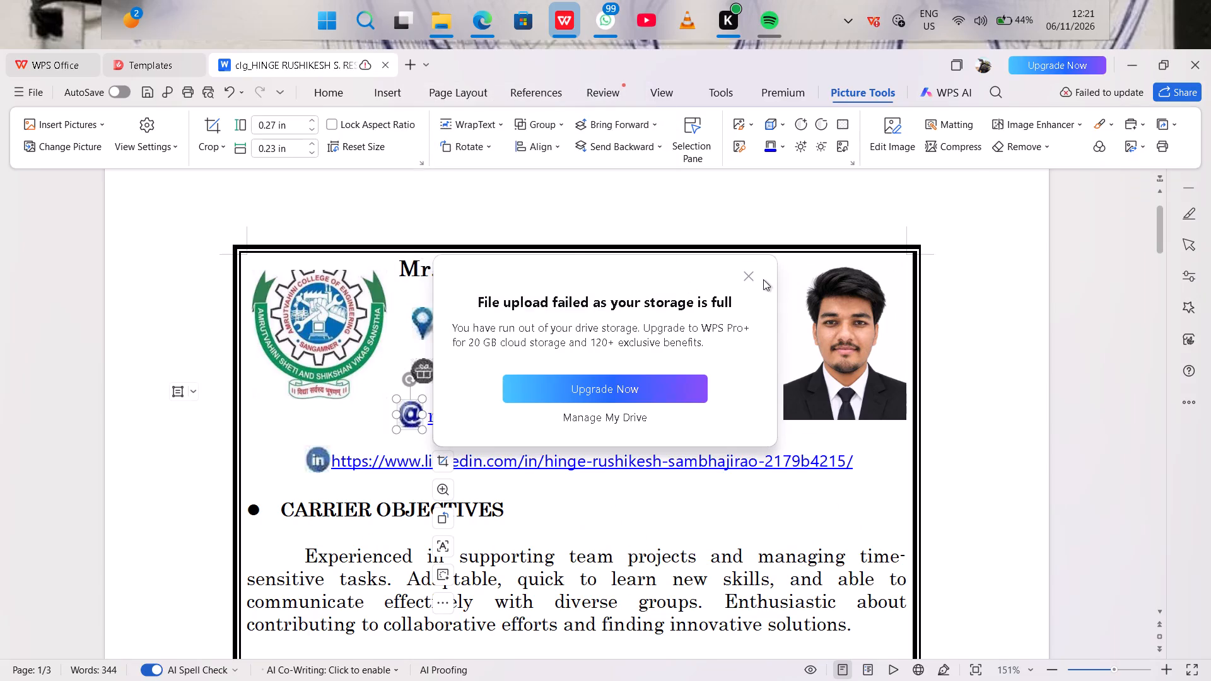
{"action": "left_click", "coordinate": [750, 280]}
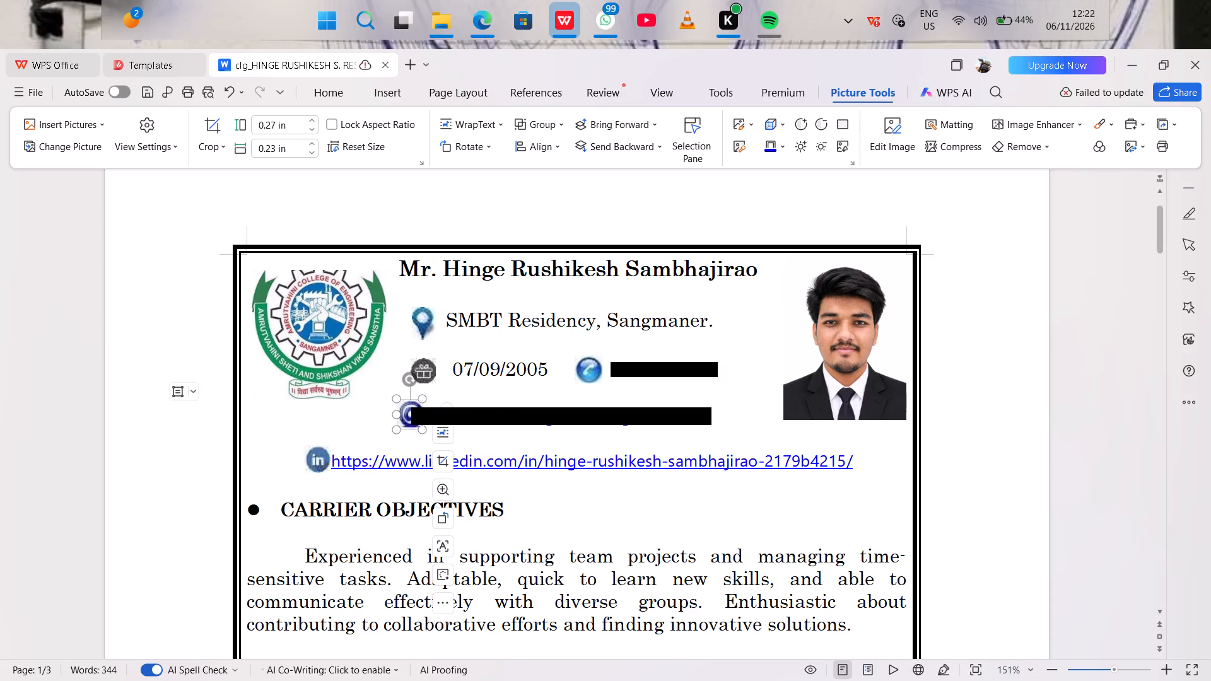
Insert two spaces in front of the email address in the resume header.
{"action": "left_click", "coordinate": [461, 425]}
{"action": "key", "text": "Left"}
{"action": "key", "text": "Left"}
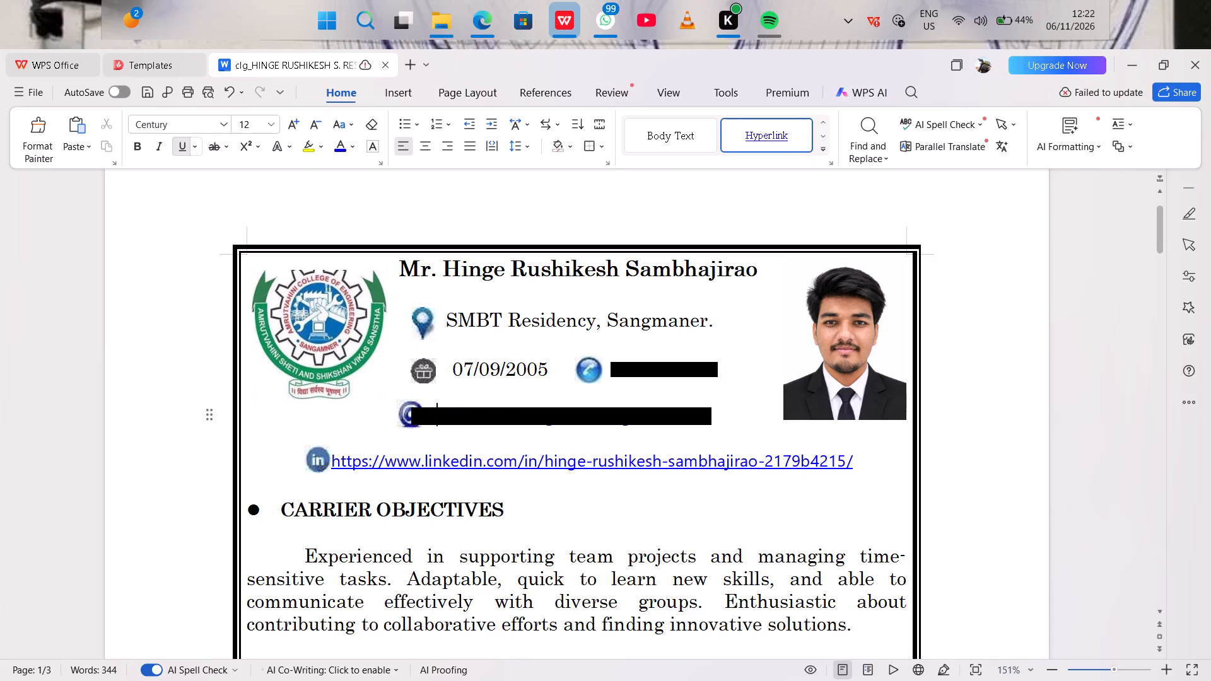
{"action": "key", "text": "Left"}
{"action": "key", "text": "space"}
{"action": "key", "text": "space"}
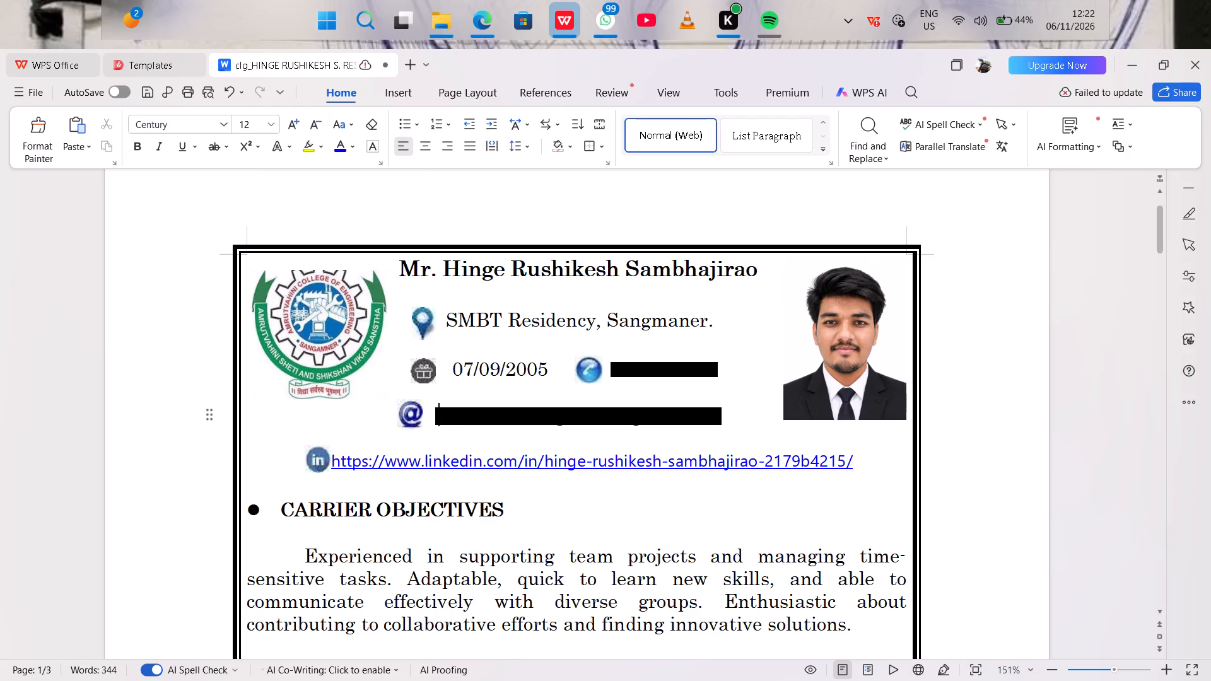
Nudge the @ icon right until it lines up beneath the gift icon in the header.
{"action": "left_click", "coordinate": [418, 422]}
{"action": "left_click", "coordinate": [418, 422]}
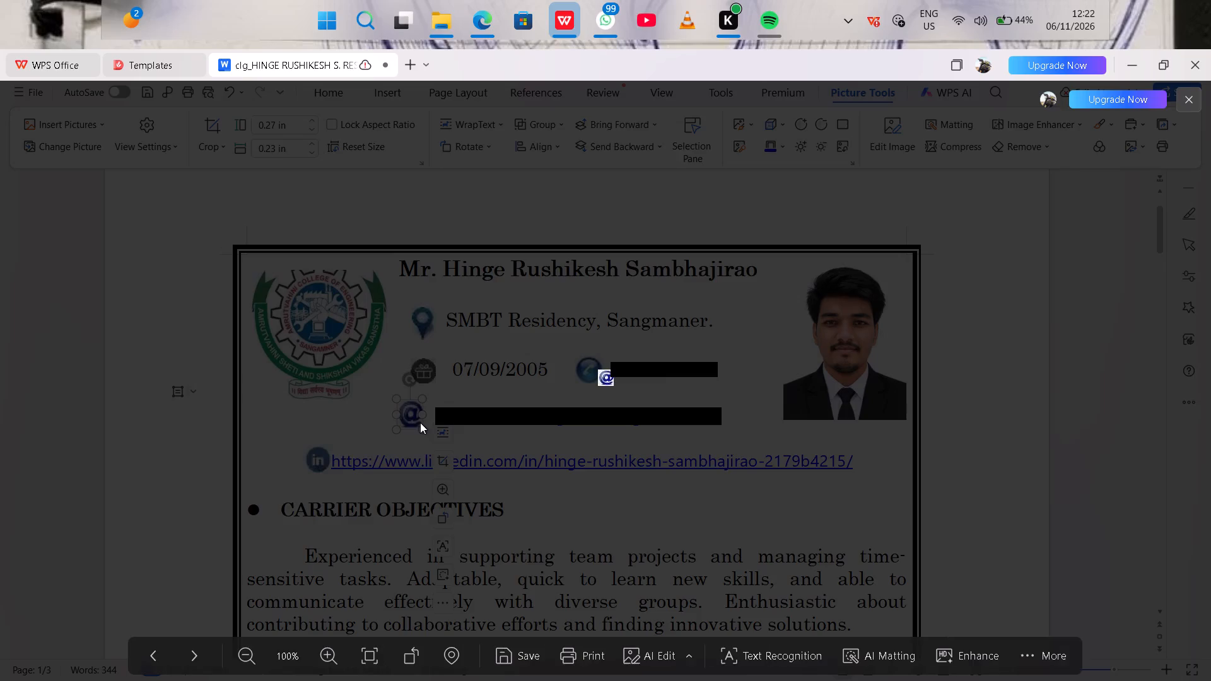
{"action": "left_click", "coordinate": [453, 421]}
{"action": "key", "text": "Right"}
{"action": "key", "text": "Right"}
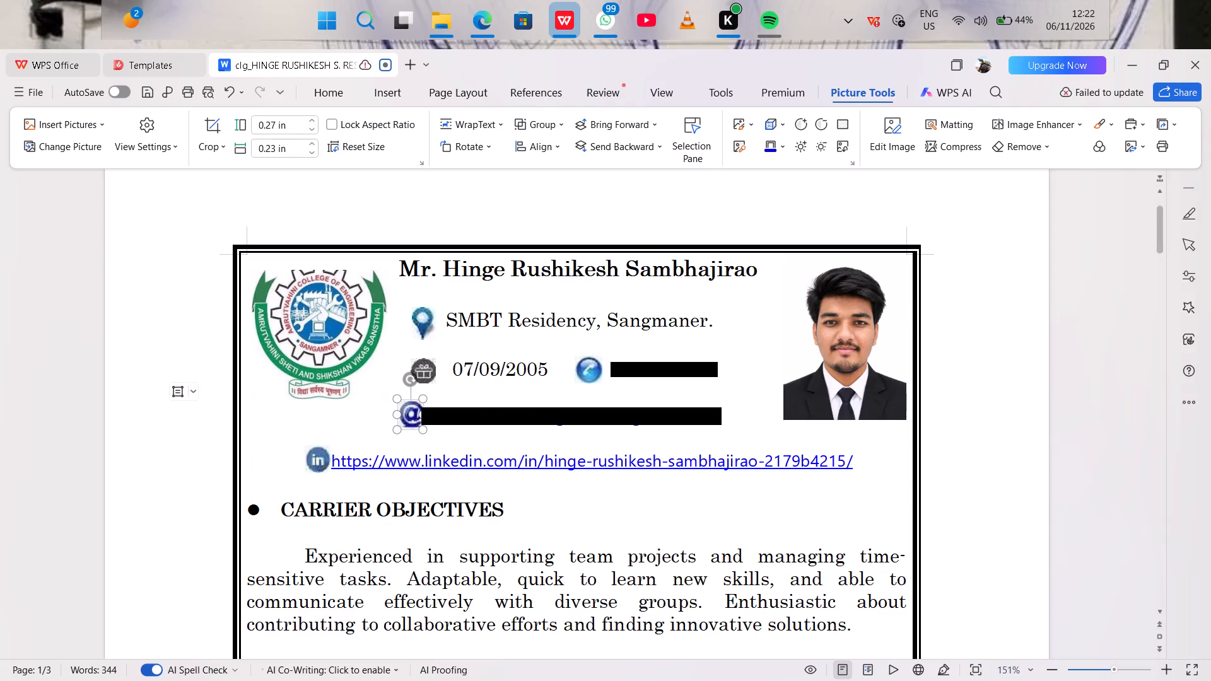
{"action": "key", "text": "Right"}
{"action": "key", "text": "Right"}
{"action": "key", "text": "Right"}
{"action": "key", "text": "Right"}
{"action": "key", "text": "Right"}
{"action": "key", "text": "Right"}
{"action": "key", "text": "Right"}
{"action": "key", "text": "Right"}
{"action": "key", "text": "Right"}
{"action": "key", "text": "Right"}
{"action": "key", "text": "Right"}
{"action": "key", "text": "Right"}
{"action": "key", "text": "Right"}
{"action": "key", "text": "Right"}
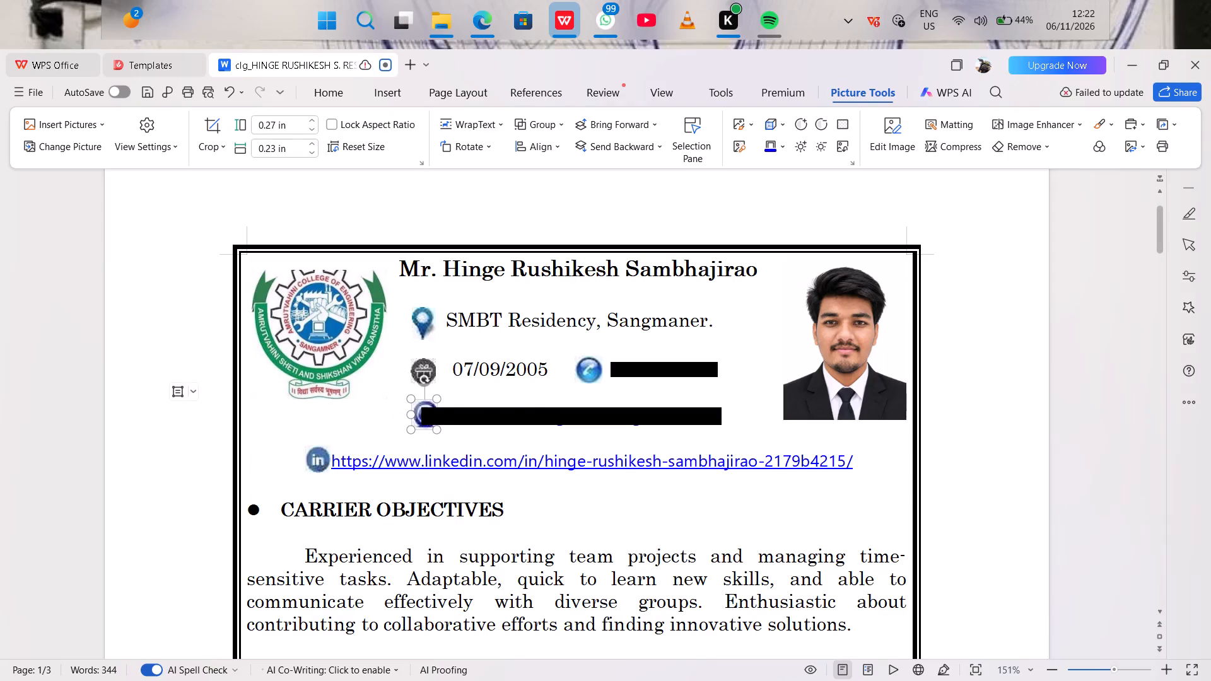
{"action": "key", "text": "Left"}
{"action": "key", "text": "Left"}
{"action": "key", "text": "Left"}
{"action": "key", "text": "Left"}
{"action": "key", "text": "Left"}
{"action": "key", "text": "Left"}
Insert one more space between the @ icon and the email address, and save the Word document.
{"action": "left_click", "coordinate": [552, 422]}
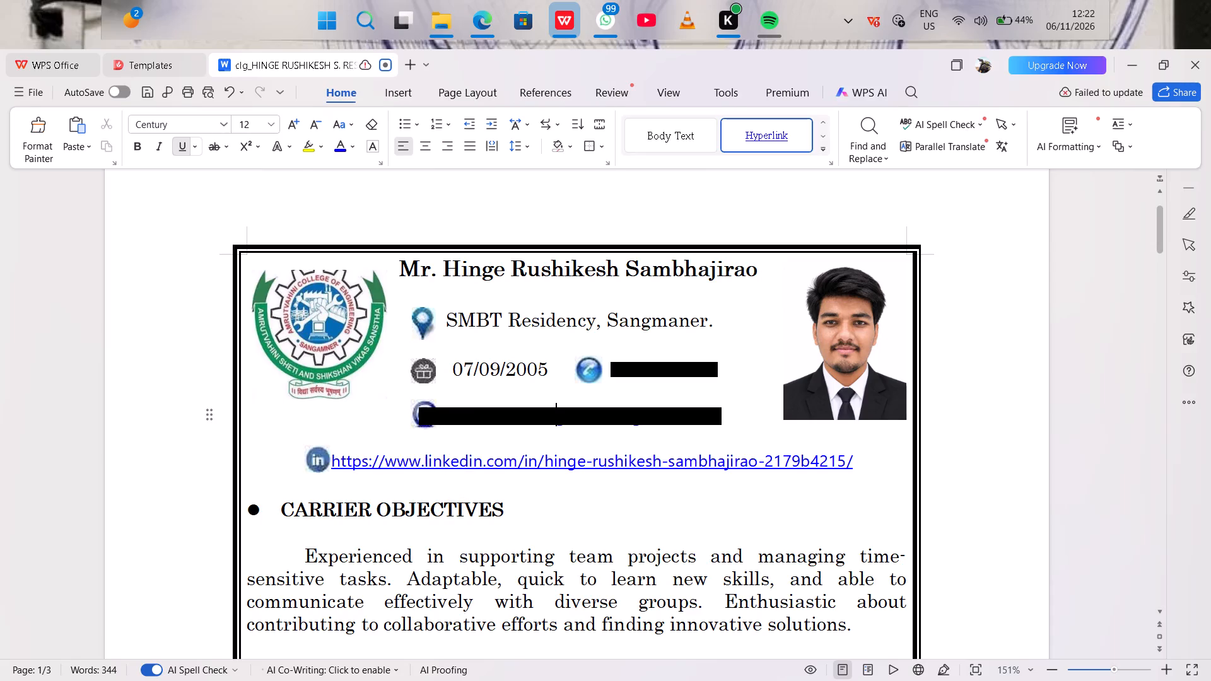
{"action": "key", "text": "Left"}
{"action": "key", "text": "Left"}
{"action": "key", "text": "Left"}
{"action": "key", "text": "Left"}
{"action": "key", "text": "Left"}
{"action": "key", "text": "Left"}
{"action": "key", "text": "Left"}
{"action": "key", "text": "Left"}
{"action": "key", "text": "Left"}
{"action": "key", "text": "Left"}
{"action": "key", "text": "Left"}
{"action": "key", "text": "Left"}
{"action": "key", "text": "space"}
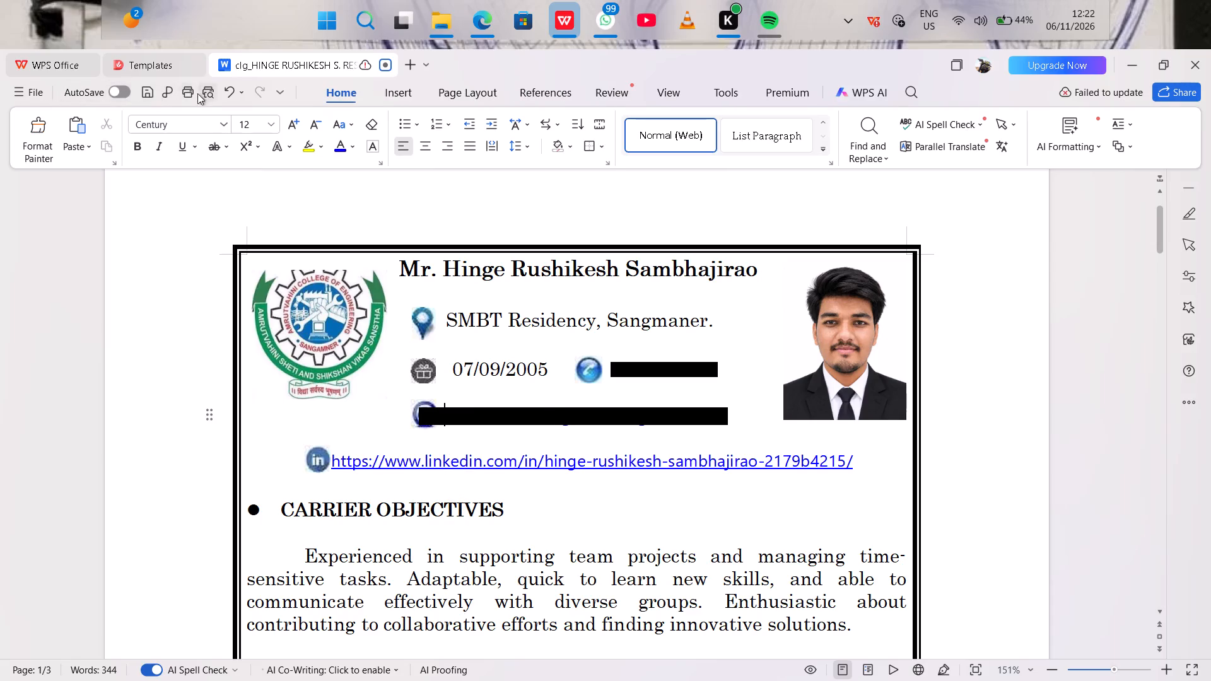
{"action": "left_click", "coordinate": [150, 95]}
Save the resume as PDF Format (*.pdf) in Downloads, replace the existing file, open the exported PDF and dismiss the storage pop-up.
{"action": "left_click", "coordinate": [14, 88]}
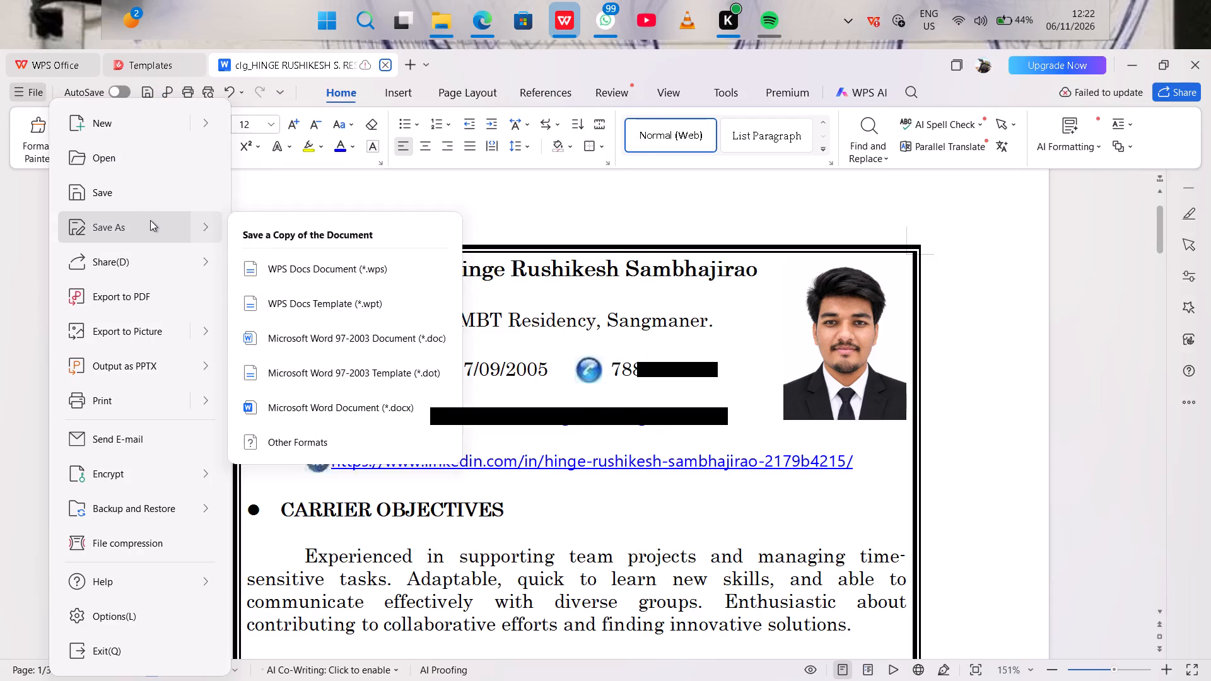
{"action": "left_click", "coordinate": [150, 220]}
{"action": "left_click", "coordinate": [582, 529]}
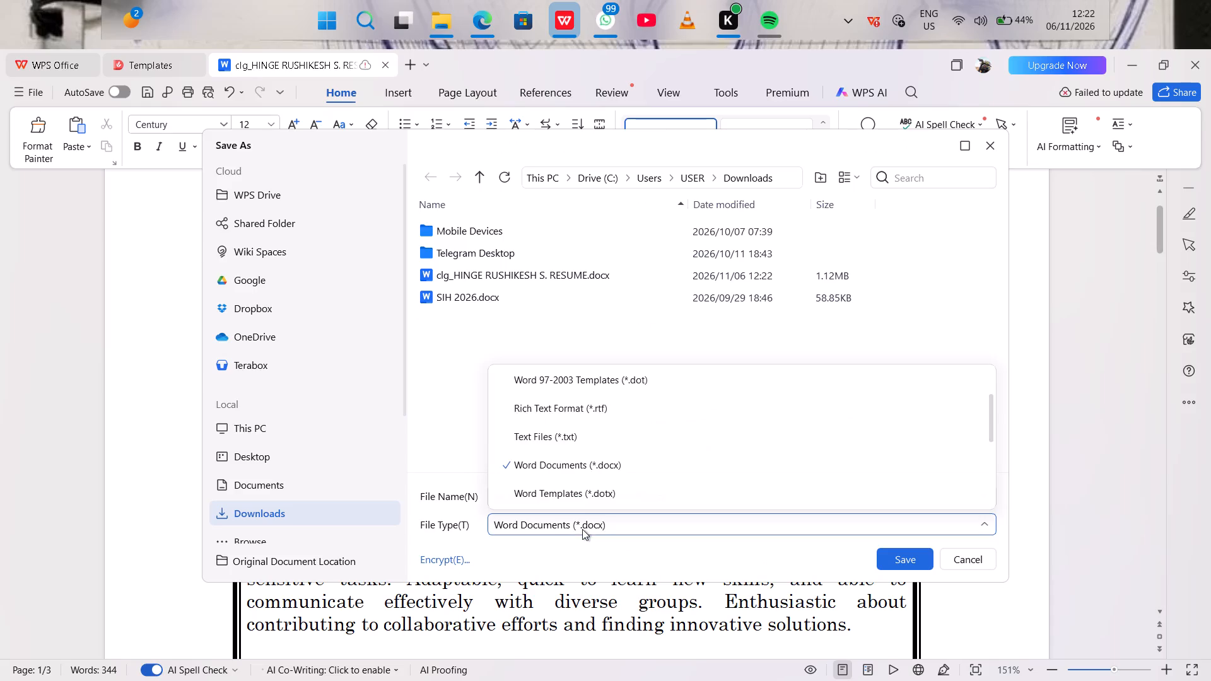
{"action": "scroll", "coordinate": [693, 401], "scroll_direction": "down", "scroll_amount": 6}
{"action": "left_click", "coordinate": [585, 492]}
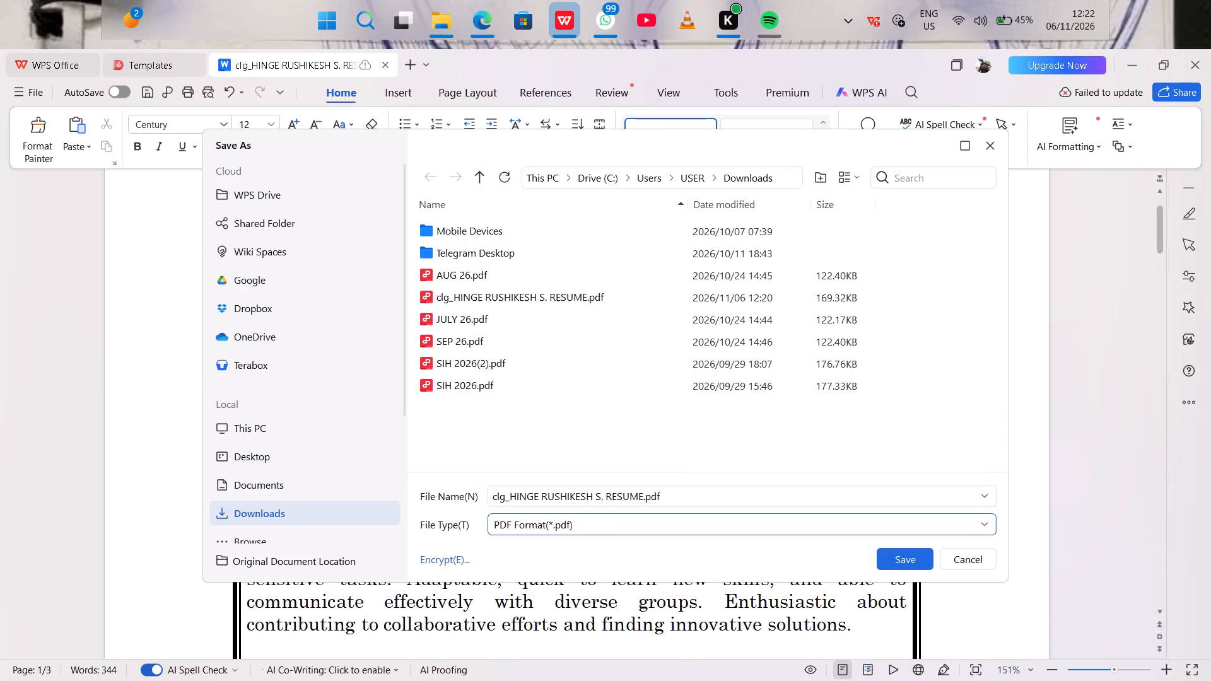
{"action": "left_click", "coordinate": [915, 560]}
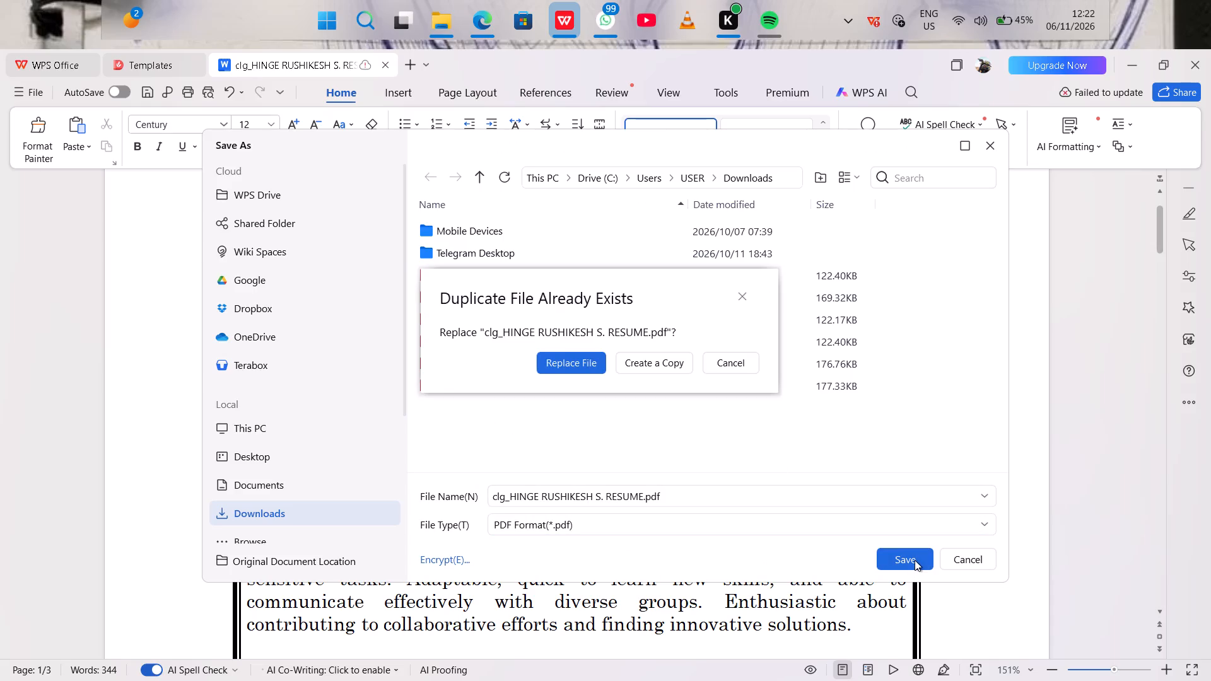
{"action": "left_click", "coordinate": [577, 361]}
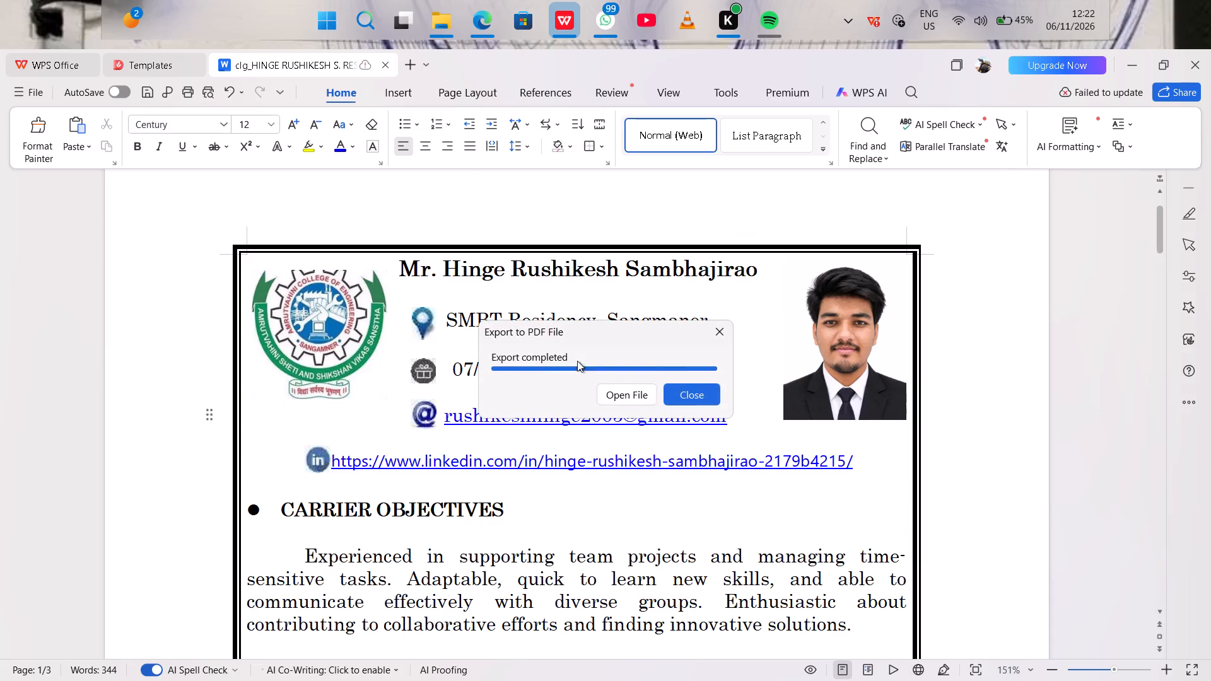
{"action": "left_click", "coordinate": [618, 388]}
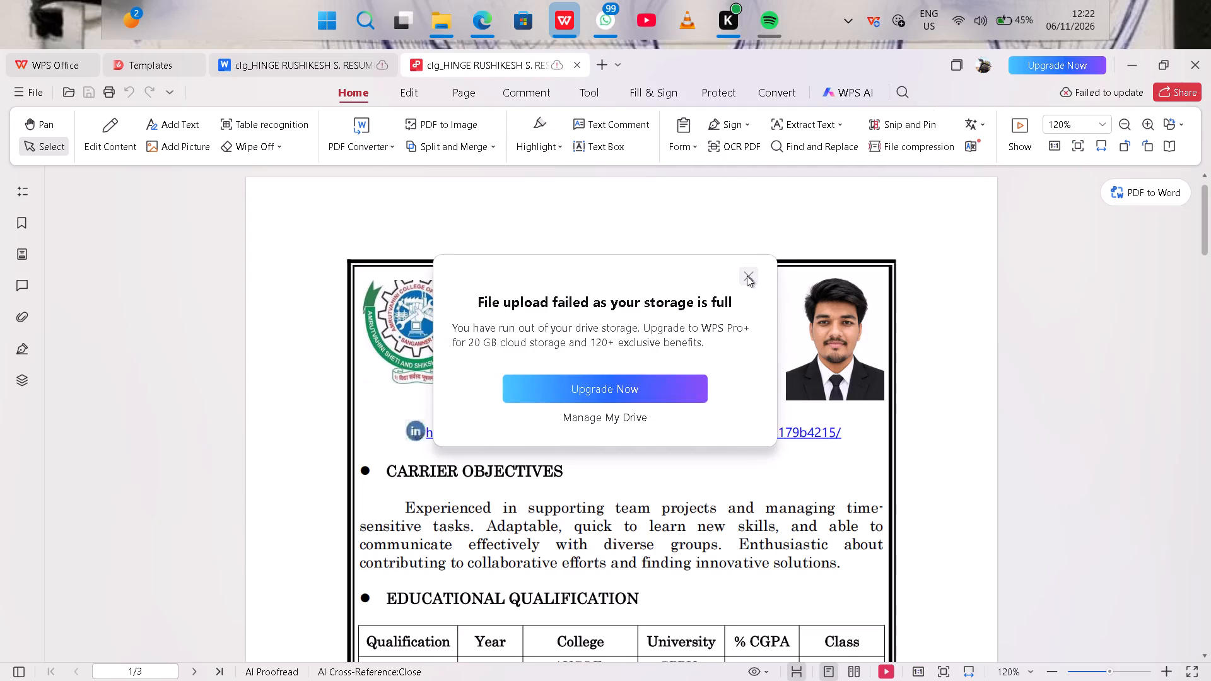
{"action": "left_click", "coordinate": [747, 276]}
Open the file location of the exported resume PDF.
{"action": "right_click", "coordinate": [497, 62]}
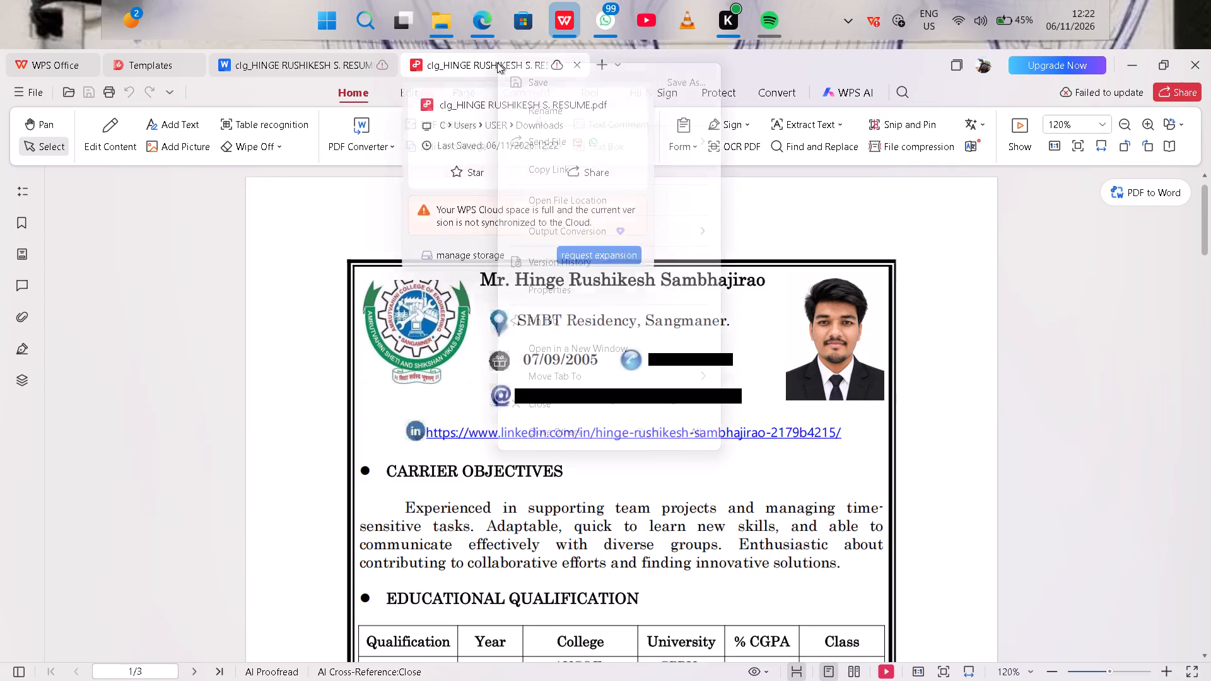
{"action": "left_click", "coordinate": [606, 198]}
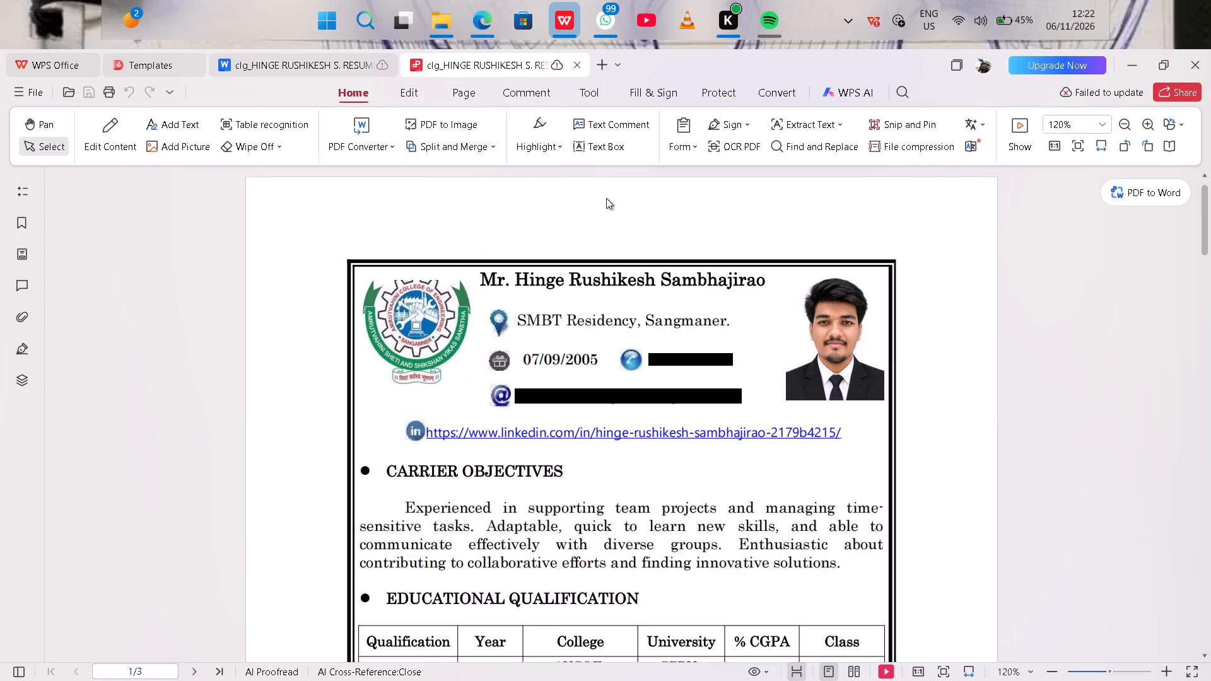
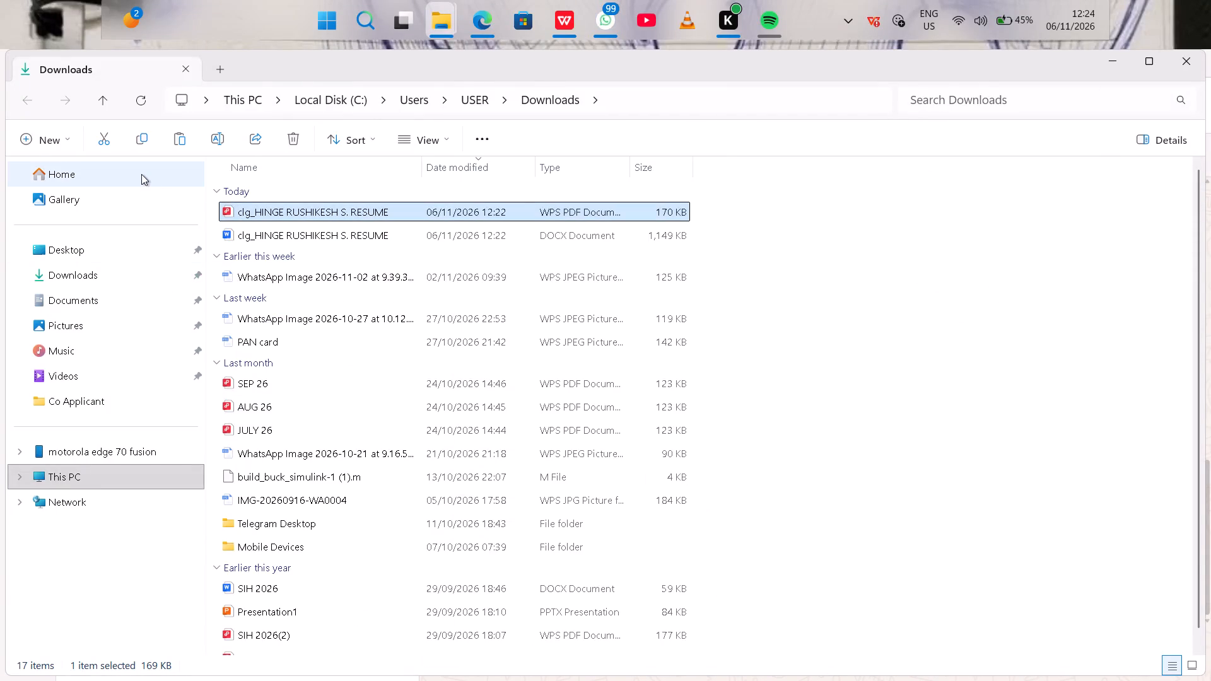
Find the older resume PDF (2) among the favorites, open its location on New Volume (E:), and copy it into Downloads.
{"action": "left_click", "coordinate": [373, 315]}
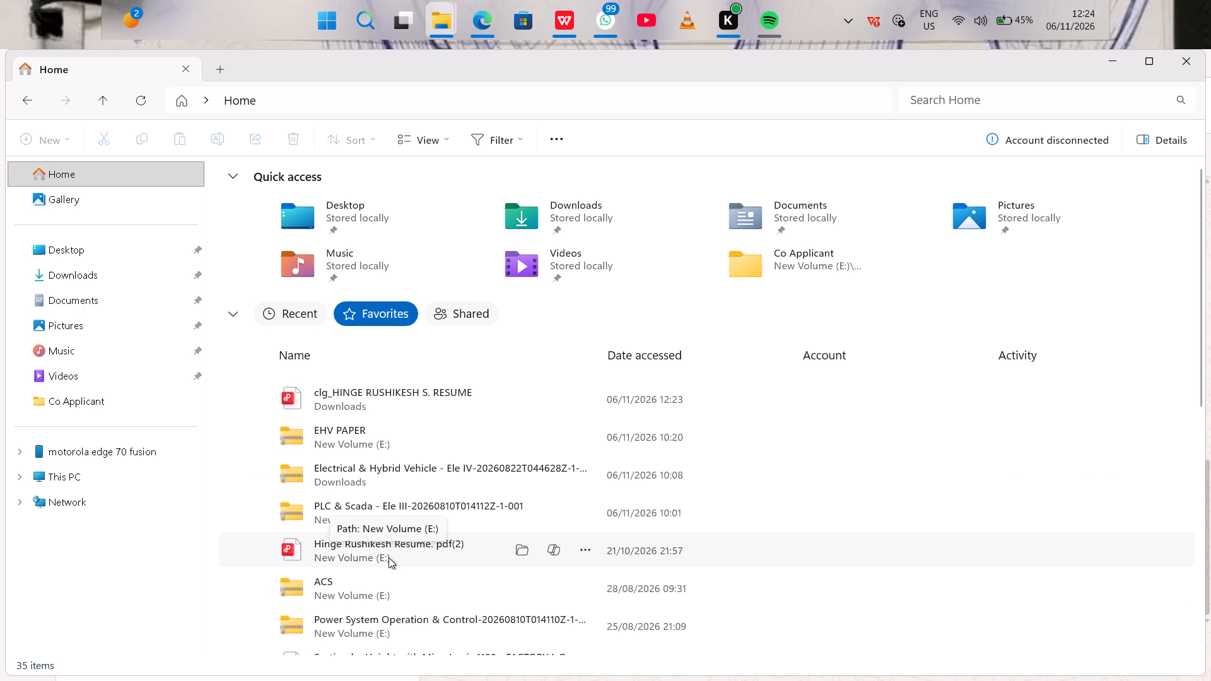
{"action": "left_click", "coordinate": [522, 556]}
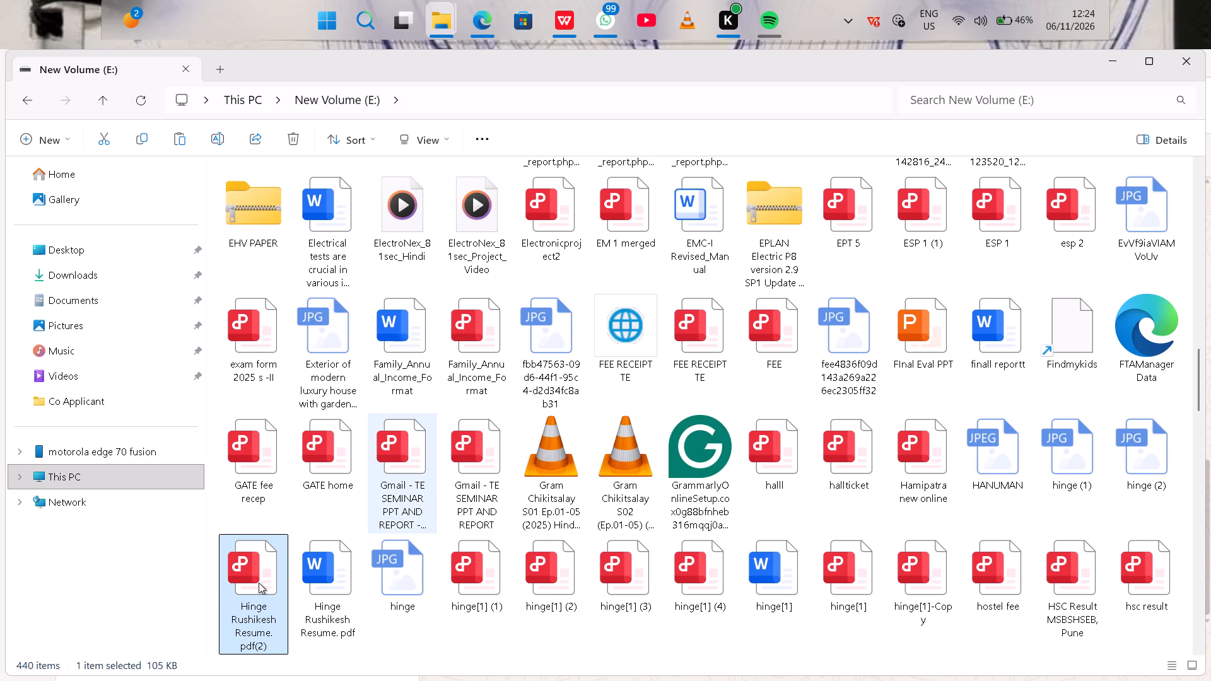
{"action": "left_click_drag", "start_coordinate": [259, 583], "coordinate": [105, 278]}
{"action": "left_click", "coordinate": [105, 278]}
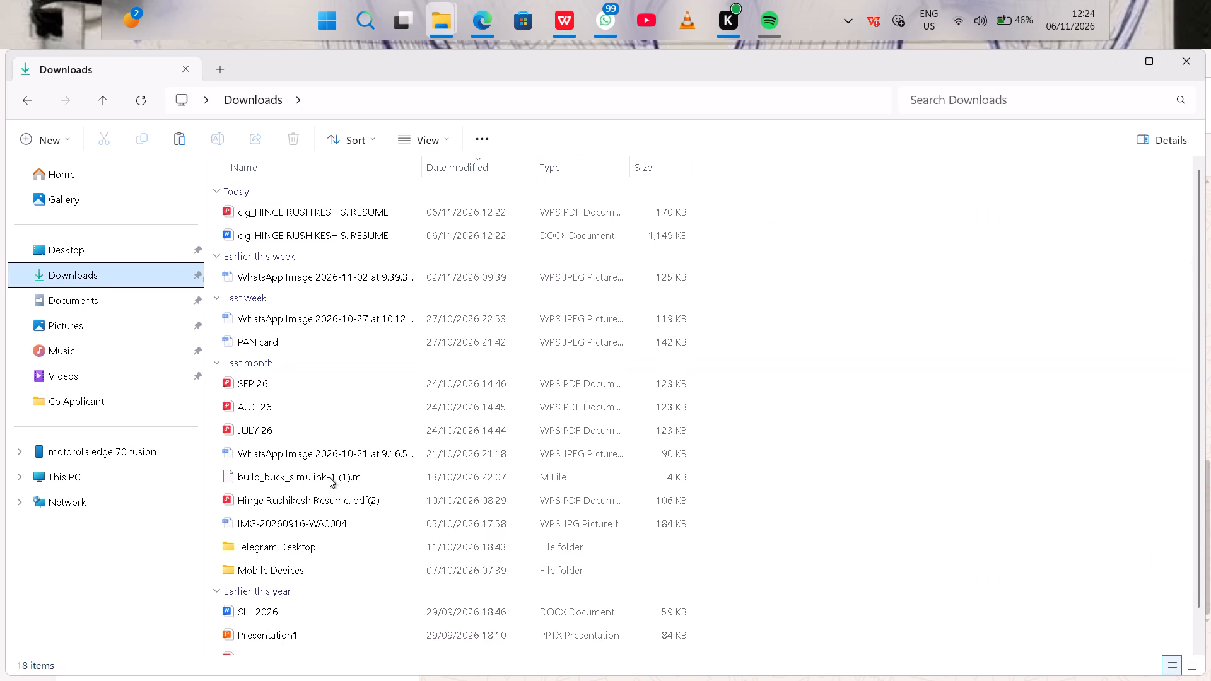
Open the older resume PDF copied into Downloads, look through both pages and close it.
{"action": "double_click", "coordinate": [322, 498]}
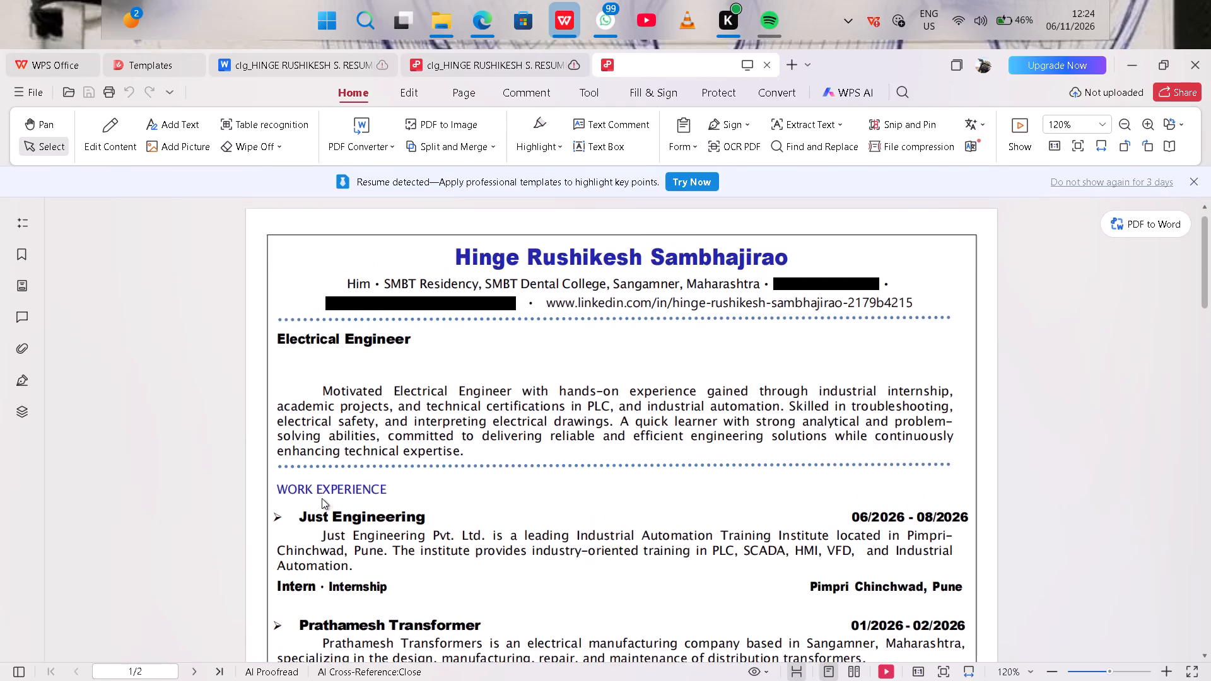
{"action": "scroll", "coordinate": [580, 452], "scroll_direction": "down", "scroll_amount": 7}
{"action": "scroll", "coordinate": [580, 452], "scroll_direction": "up", "scroll_amount": 1}
{"action": "scroll", "coordinate": [580, 452], "scroll_direction": "down", "scroll_amount": 1}
{"action": "scroll", "coordinate": [580, 452], "scroll_direction": "up", "scroll_amount": 6}
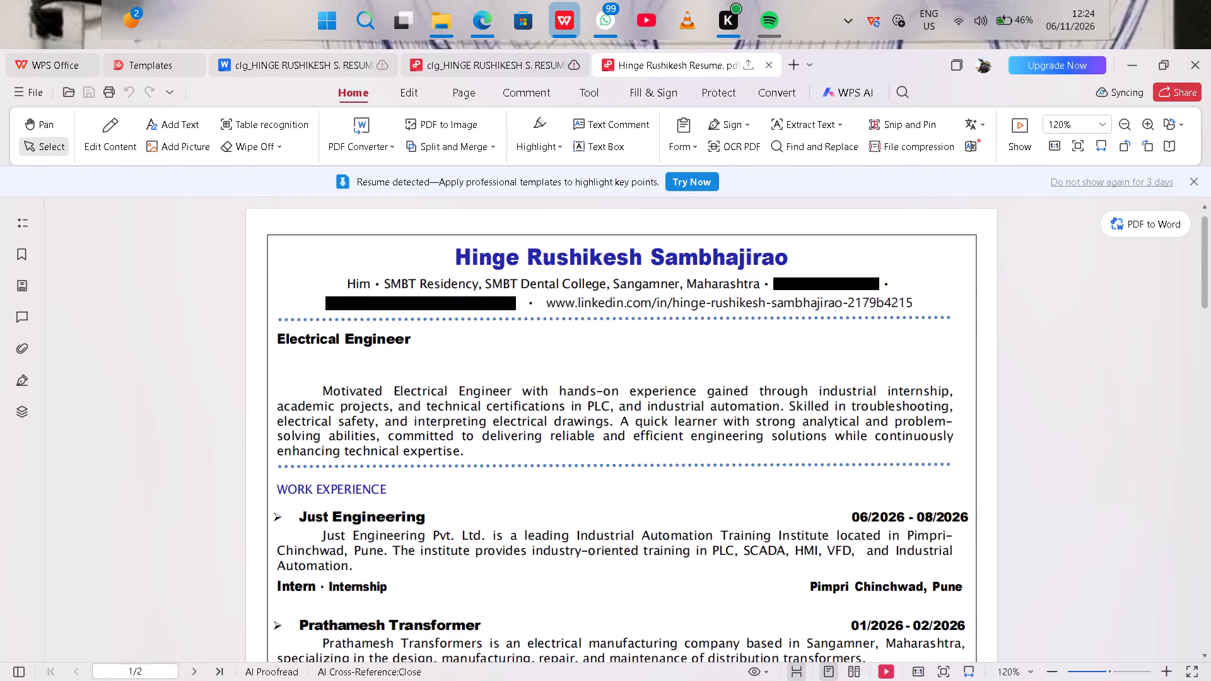
{"action": "scroll", "coordinate": [580, 452], "scroll_direction": "down", "scroll_amount": 5}
{"action": "left_click", "coordinate": [747, 274]}
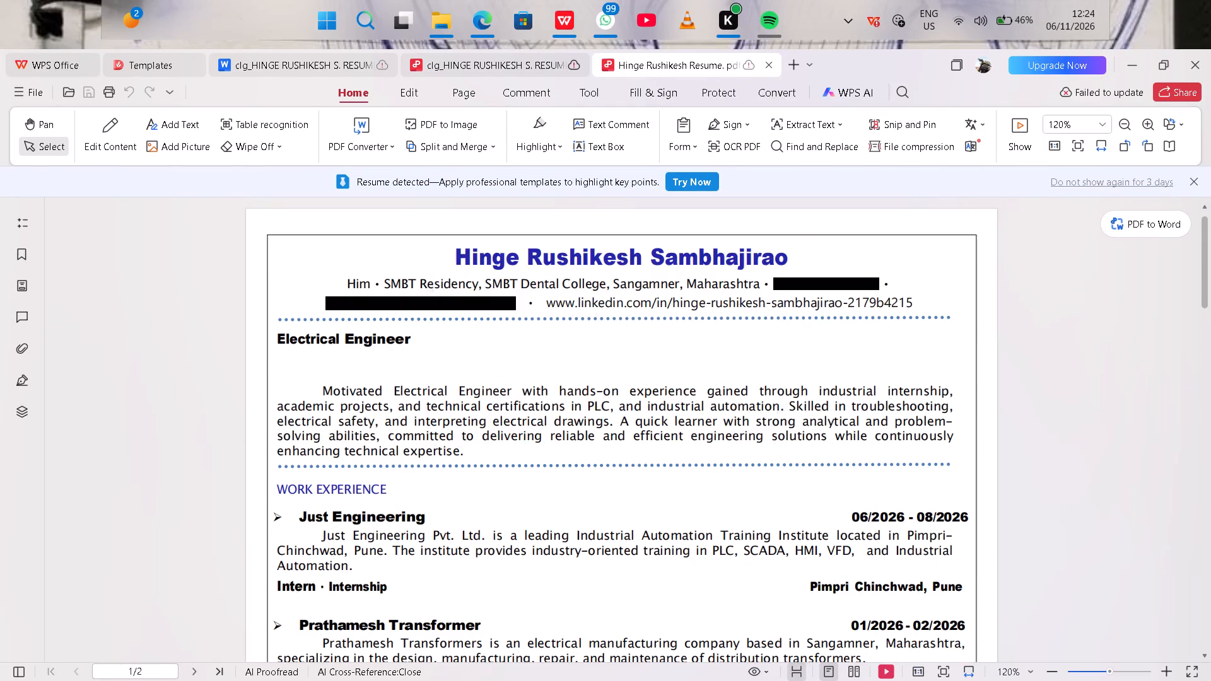
{"action": "scroll", "coordinate": [708, 467], "scroll_direction": "down", "scroll_amount": 8}
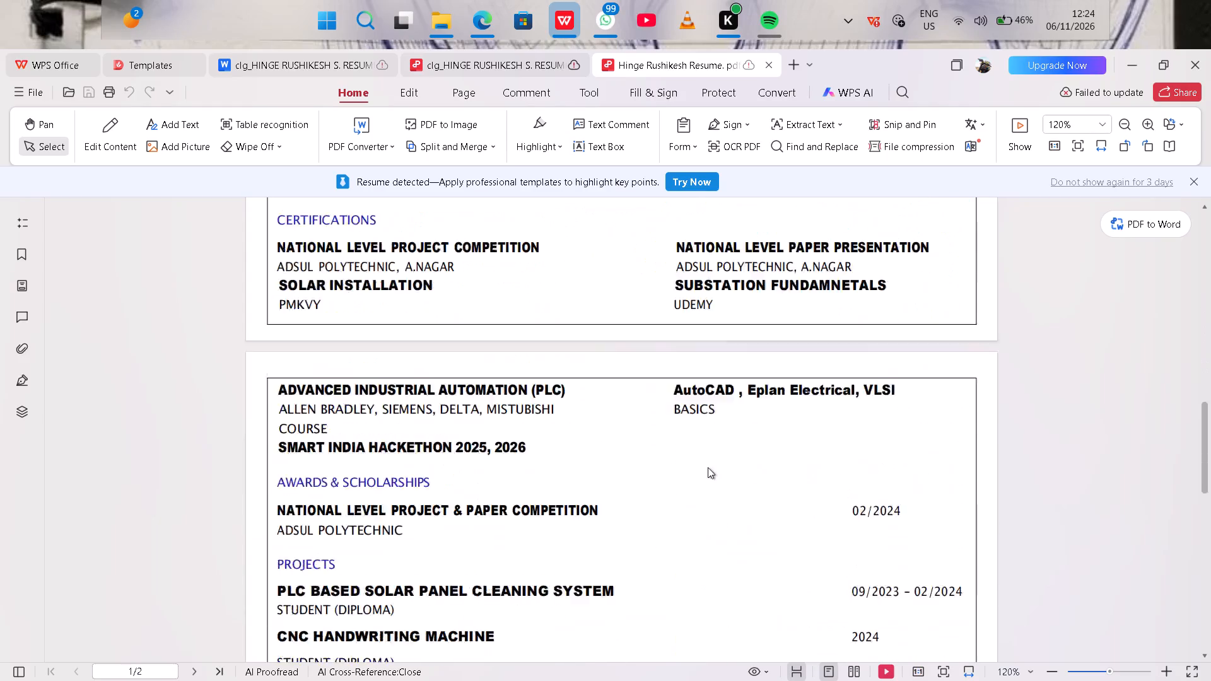
{"action": "scroll", "coordinate": [708, 467], "scroll_direction": "down", "scroll_amount": 2}
{"action": "scroll", "coordinate": [708, 467], "scroll_direction": "up", "scroll_amount": 5}
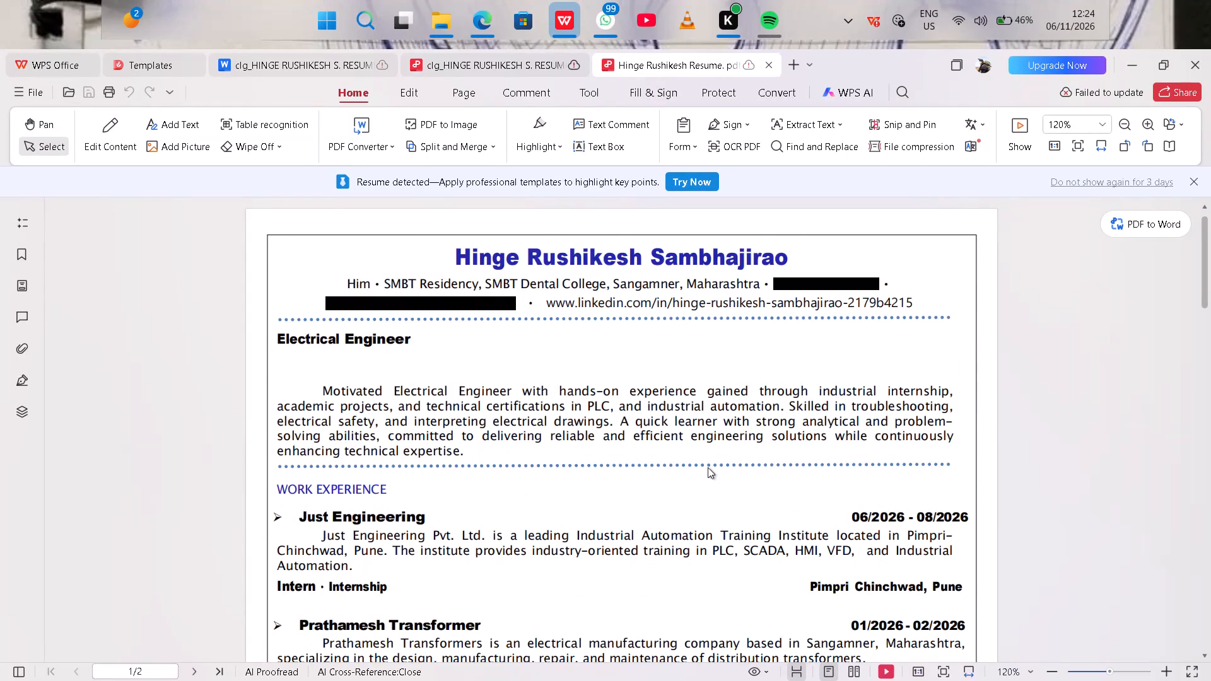
{"action": "left_click", "coordinate": [769, 62]}
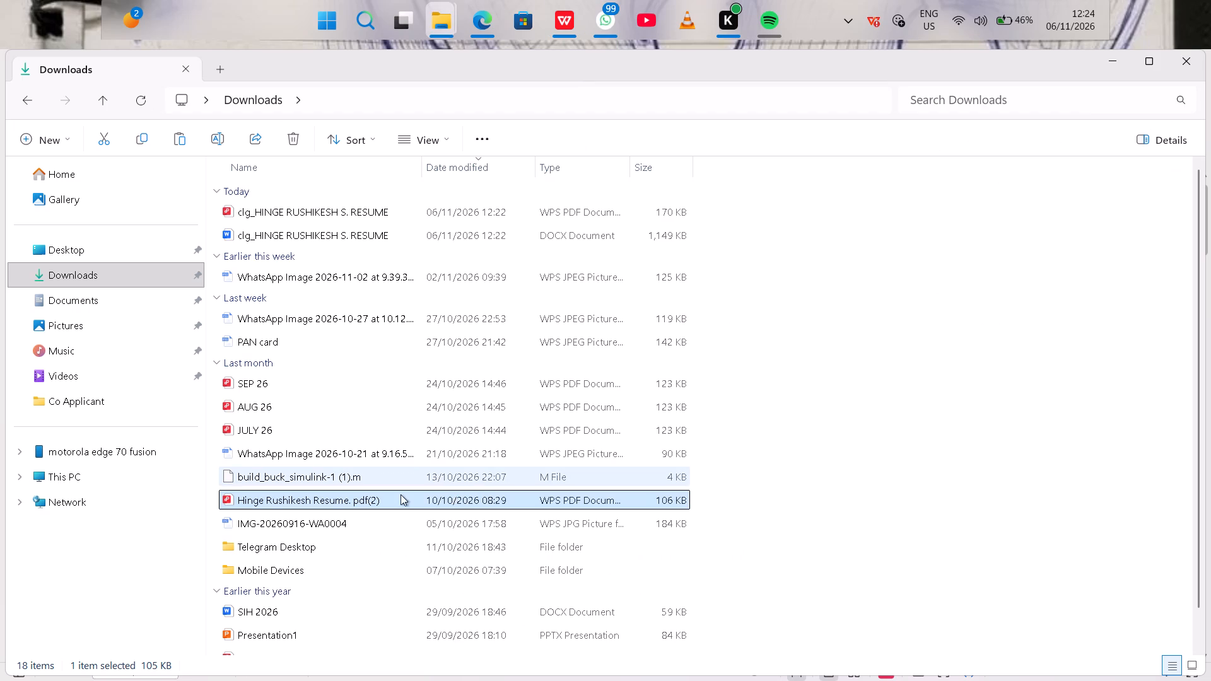
Reopen the older resume PDF from Downloads for a brief check and close it again.
{"action": "double_click", "coordinate": [370, 496]}
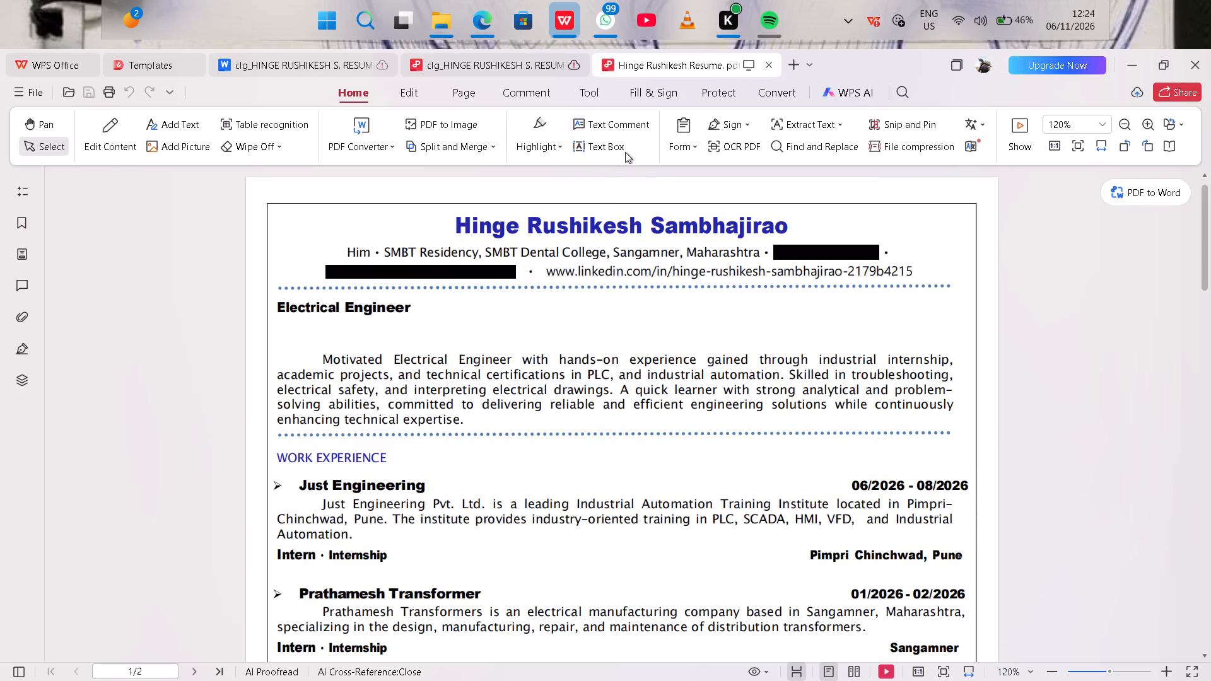
{"action": "left_click", "coordinate": [674, 64]}
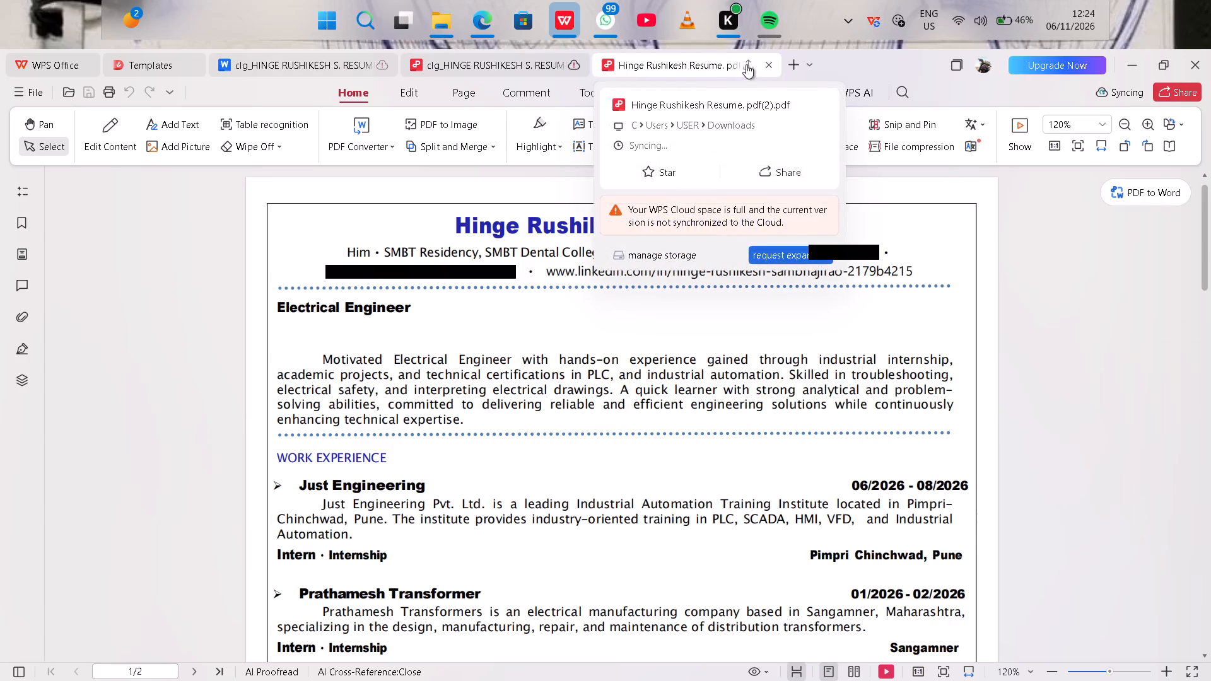
{"action": "left_click", "coordinate": [771, 63]}
Review all three pages of the exported college resume PDF, dismissing the storage pop-up.
{"action": "scroll", "coordinate": [535, 328], "scroll_direction": "down", "scroll_amount": 9}
{"action": "scroll", "coordinate": [535, 328], "scroll_direction": "up", "scroll_amount": 2}
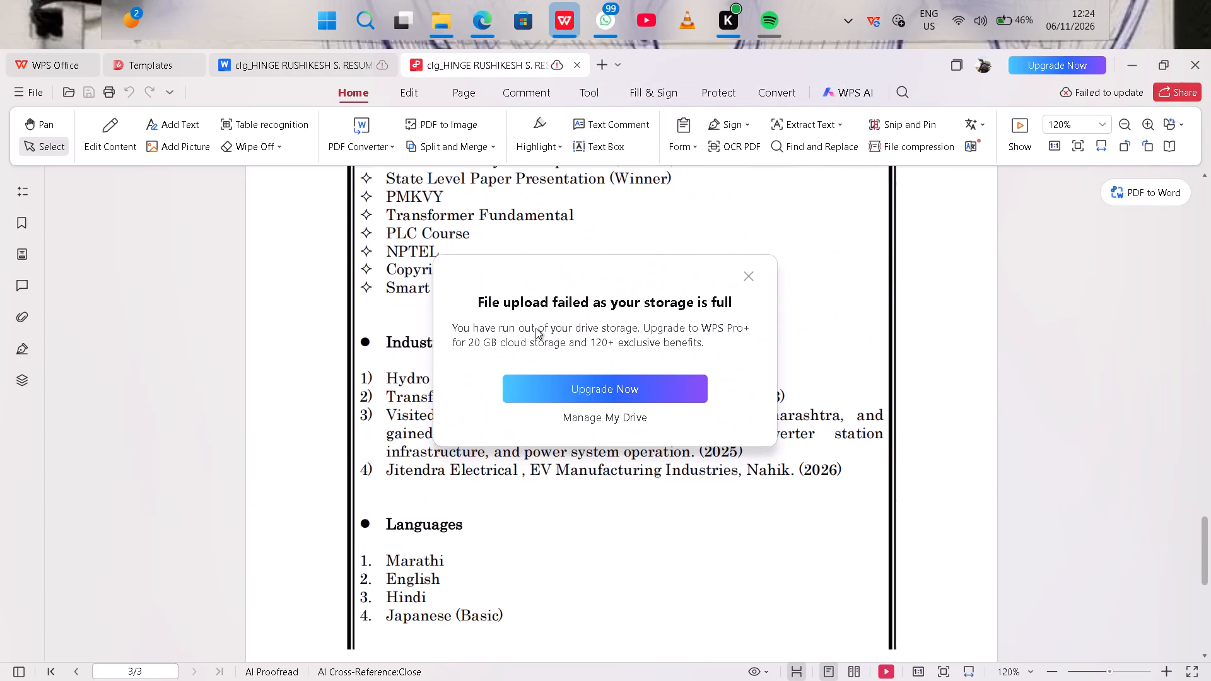
{"action": "scroll", "coordinate": [535, 328], "scroll_direction": "up", "scroll_amount": 1}
{"action": "left_click", "coordinate": [742, 280]}
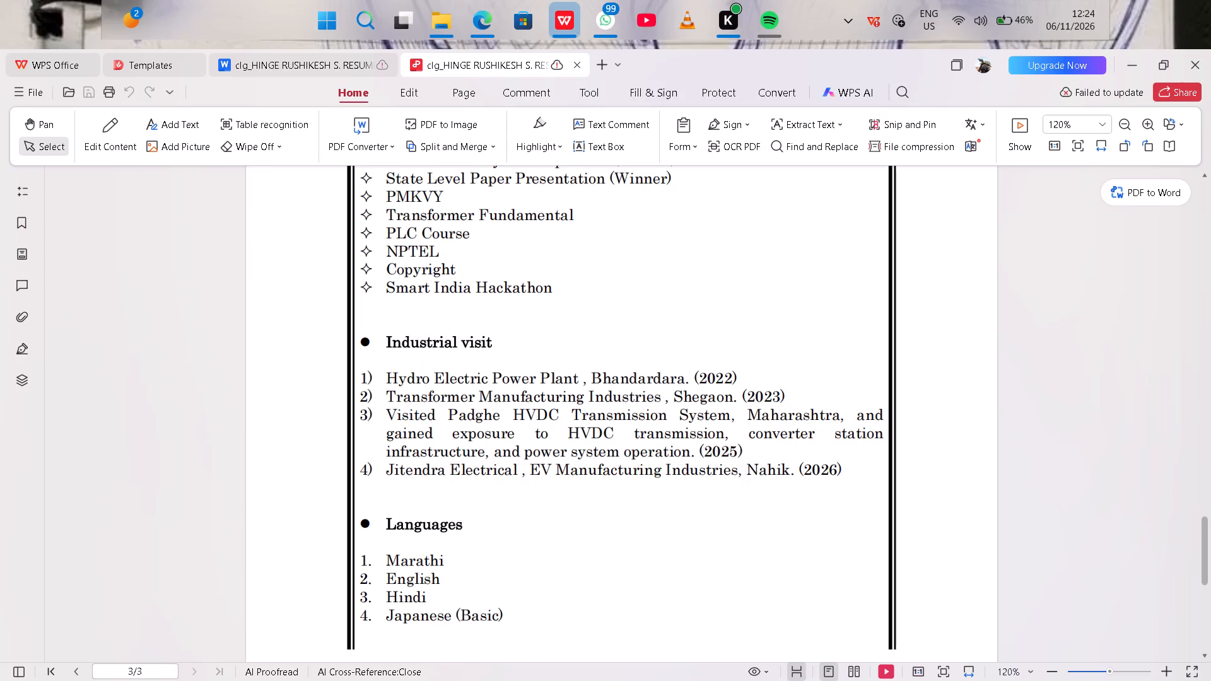
{"action": "scroll", "coordinate": [638, 438], "scroll_direction": "up", "scroll_amount": 6}
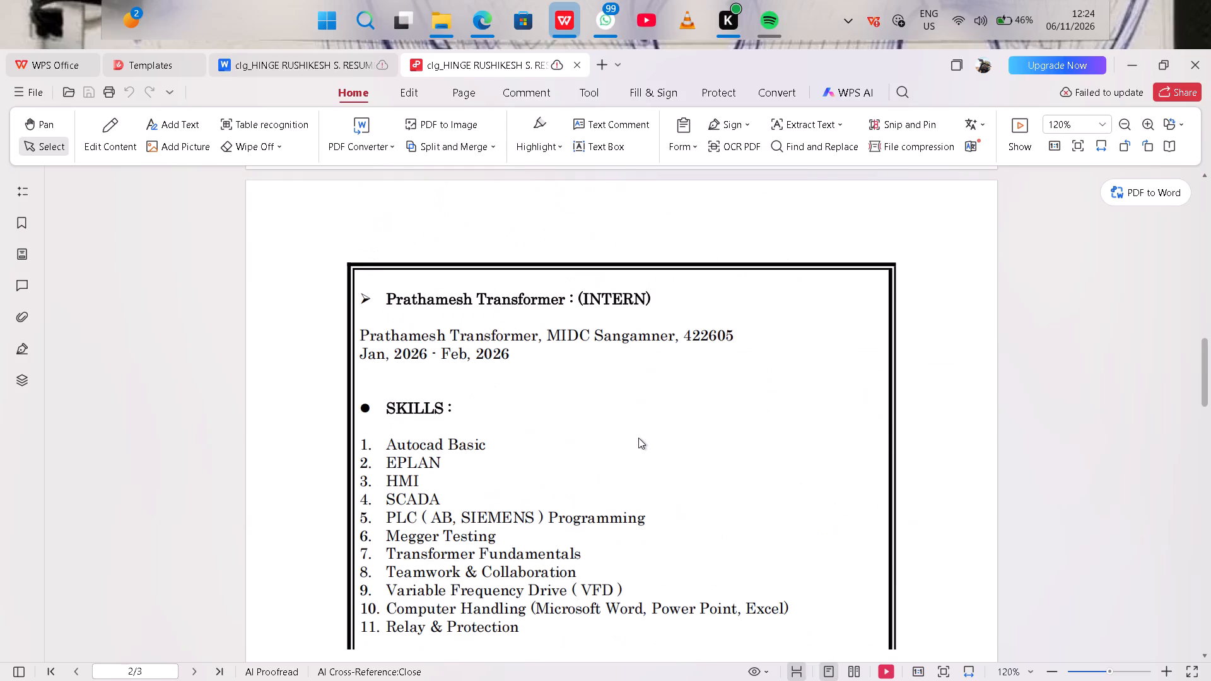
{"action": "scroll", "coordinate": [638, 438], "scroll_direction": "up", "scroll_amount": 4}
{"action": "scroll", "coordinate": [638, 438], "scroll_direction": "down", "scroll_amount": 2}
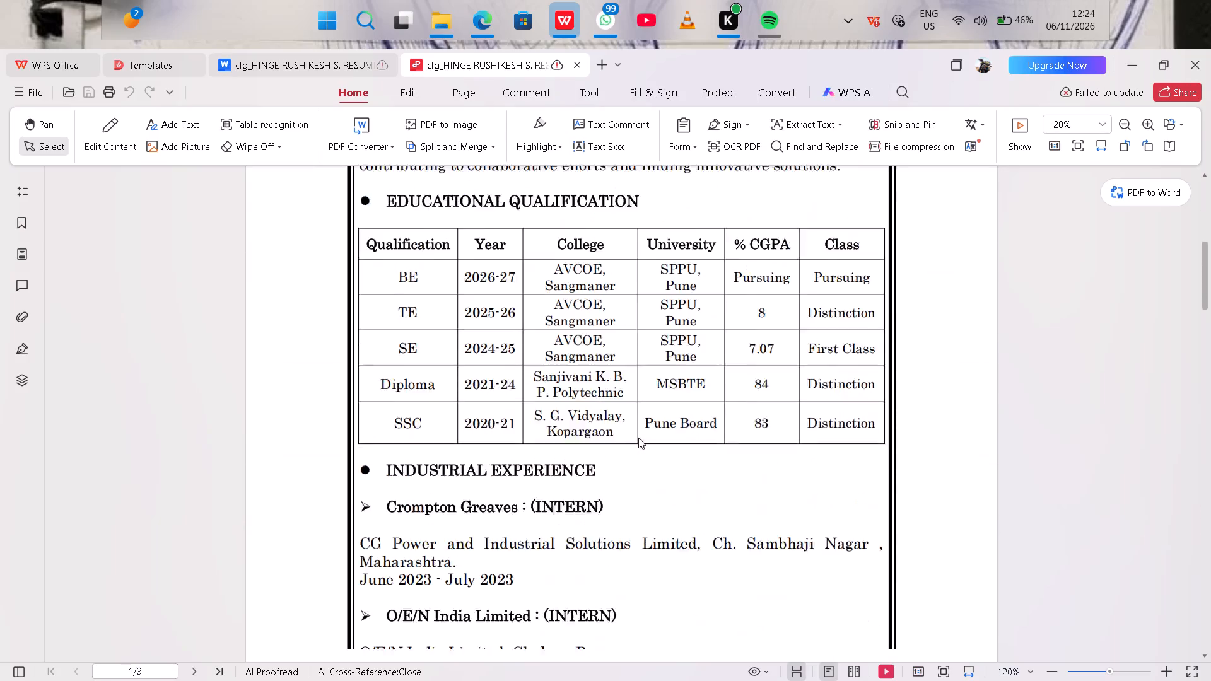
{"action": "scroll", "coordinate": [638, 438], "scroll_direction": "down", "scroll_amount": 14}
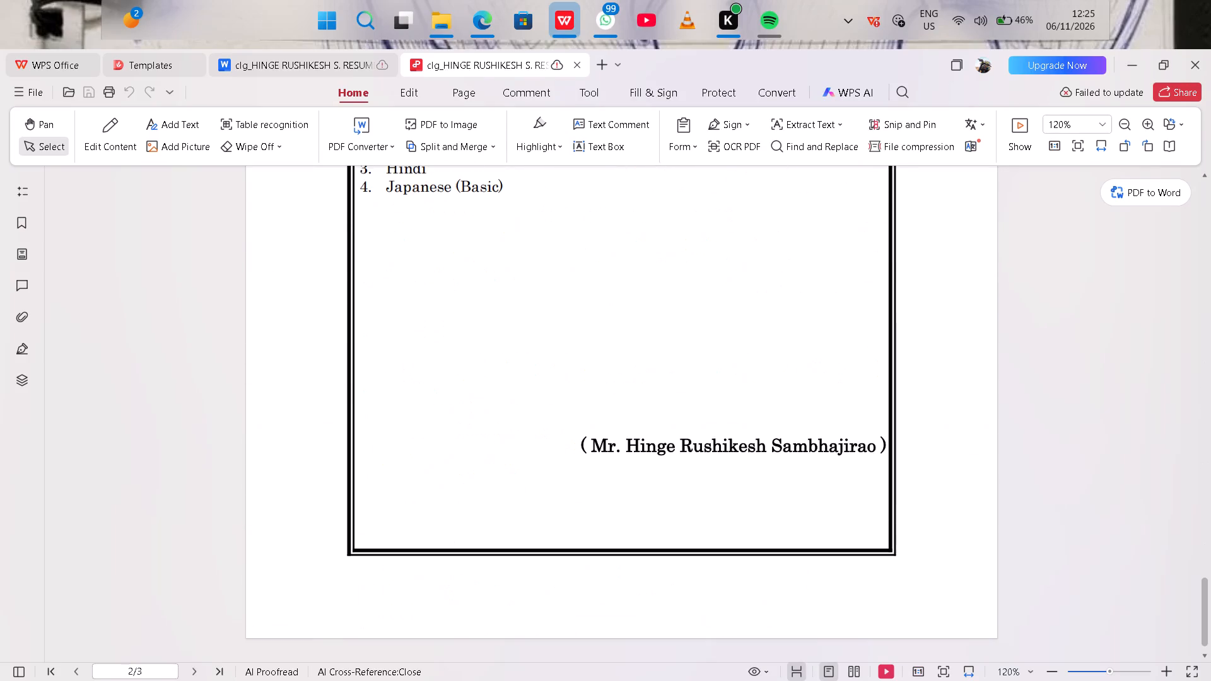
{"action": "scroll", "coordinate": [638, 438], "scroll_direction": "down", "scroll_amount": 4}
{"action": "scroll", "coordinate": [638, 438], "scroll_direction": "up", "scroll_amount": 4}
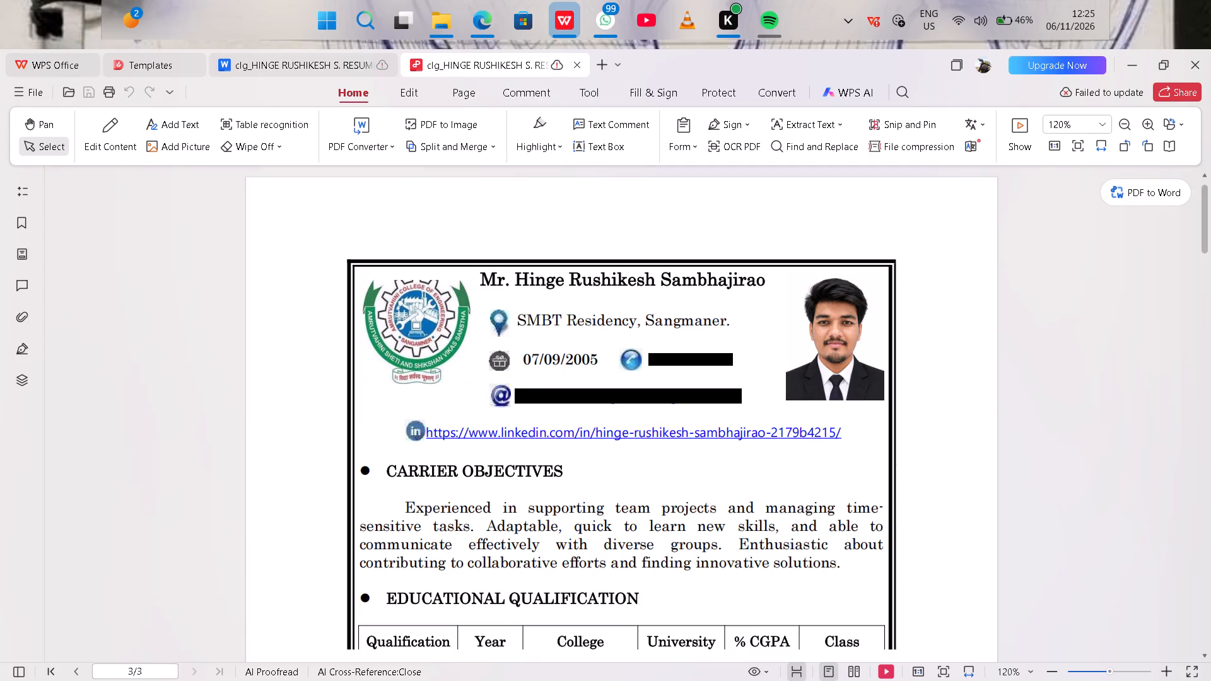
Close the exported college resume PDF and its Word document.
{"action": "left_click", "coordinate": [576, 62]}
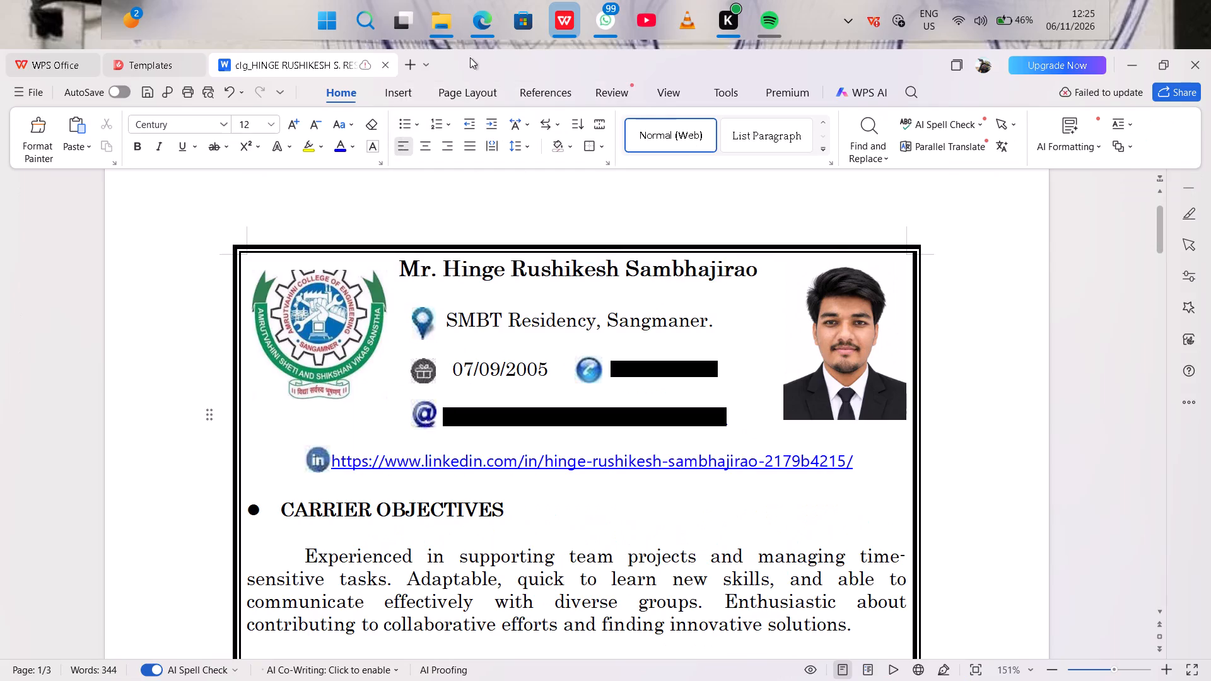
{"action": "left_click", "coordinate": [390, 62]}
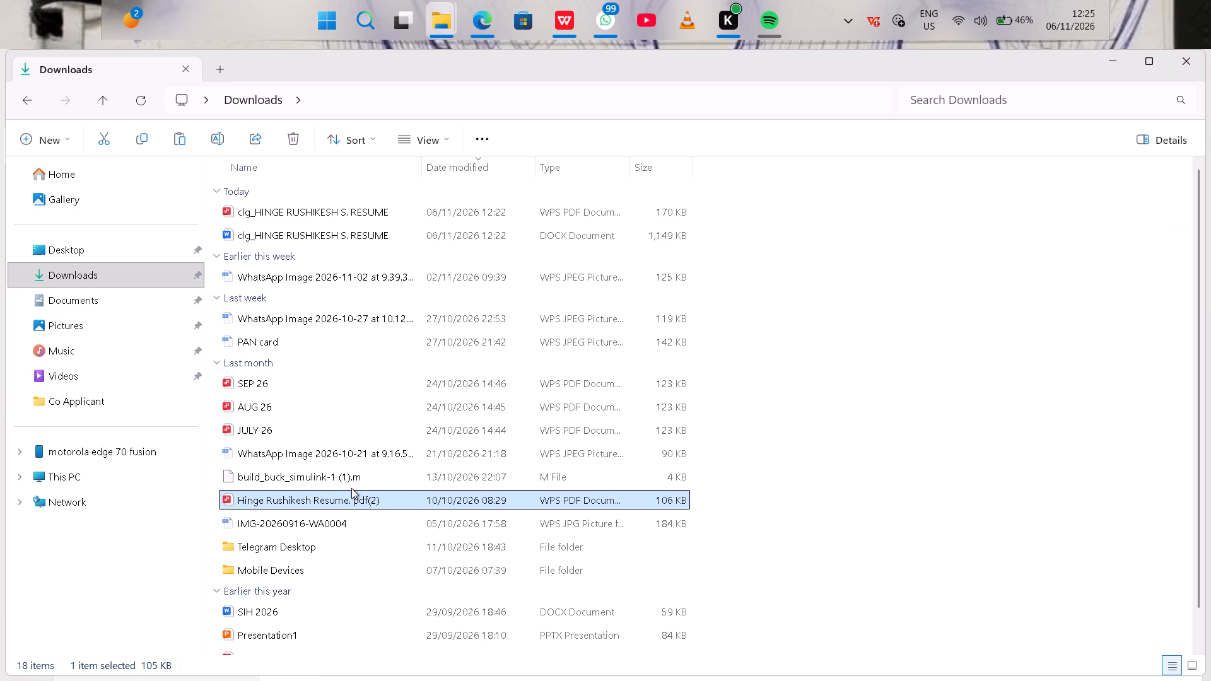
Check Downloads, search Home for the resume owner's name, and open the older resume's Word version dated 10/10/2026.
{"action": "left_click", "coordinate": [117, 269]}
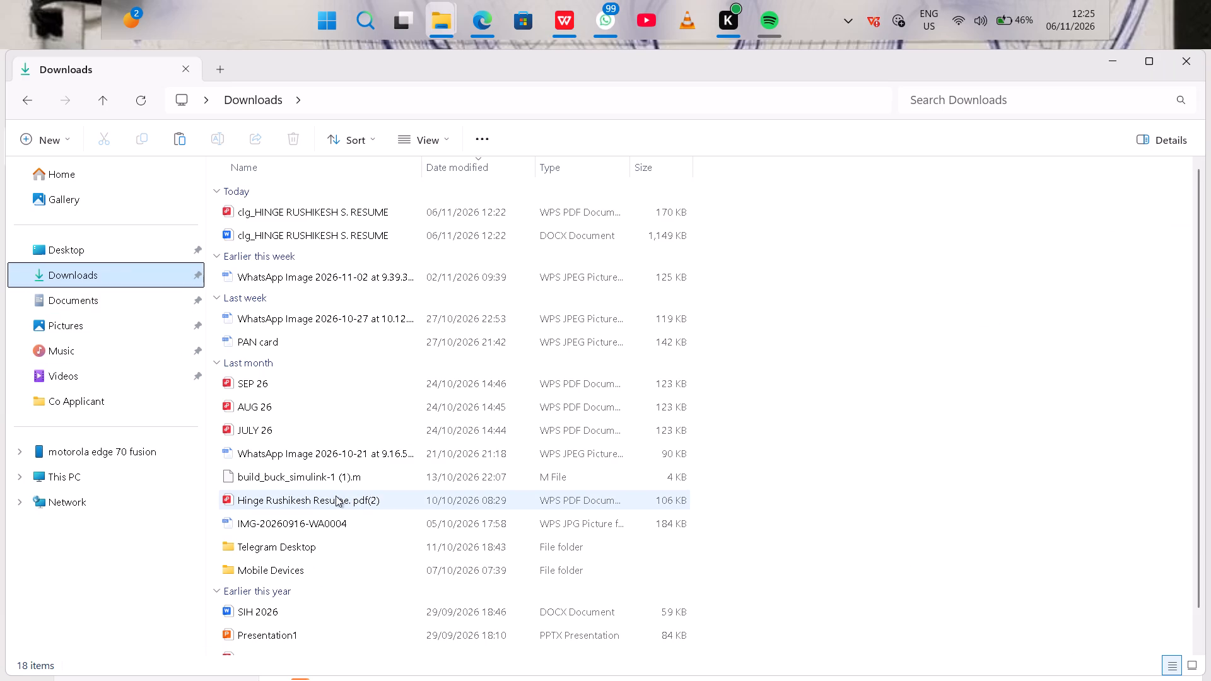
{"action": "scroll", "coordinate": [330, 495], "scroll_direction": "down", "scroll_amount": 5}
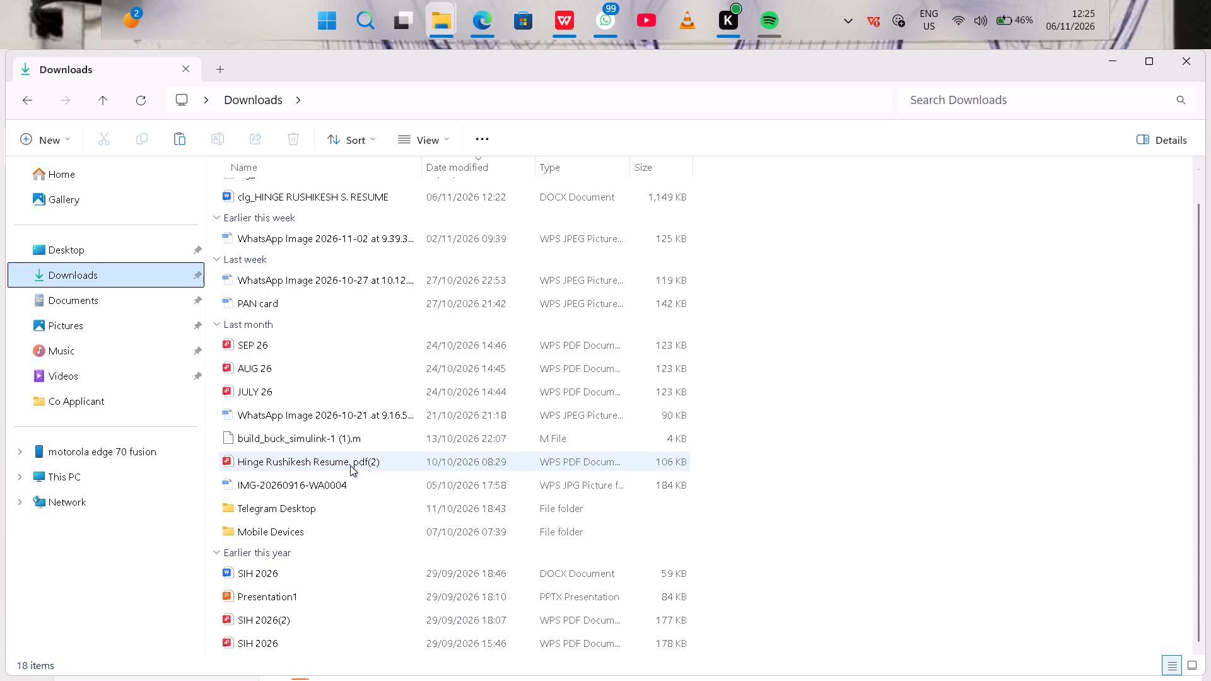
{"action": "left_click", "coordinate": [116, 179]}
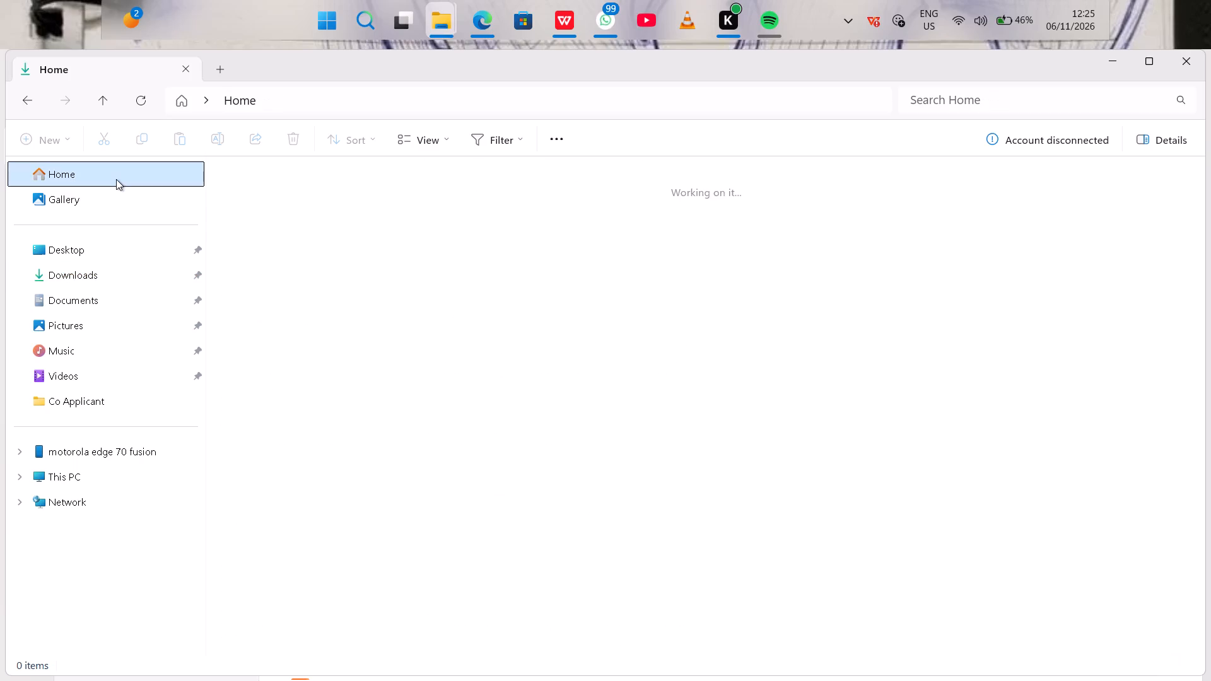
{"action": "left_click", "coordinate": [1039, 97]}
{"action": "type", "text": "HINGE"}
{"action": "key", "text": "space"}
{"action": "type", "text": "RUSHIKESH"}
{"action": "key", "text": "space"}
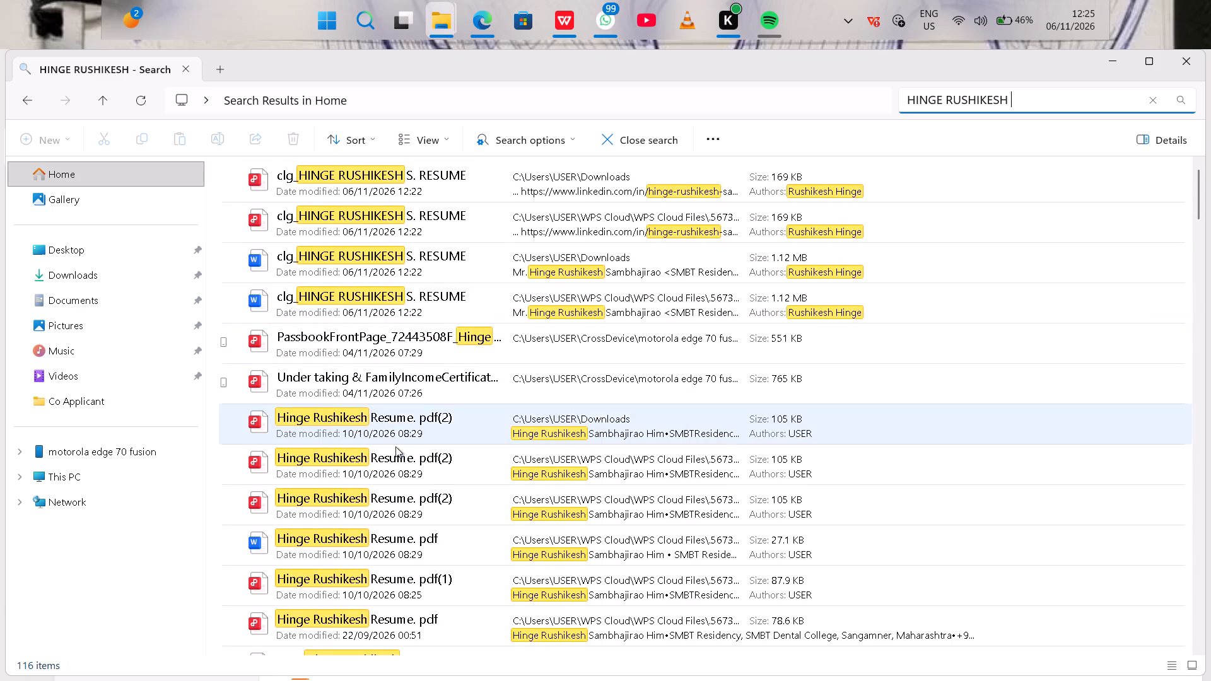
{"action": "double_click", "coordinate": [386, 540]}
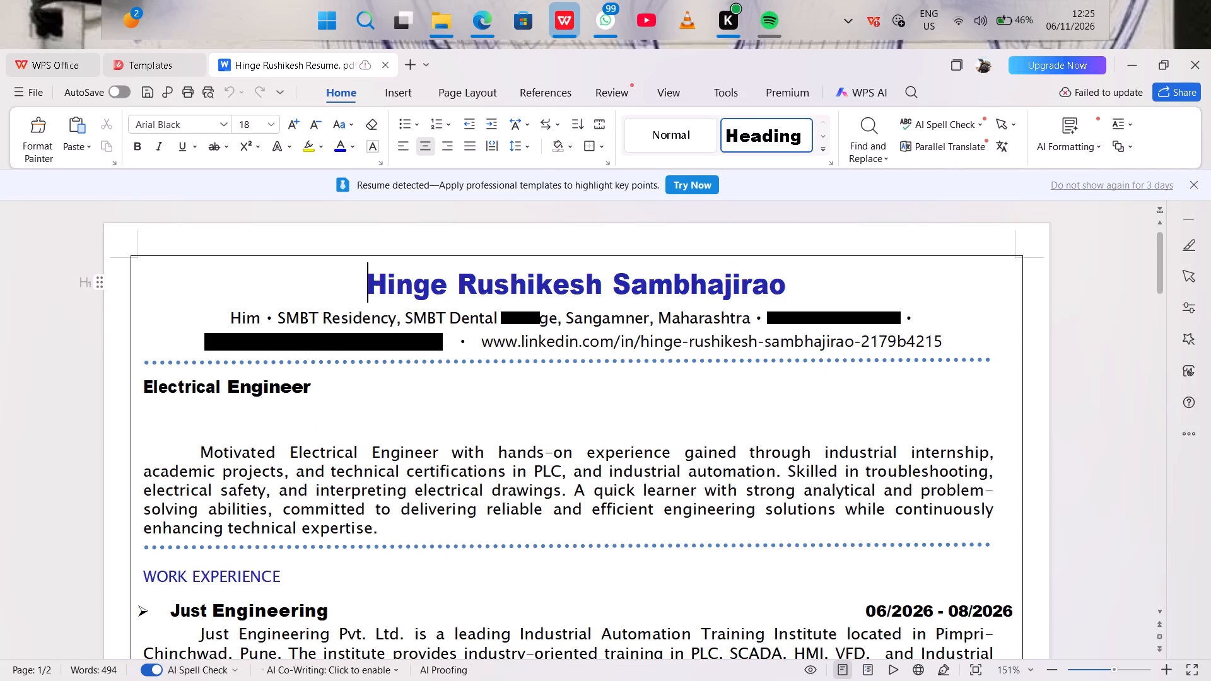
Change the font of the entire older resume to Times New Roman.
{"action": "key", "text": "ctrl+a"}
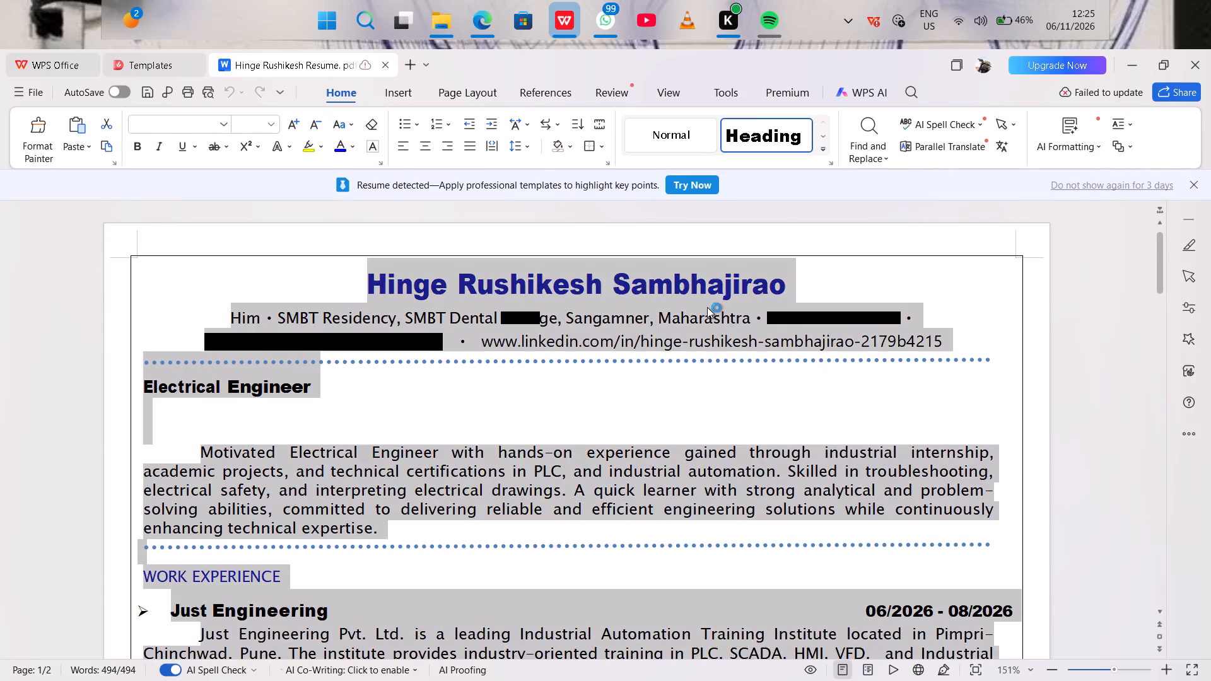
{"action": "left_click", "coordinate": [185, 120]}
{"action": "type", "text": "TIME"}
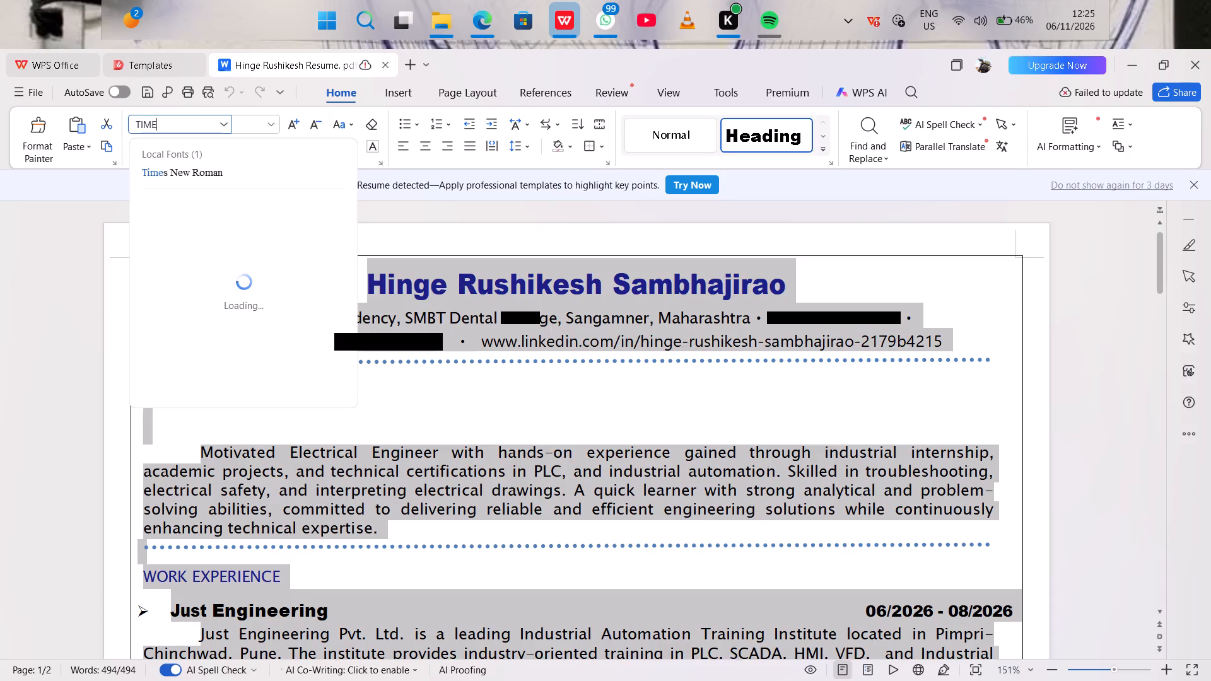
{"action": "left_click", "coordinate": [183, 175]}
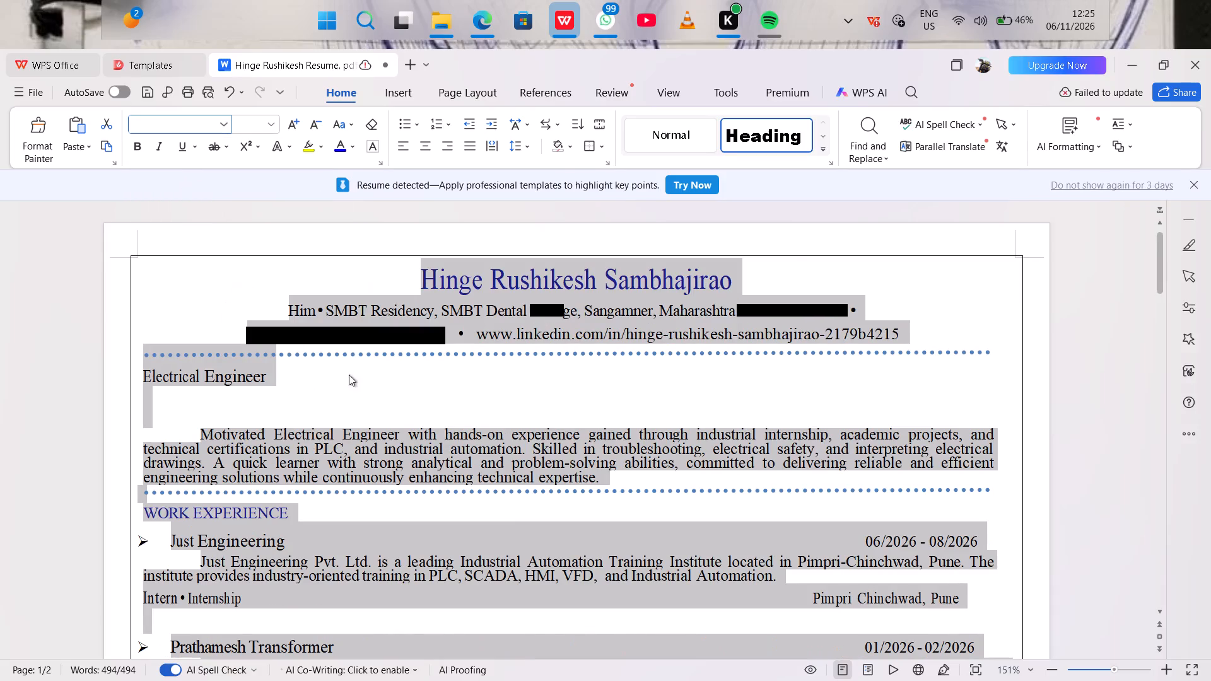
Format the name heading at the top of the resume as bold, underlined and uppercase.
{"action": "left_click", "coordinate": [476, 288]}
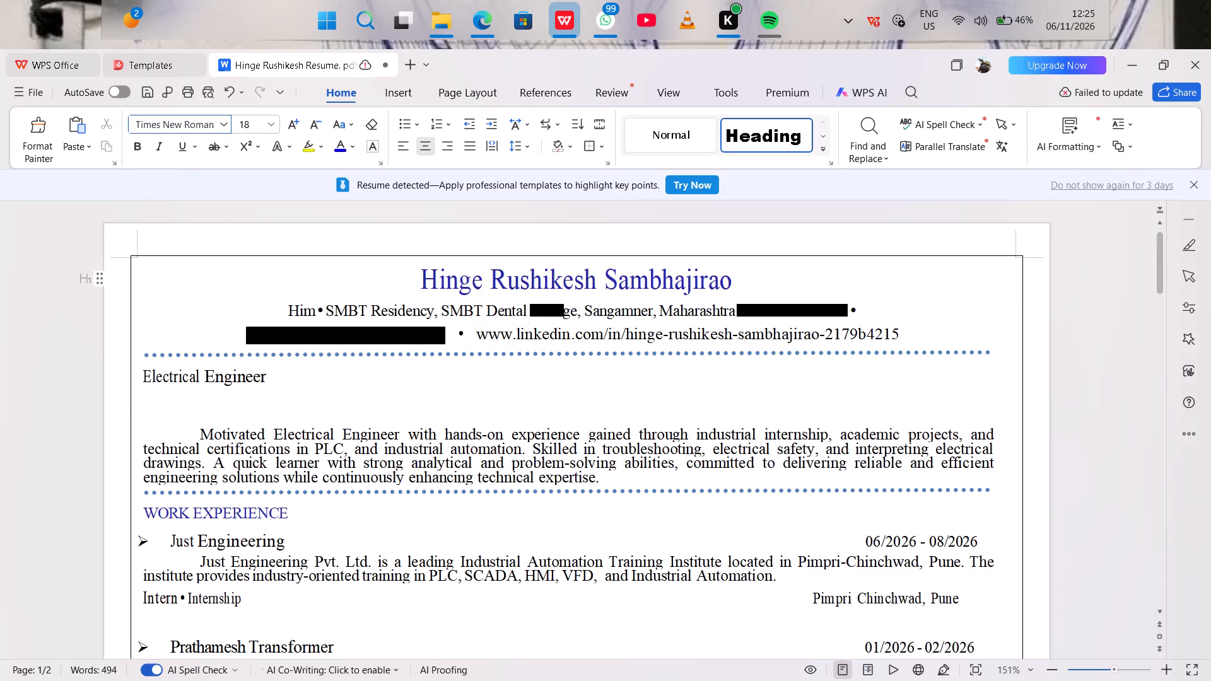
{"action": "left_click_drag", "start_coordinate": [421, 281], "coordinate": [735, 275]}
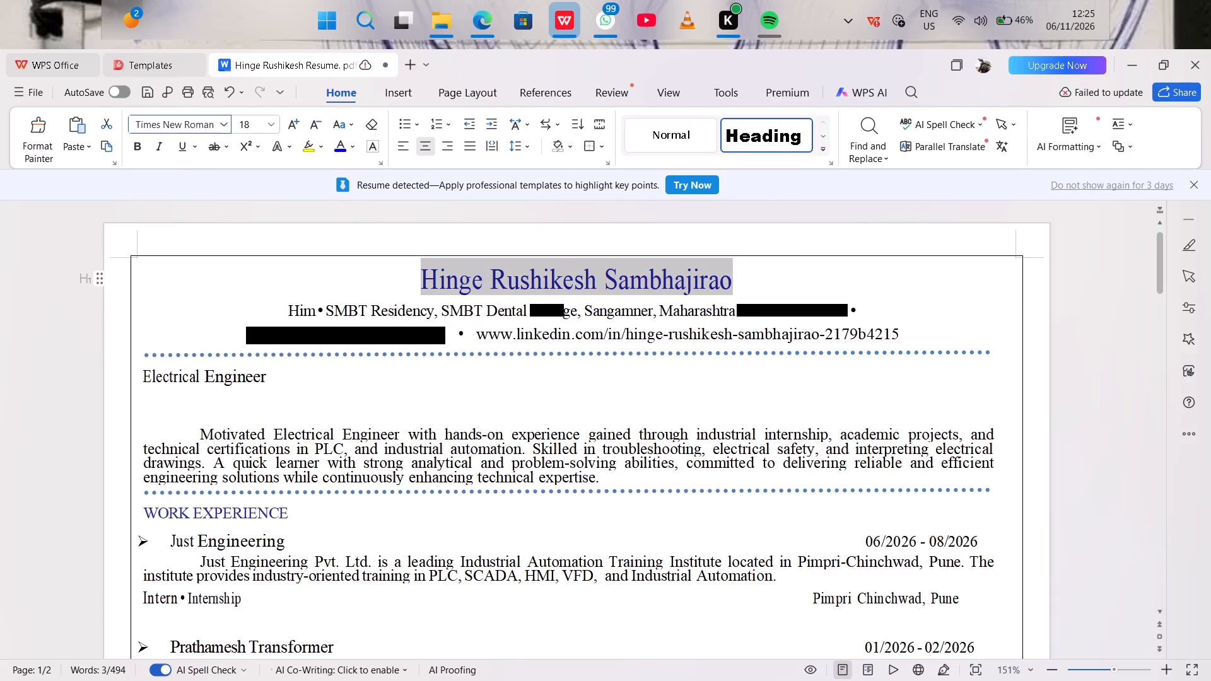
{"action": "left_click", "coordinate": [146, 148]}
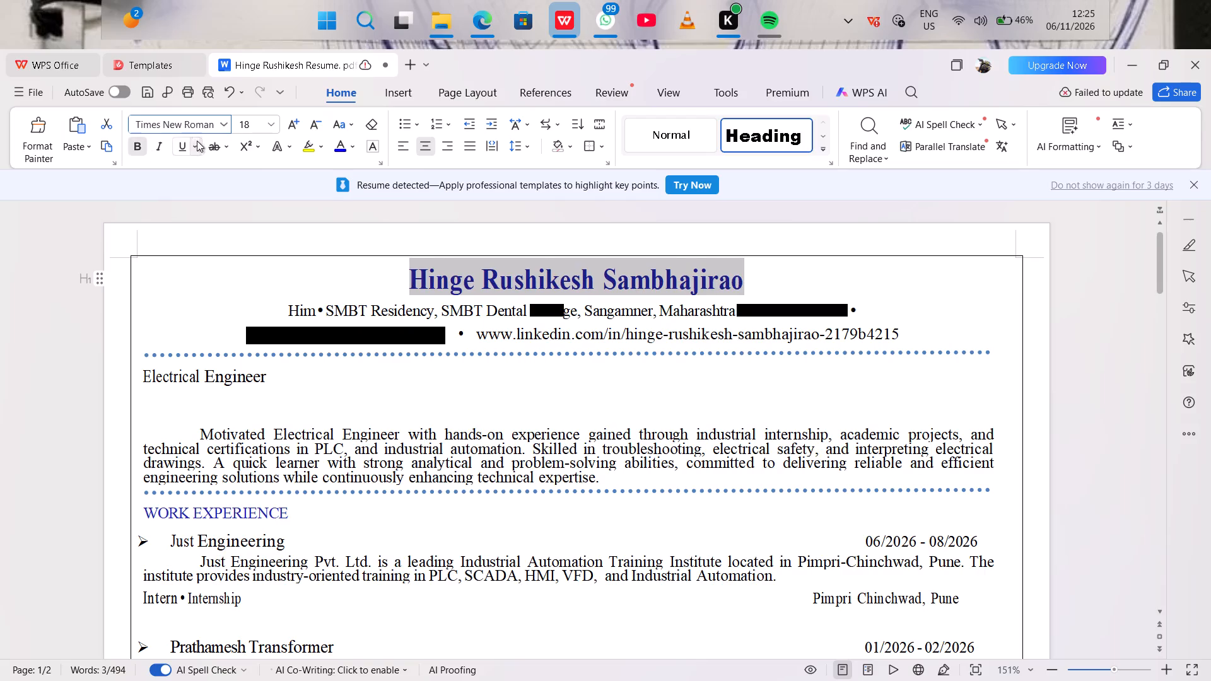
{"action": "left_click", "coordinate": [188, 146]}
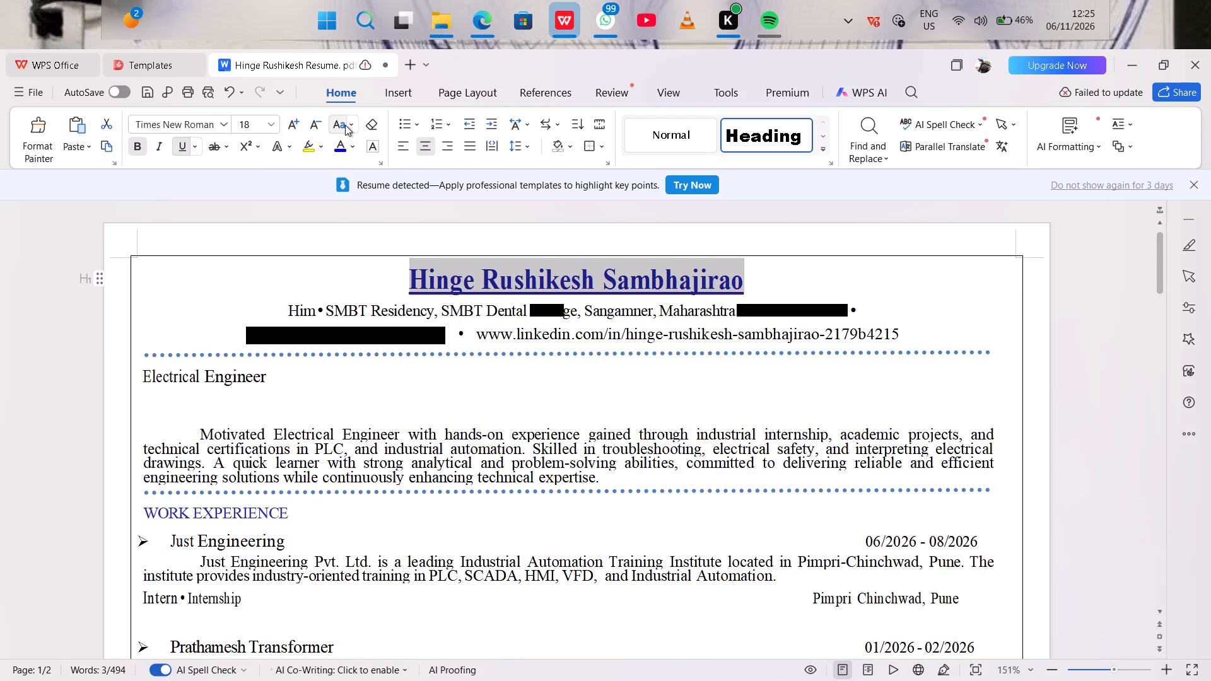
{"action": "left_click", "coordinate": [345, 125]}
{"action": "left_click", "coordinate": [517, 371]}
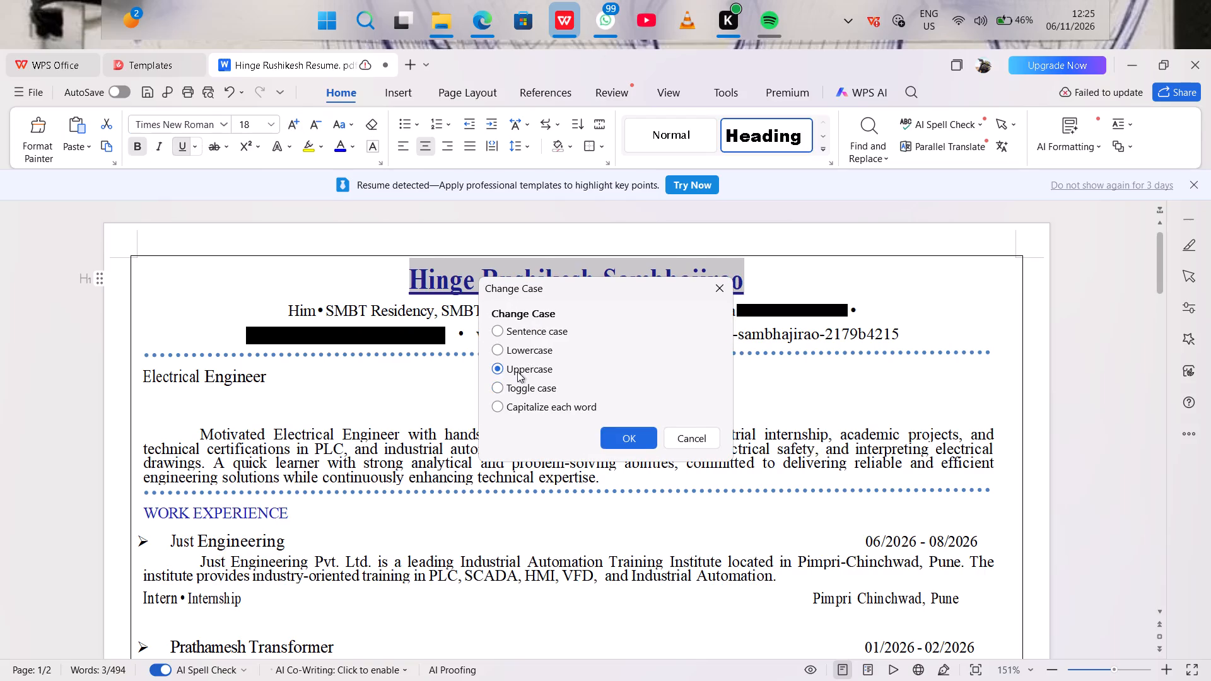
{"action": "left_click", "coordinate": [627, 434]}
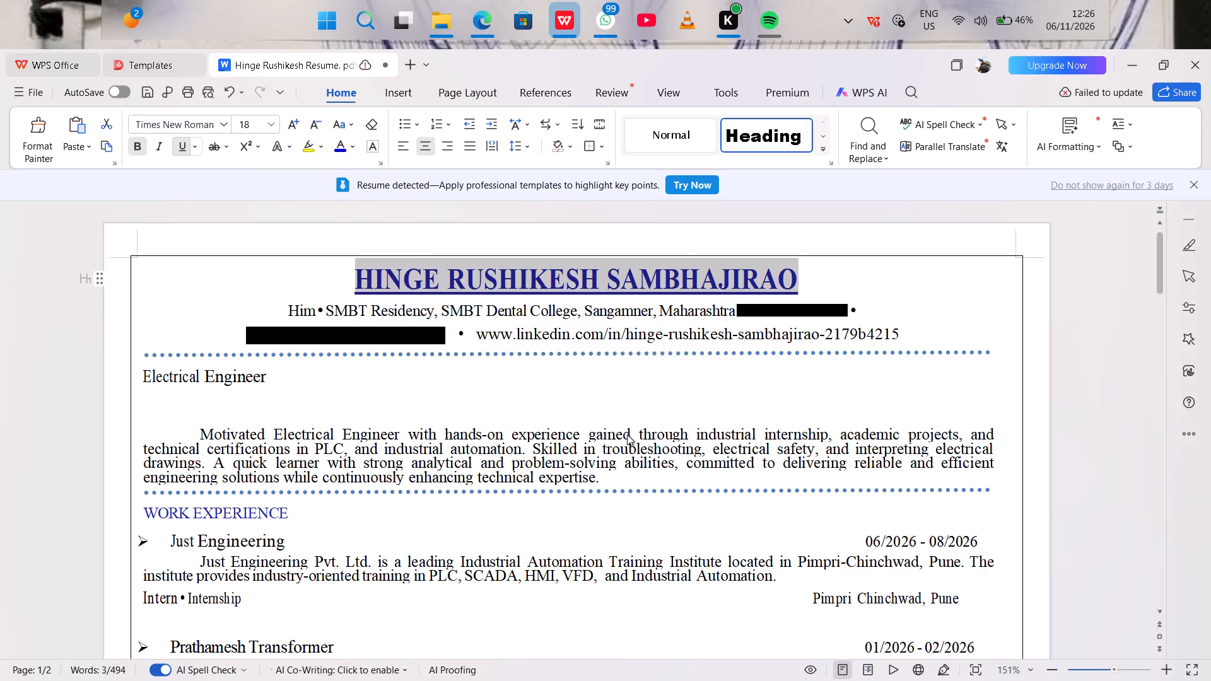
{"action": "left_click", "coordinate": [911, 317]}
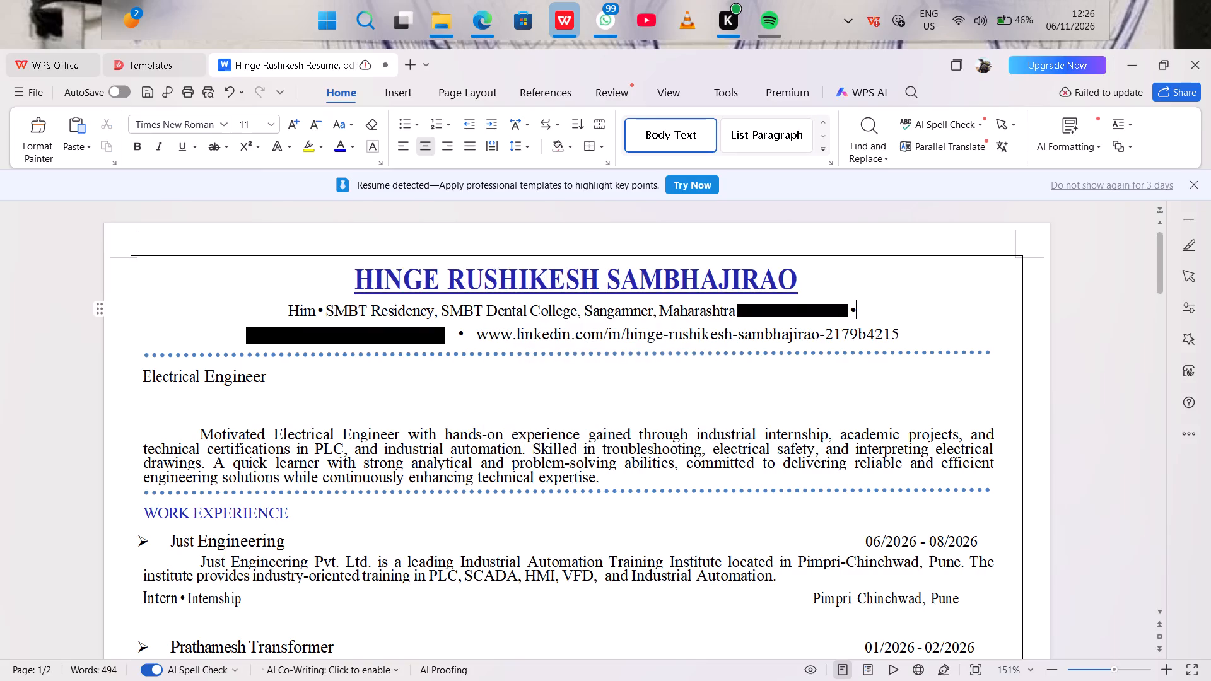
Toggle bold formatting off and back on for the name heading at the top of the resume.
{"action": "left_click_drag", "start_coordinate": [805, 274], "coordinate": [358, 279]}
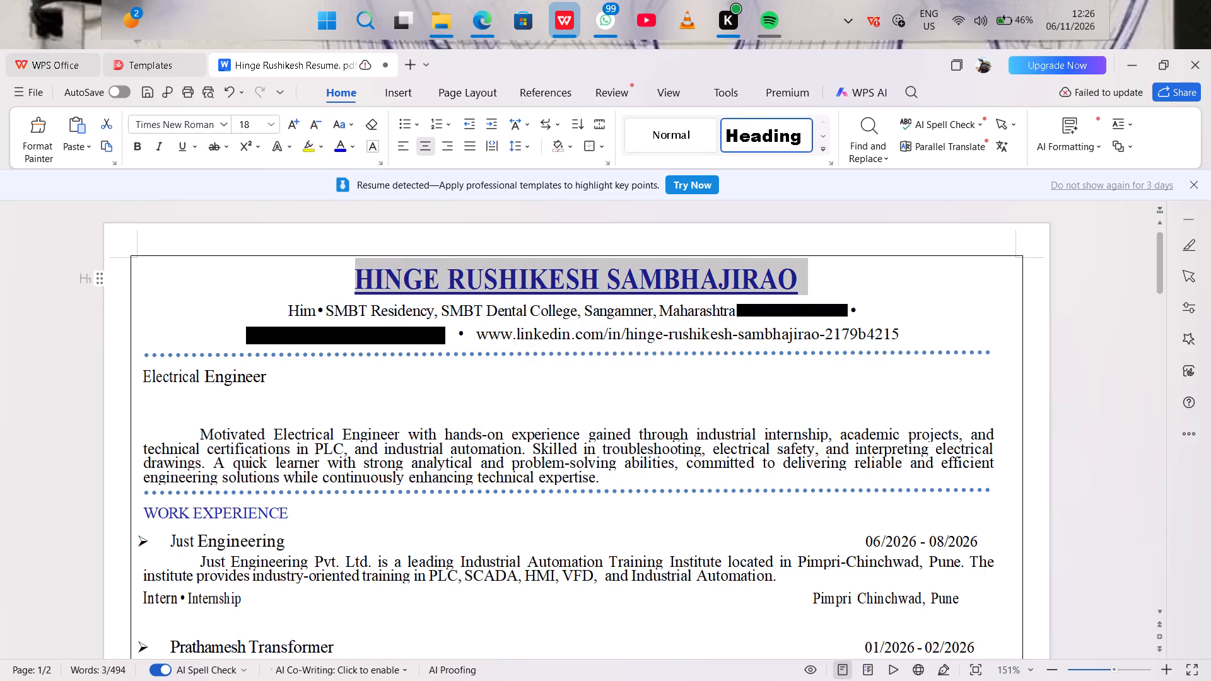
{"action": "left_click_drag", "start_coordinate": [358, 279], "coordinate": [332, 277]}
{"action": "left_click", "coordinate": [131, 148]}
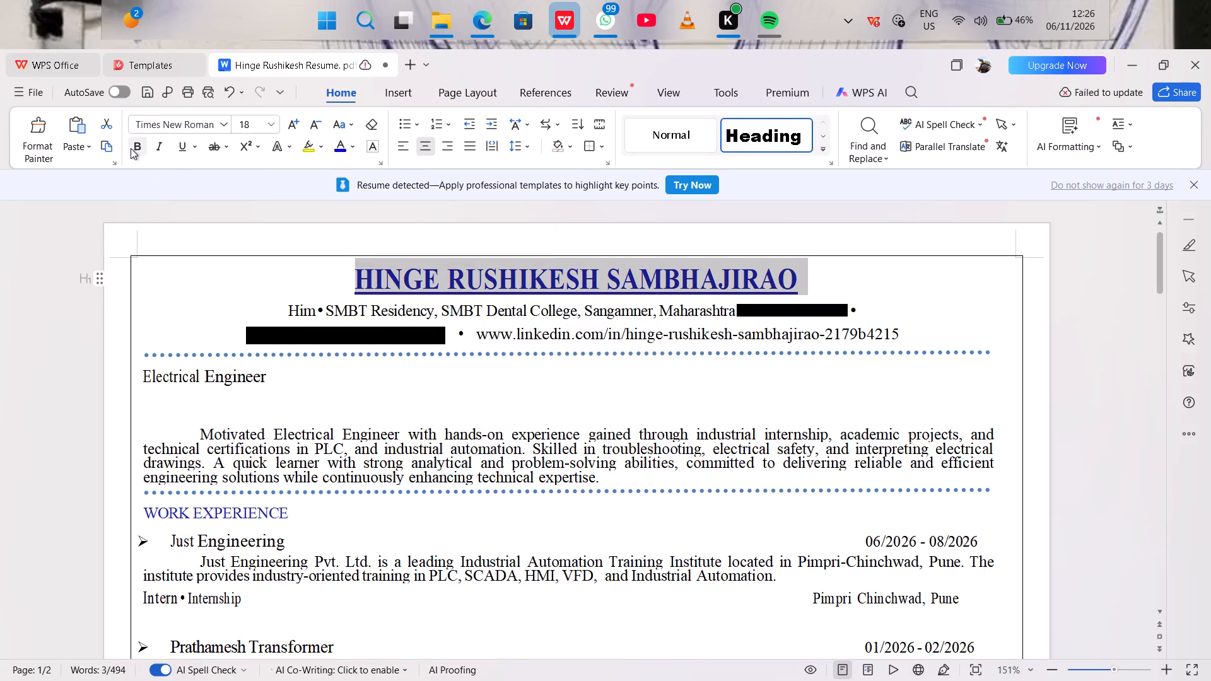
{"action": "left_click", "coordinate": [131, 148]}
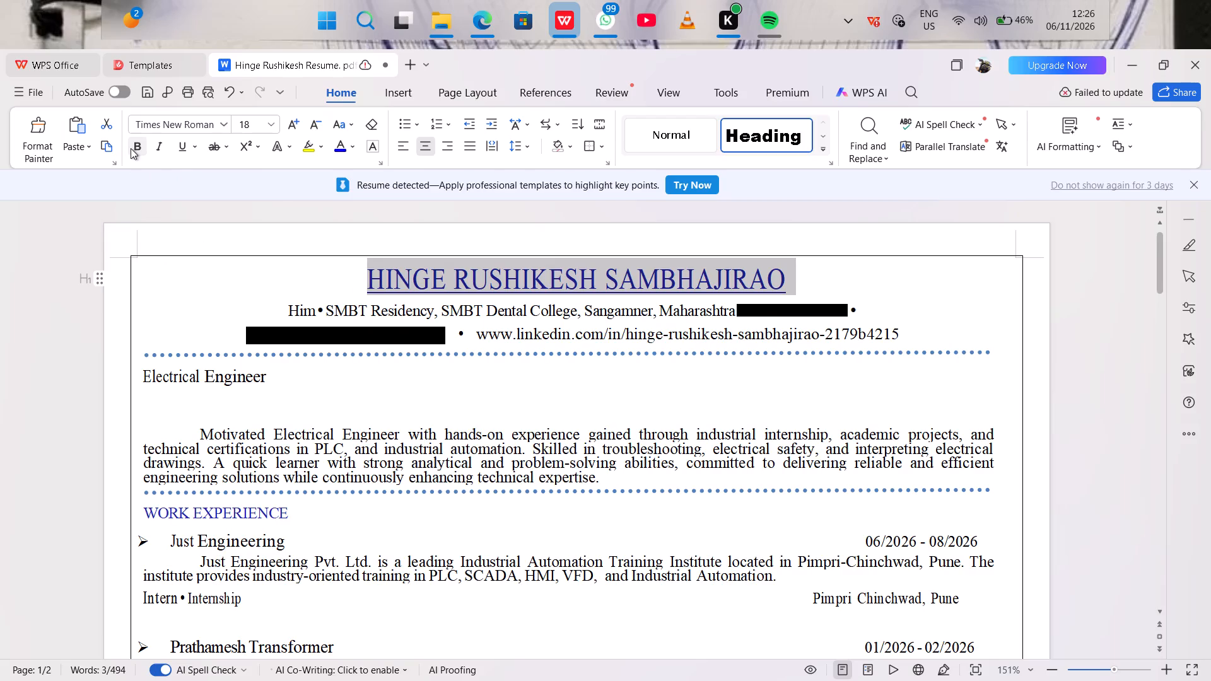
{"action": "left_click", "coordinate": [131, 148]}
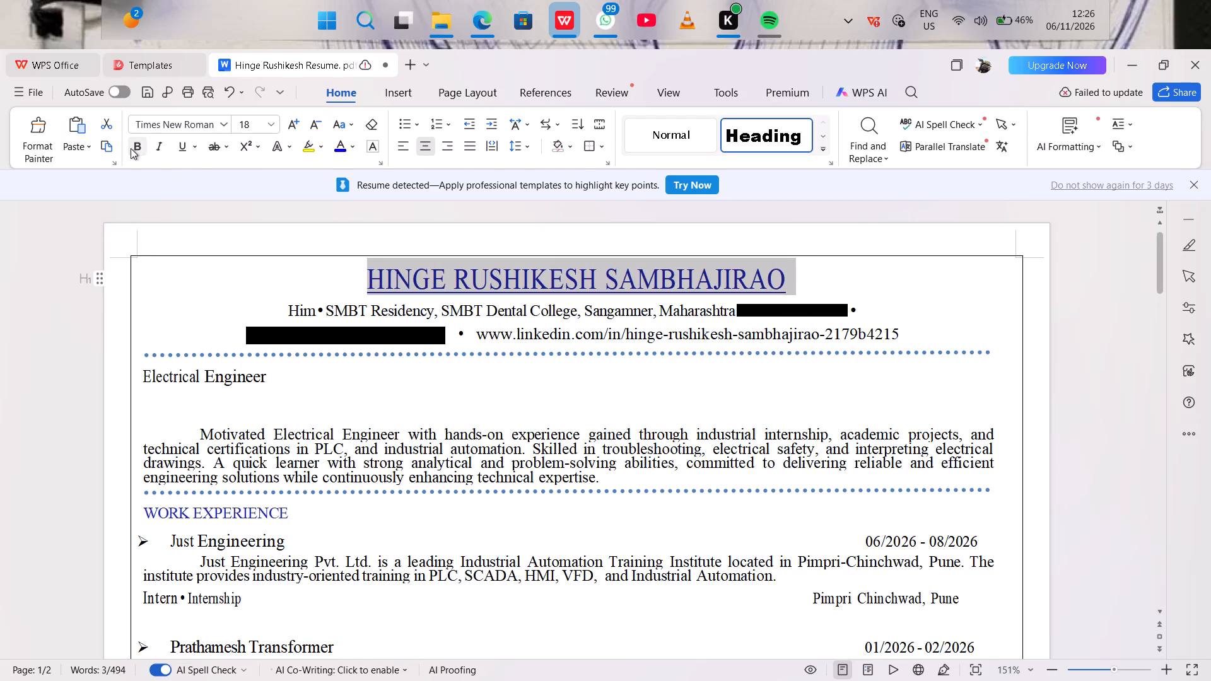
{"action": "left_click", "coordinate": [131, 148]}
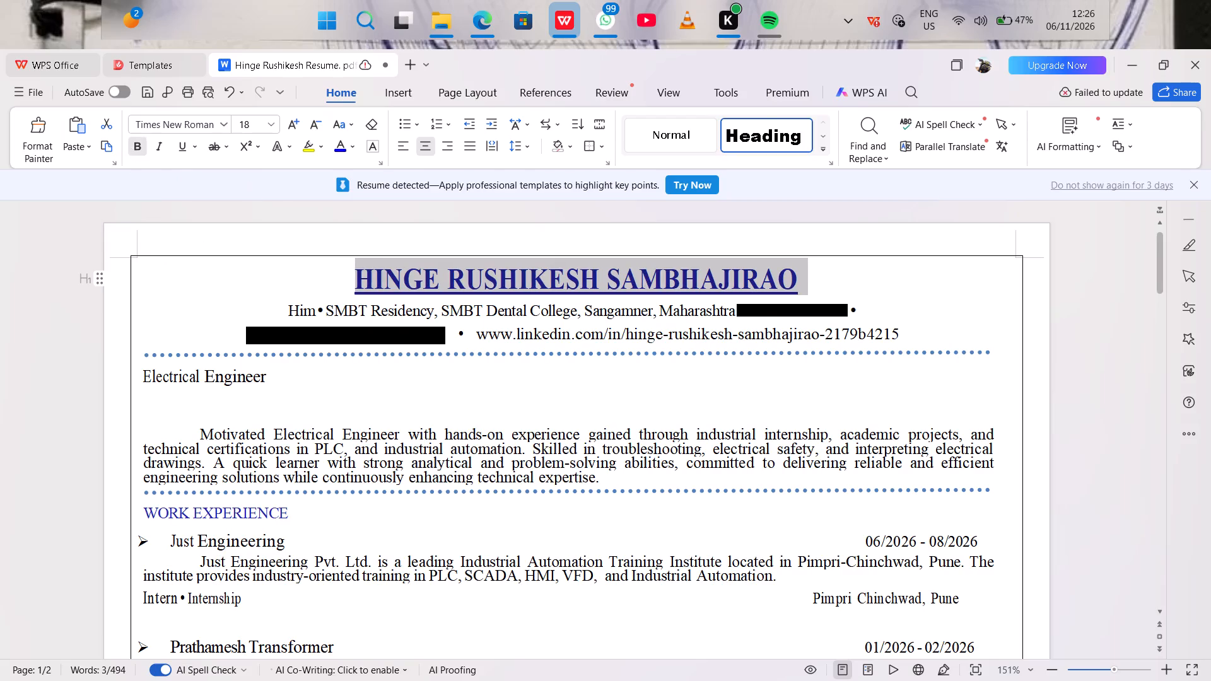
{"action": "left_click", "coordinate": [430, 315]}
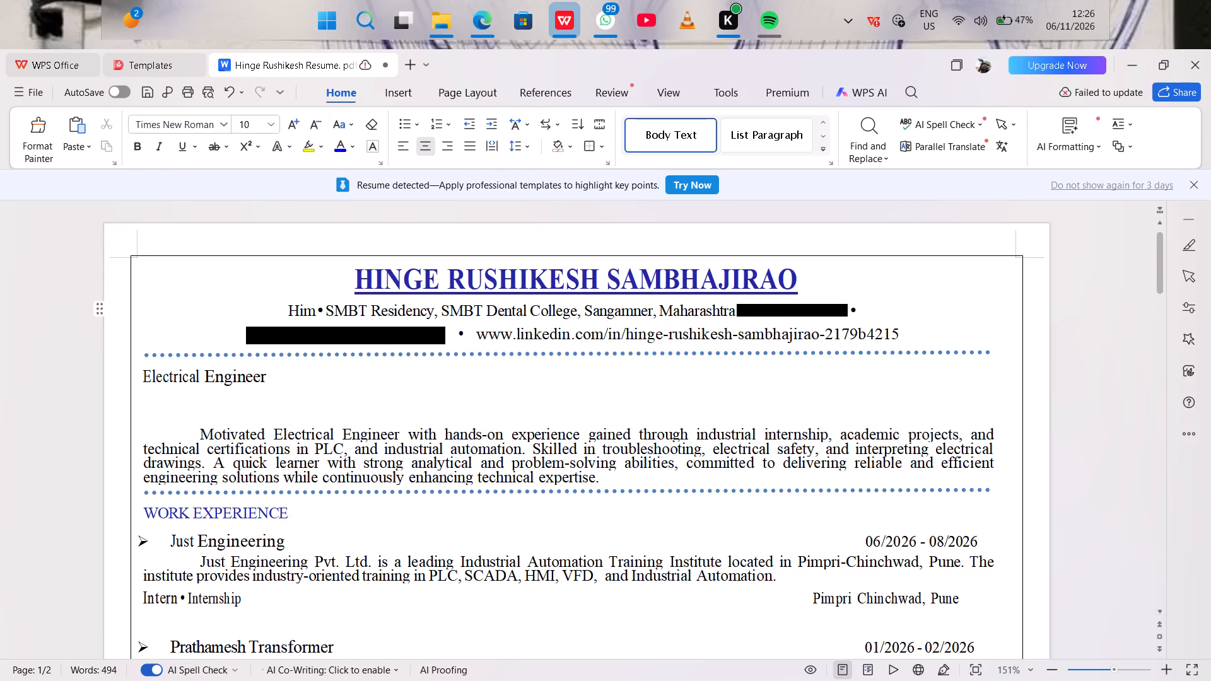
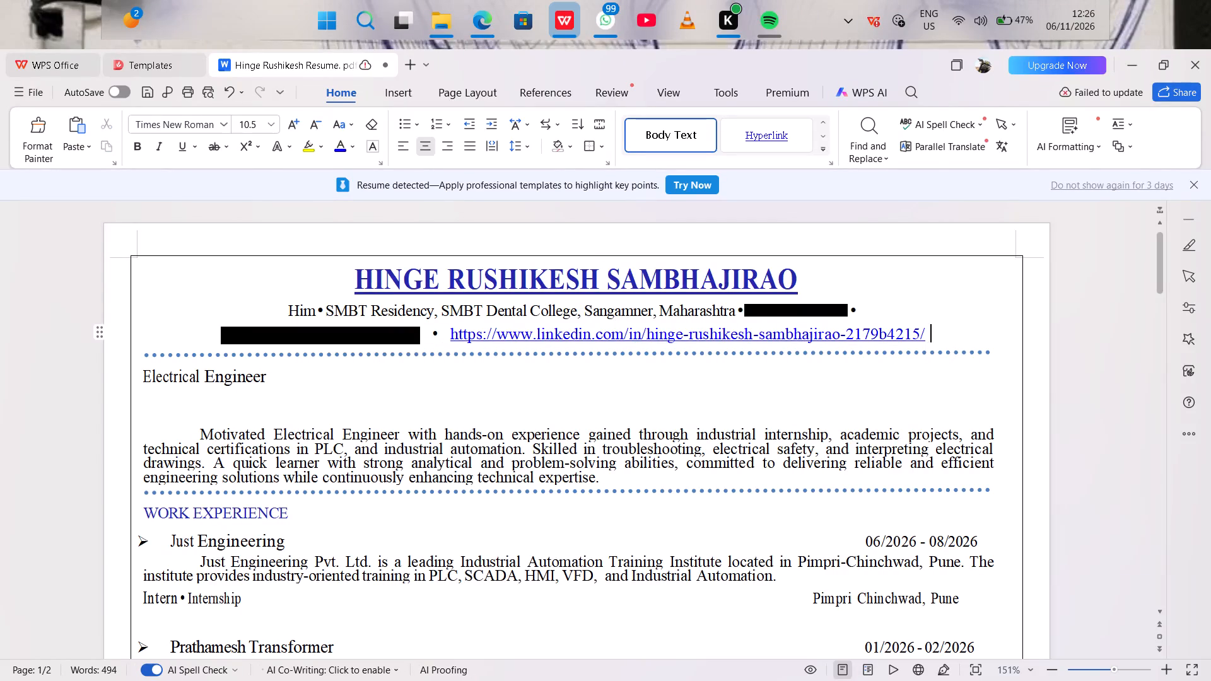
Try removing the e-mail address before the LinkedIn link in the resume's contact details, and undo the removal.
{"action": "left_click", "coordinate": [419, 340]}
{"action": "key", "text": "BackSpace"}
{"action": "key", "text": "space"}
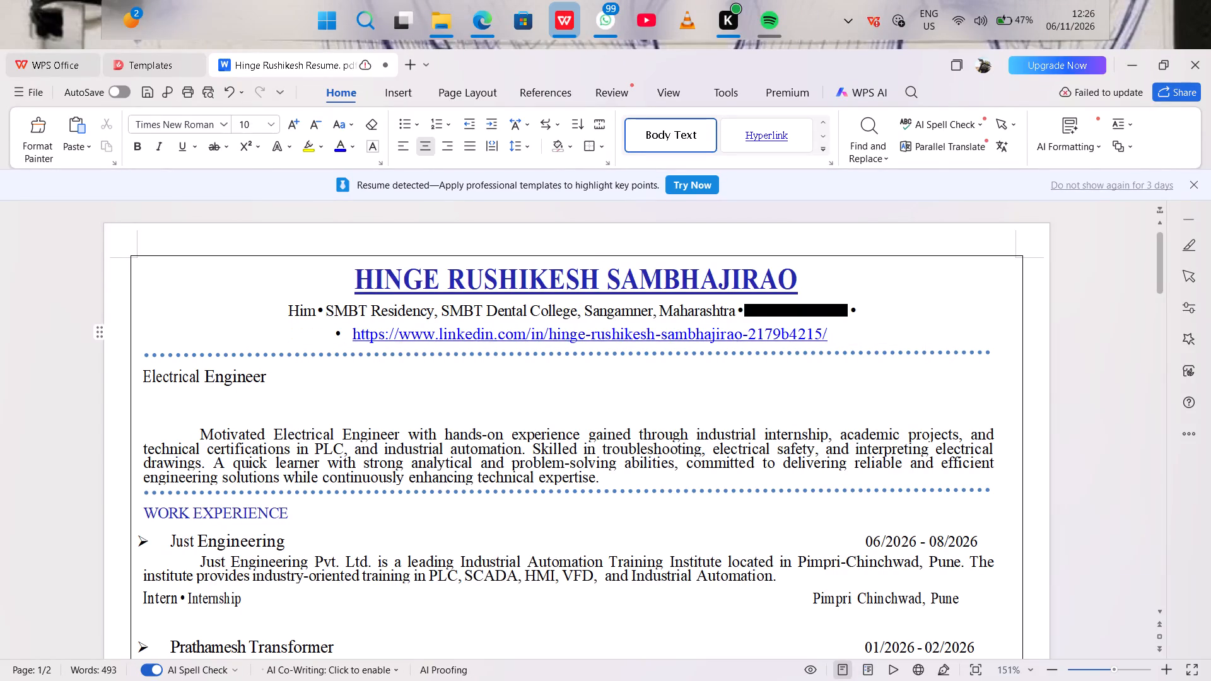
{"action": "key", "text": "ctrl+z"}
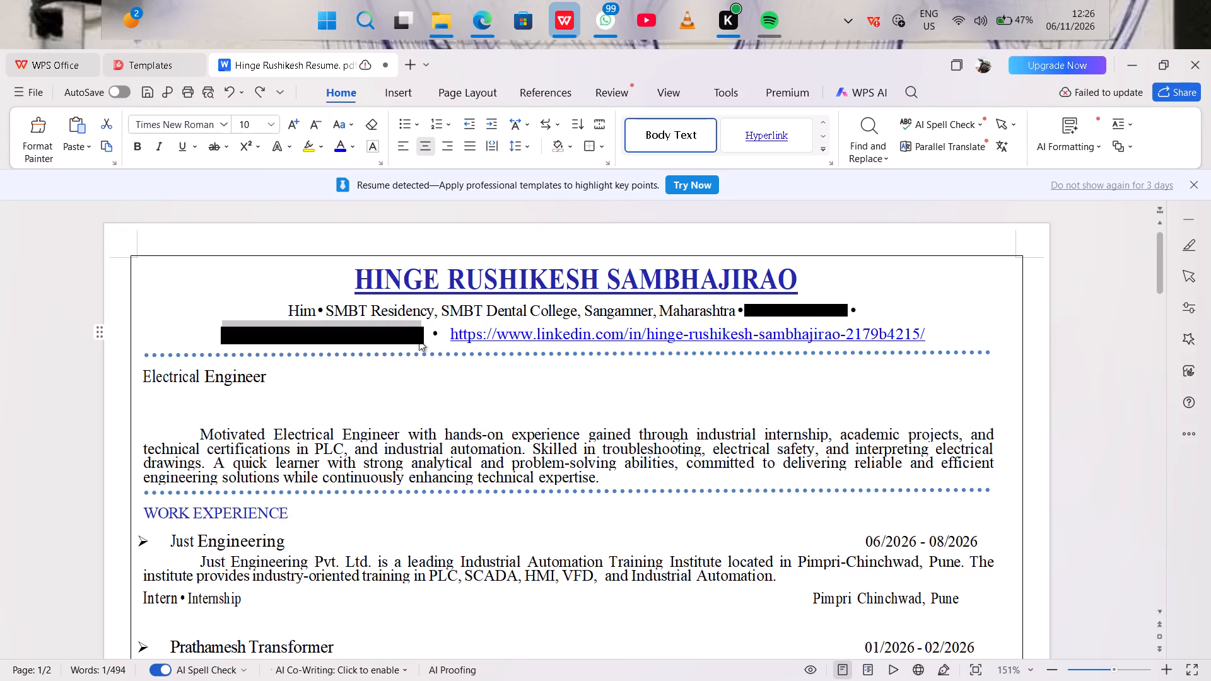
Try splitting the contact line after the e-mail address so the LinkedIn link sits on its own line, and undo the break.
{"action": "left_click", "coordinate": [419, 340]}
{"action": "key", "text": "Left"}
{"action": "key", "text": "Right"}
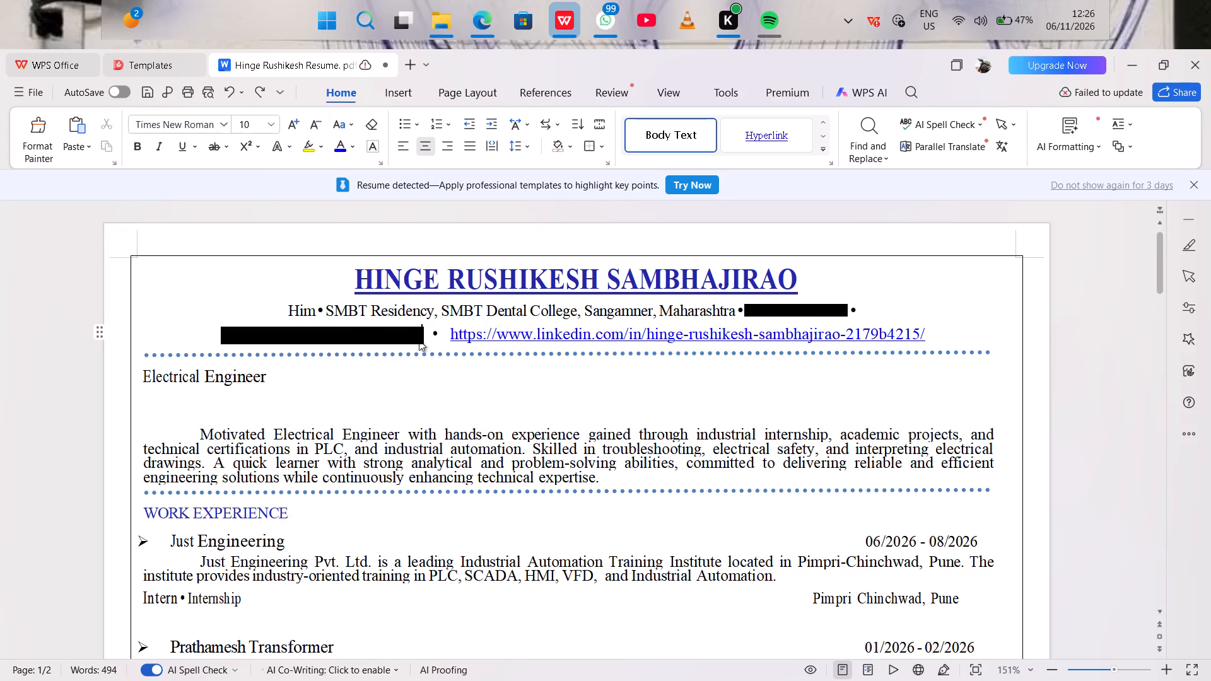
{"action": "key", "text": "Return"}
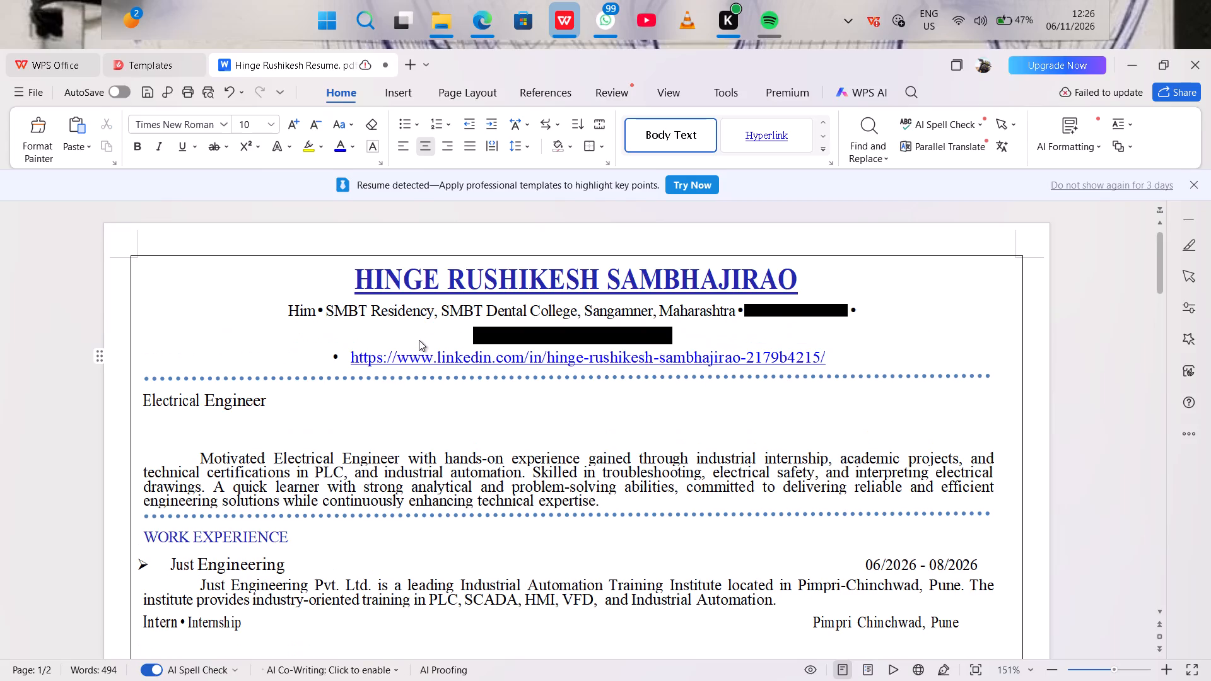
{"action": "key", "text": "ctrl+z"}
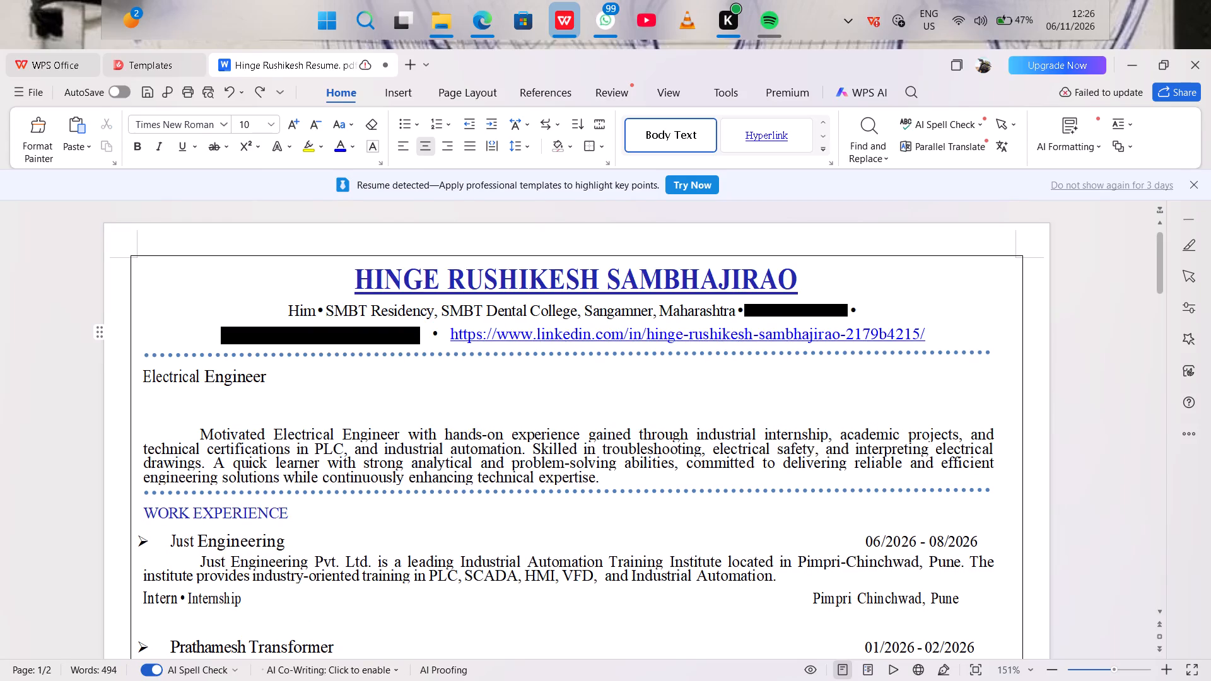
Delete the e-mail address before the LinkedIn link in the contact details and begin retyping it in the same place.
{"action": "key", "text": "BackSpace"}
{"action": "key", "text": "BackSpace"}
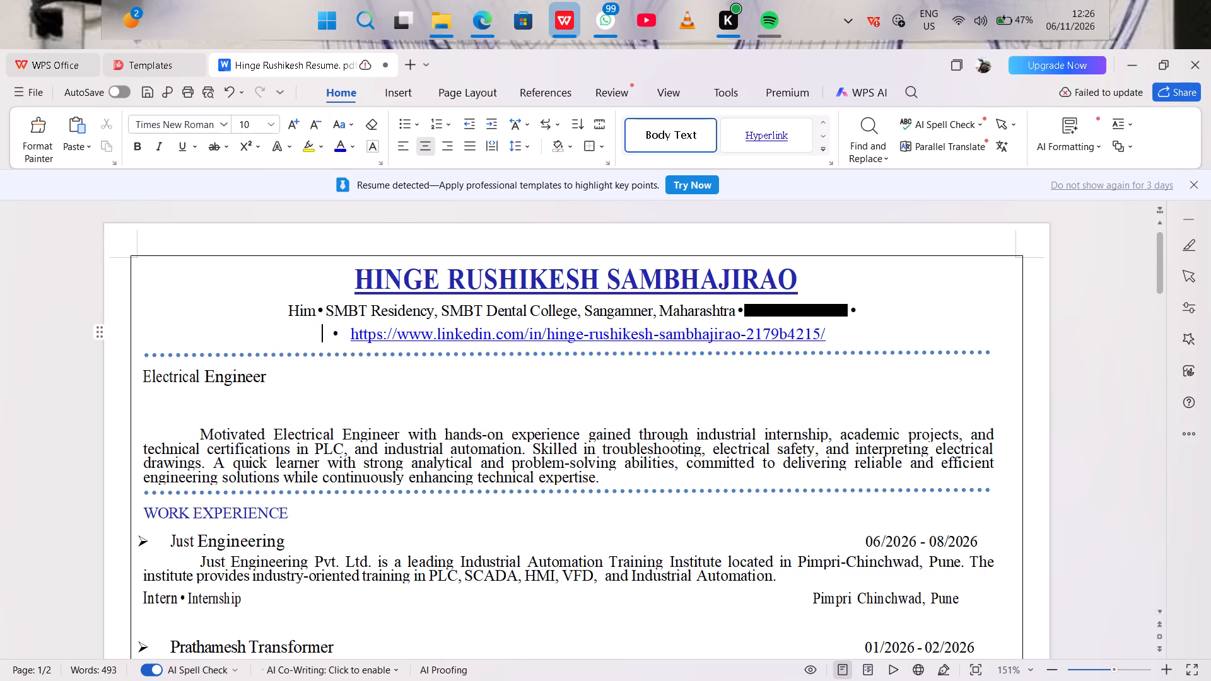
{"action": "type", "text": "RU"}
{"action": "key", "text": "BackSpace"}
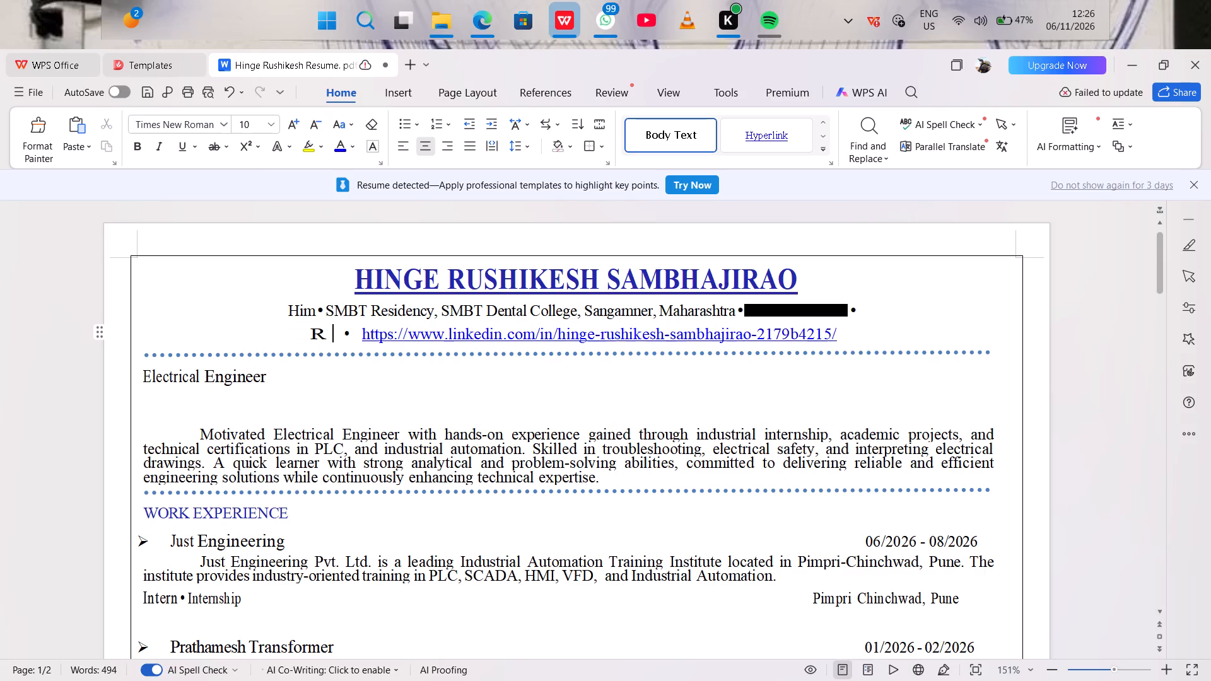
{"action": "key", "text": "BackSpace"}
{"action": "key", "text": "Tab"}
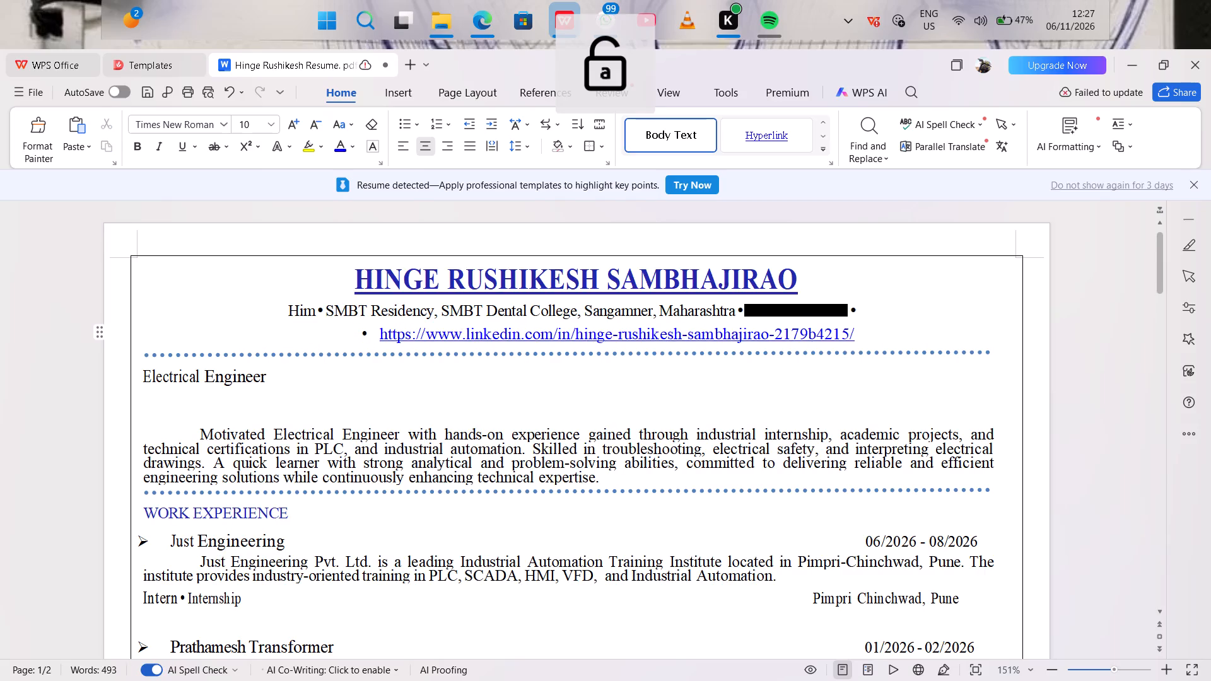
{"action": "type", "text": "ru"}
{"action": "key", "text": "BackSpace"}
{"action": "key", "text": "BackSpace"}
{"action": "key", "text": "BackSpace"}
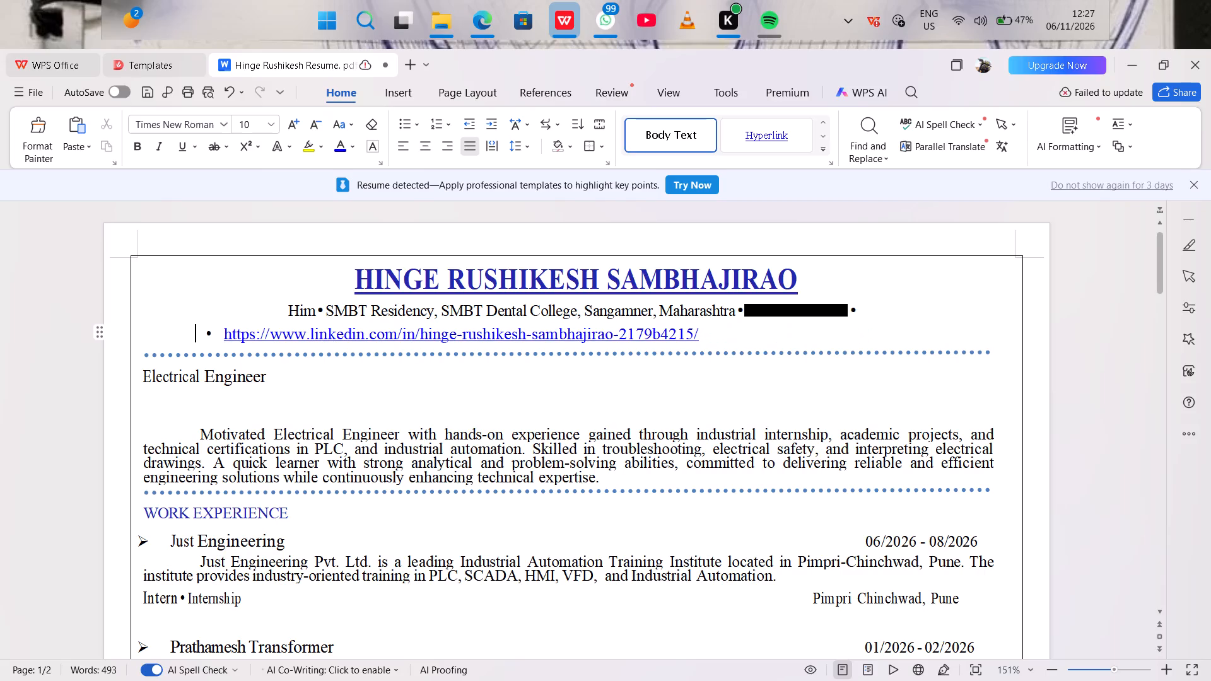
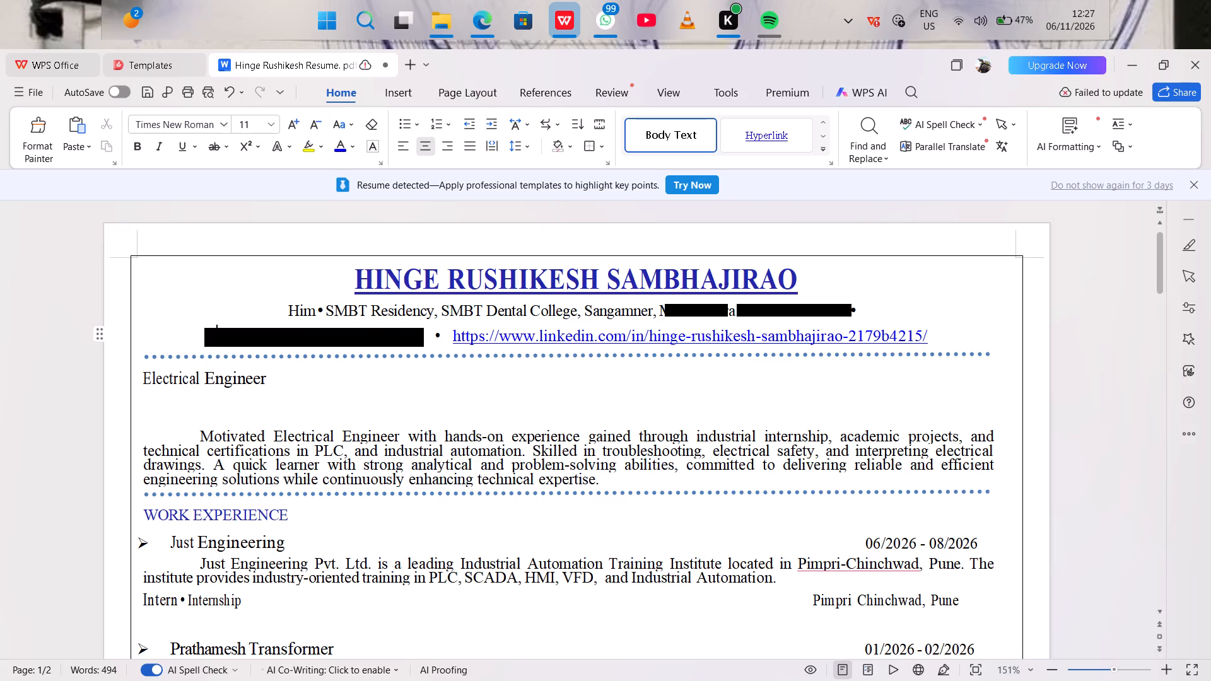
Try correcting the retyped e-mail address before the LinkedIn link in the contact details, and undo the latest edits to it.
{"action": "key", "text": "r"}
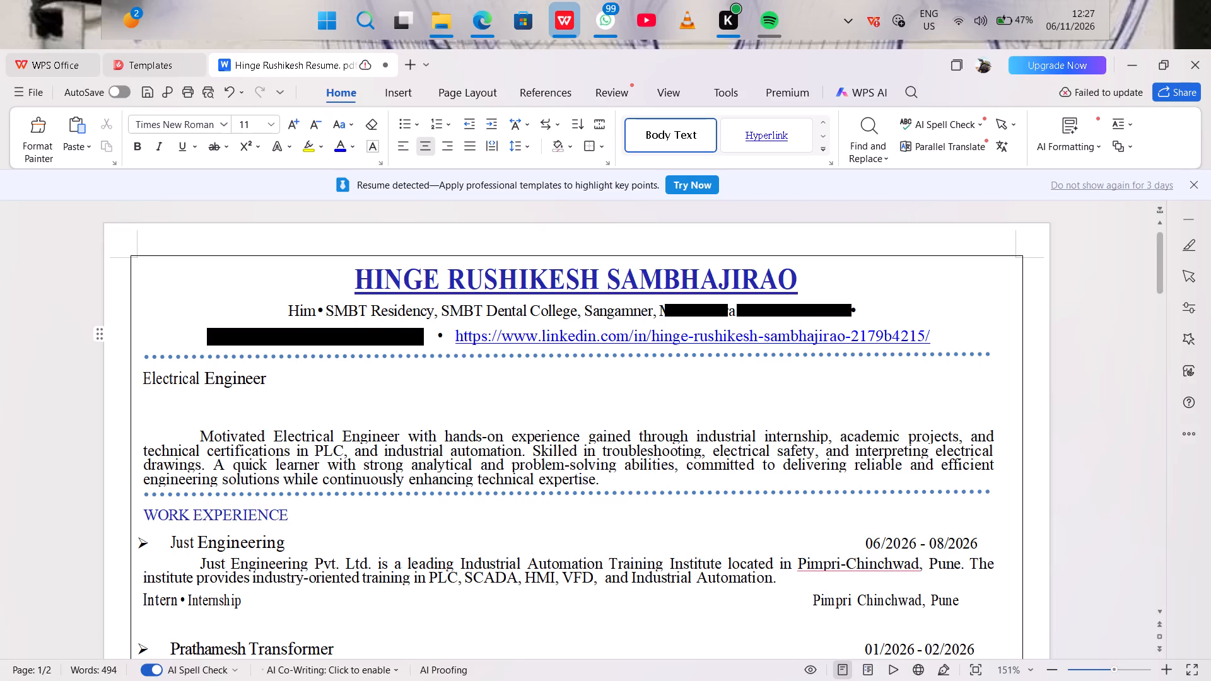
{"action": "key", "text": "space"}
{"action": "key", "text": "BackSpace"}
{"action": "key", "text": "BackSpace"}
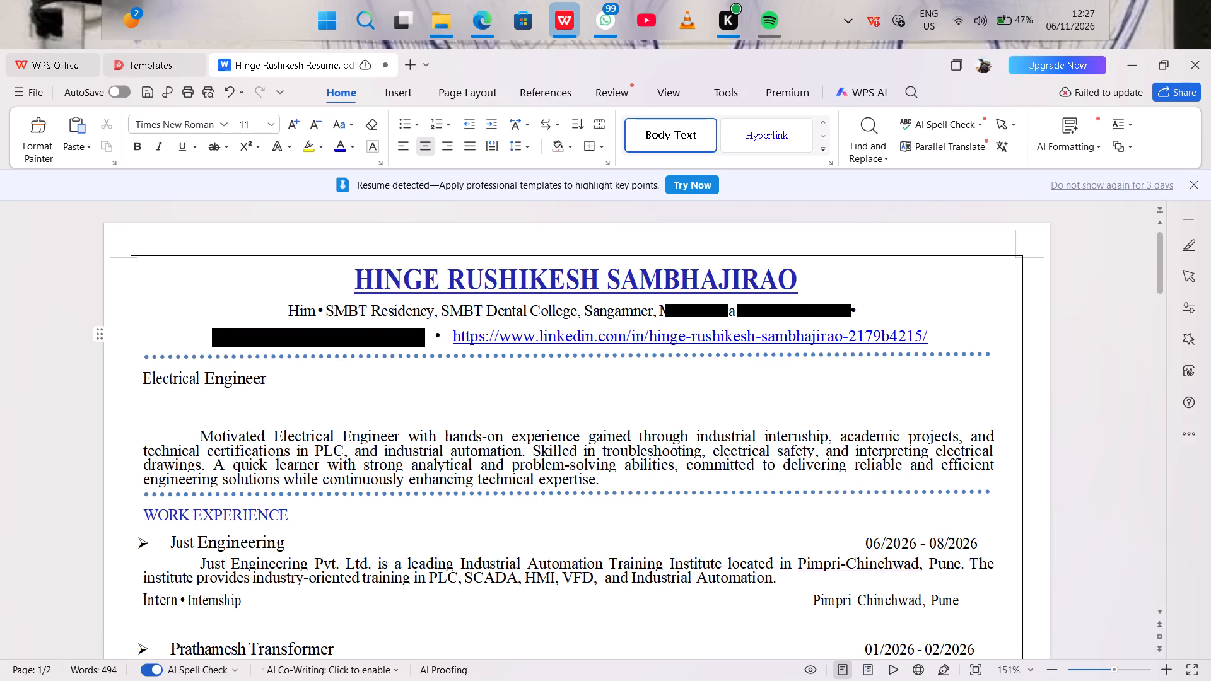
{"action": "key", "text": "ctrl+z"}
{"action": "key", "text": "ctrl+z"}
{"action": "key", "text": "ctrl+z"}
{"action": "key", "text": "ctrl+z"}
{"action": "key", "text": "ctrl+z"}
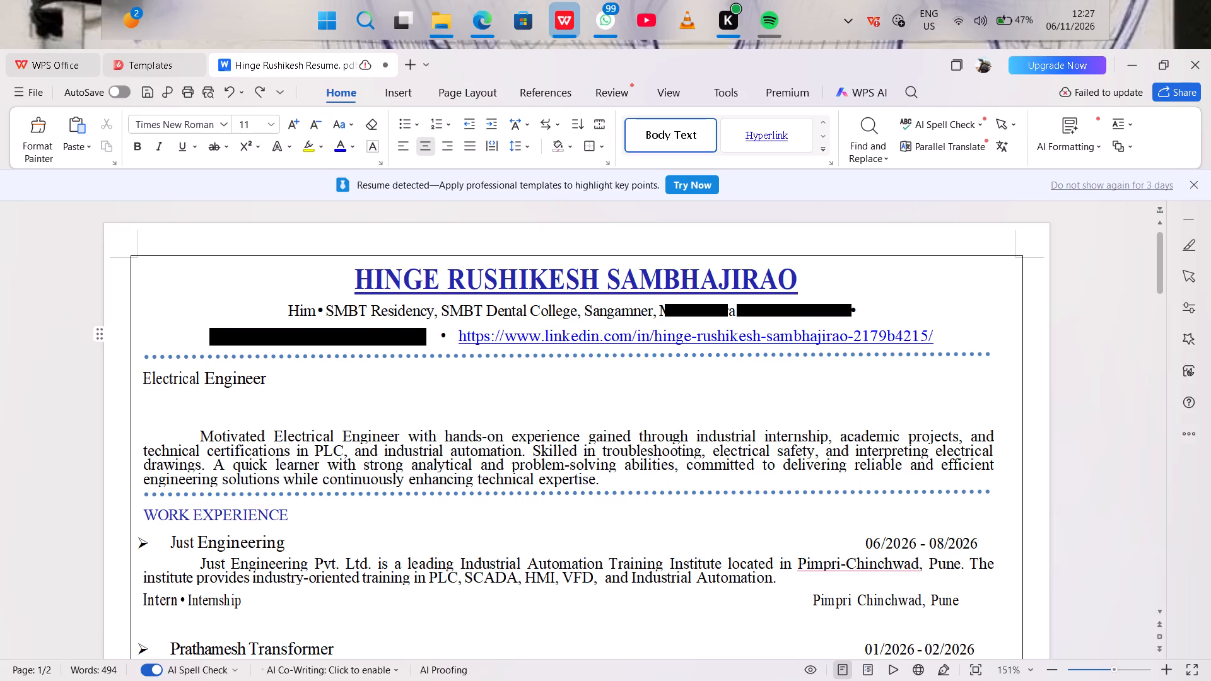
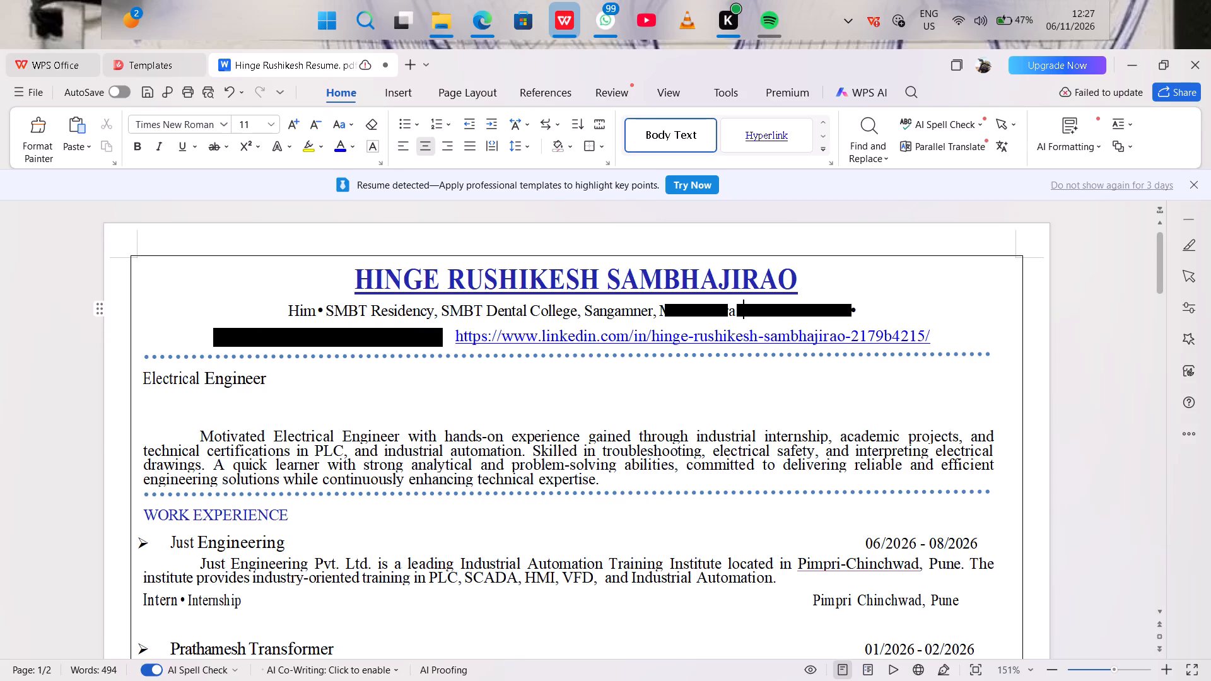
Move the bullet ending the address line to the start of the e-mail and LinkedIn line, and add spacing between it and the e-mail.
{"action": "left_click", "coordinate": [849, 310]}
{"action": "key", "text": "Return"}
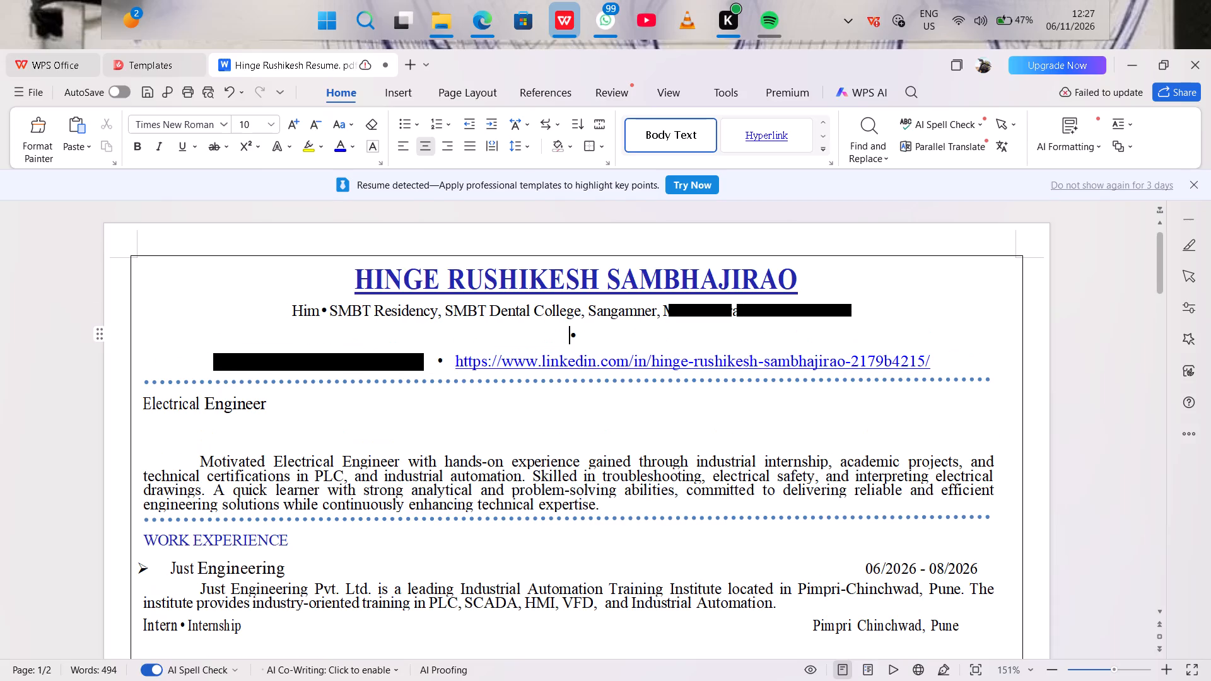
{"action": "left_click", "coordinate": [209, 364]}
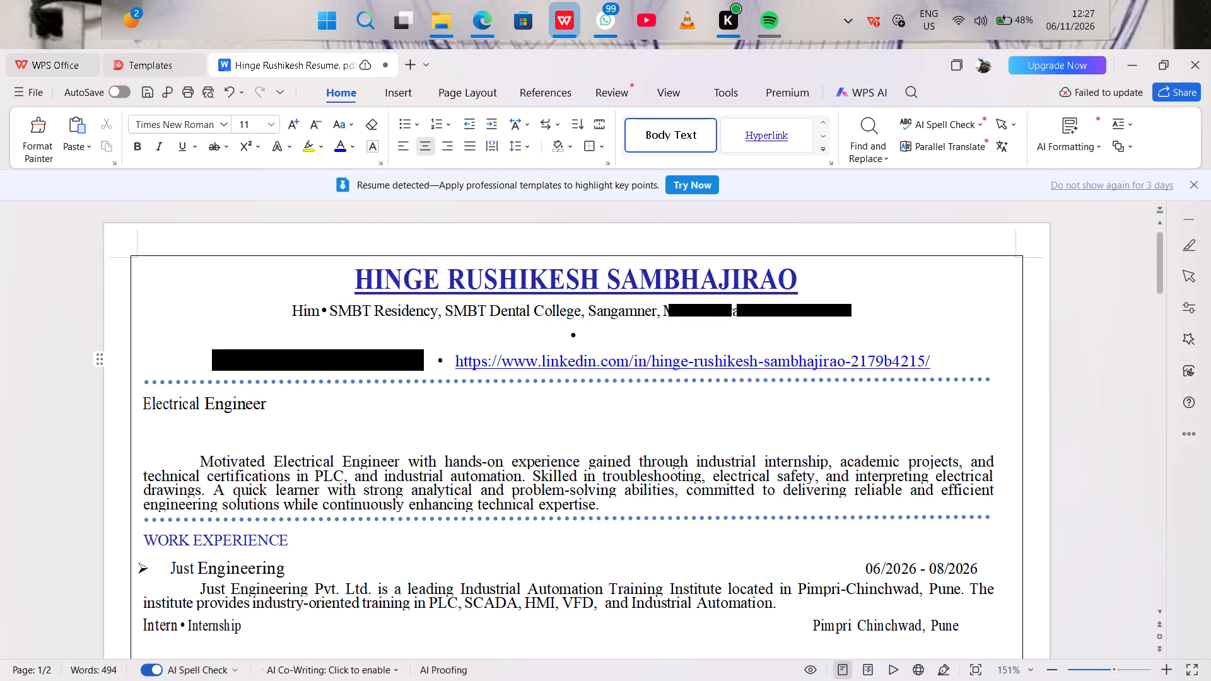
{"action": "key", "text": "BackSpace"}
{"action": "key", "text": "BackSpace"}
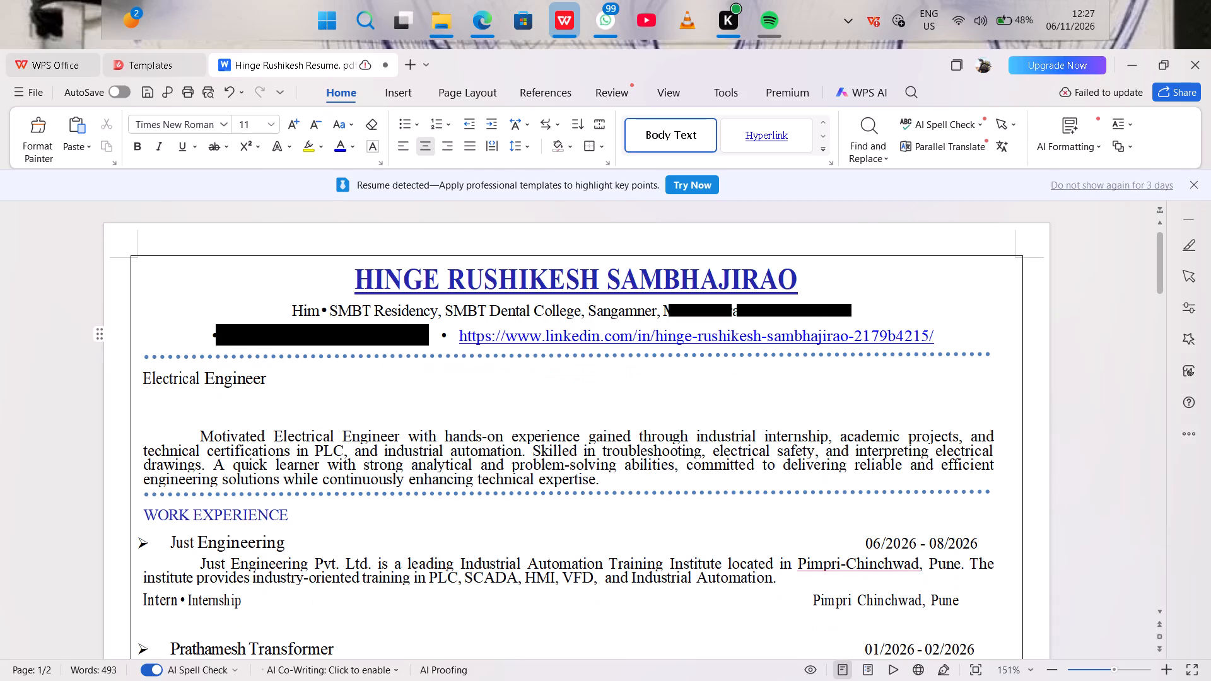
{"action": "key", "text": "space"}
{"action": "key", "text": "space"}
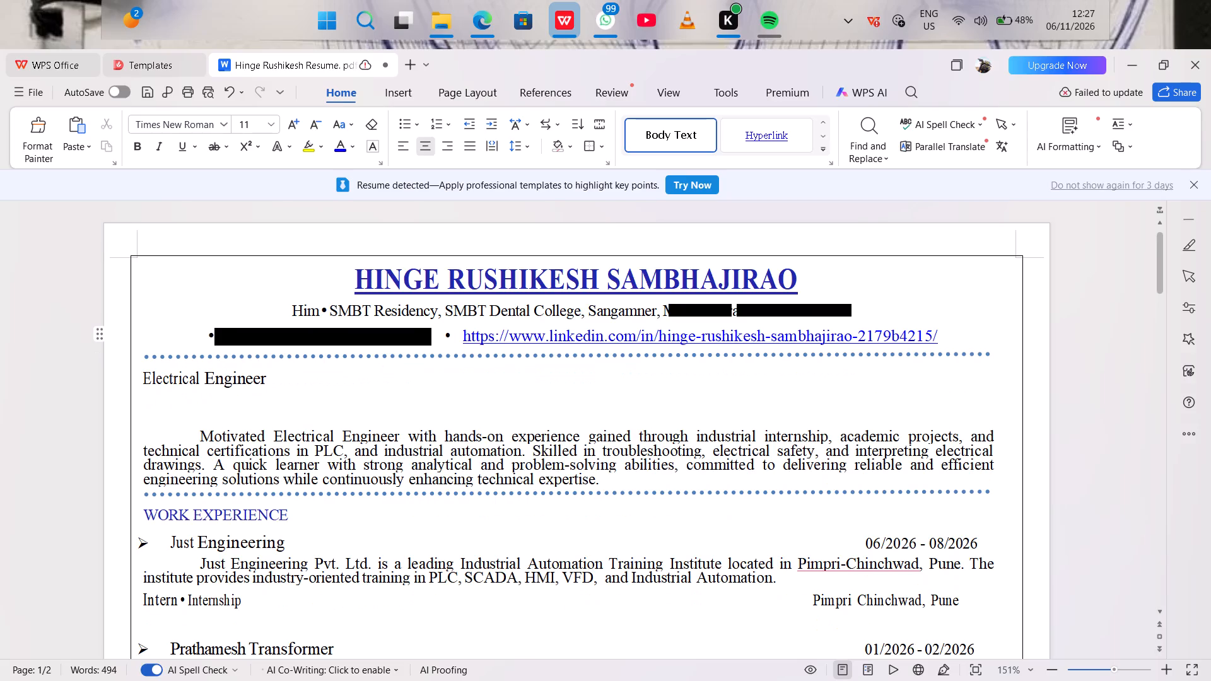
{"action": "key", "text": "space"}
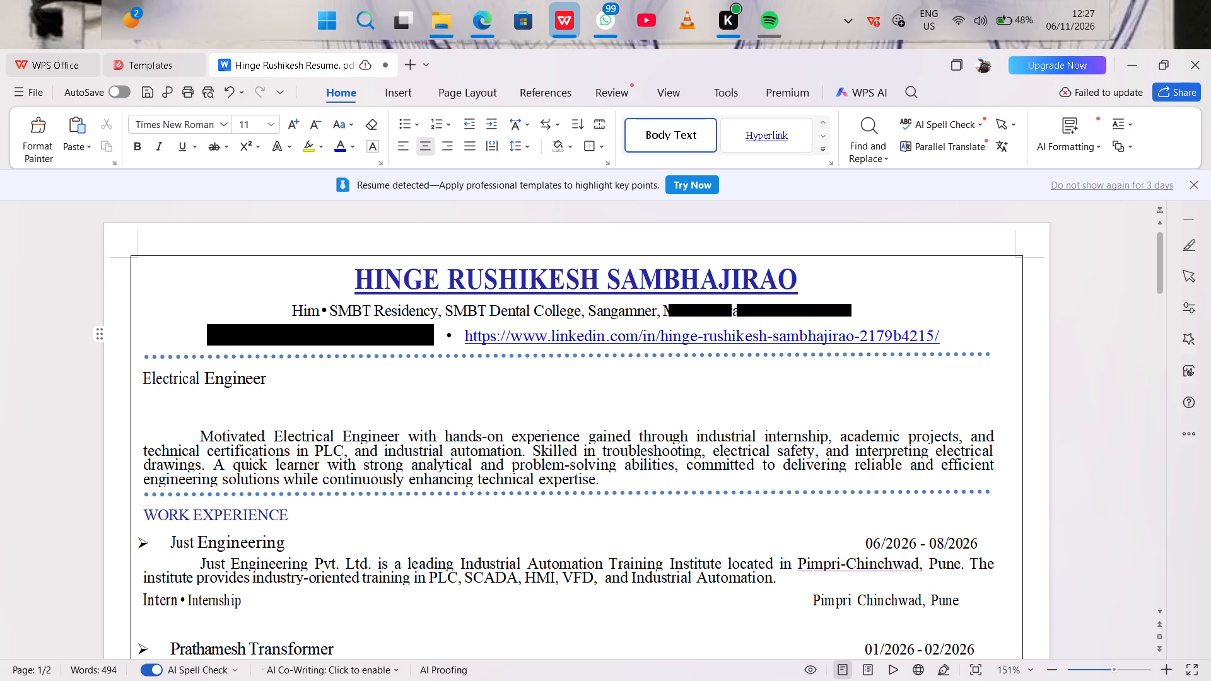
Delete the contact entry after the last bullet on the address line under the name, keeping the bullet.
{"action": "left_click", "coordinate": [850, 306]}
{"action": "key", "text": "BackSpace"}
{"action": "key", "text": "BackSpace"}
{"action": "key", "text": "BackSpace"}
{"action": "key", "text": "BackSpace"}
{"action": "key", "text": "BackSpace"}
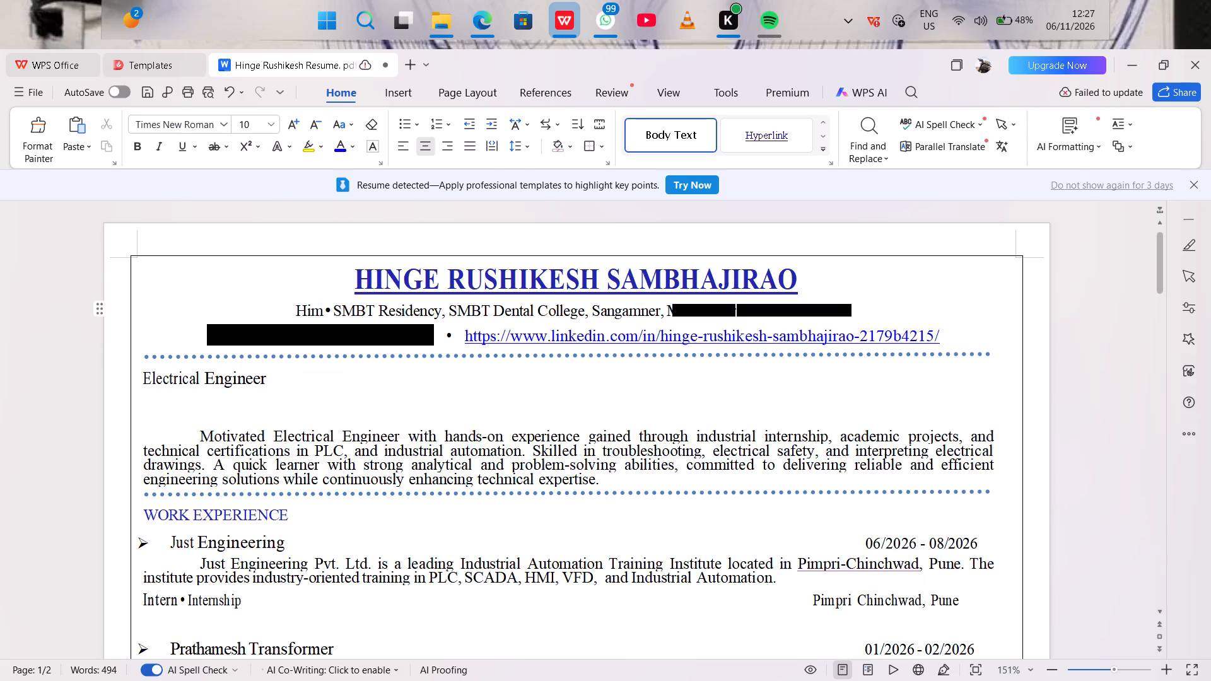
{"action": "key", "text": "BackSpace"}
{"action": "key", "text": "BackSpace"}
{"action": "key", "text": "BackSpace"}
{"action": "key", "text": "BackSpace"}
{"action": "key", "text": "BackSpace"}
{"action": "key", "text": "BackSpace"}
{"action": "key", "text": "BackSpace"}
{"action": "key", "text": "BackSpace"}
{"action": "key", "text": "BackSpace"}
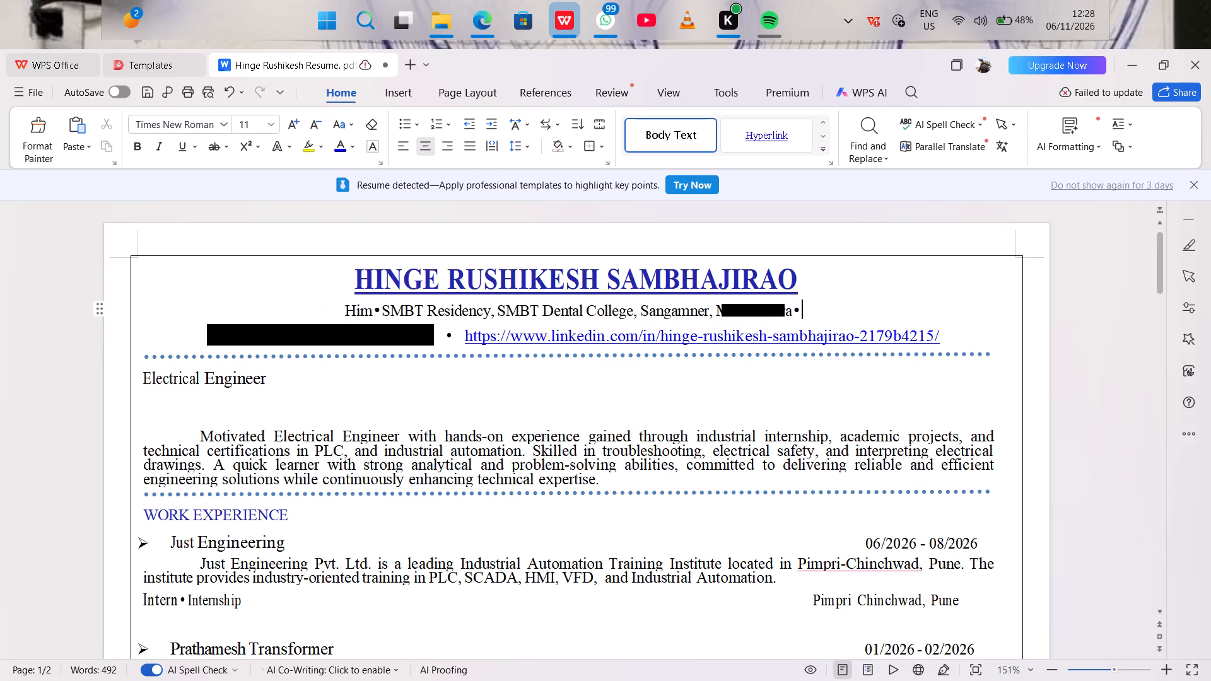
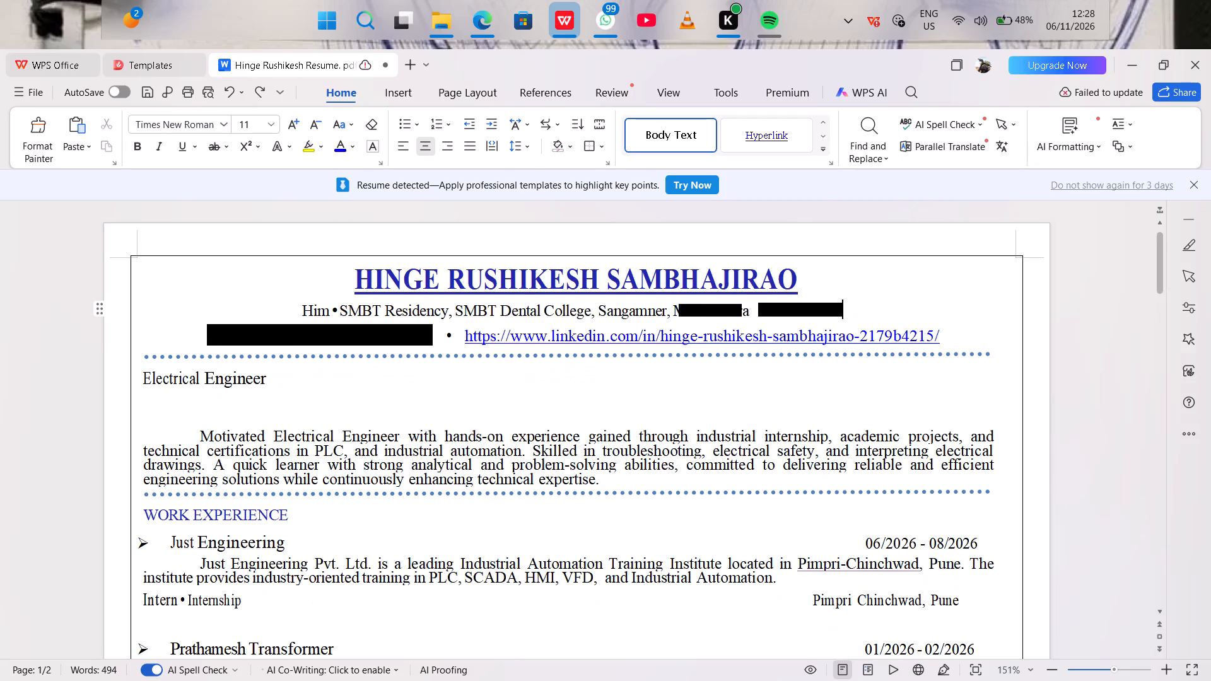
Finish entering the phone number after the last bullet on the address line under the name.
{"action": "key", "text": "1"}
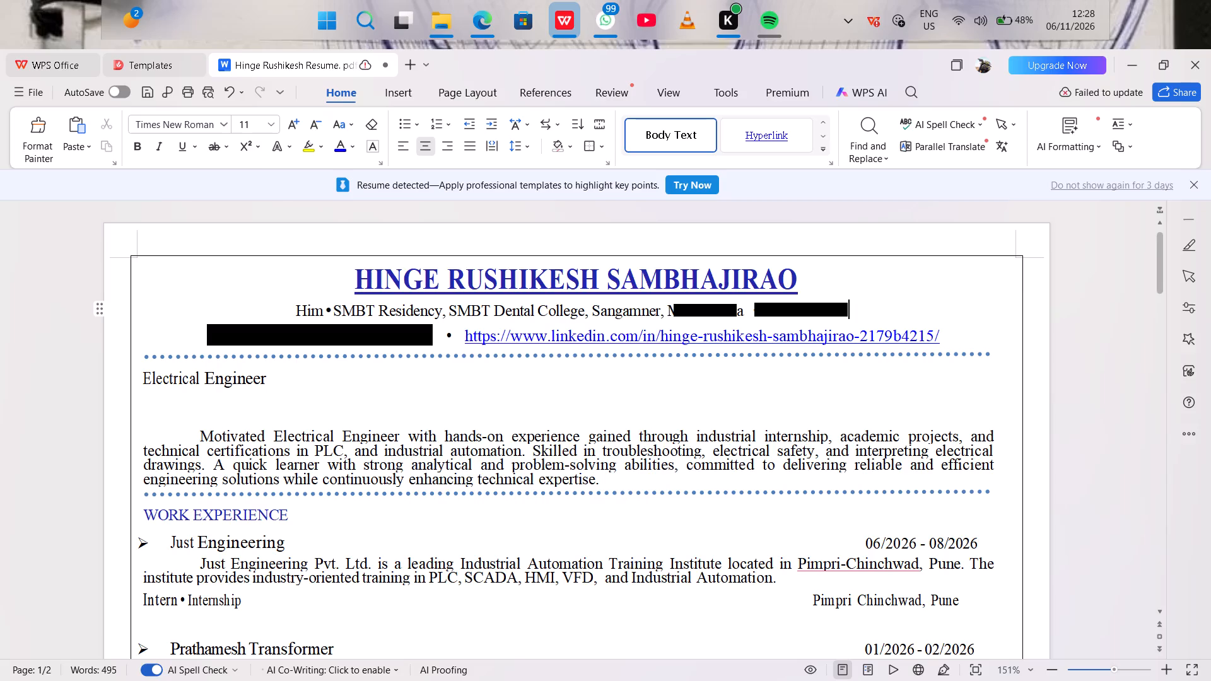
{"action": "key", "text": "BackSpace"}
{"action": "type", "text": "90149"}
{"action": "key", "text": "space"}
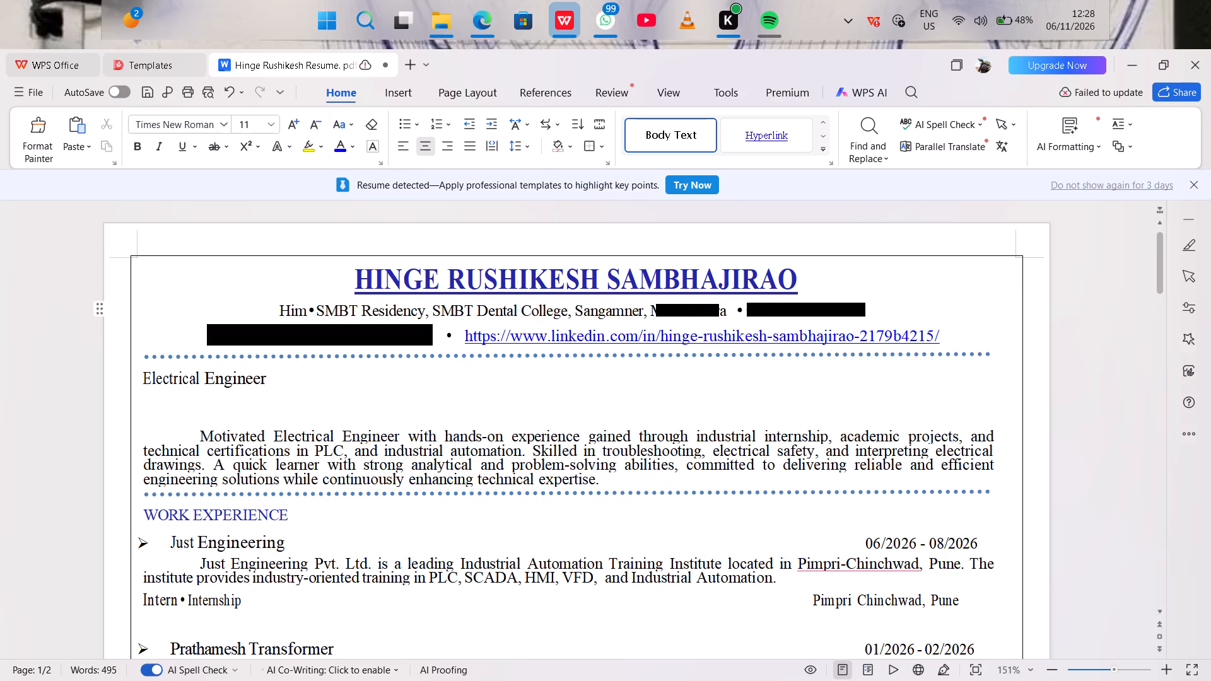
Set the font size of the two contact lines under the name to 10.5.
{"action": "left_click", "coordinate": [645, 323]}
{"action": "left_click", "coordinate": [704, 311]}
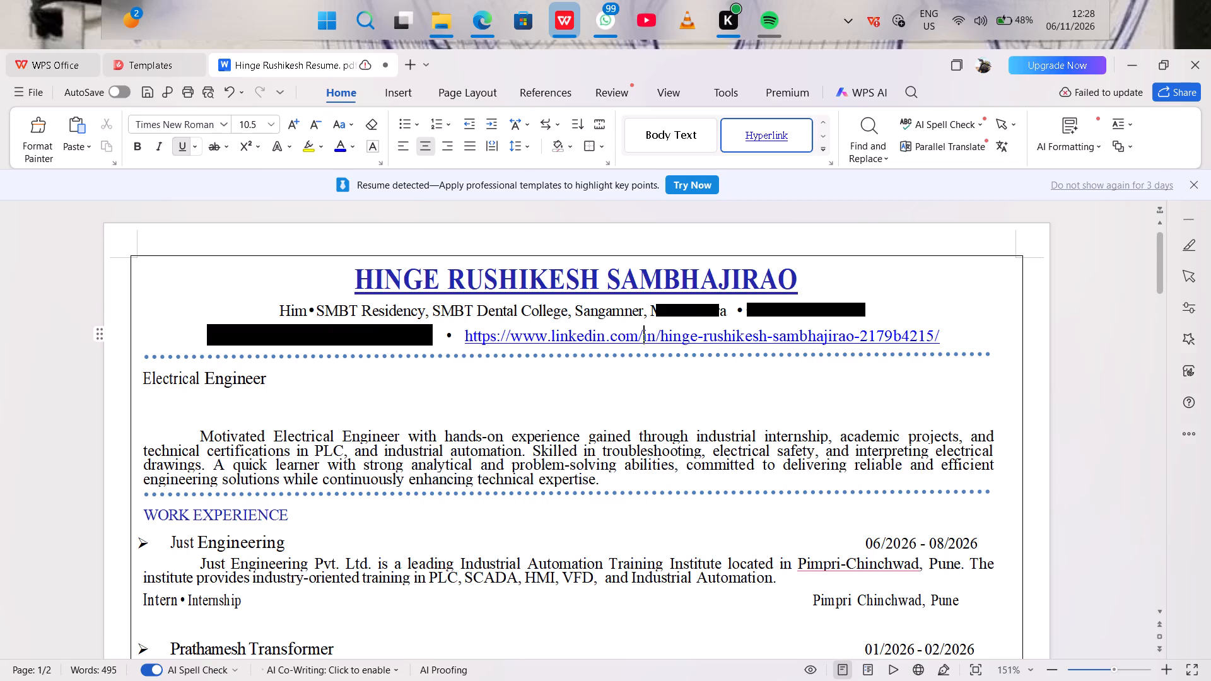
{"action": "left_click", "coordinate": [780, 307]}
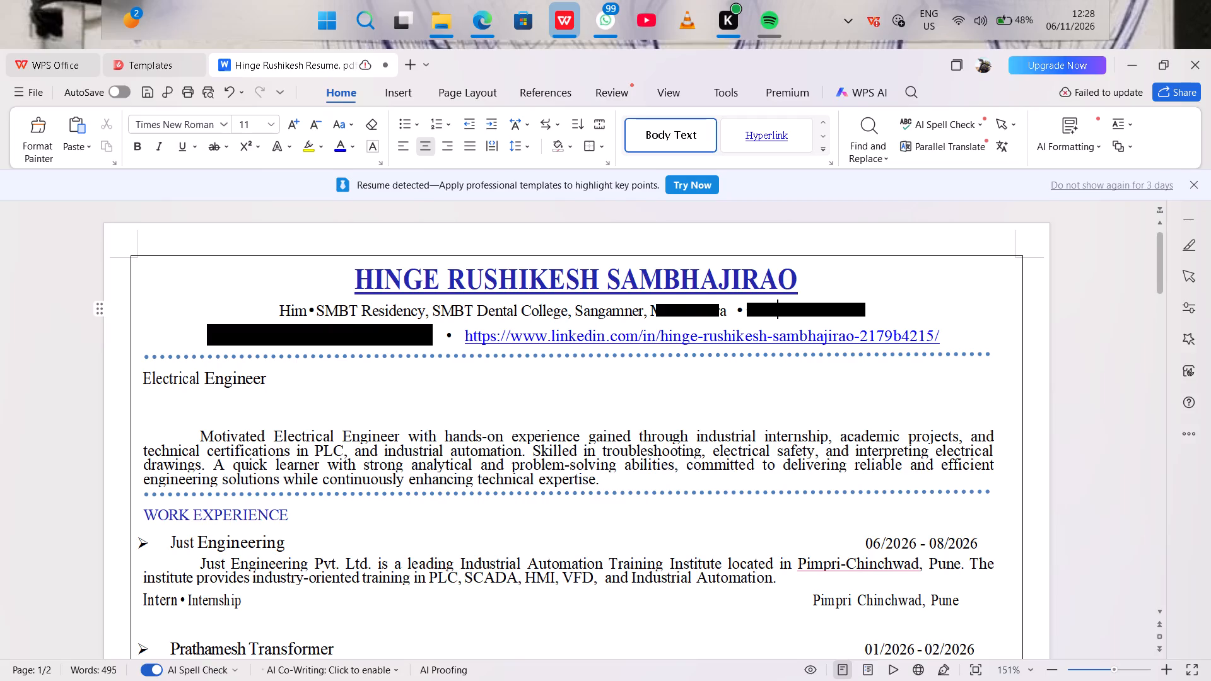
{"action": "left_click", "coordinate": [274, 311]}
{"action": "left_click_drag", "start_coordinate": [946, 343], "coordinate": [278, 325]}
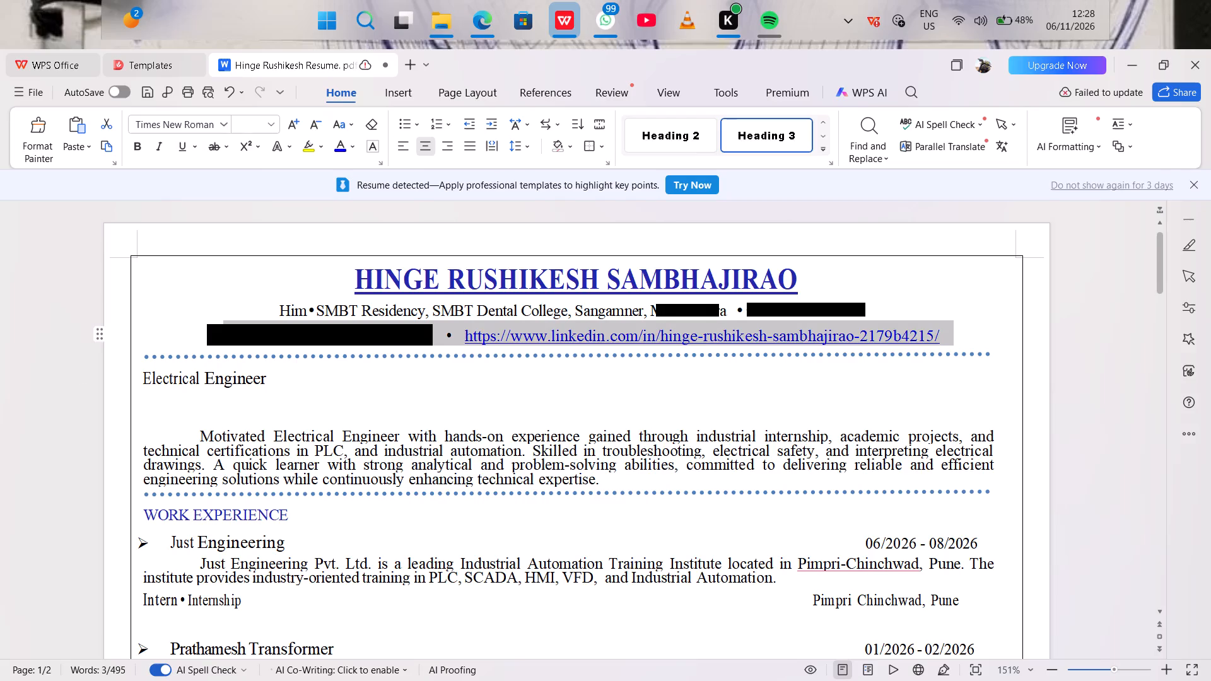
{"action": "left_click_drag", "start_coordinate": [278, 325], "coordinate": [271, 315]}
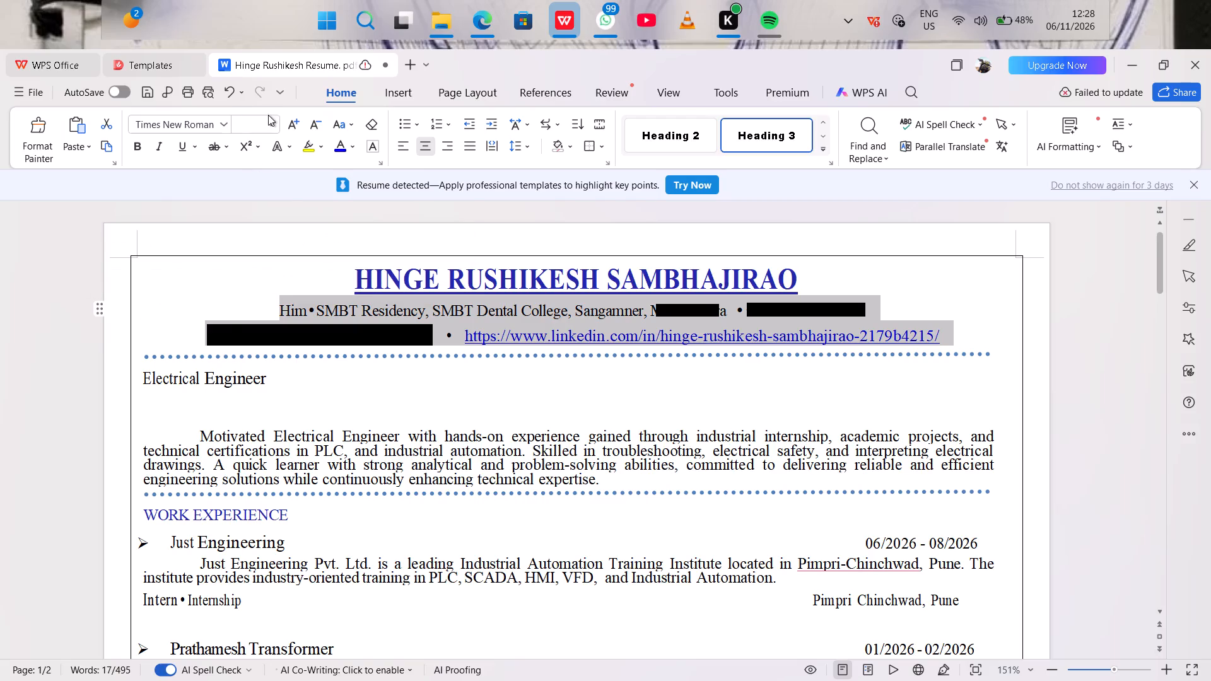
{"action": "left_click", "coordinate": [268, 118]}
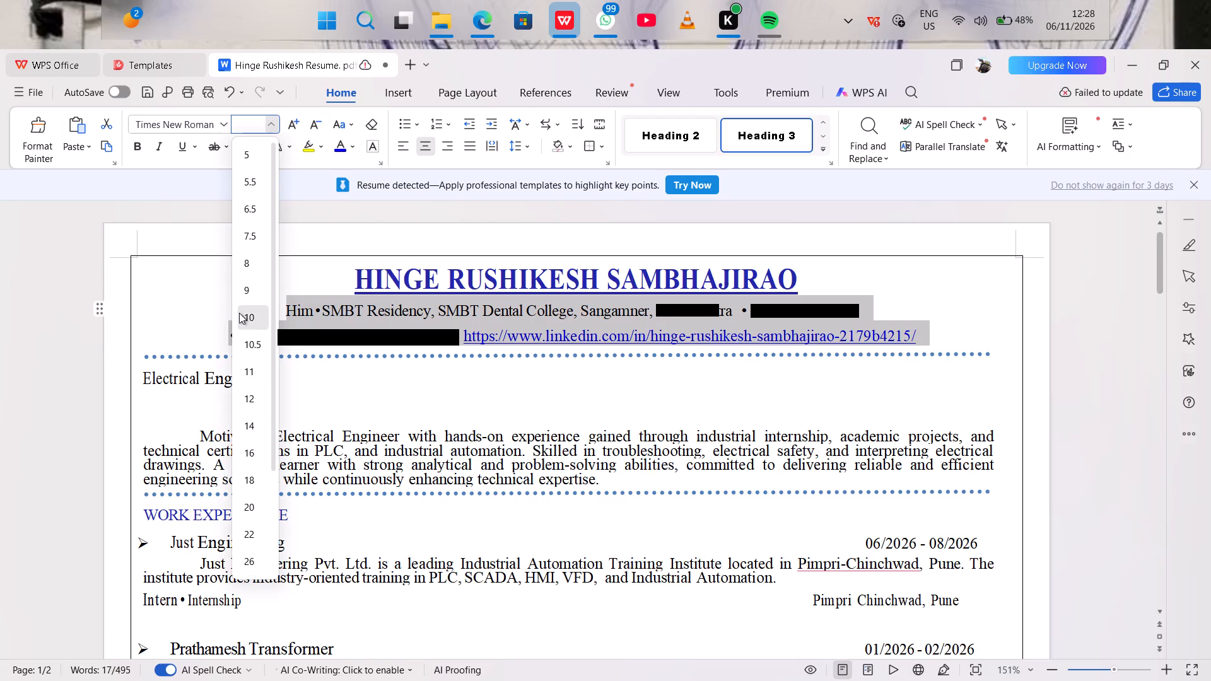
{"action": "left_click", "coordinate": [256, 343]}
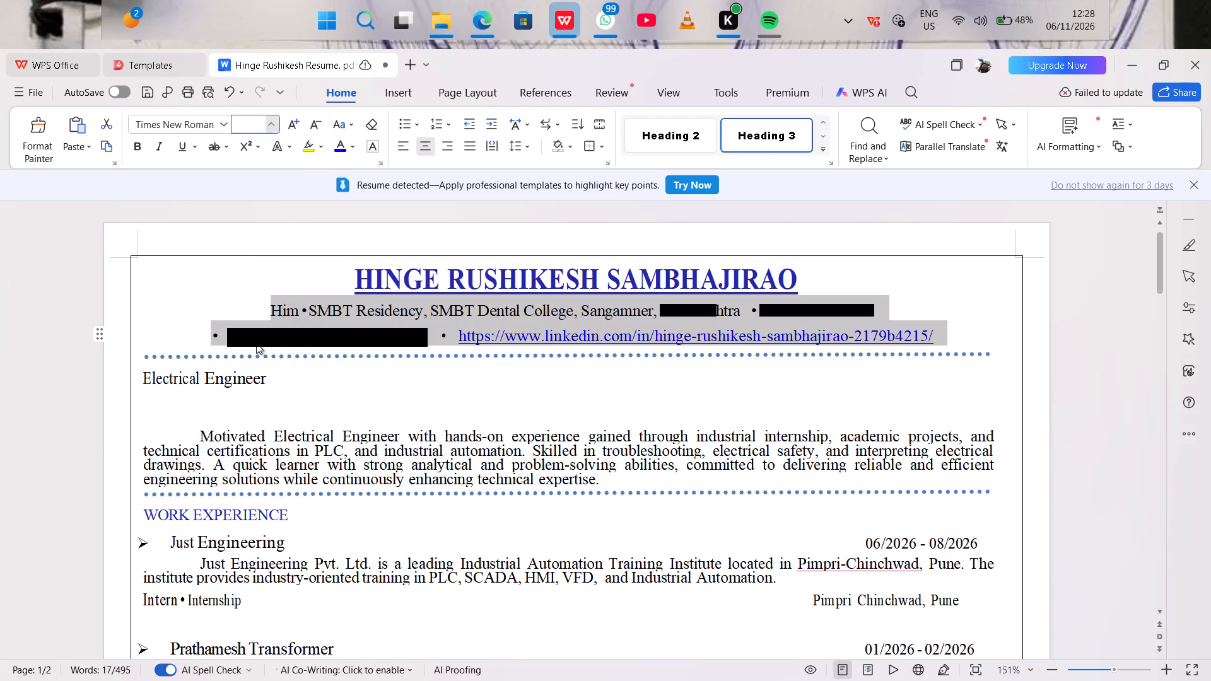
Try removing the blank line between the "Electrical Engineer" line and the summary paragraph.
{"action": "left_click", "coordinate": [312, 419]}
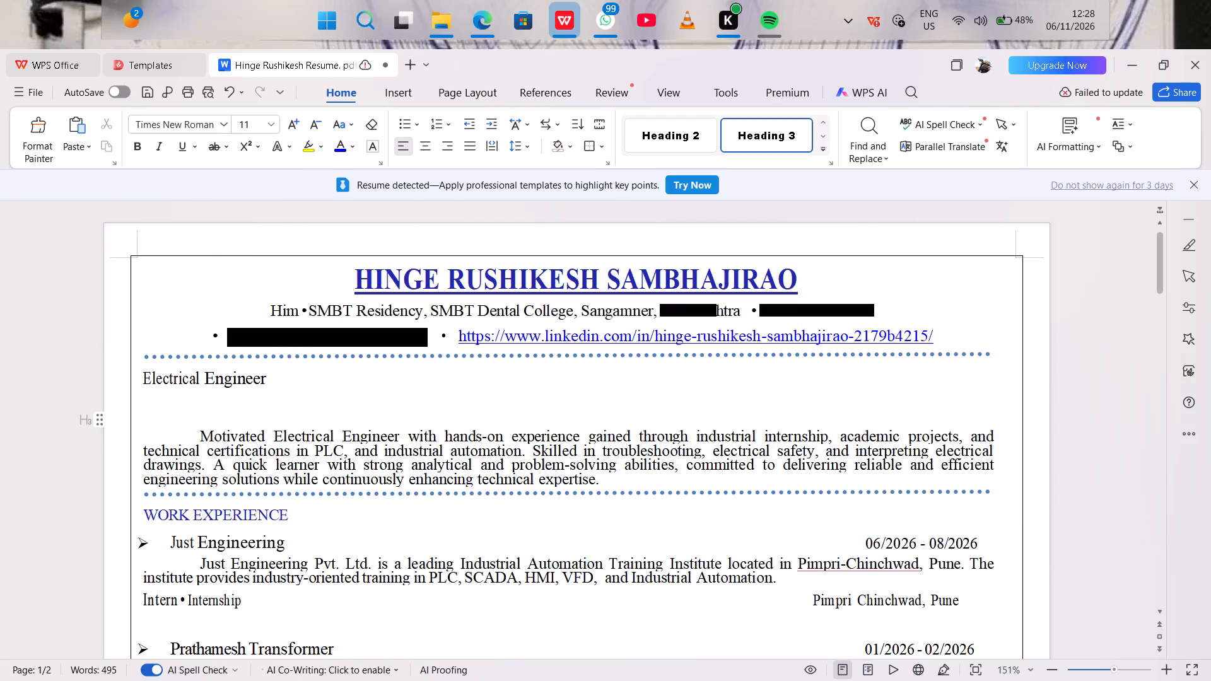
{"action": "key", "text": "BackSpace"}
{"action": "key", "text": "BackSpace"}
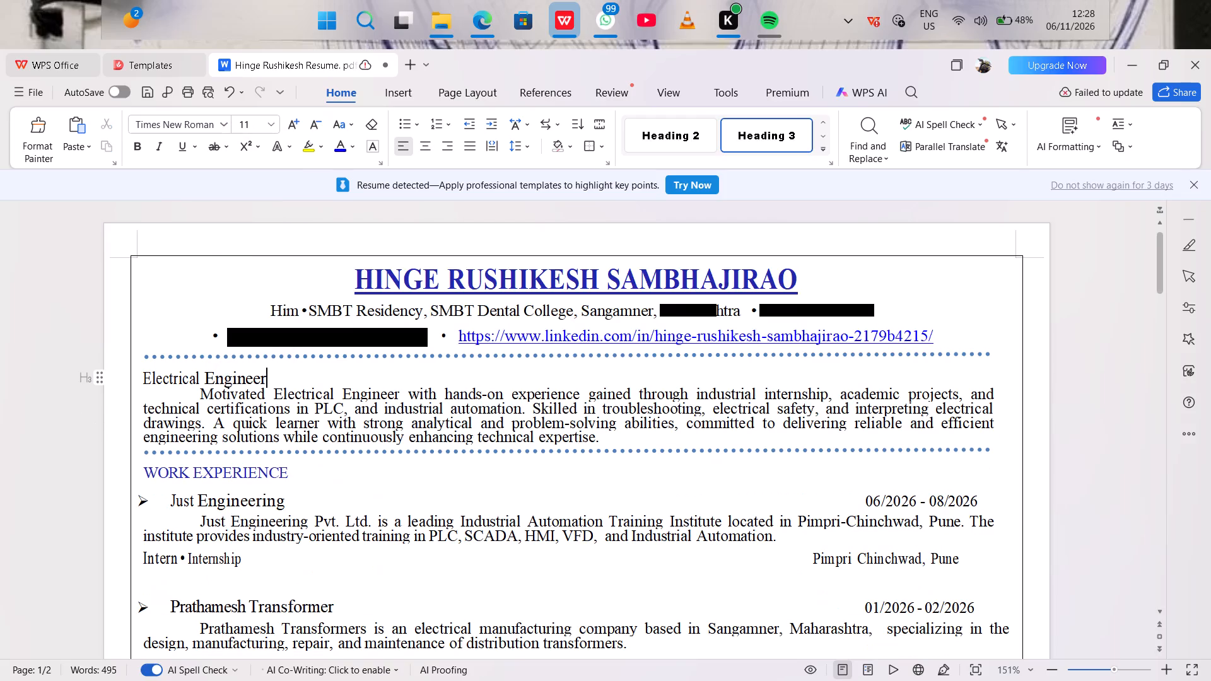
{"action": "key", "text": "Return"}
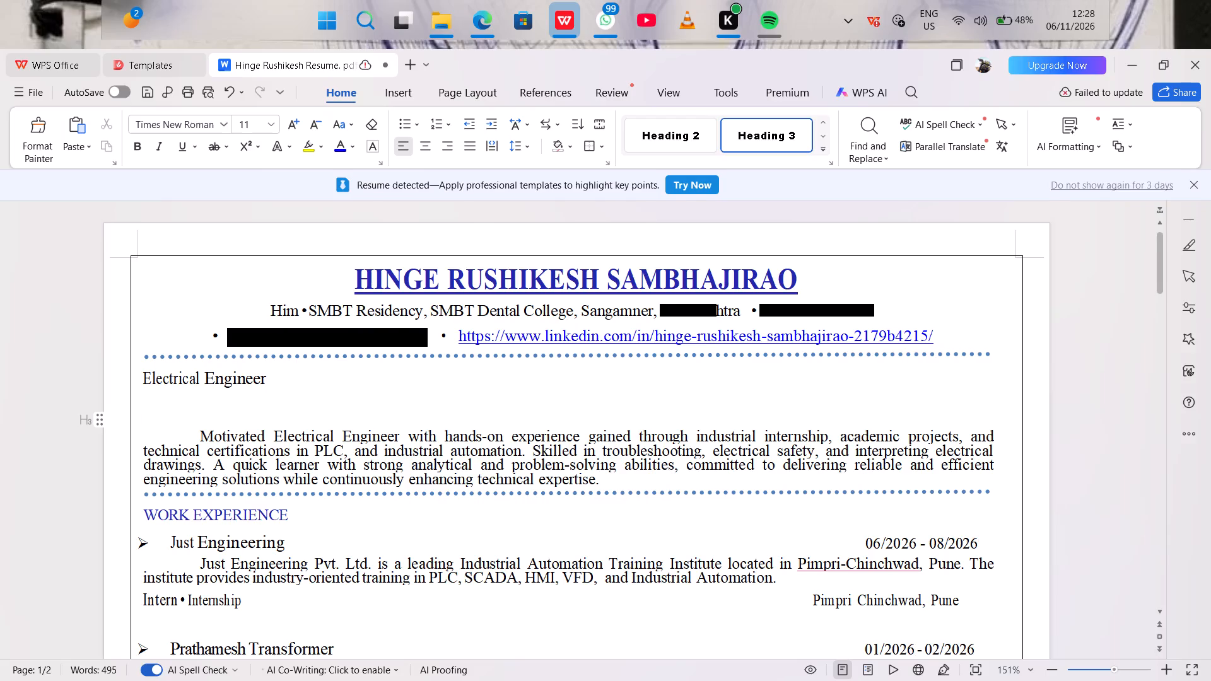
Delete the "Electrical Engineer" text above the summary paragraph, along with the blank line below it.
{"action": "scroll", "coordinate": [269, 387], "scroll_direction": "down", "scroll_amount": 1}
{"action": "left_click", "coordinate": [276, 291]}
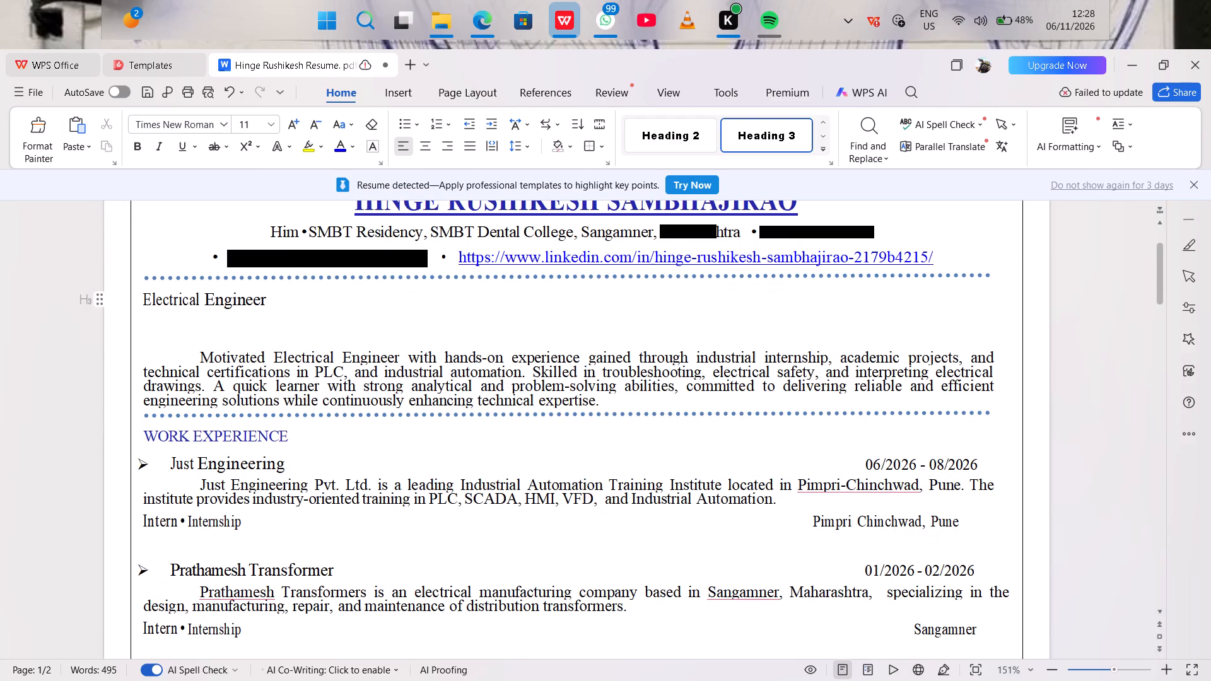
{"action": "key", "text": "BackSpace"}
{"action": "key", "text": "BackSpace"}
{"action": "key", "text": "BackSpace"}
{"action": "key", "text": "BackSpace"}
{"action": "key", "text": "BackSpace"}
{"action": "key", "text": "BackSpace"}
{"action": "key", "text": "BackSpace"}
{"action": "key", "text": "BackSpace"}
{"action": "key", "text": "BackSpace"}
{"action": "key", "text": "BackSpace"}
{"action": "key", "text": "BackSpace"}
{"action": "key", "text": "BackSpace"}
{"action": "key", "text": "BackSpace"}
{"action": "key", "text": "BackSpace"}
{"action": "key", "text": "BackSpace"}
{"action": "key", "text": "BackSpace"}
{"action": "key", "text": "BackSpace"}
{"action": "key", "text": "BackSpace"}
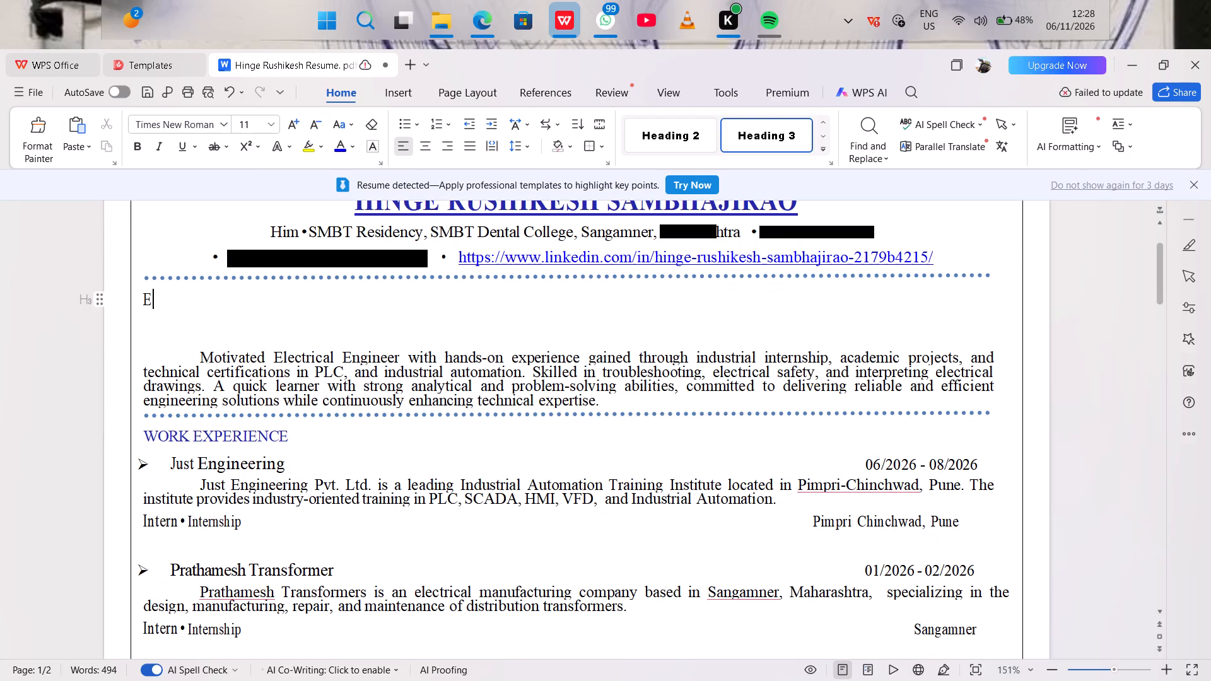
{"action": "key", "text": "BackSpace"}
{"action": "key", "text": "Down"}
{"action": "key", "text": "BackSpace"}
{"action": "key", "text": "BackSpace"}
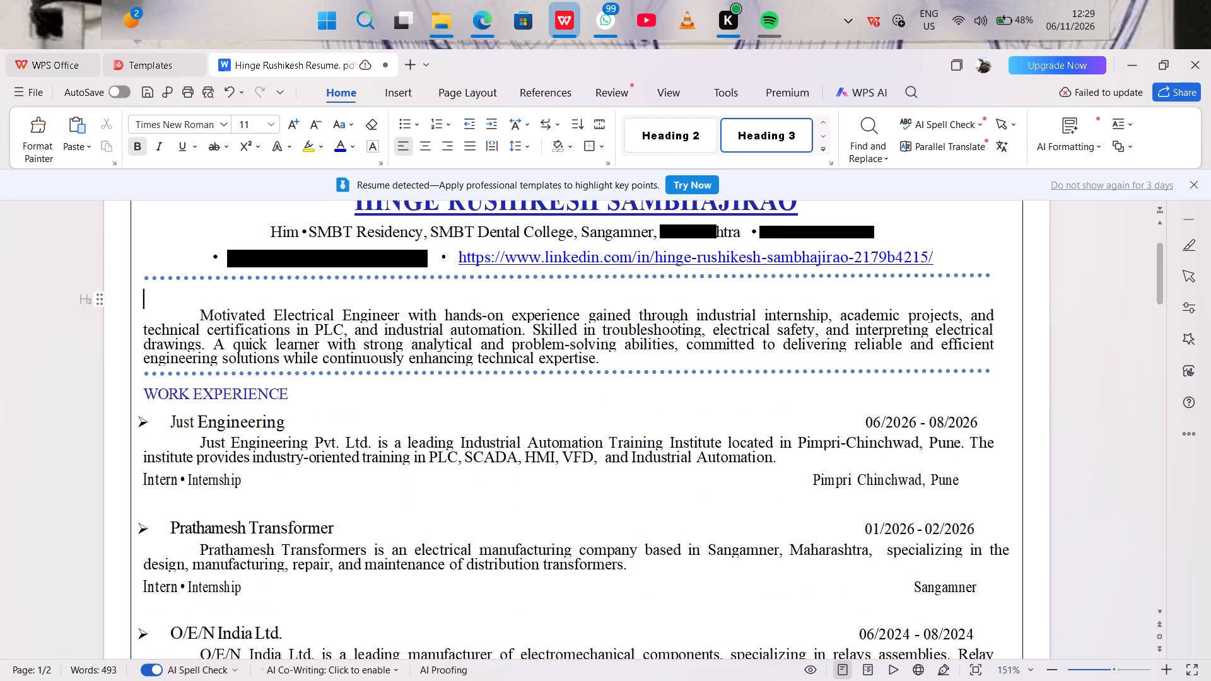
Add the bold heading "Objectives :" above the summary paragraph, followed by a blank line.
{"action": "key", "text": "k"}
{"action": "key", "text": "BackSpace"}
{"action": "key", "text": "shift+o"}
{"action": "key", "text": "n"}
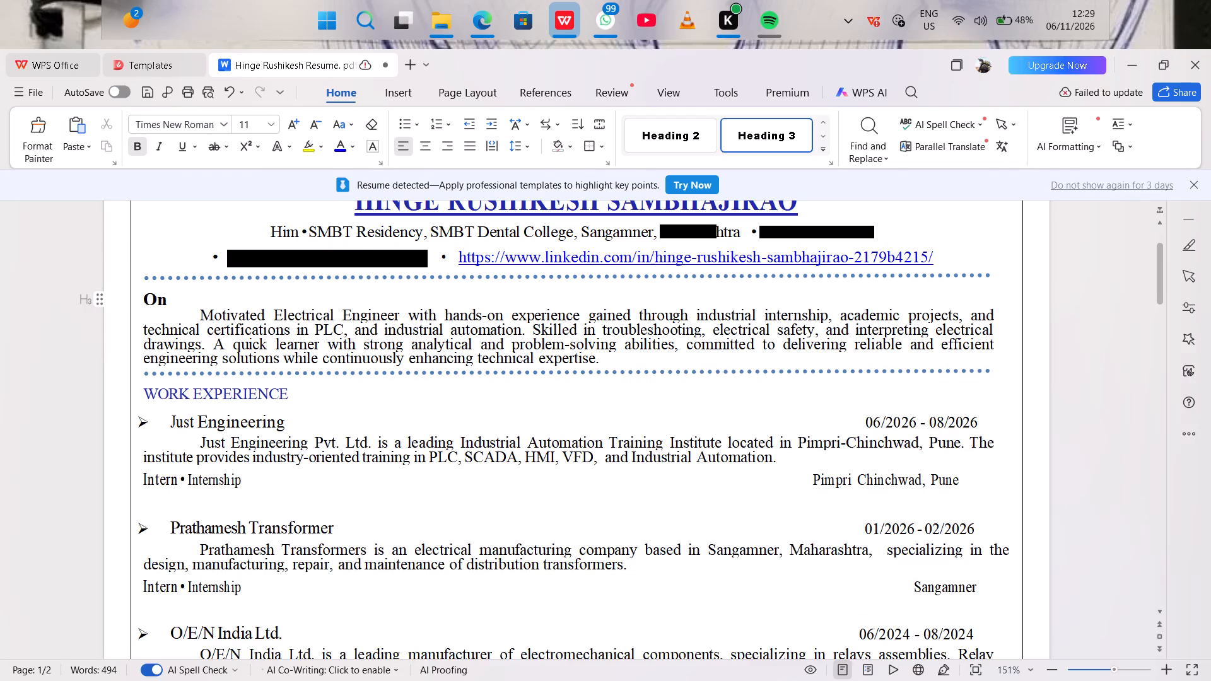
{"action": "key", "text": "BackSpace"}
{"action": "type", "text": "bjectives"}
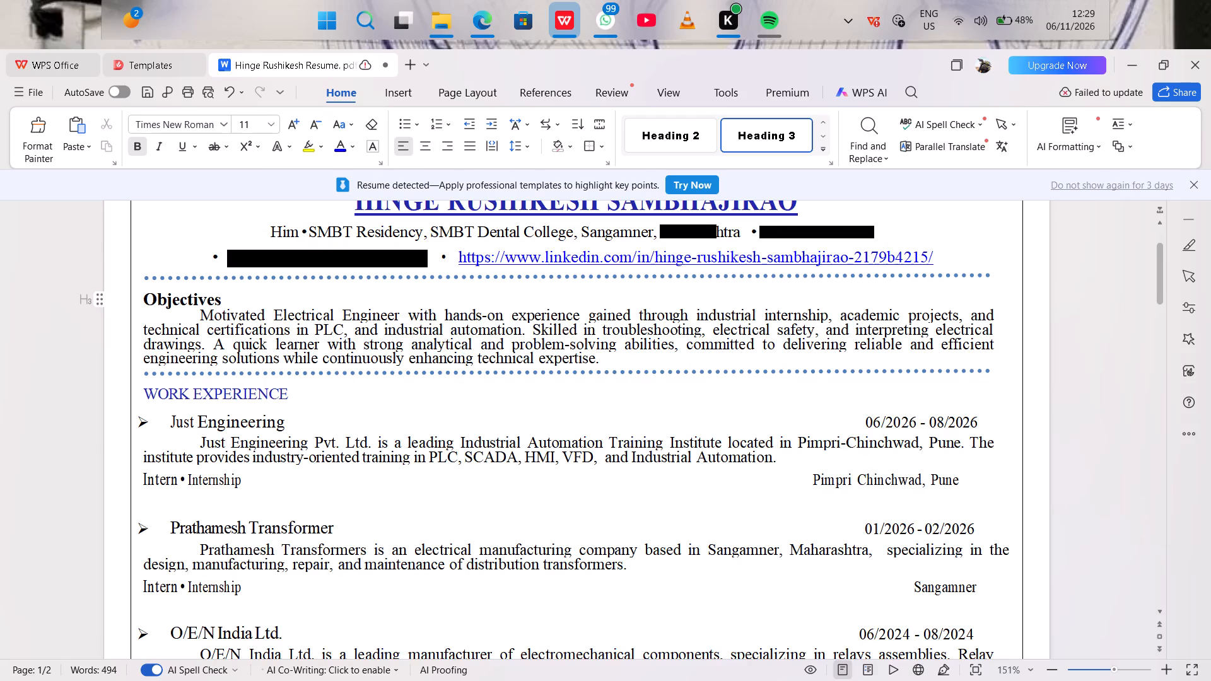
{"action": "key", "text": "space"}
{"action": "type", "text": ";"}
{"action": "key", "text": "BackSpace"}
{"action": "type", "text": ":"}
{"action": "key", "text": "space"}
{"action": "key", "text": "Return"}
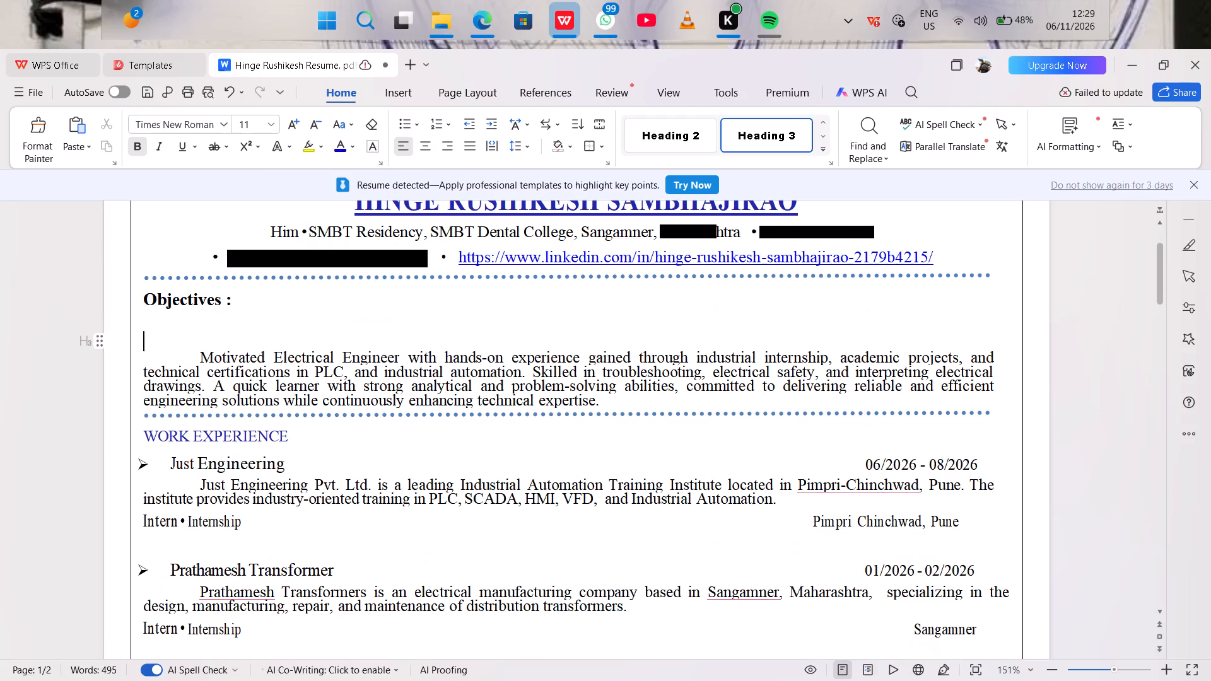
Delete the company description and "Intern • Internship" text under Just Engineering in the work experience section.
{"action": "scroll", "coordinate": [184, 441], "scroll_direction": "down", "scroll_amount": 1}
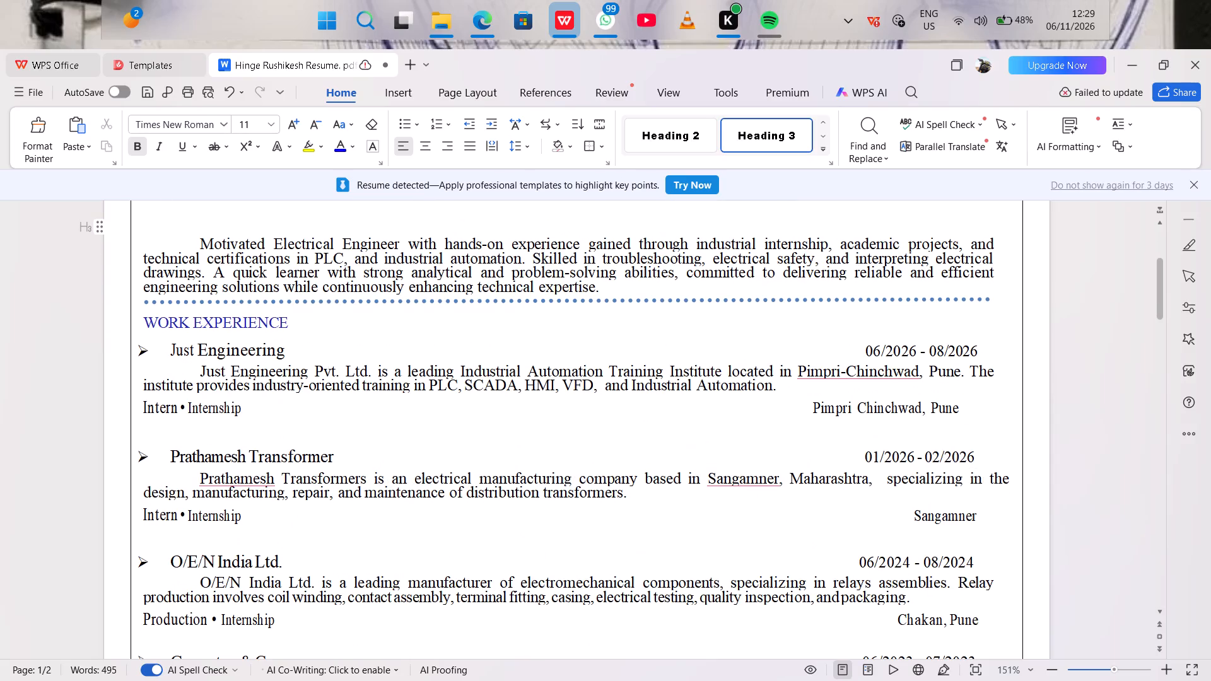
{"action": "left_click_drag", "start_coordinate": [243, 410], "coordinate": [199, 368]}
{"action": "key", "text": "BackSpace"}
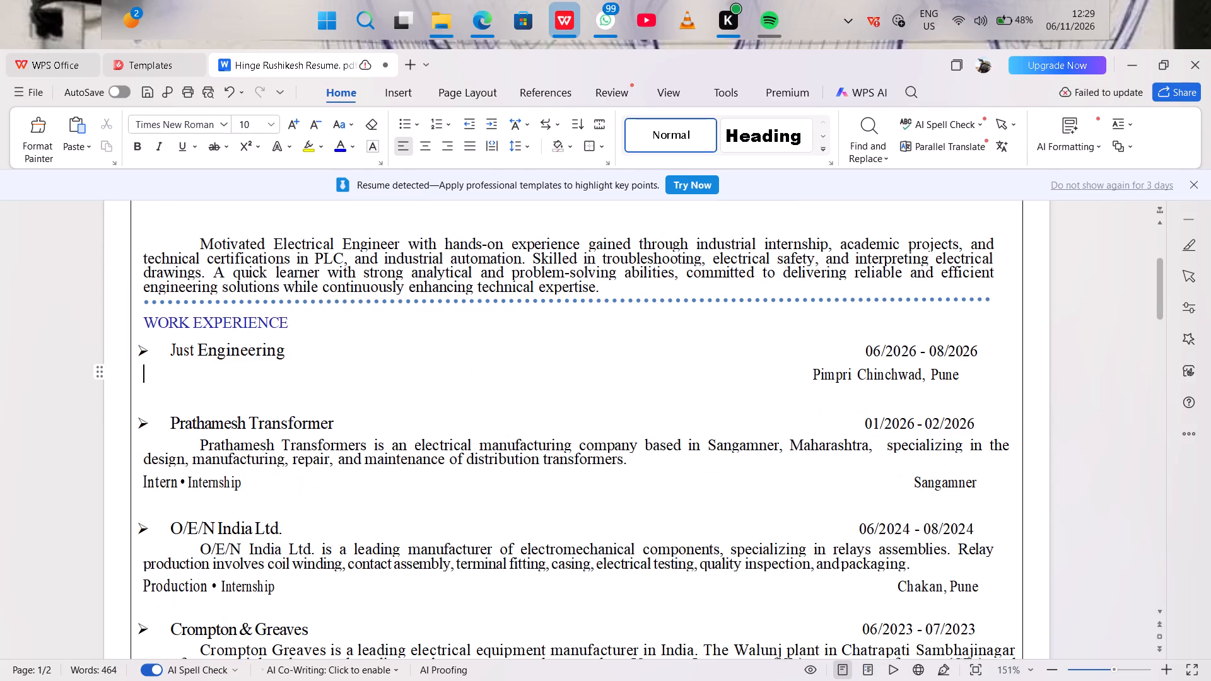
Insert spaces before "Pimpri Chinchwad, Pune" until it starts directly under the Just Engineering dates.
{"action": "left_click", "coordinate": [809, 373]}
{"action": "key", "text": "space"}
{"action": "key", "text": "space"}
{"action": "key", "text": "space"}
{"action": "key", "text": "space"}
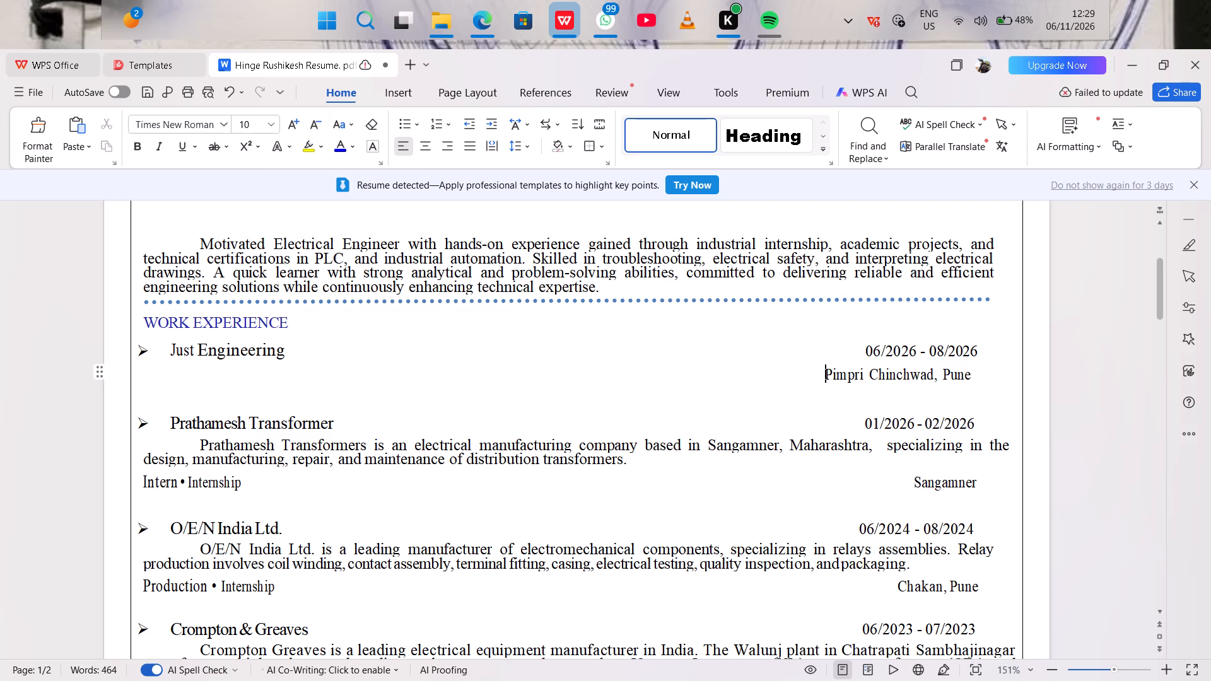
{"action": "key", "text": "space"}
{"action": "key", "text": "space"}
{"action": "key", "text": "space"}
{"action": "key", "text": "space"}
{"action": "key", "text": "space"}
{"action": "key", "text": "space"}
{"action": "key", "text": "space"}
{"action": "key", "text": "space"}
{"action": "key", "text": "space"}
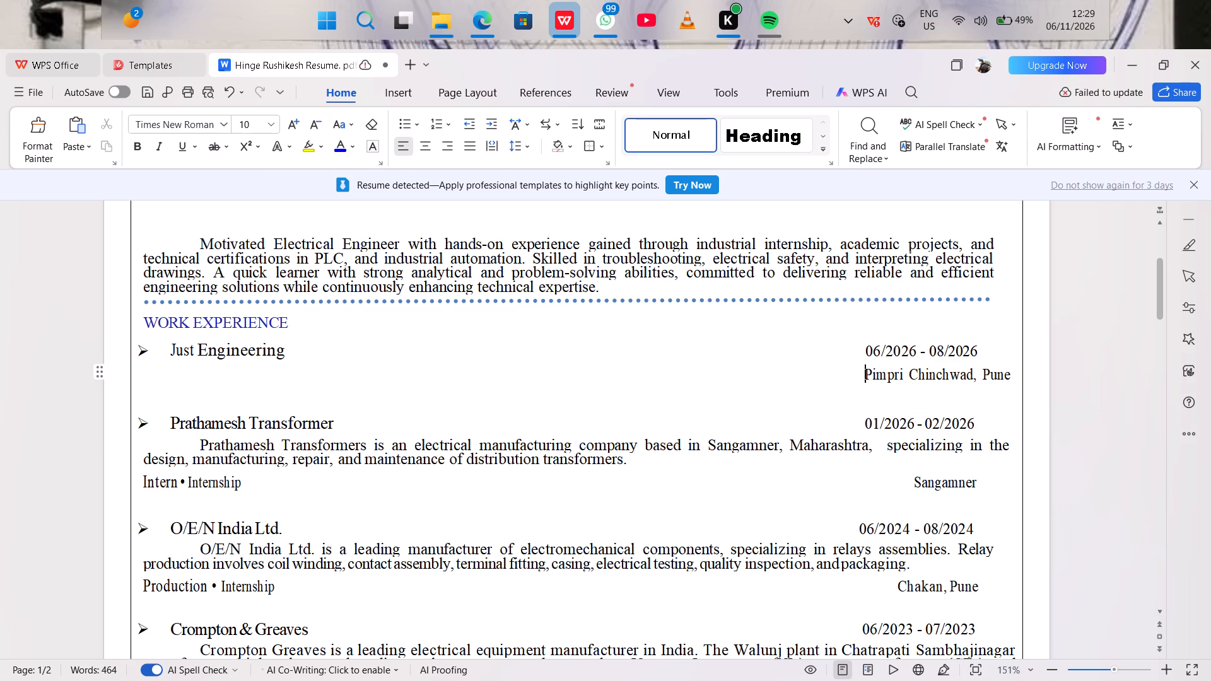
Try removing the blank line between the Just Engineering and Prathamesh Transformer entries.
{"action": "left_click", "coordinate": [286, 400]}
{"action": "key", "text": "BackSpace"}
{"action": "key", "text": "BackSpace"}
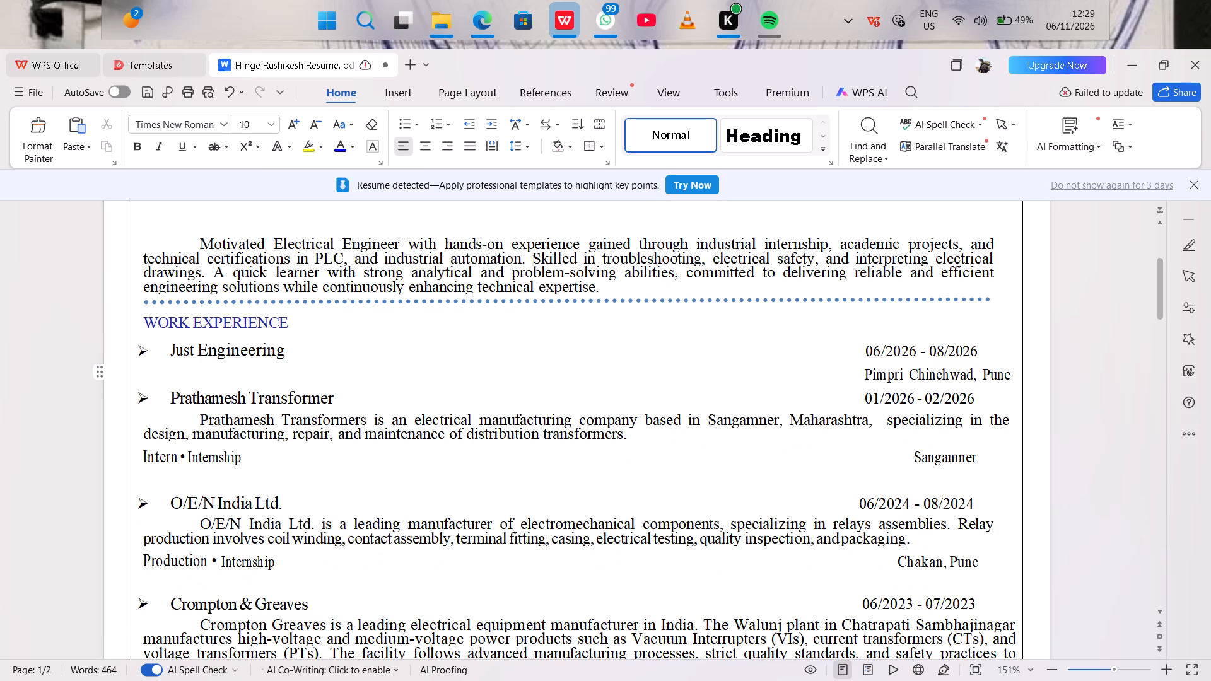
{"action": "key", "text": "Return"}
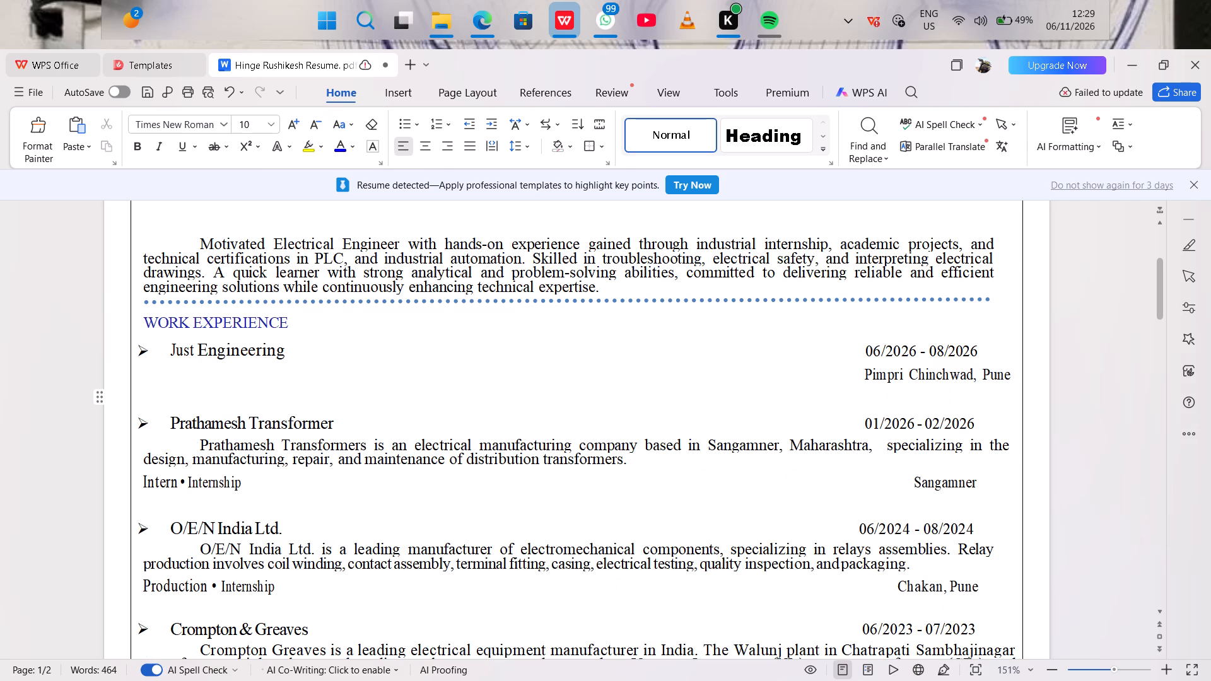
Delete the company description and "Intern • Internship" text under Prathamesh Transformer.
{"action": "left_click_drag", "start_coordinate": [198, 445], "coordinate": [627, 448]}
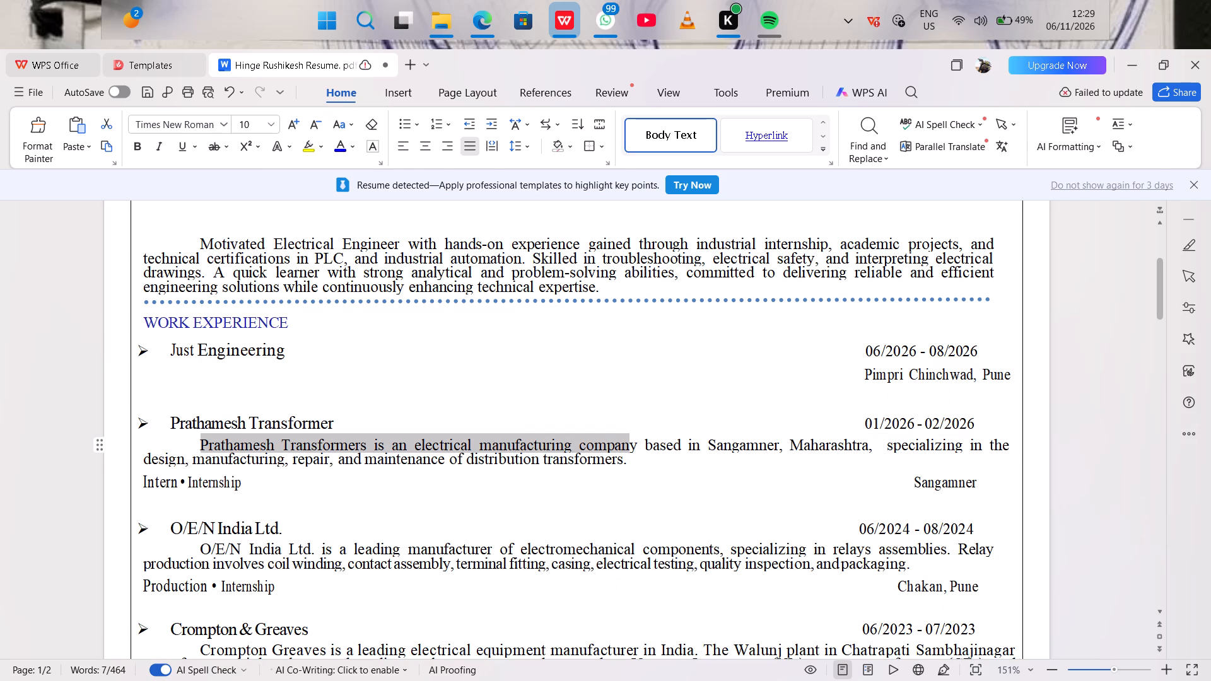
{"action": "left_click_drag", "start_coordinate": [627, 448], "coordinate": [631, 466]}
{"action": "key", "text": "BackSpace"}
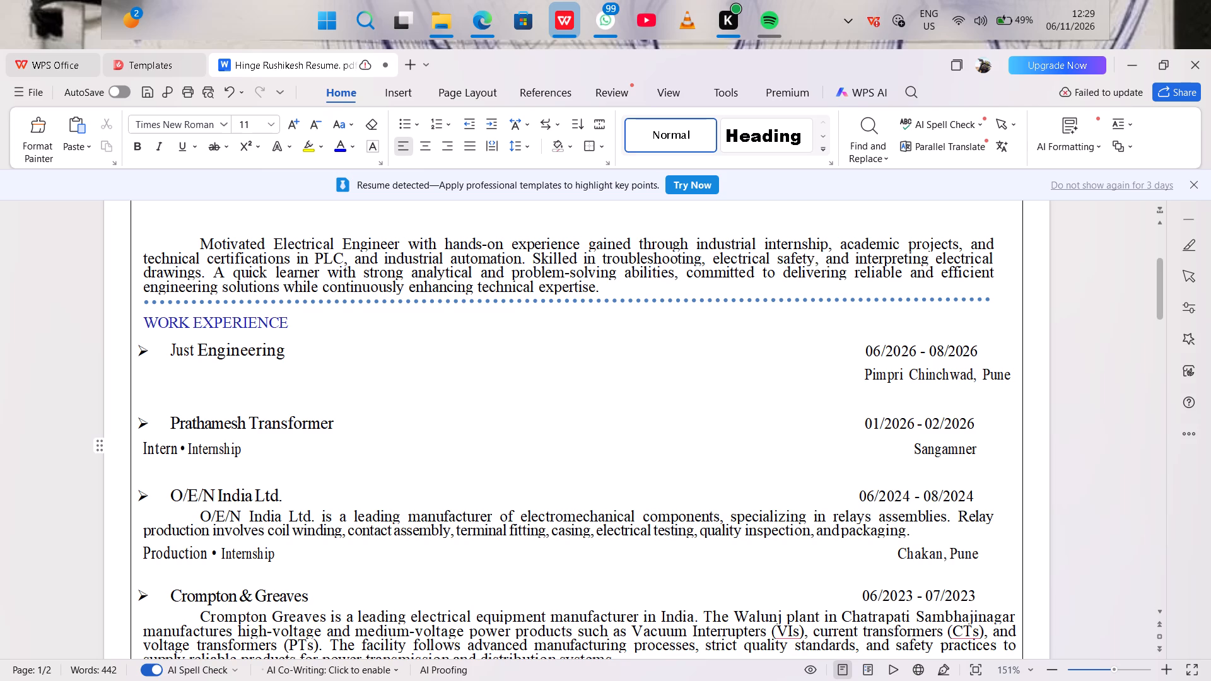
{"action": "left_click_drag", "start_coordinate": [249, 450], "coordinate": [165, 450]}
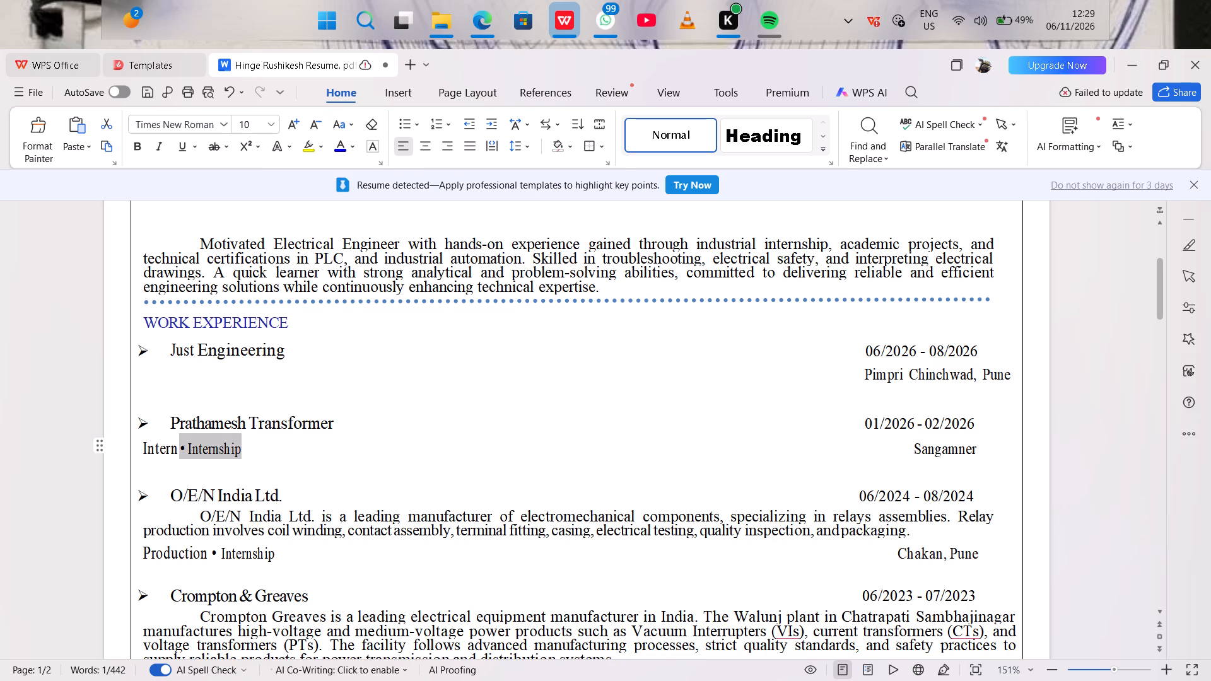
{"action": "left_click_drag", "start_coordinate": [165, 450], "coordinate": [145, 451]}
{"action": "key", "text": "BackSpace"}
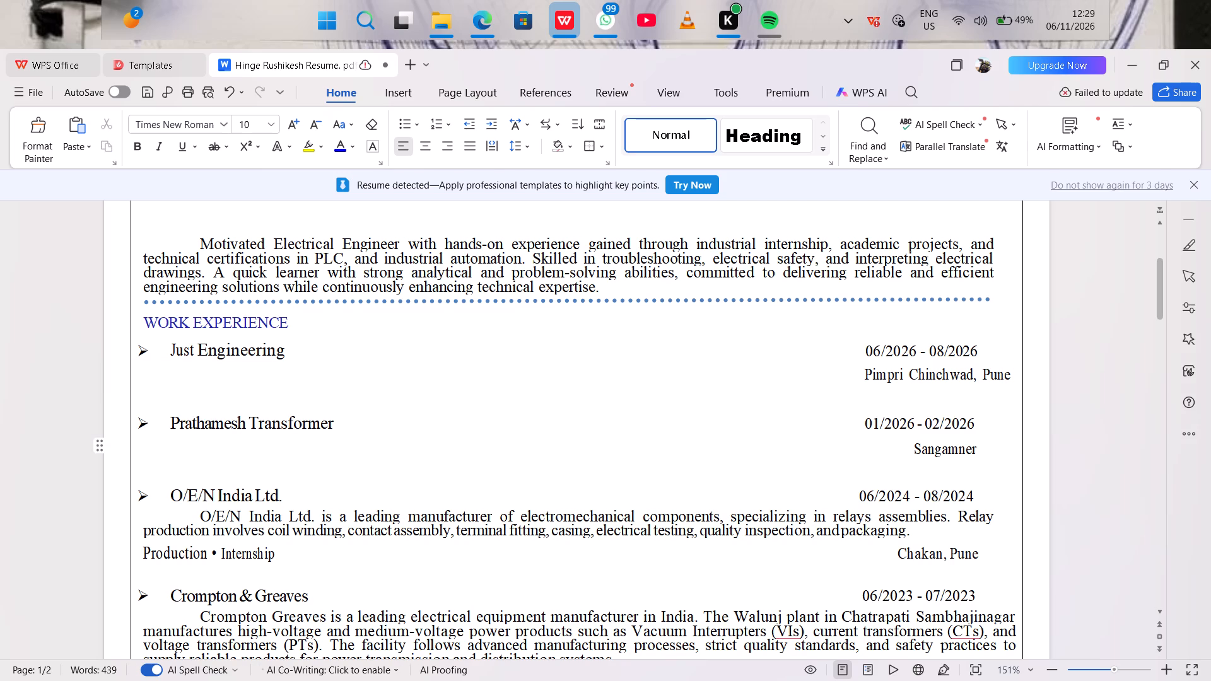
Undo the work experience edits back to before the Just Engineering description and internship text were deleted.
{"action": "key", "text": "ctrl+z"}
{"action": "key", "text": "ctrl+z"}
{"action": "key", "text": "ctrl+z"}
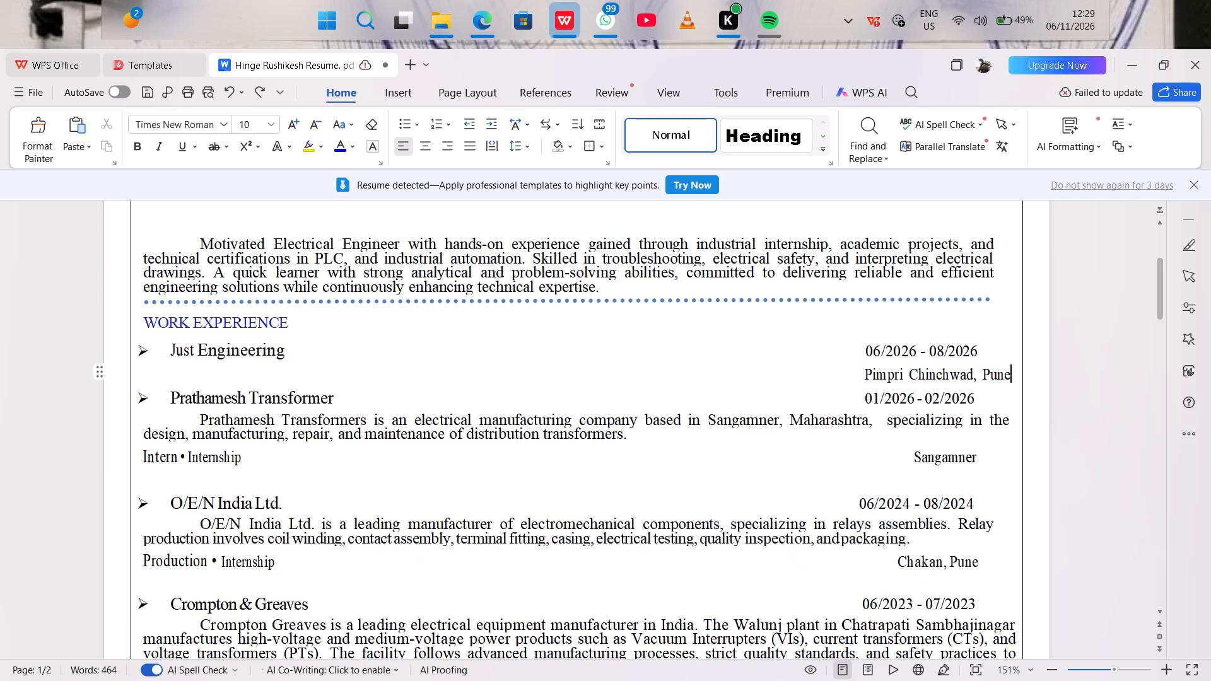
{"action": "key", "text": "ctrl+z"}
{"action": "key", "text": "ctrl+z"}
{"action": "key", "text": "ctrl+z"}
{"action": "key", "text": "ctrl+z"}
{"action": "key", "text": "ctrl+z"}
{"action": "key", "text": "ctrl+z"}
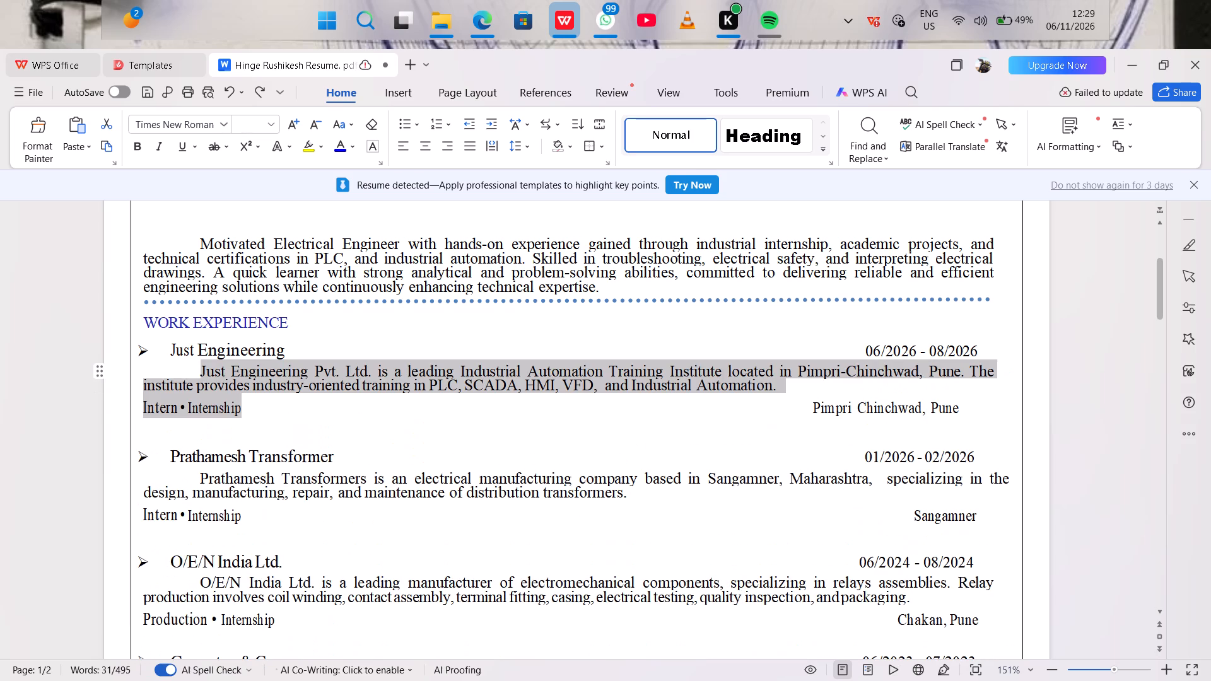
Delete the company description under Just Engineering and indent its "Intern • Internship" line by four spaces.
{"action": "left_click", "coordinate": [783, 392]}
{"action": "left_click_drag", "start_coordinate": [783, 392], "coordinate": [156, 375]}
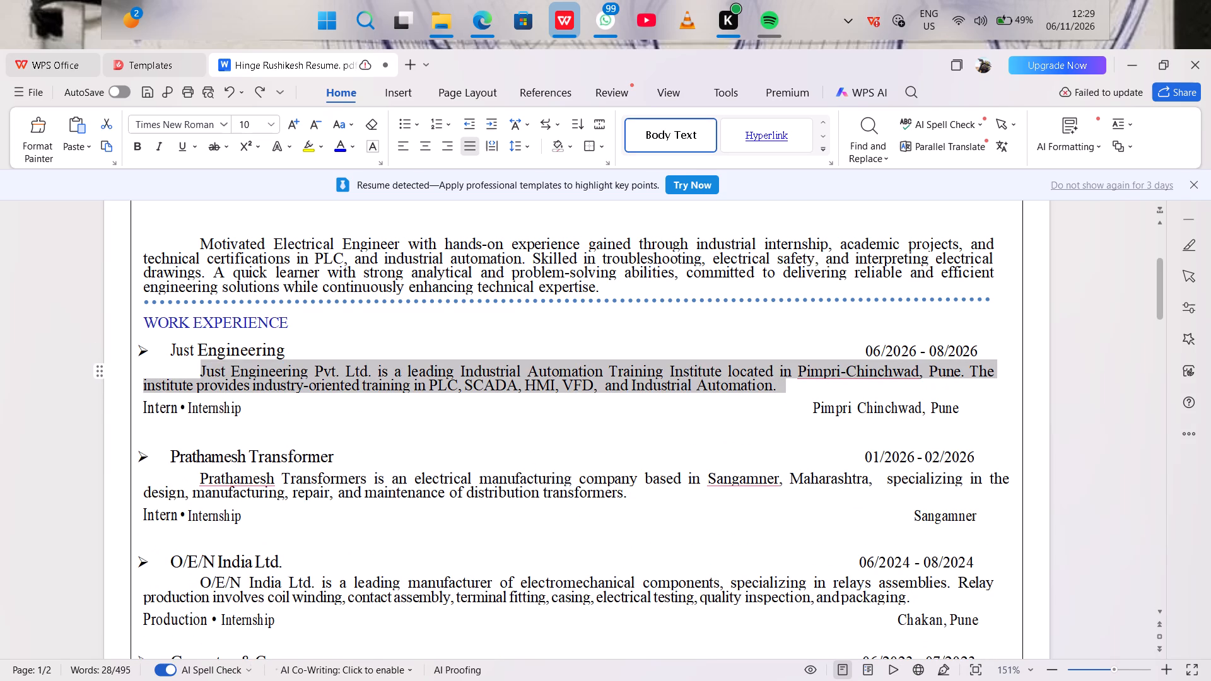
{"action": "left_click_drag", "start_coordinate": [156, 375], "coordinate": [170, 370]}
{"action": "key", "text": "BackSpace"}
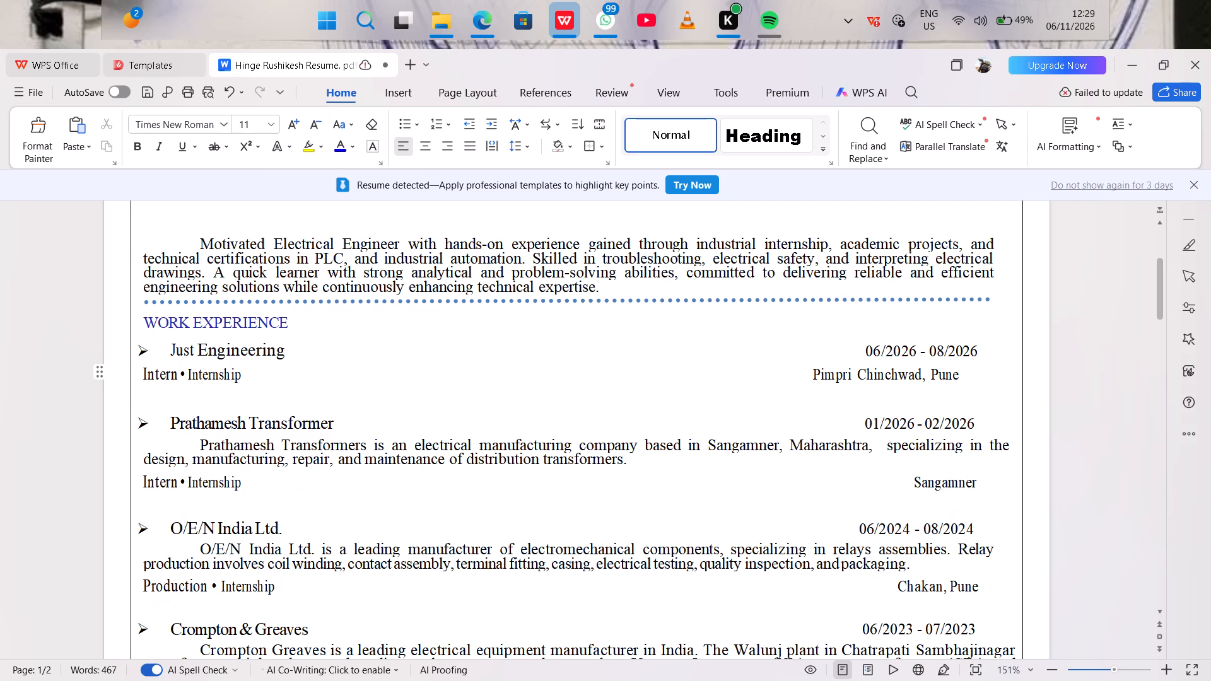
{"action": "key", "text": "space"}
{"action": "key", "text": "space"}
{"action": "key", "text": "space"}
{"action": "key", "text": "space"}
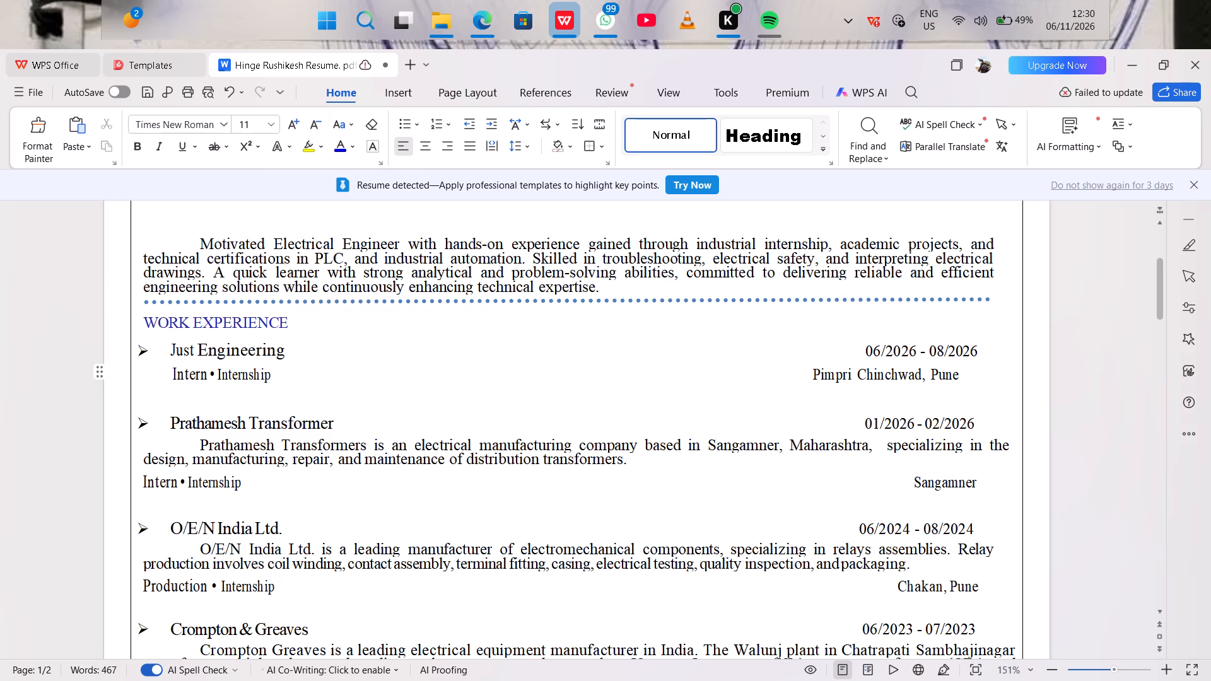
Insert five spaces before "Pimpri Chinchwad, Pune" to shift it back beneath the Just Engineering dates.
{"action": "left_click", "coordinate": [800, 372]}
{"action": "key", "text": "space"}
{"action": "key", "text": "space"}
{"action": "key", "text": "space"}
{"action": "key", "text": "space"}
{"action": "key", "text": "space"}
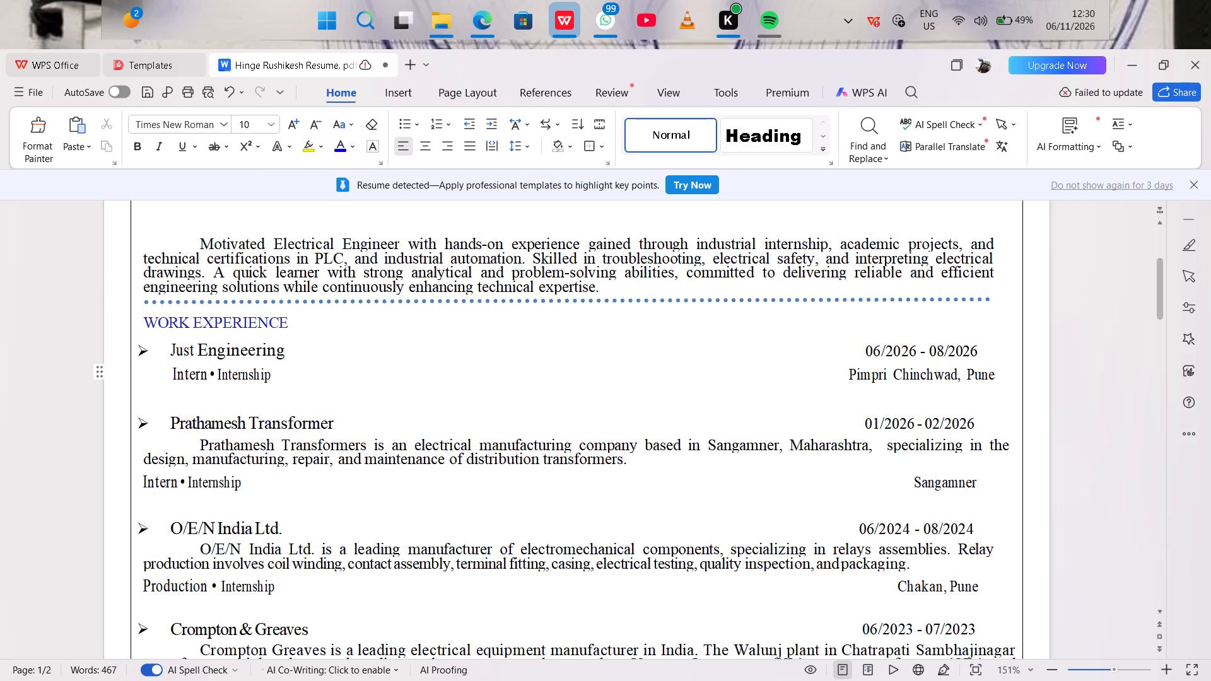
Delete the company description under Prathamesh Transformer and indent its "Intern • Internship" line with spaces so it starts beneath the company name.
{"action": "left_click_drag", "start_coordinate": [197, 443], "coordinate": [641, 456]}
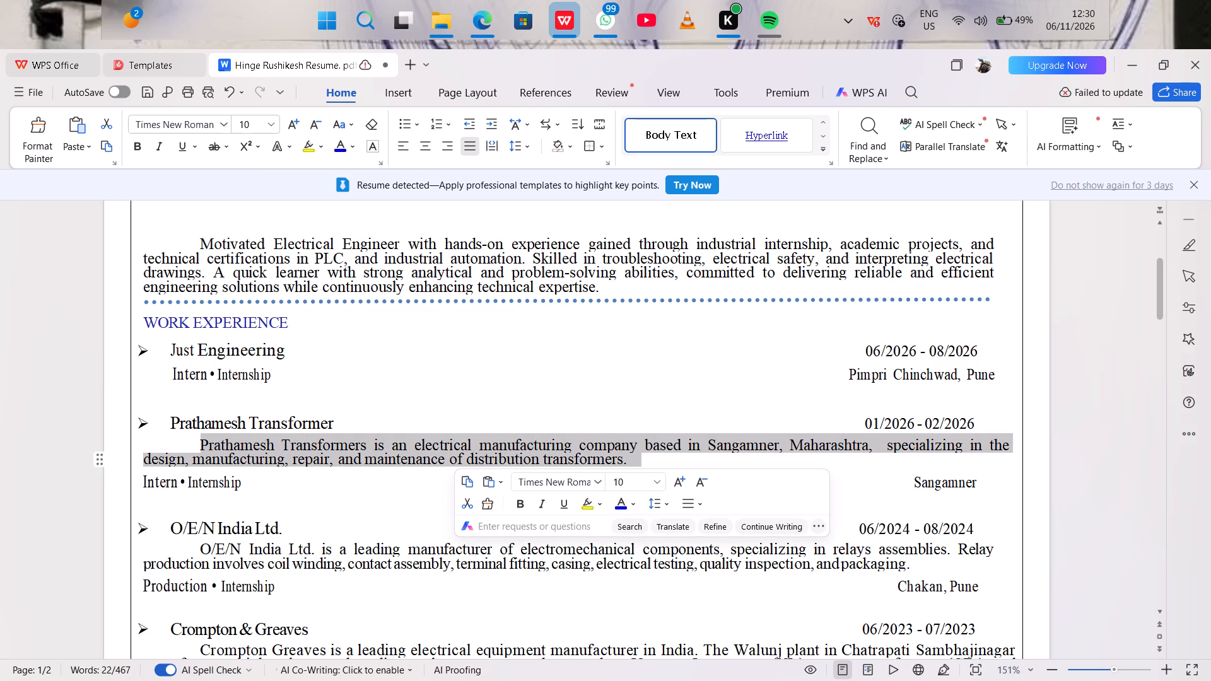
{"action": "key", "text": "BackSpace"}
{"action": "key", "text": "space"}
{"action": "key", "text": "space"}
{"action": "key", "text": "space"}
{"action": "key", "text": "space"}
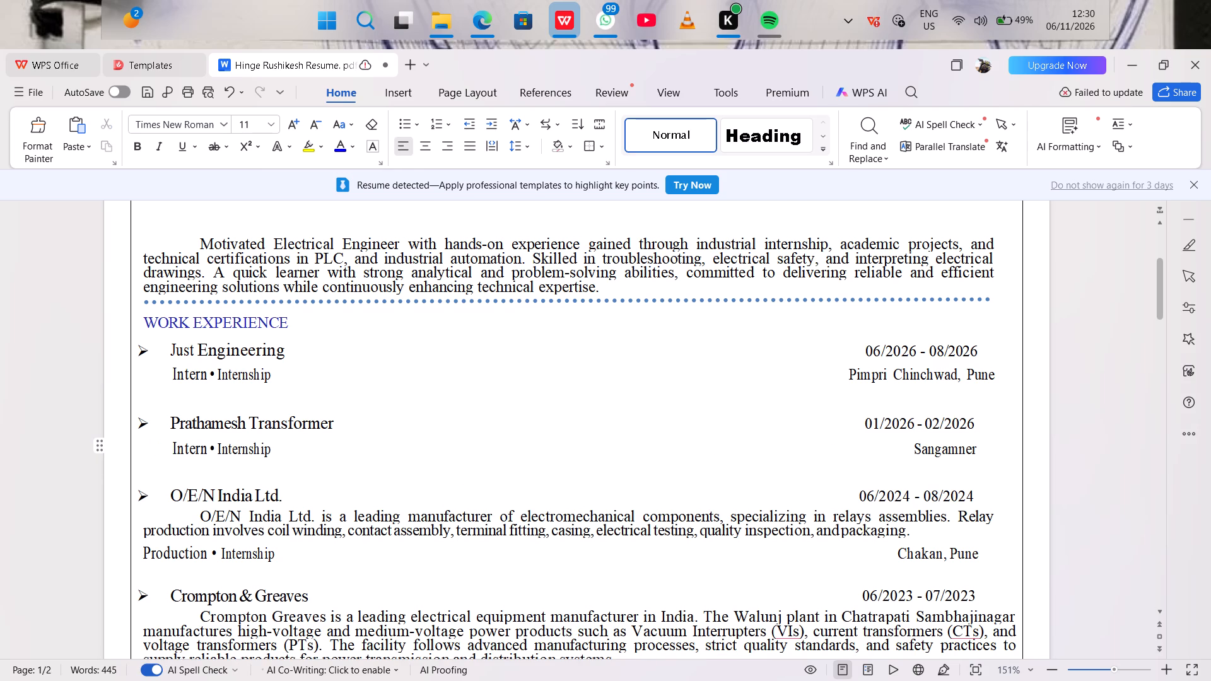
{"action": "key", "text": "BackSpace"}
{"action": "key", "text": "space"}
{"action": "key", "text": "space"}
{"action": "key", "text": "space"}
{"action": "key", "text": "space"}
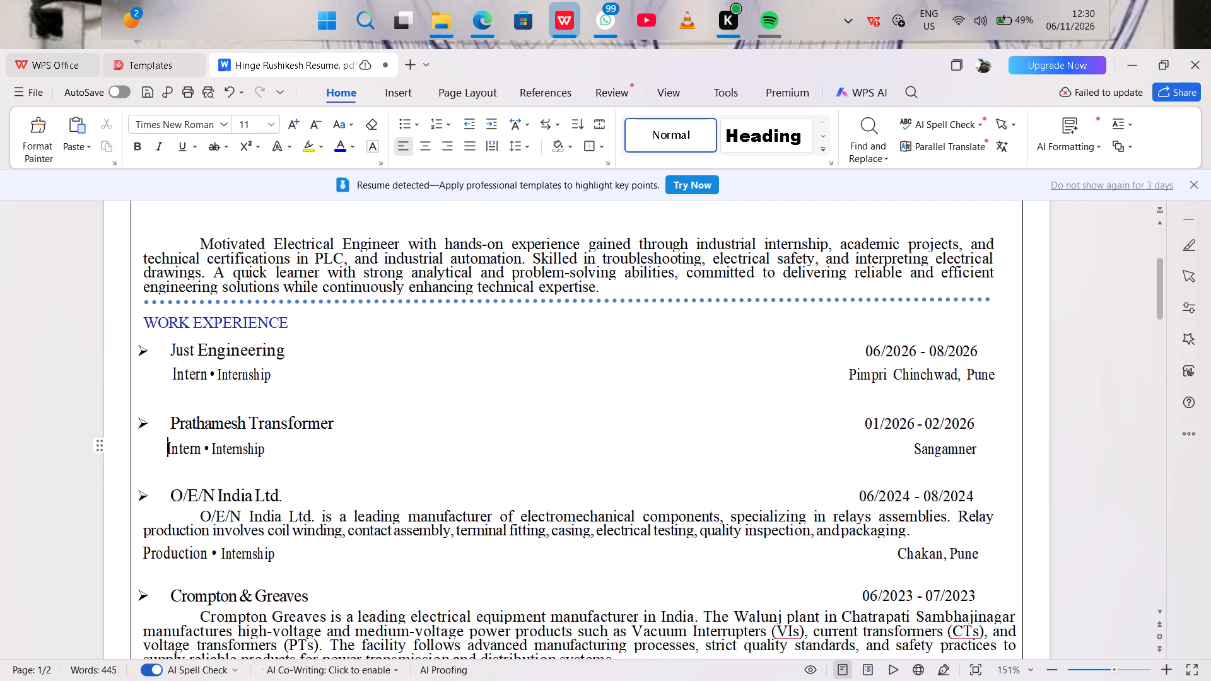
{"action": "key", "text": "space"}
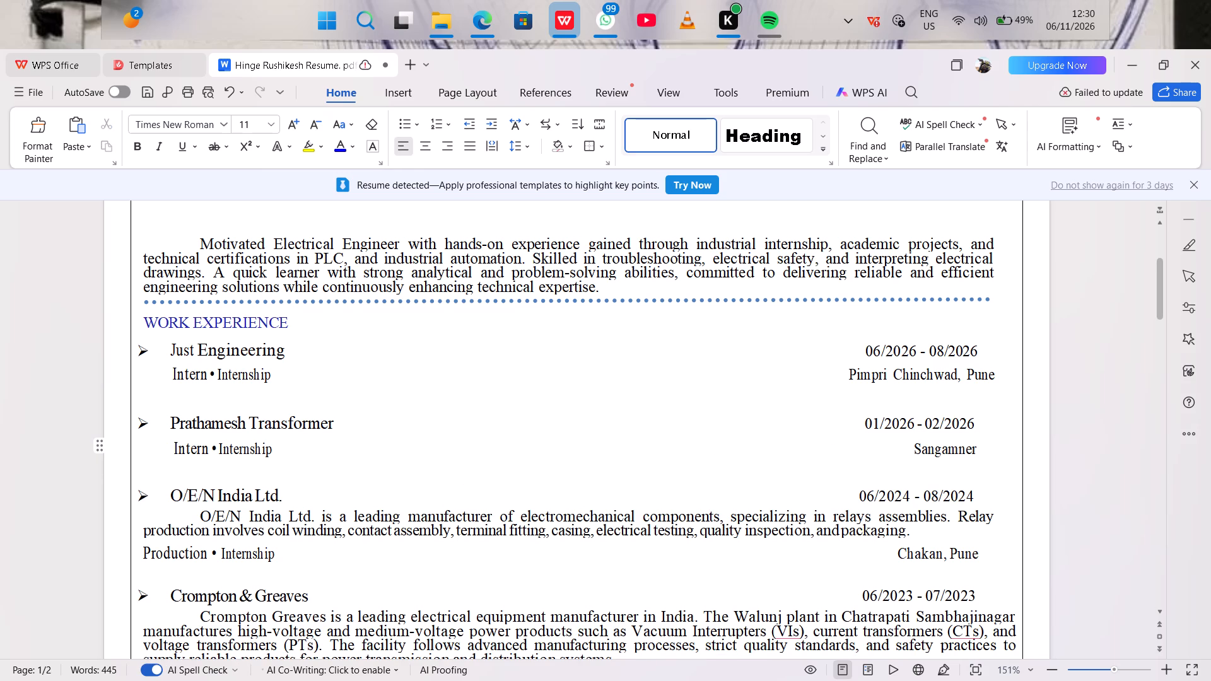
Delete the company description under O/E/N India Ltd. together with the empty line it leaves.
{"action": "scroll", "coordinate": [706, 504], "scroll_direction": "down", "scroll_amount": 1}
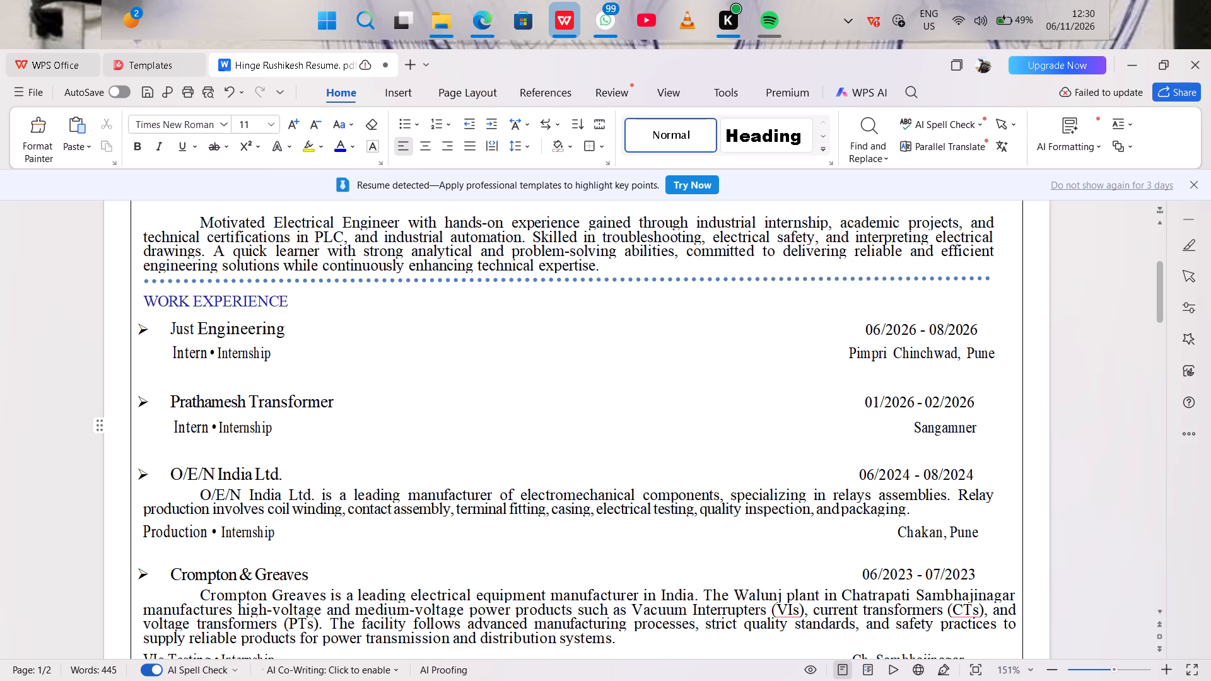
{"action": "left_click", "coordinate": [912, 514]}
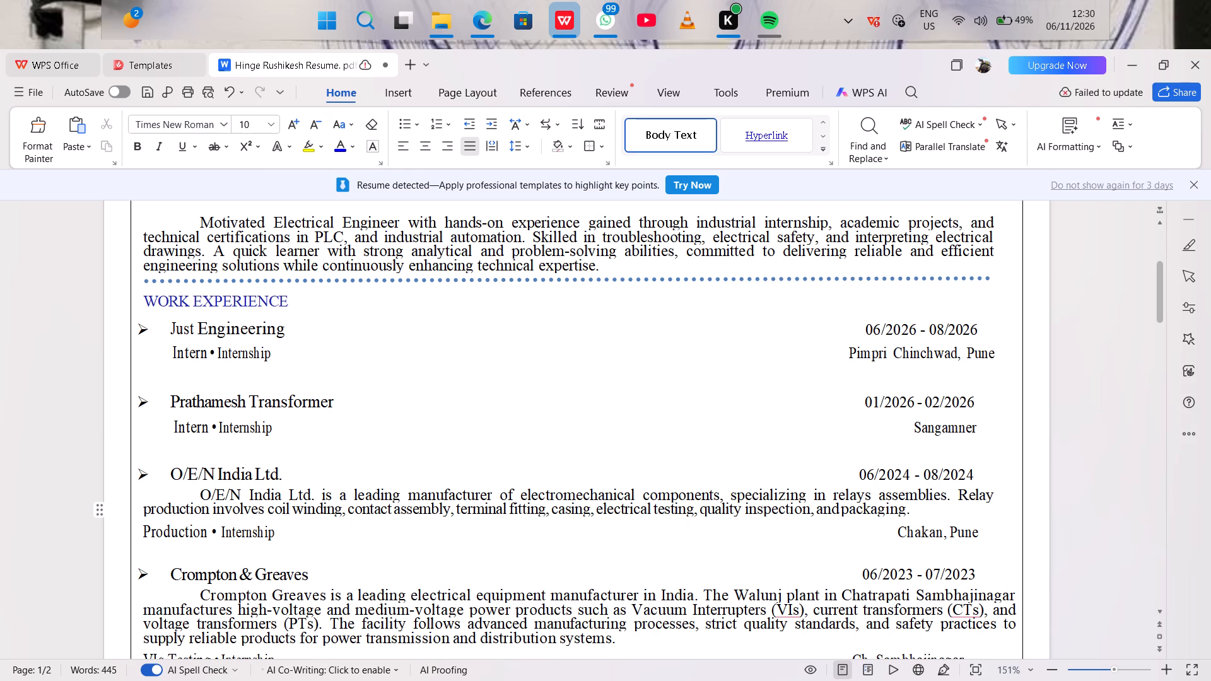
{"action": "left_click_drag", "start_coordinate": [196, 496], "coordinate": [812, 519]}
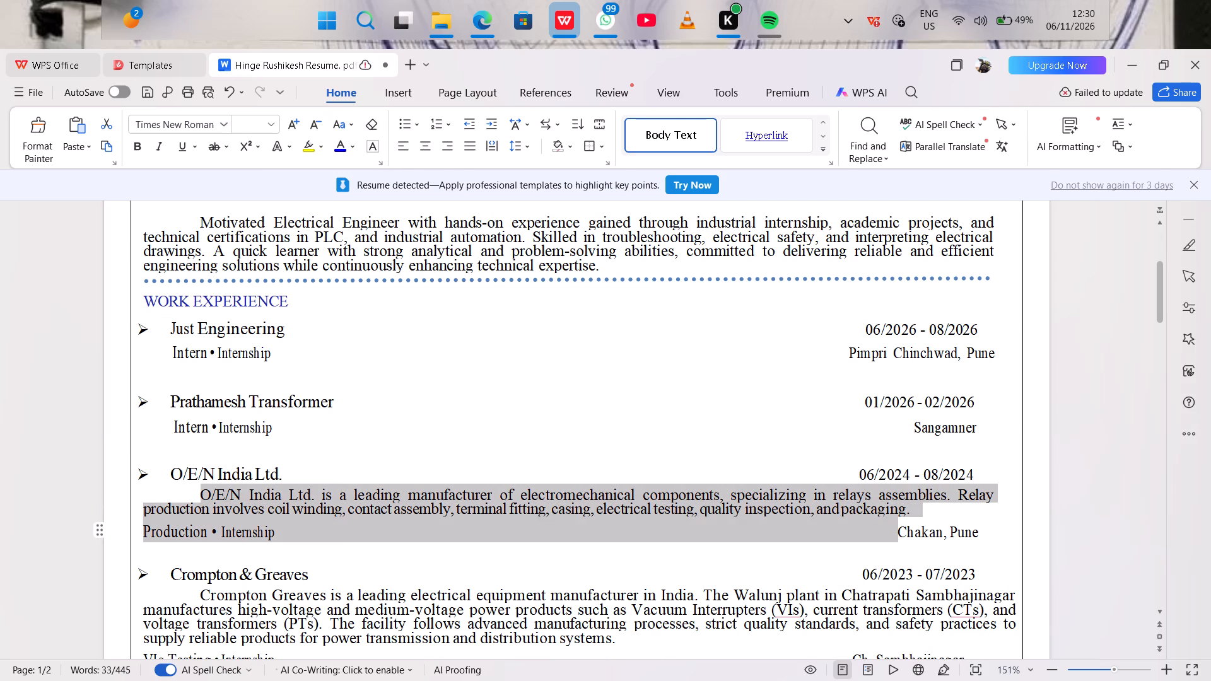
{"action": "left_click_drag", "start_coordinate": [812, 519], "coordinate": [911, 511]}
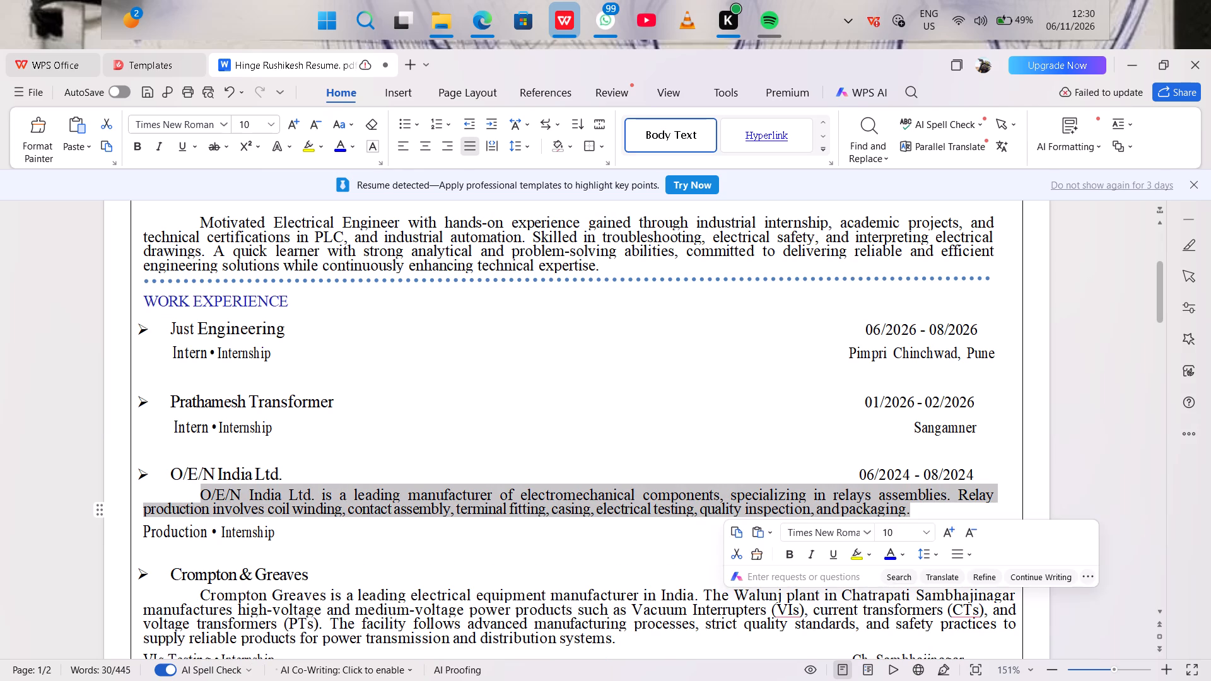
{"action": "key", "text": "BackSpace"}
{"action": "key", "text": "BackSpace"}
{"action": "key", "text": "BackSpace"}
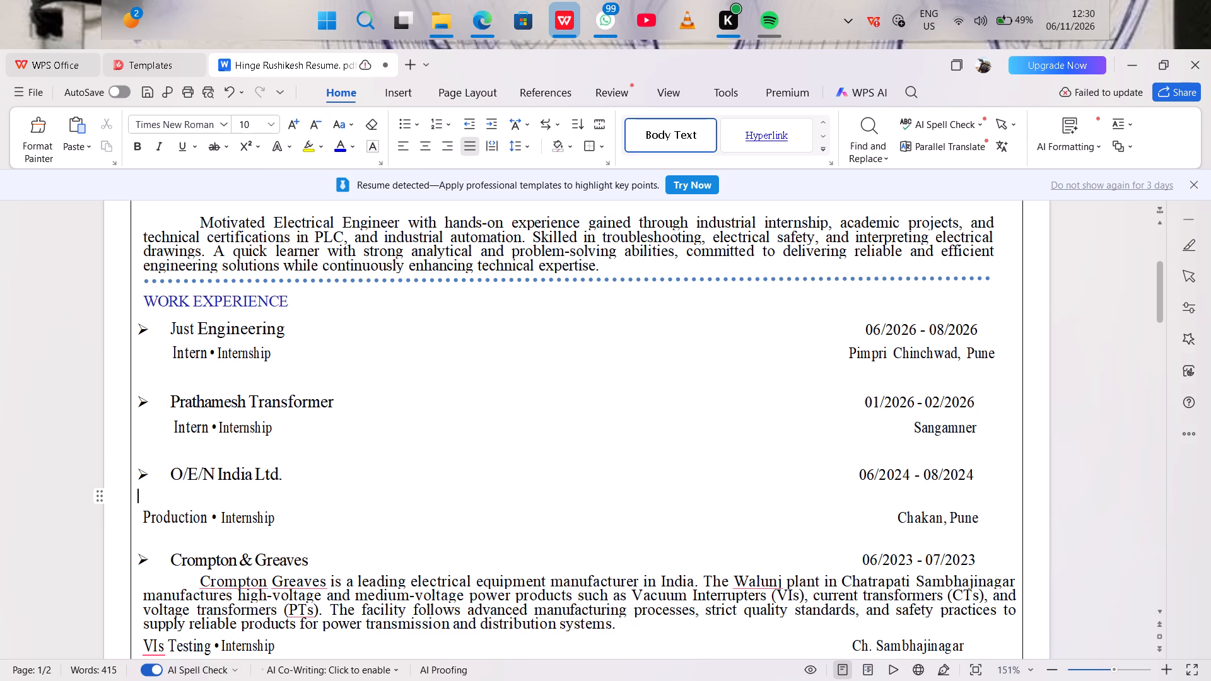
{"action": "key", "text": "BackSpace"}
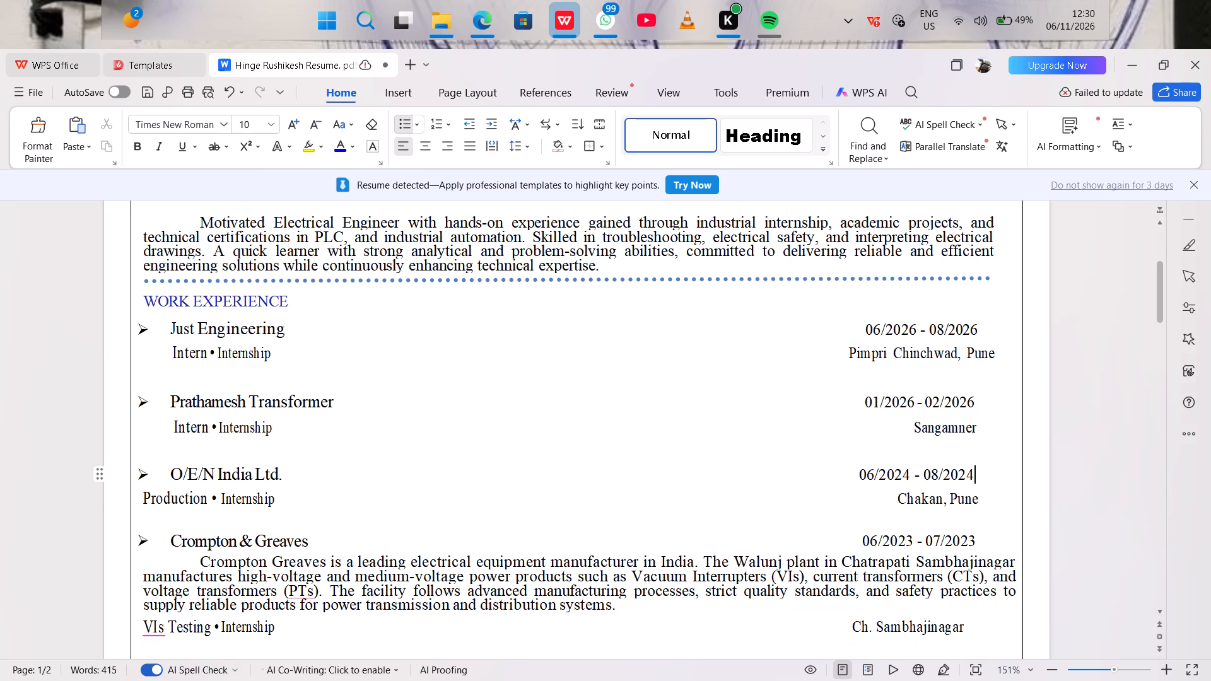
Indent the "Production • Internship" line under O/E/N India Ltd. by four spaces.
{"action": "left_click", "coordinate": [145, 499]}
{"action": "key", "text": "space"}
{"action": "key", "text": "space"}
{"action": "key", "text": "space"}
{"action": "key", "text": "space"}
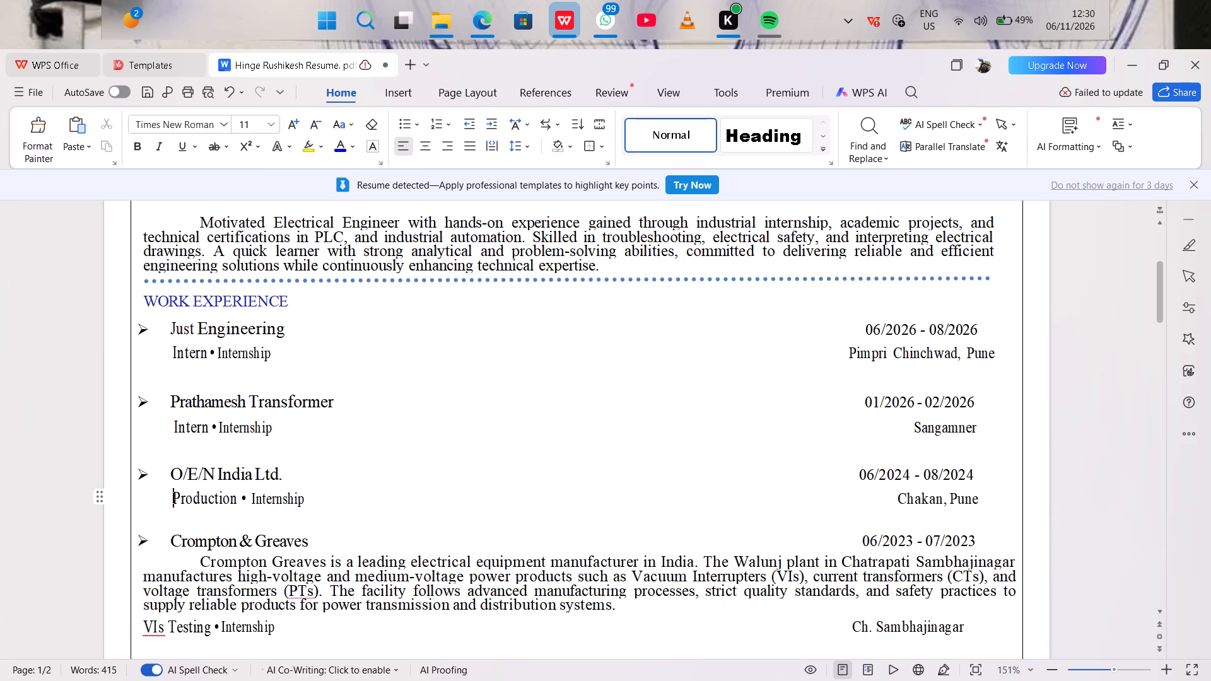
Remove four spaces before "Pimpri Chinchwad, Pune" so its end lines up with the Just Engineering dates.
{"action": "left_click", "coordinate": [845, 358]}
{"action": "key", "text": "BackSpace"}
{"action": "key", "text": "BackSpace"}
{"action": "key", "text": "BackSpace"}
{"action": "key", "text": "BackSpace"}
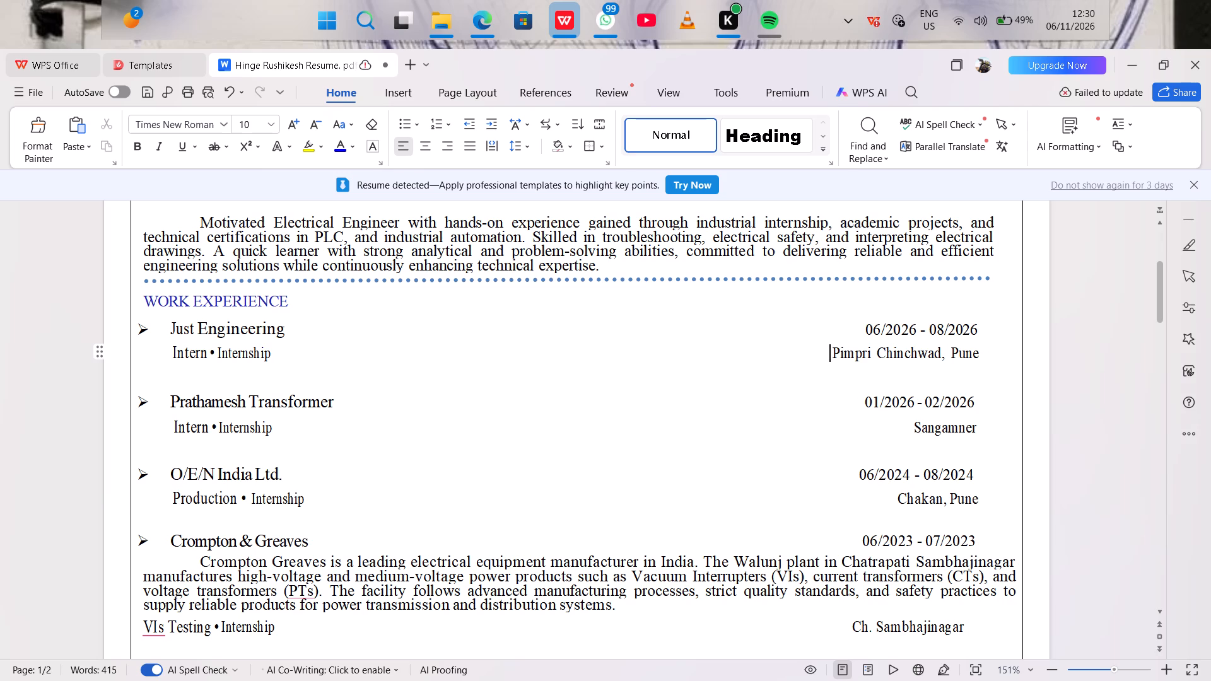
Delete the company description under Crompton & Greaves together with the empty line it leaves.
{"action": "scroll", "coordinate": [834, 470], "scroll_direction": "down", "scroll_amount": 1}
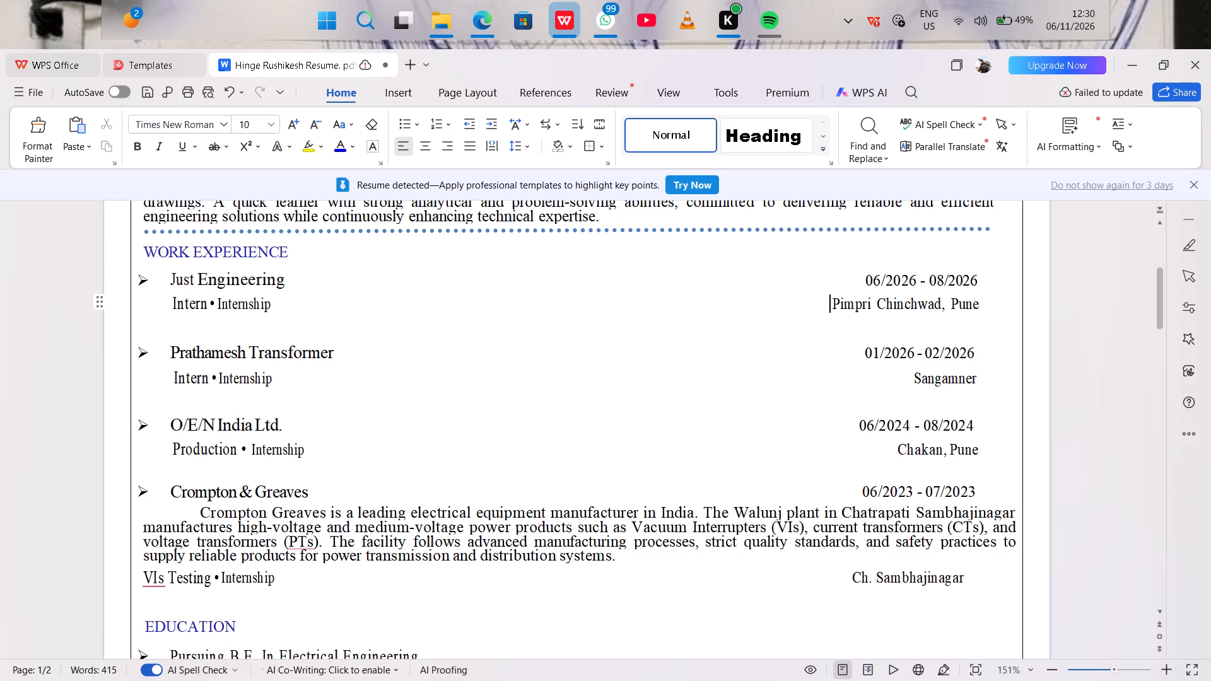
{"action": "left_click_drag", "start_coordinate": [619, 562], "coordinate": [206, 511]}
{"action": "key", "text": "BackSpace"}
{"action": "key", "text": "BackSpace"}
{"action": "key", "text": "BackSpace"}
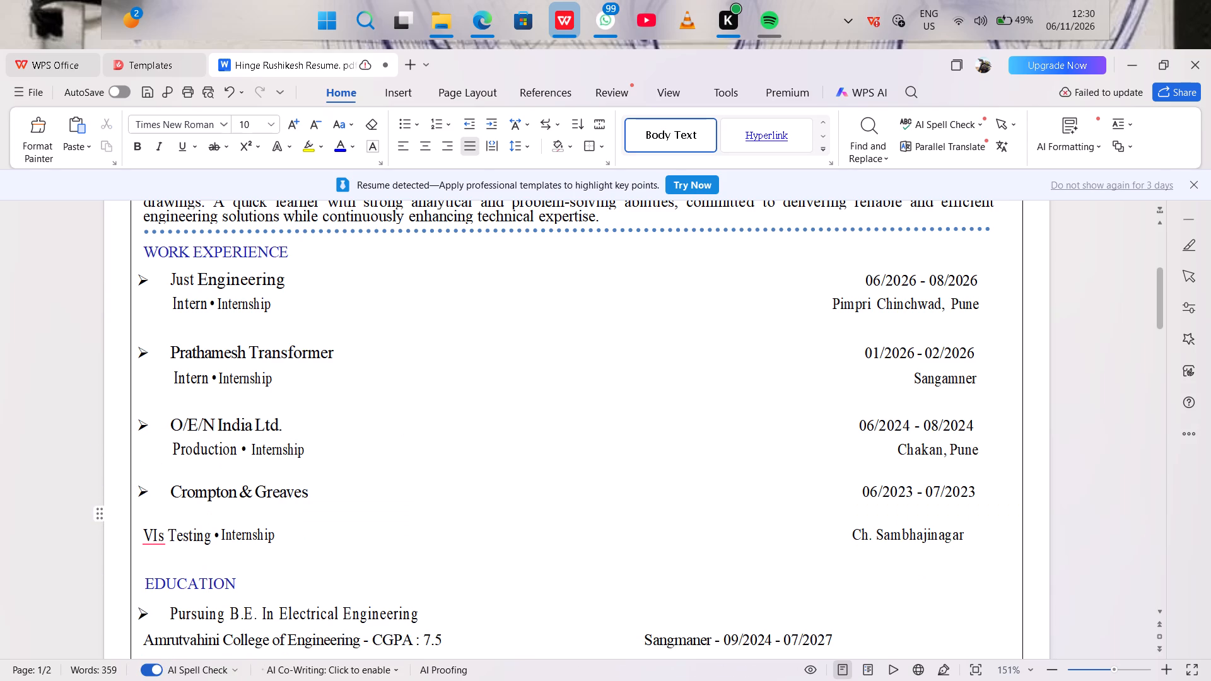
{"action": "key", "text": "BackSpace"}
{"action": "key", "text": "BackSpace"}
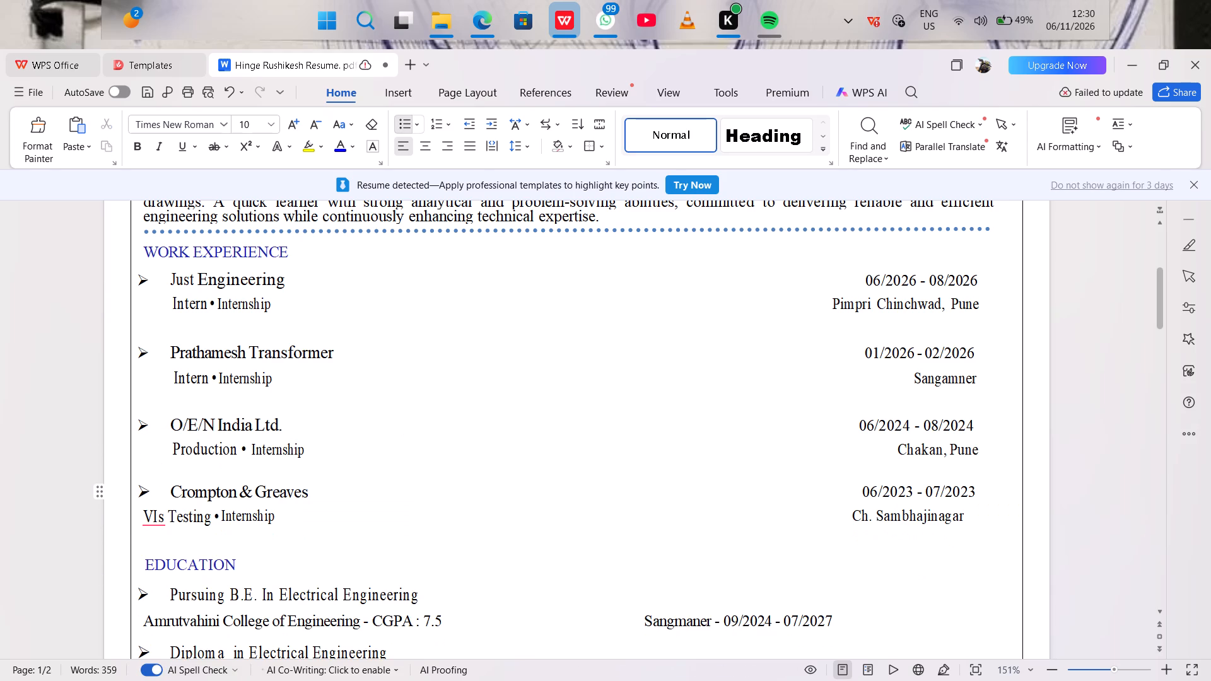
Correct "VIs" to the suggested spelling "VI's" under Crompton & Greaves and indent that line by four spaces.
{"action": "left_click", "coordinate": [142, 518]}
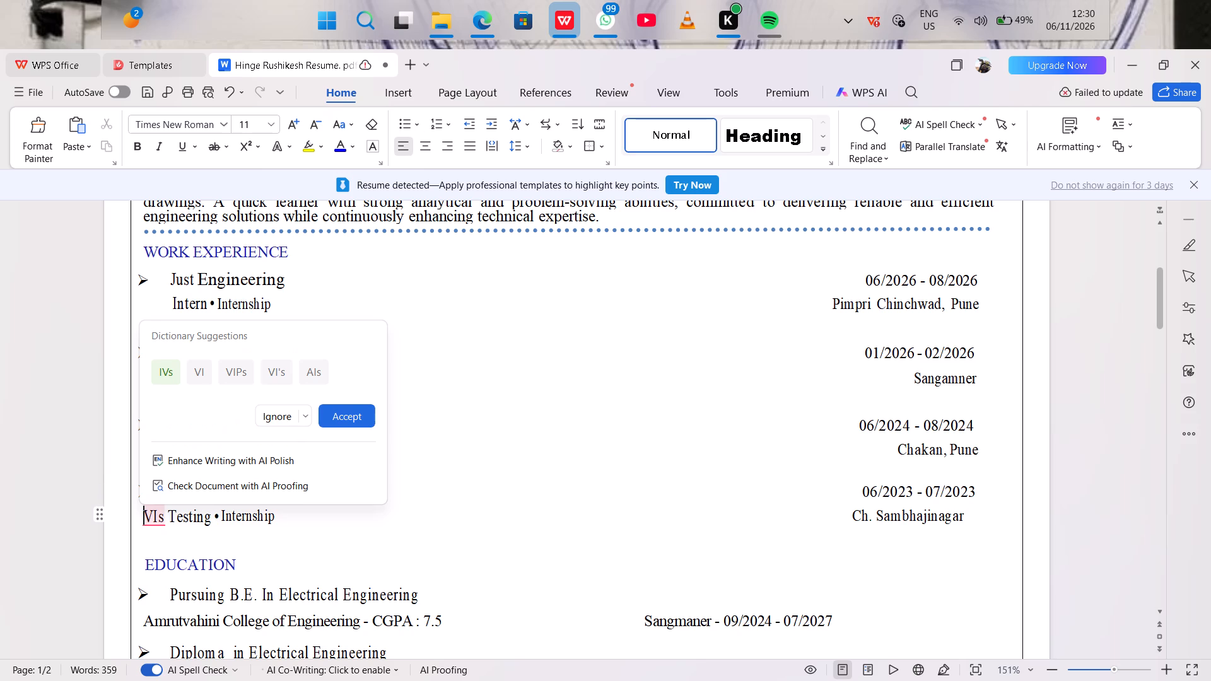
{"action": "left_click", "coordinate": [280, 381]}
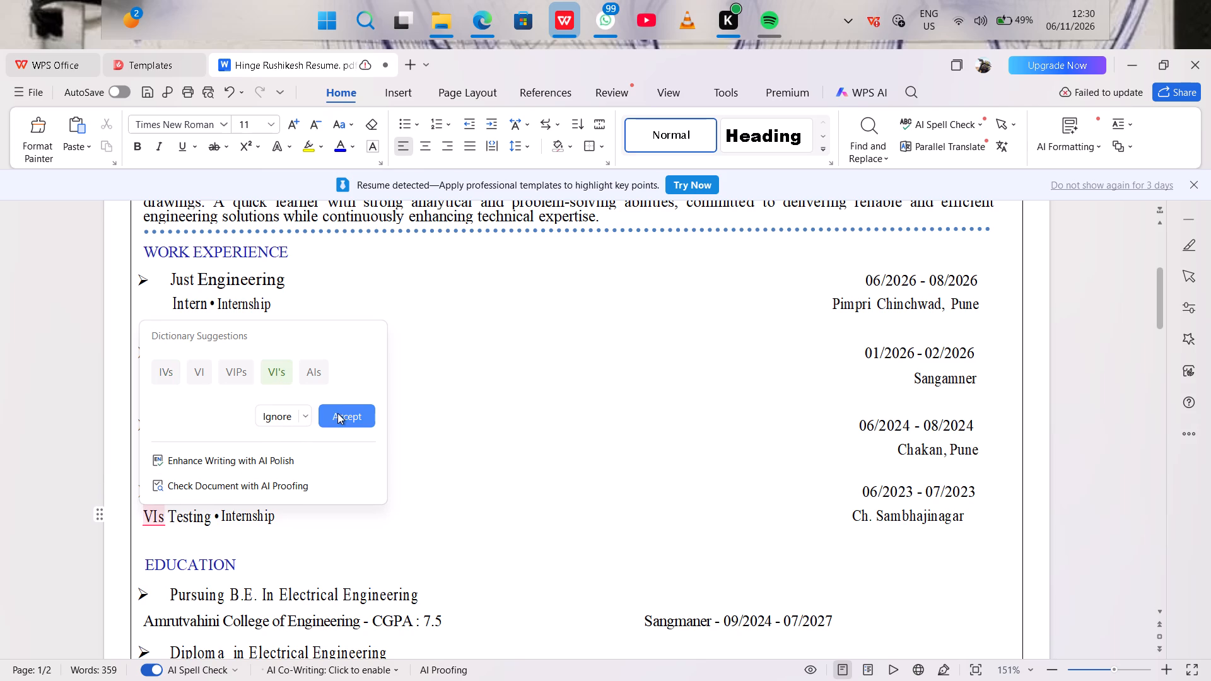
{"action": "left_click", "coordinate": [337, 413]}
{"action": "key", "text": "space"}
{"action": "key", "text": "space"}
{"action": "key", "text": "space"}
{"action": "key", "text": "space"}
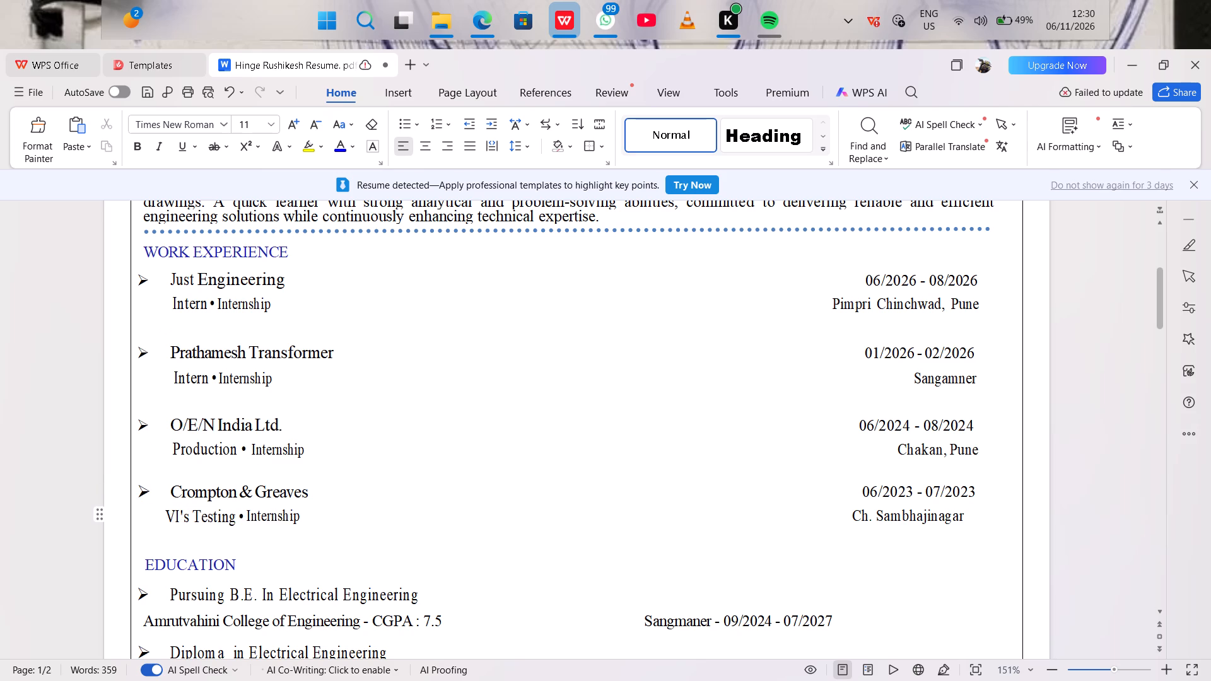
Insert three spaces before "Ch. Sambhajinagar" so it lines up under the Crompton & Greaves dates.
{"action": "left_click", "coordinate": [841, 526]}
{"action": "key", "text": "space"}
{"action": "key", "text": "space"}
{"action": "key", "text": "space"}
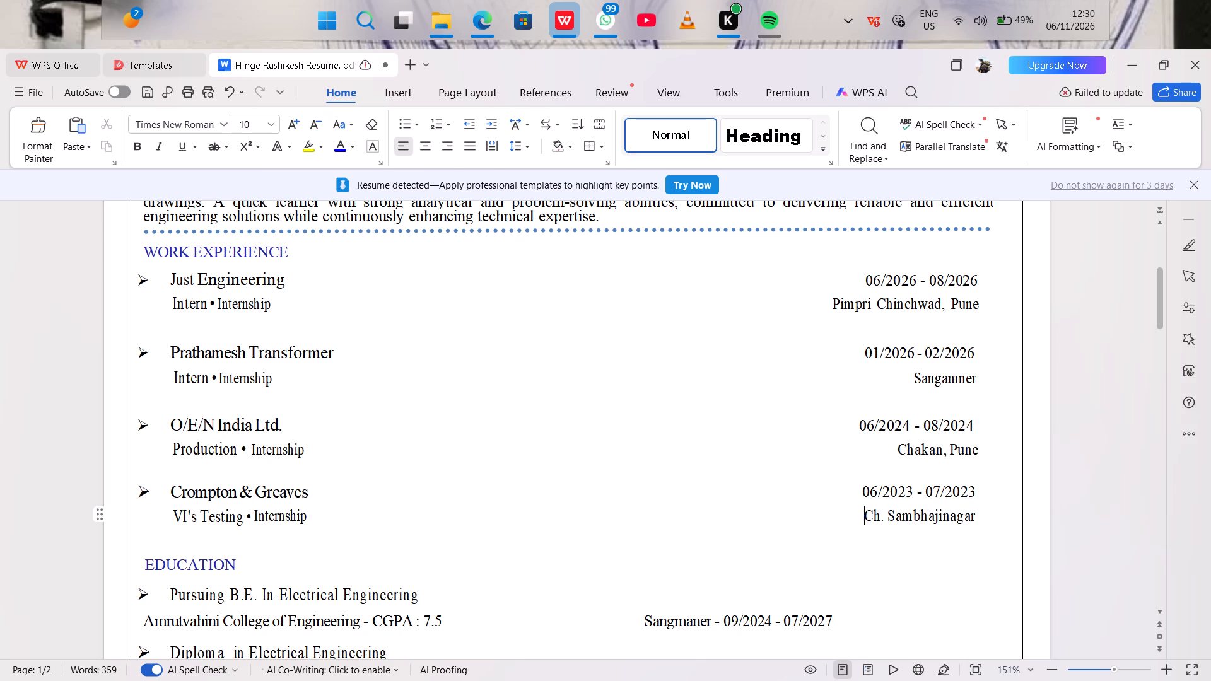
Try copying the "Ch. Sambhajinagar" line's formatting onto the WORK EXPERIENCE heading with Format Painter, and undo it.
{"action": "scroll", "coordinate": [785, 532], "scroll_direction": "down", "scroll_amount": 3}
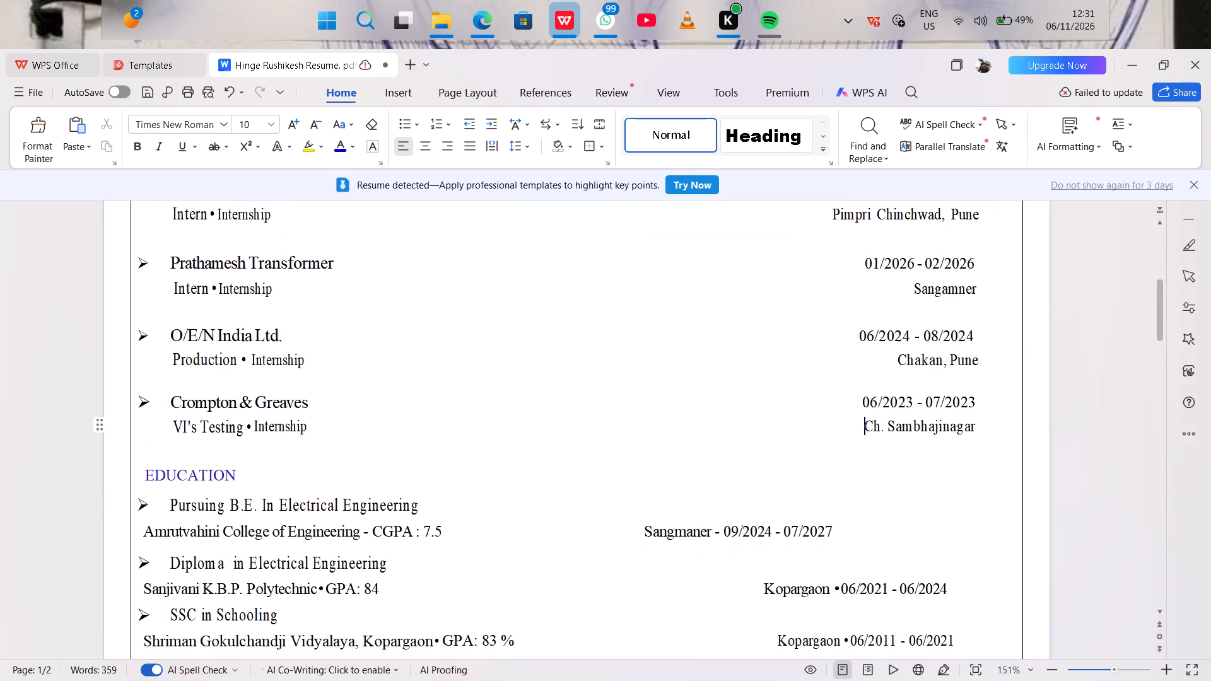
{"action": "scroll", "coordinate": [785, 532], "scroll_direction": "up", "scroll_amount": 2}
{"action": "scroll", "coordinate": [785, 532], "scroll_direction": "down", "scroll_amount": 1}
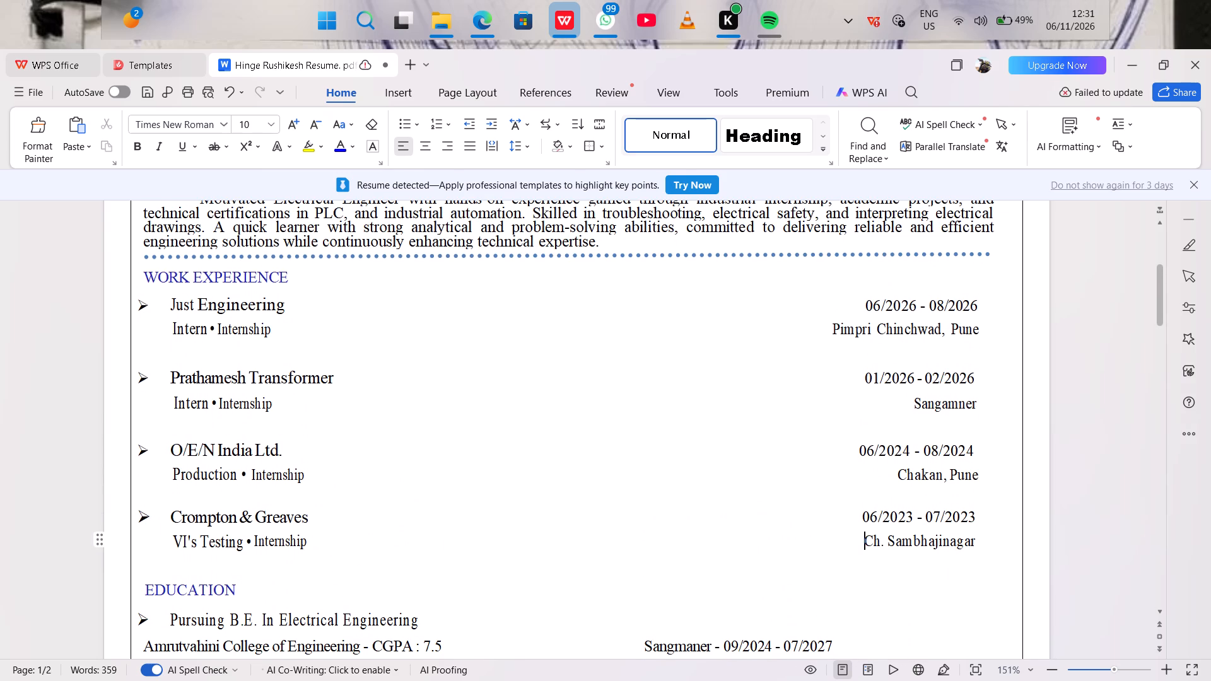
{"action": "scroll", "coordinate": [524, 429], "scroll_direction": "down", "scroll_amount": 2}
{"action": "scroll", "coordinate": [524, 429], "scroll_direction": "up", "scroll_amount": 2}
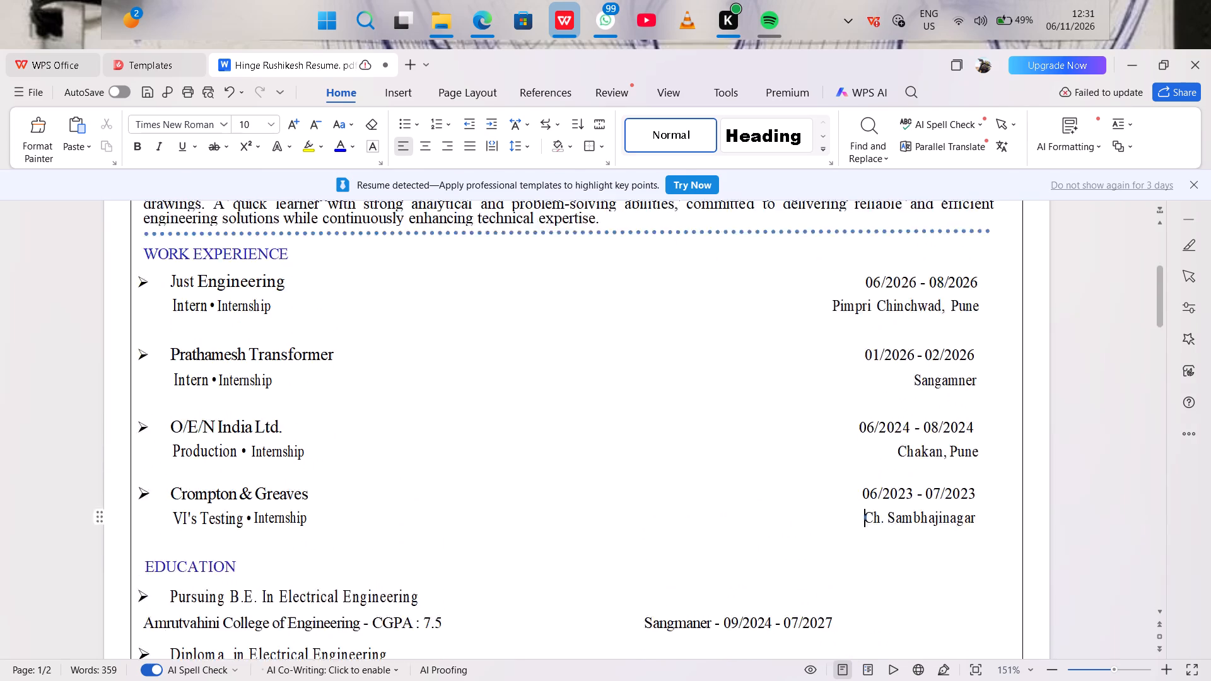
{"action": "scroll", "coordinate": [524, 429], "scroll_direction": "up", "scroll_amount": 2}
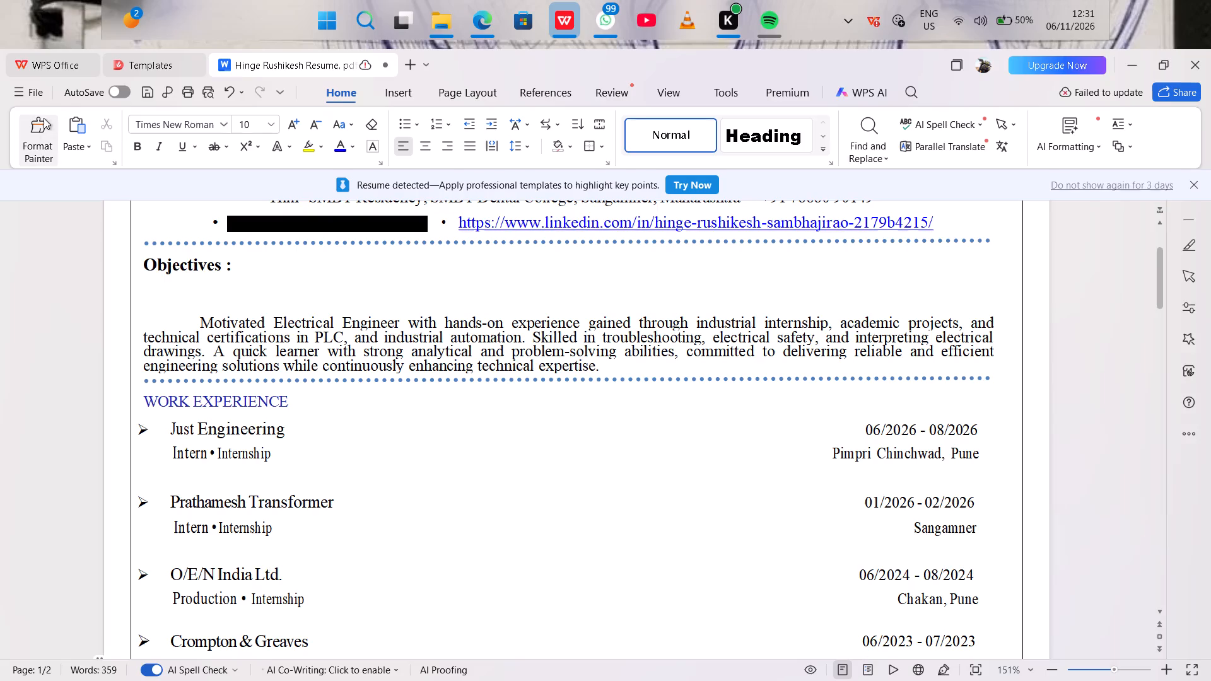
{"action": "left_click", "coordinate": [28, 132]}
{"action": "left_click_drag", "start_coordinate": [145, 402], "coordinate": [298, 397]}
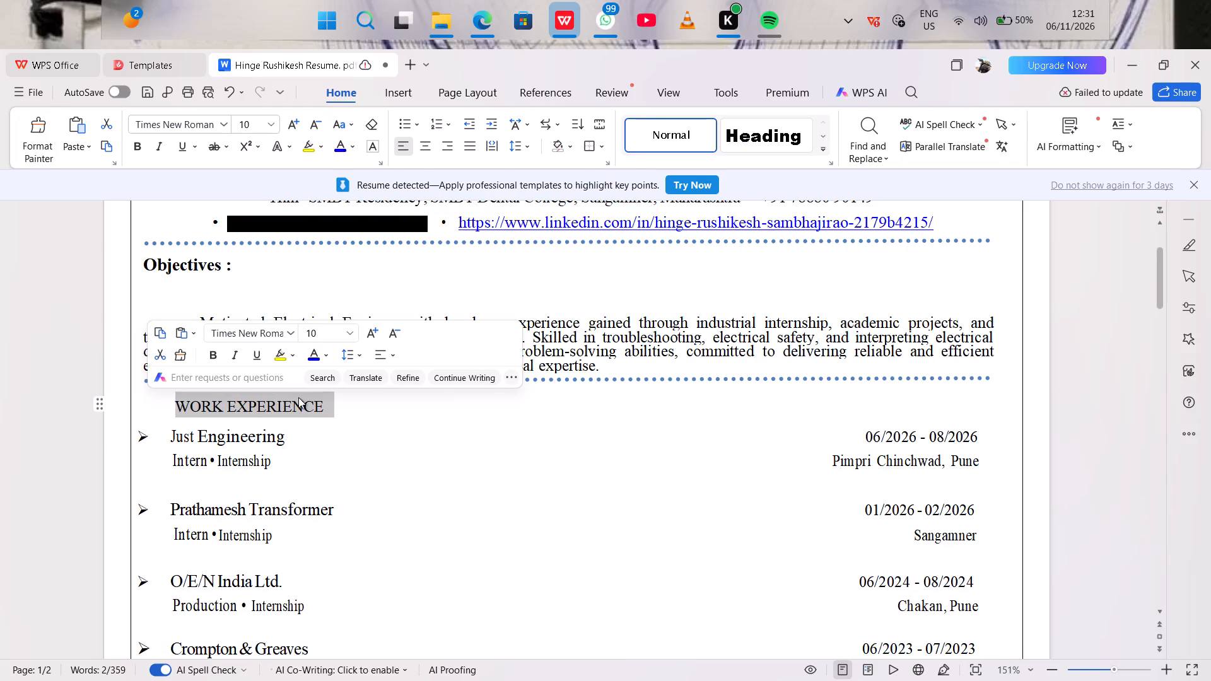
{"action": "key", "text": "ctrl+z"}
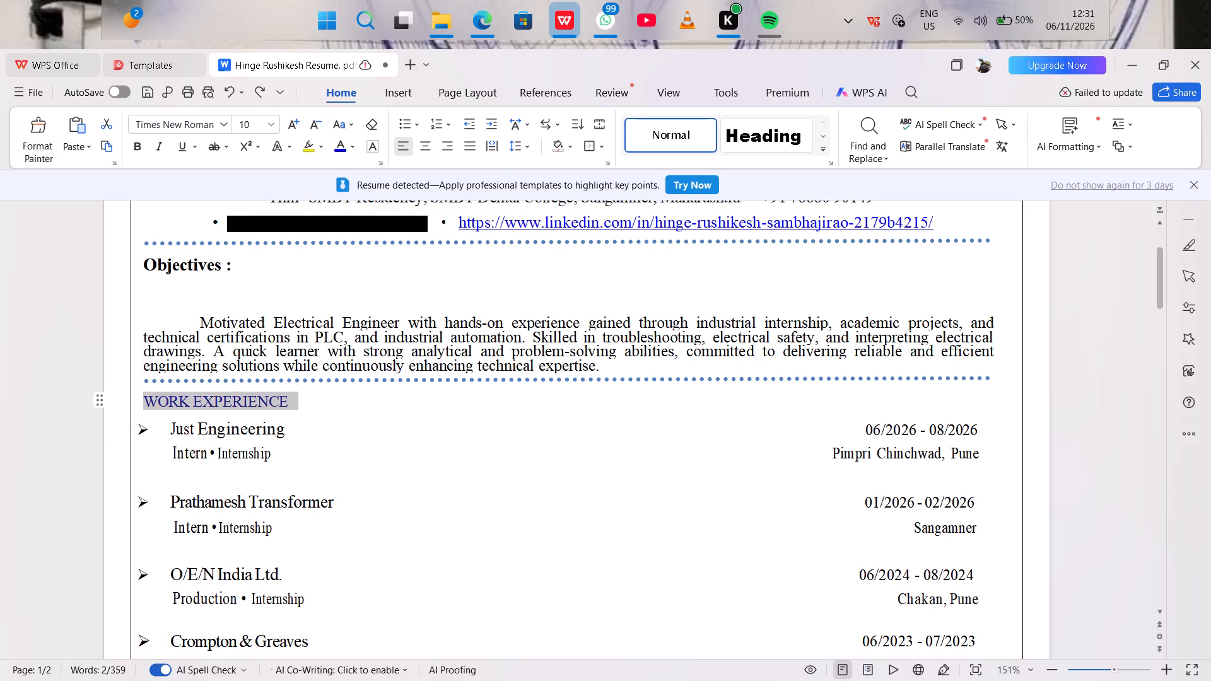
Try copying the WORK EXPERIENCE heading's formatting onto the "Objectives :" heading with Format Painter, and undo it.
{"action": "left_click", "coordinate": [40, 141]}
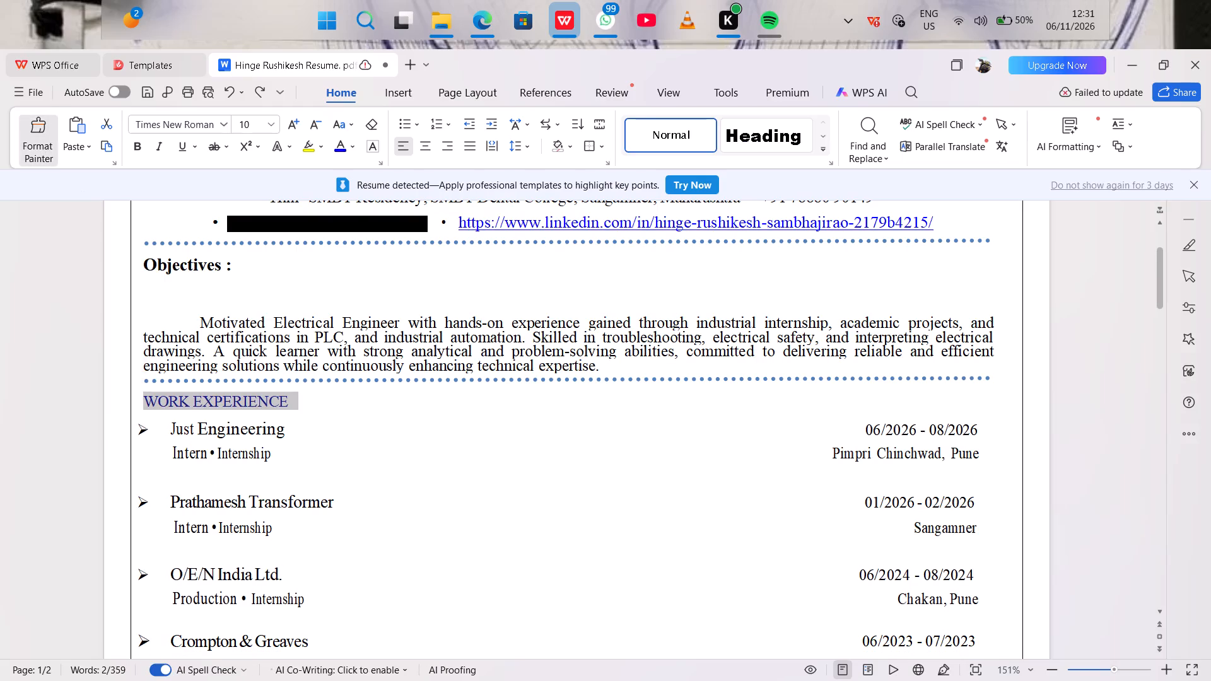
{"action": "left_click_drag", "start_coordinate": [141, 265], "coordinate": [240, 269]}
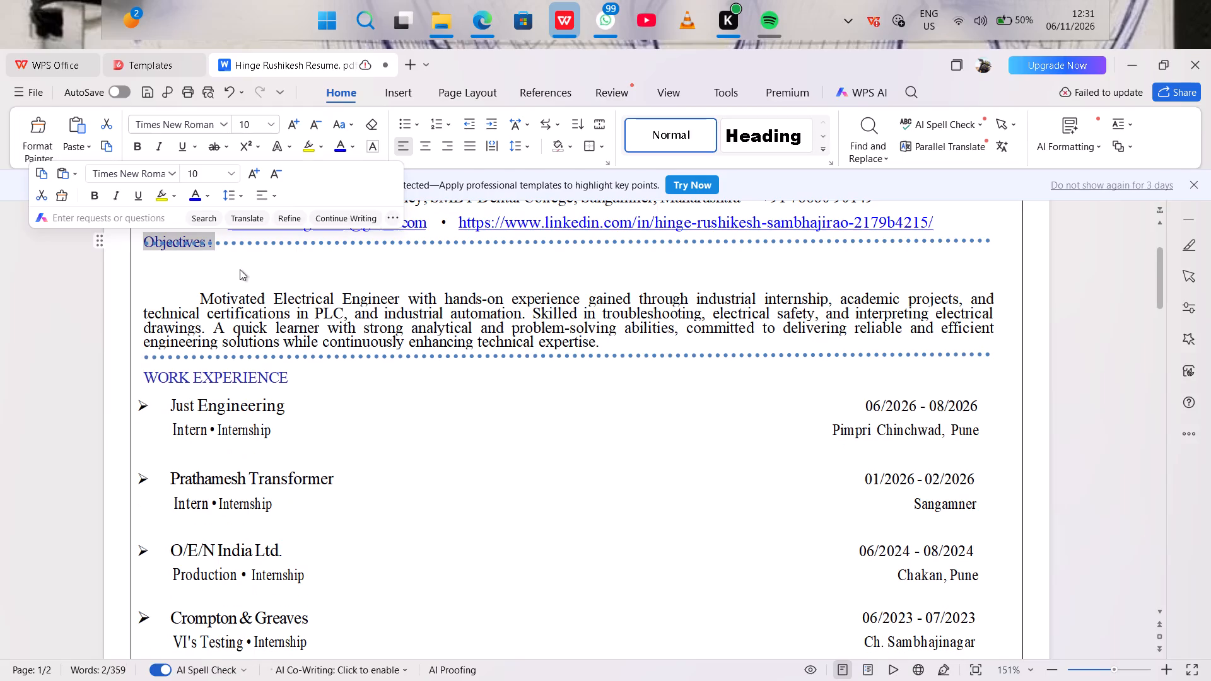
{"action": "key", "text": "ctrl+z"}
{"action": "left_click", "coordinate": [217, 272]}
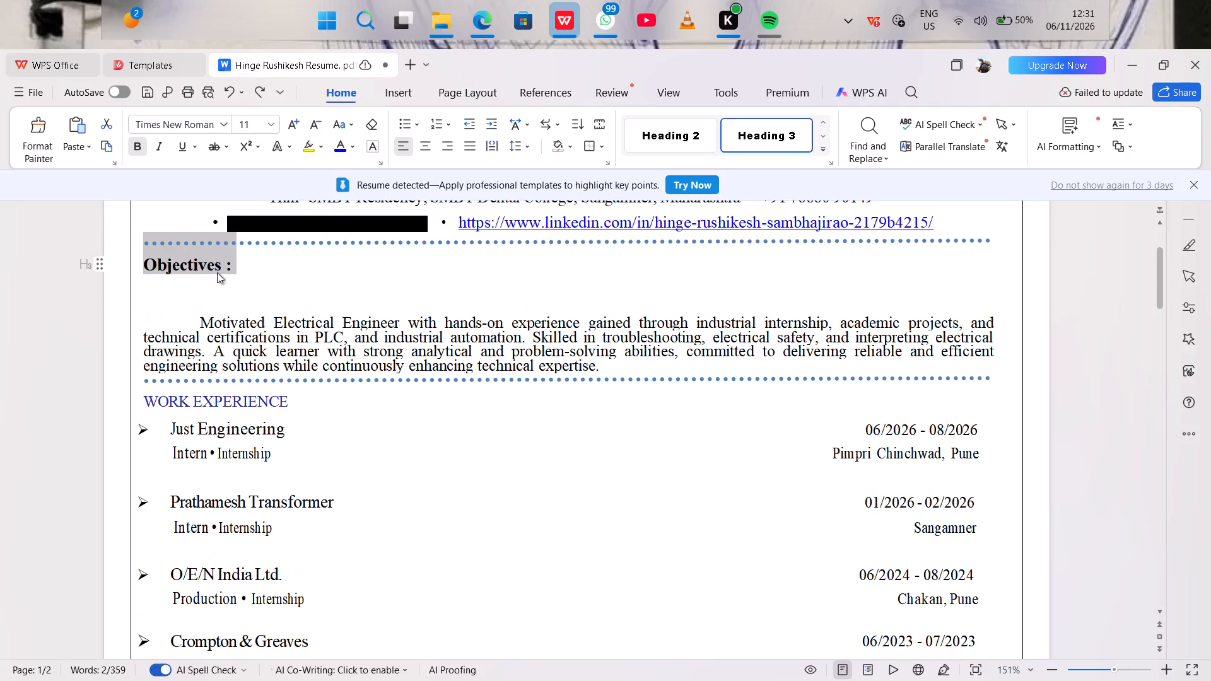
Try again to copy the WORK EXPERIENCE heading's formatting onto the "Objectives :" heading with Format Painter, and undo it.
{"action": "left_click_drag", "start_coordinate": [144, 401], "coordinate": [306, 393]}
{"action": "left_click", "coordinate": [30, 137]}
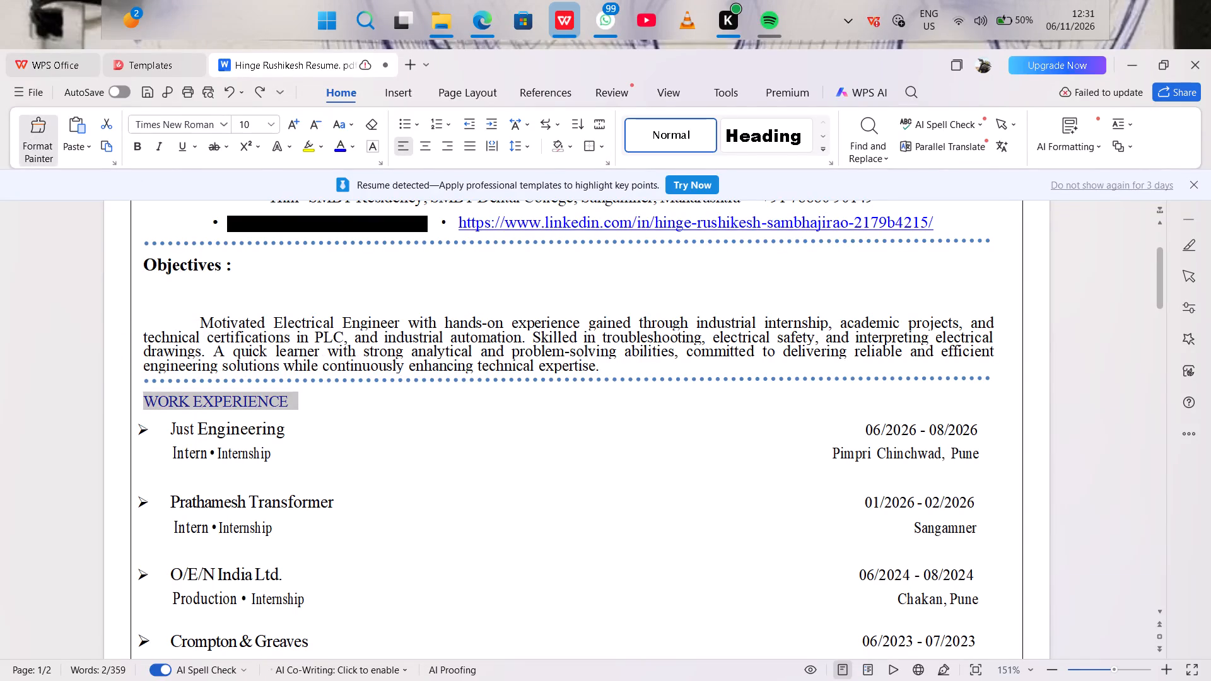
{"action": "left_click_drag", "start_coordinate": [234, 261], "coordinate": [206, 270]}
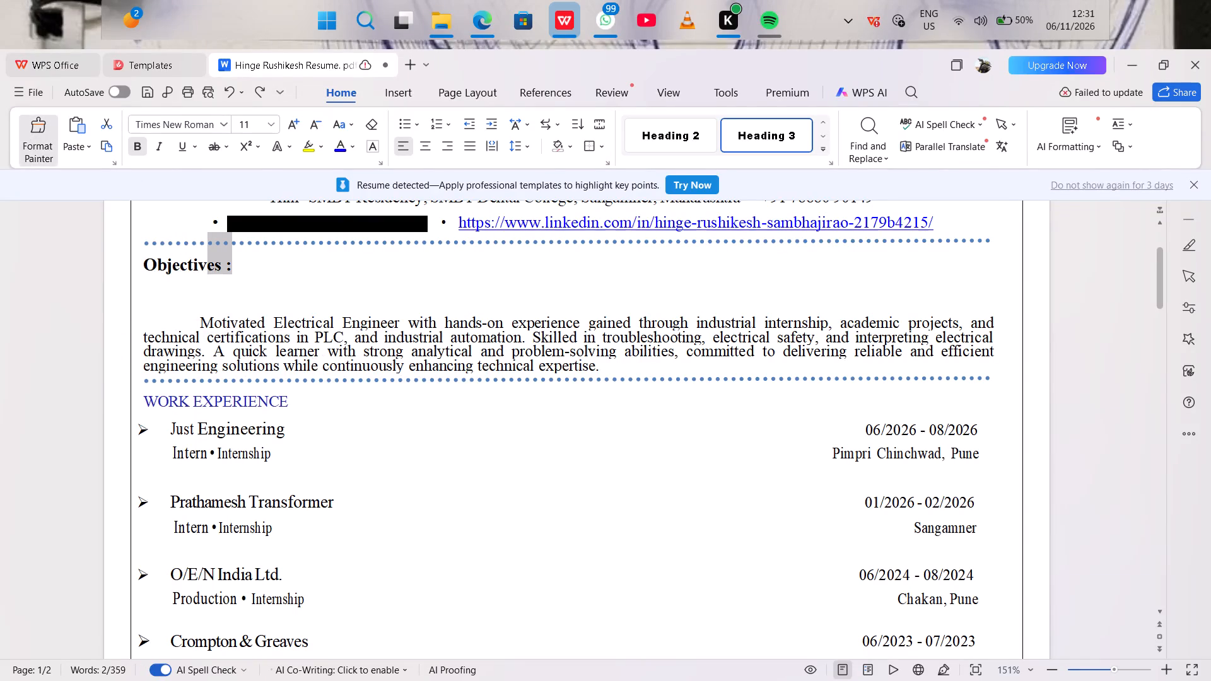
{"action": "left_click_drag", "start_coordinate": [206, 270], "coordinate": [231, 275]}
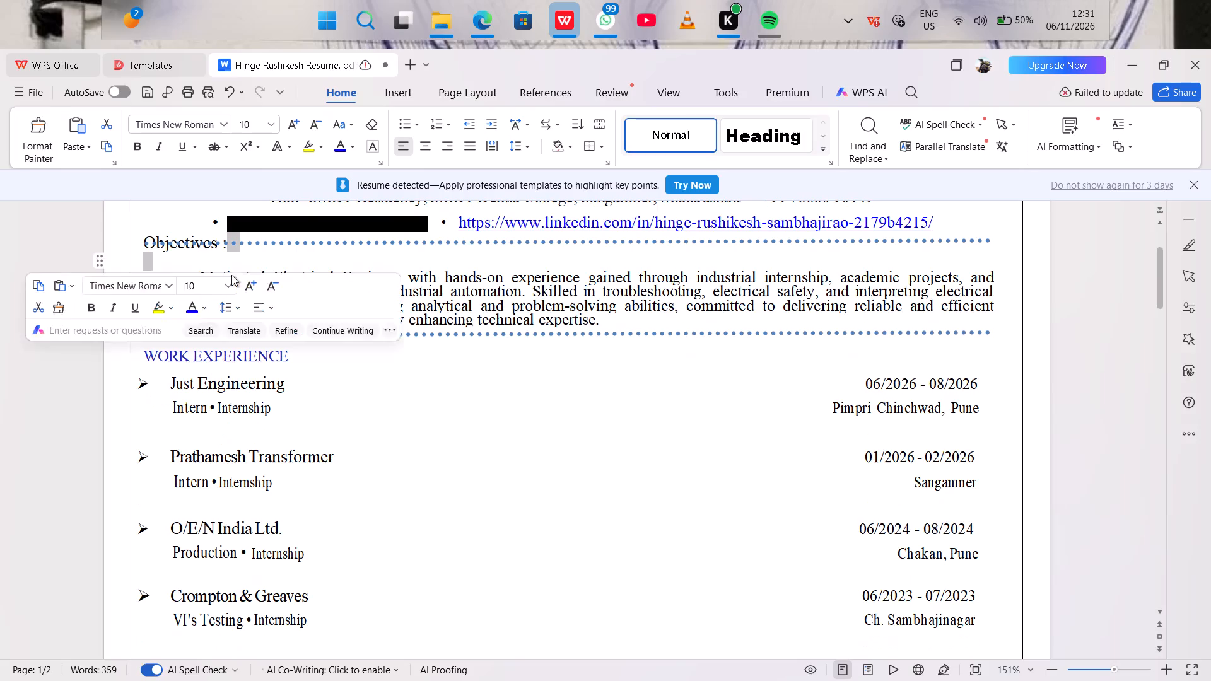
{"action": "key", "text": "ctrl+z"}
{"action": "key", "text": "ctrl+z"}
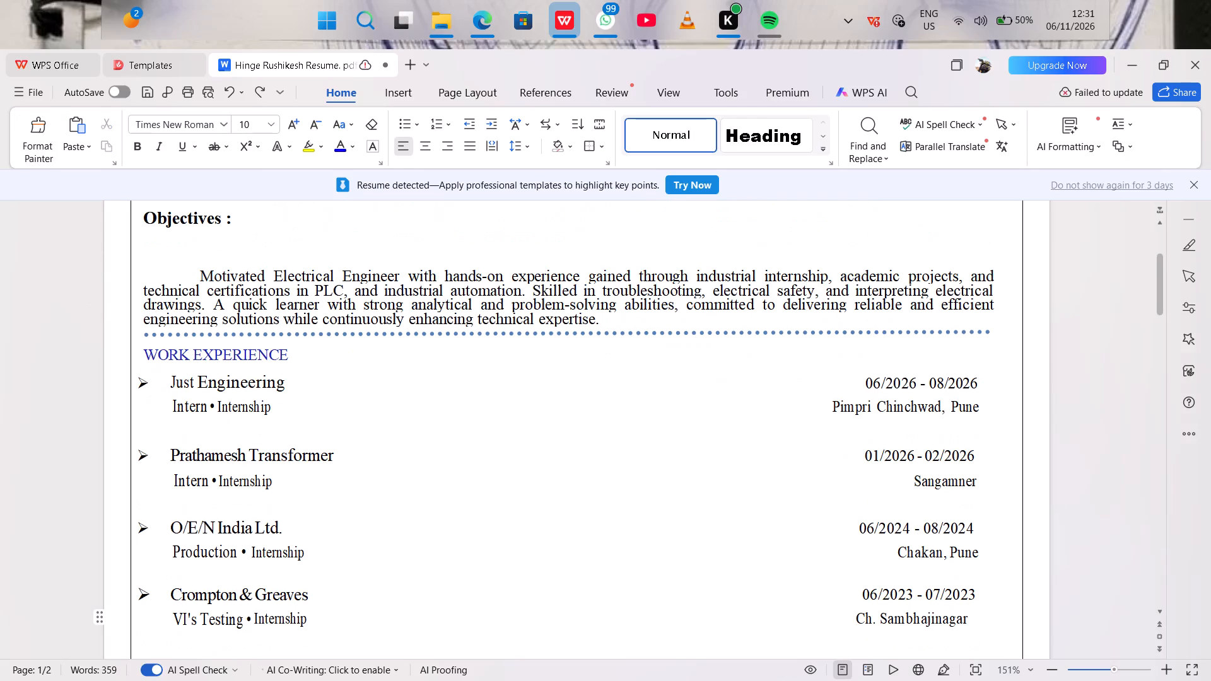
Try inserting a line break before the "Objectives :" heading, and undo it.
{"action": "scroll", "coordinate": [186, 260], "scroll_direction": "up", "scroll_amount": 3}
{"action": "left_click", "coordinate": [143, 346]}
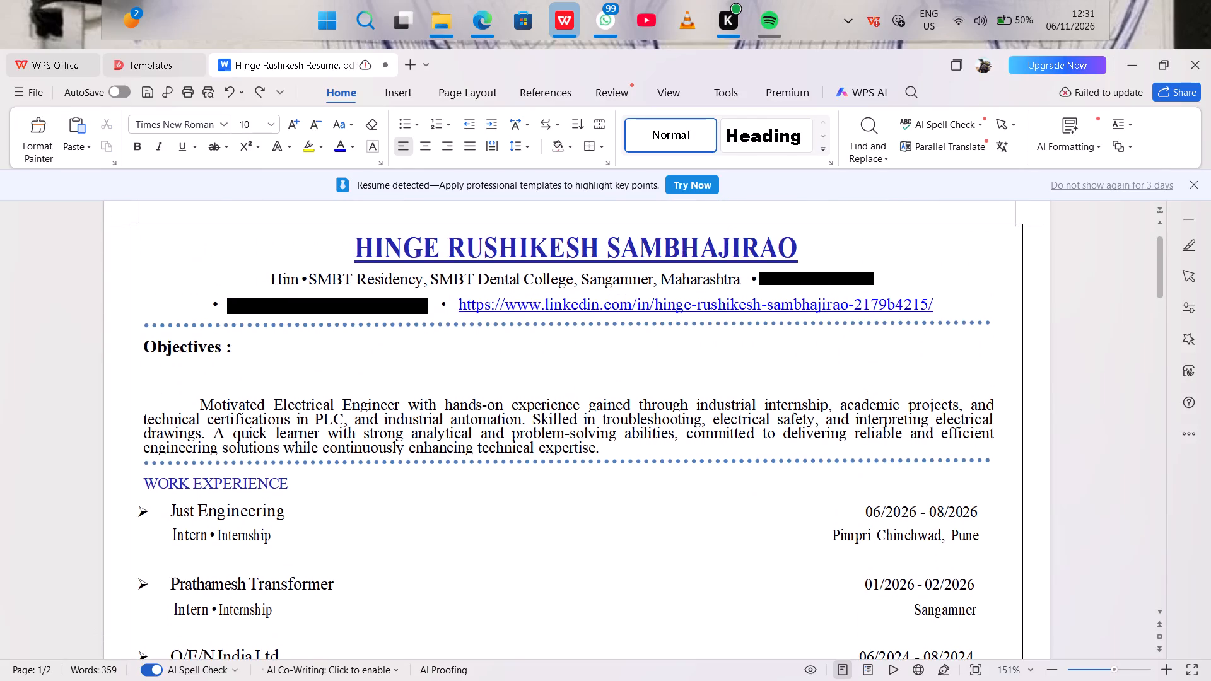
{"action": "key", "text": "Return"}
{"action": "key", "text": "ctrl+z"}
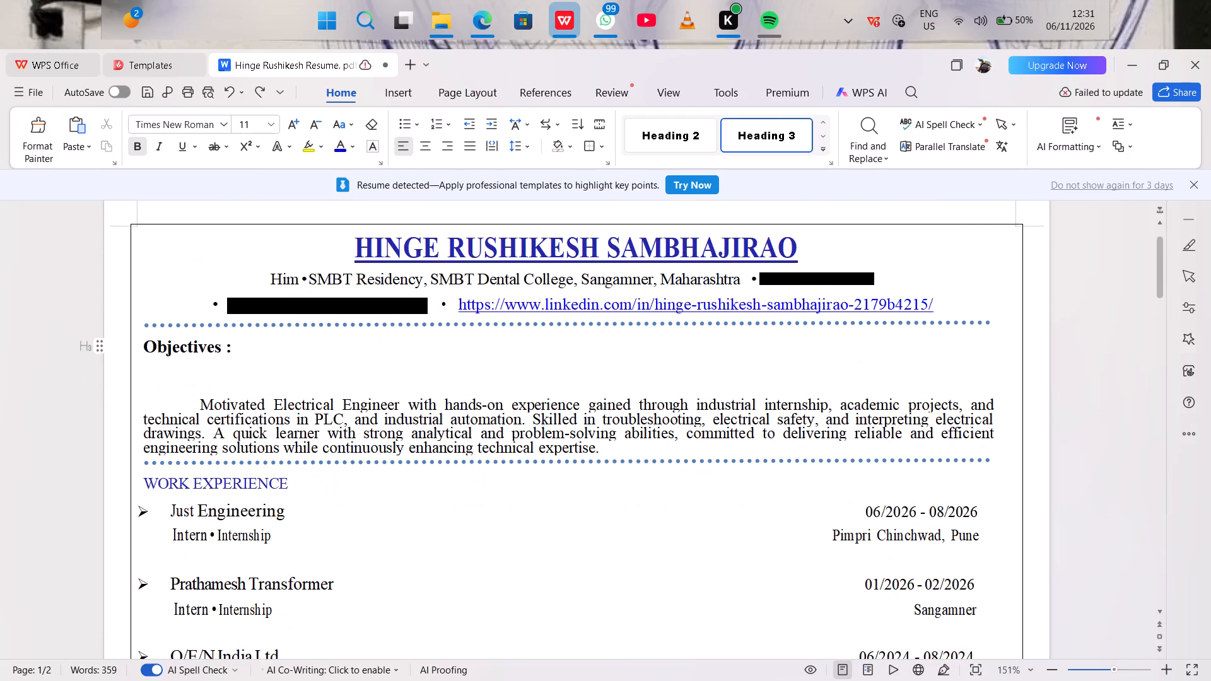
Delete the "Objectives :" heading text below the dotted divider.
{"action": "left_click_drag", "start_coordinate": [242, 346], "coordinate": [134, 346]}
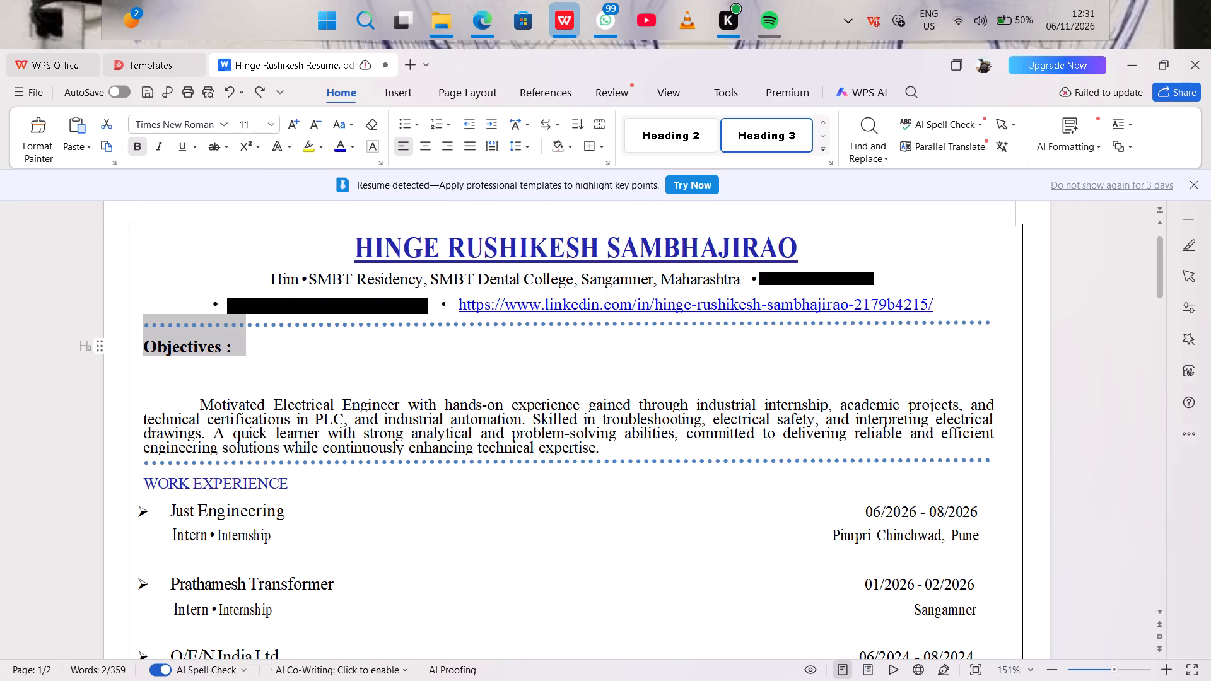
{"action": "left_click_drag", "start_coordinate": [134, 346], "coordinate": [135, 346]}
{"action": "left_click", "coordinate": [240, 351]}
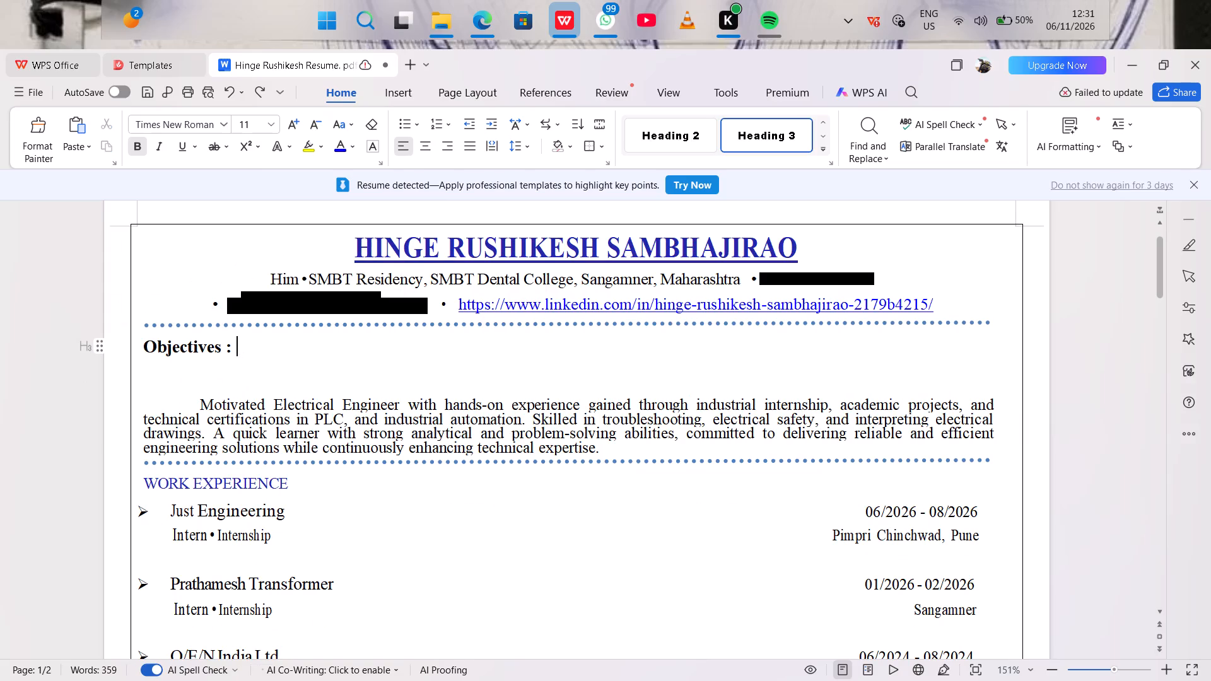
{"action": "key", "text": "BackSpace"}
{"action": "key", "text": "BackSpace"}
{"action": "key", "text": "BackSpace"}
{"action": "key", "text": "BackSpace"}
{"action": "key", "text": "BackSpace"}
{"action": "key", "text": "BackSpace"}
{"action": "key", "text": "BackSpace"}
{"action": "key", "text": "BackSpace"}
{"action": "key", "text": "BackSpace"}
{"action": "key", "text": "BackSpace"}
{"action": "key", "text": "BackSpace"}
{"action": "key", "text": "BackSpace"}
{"action": "key", "text": "BackSpace"}
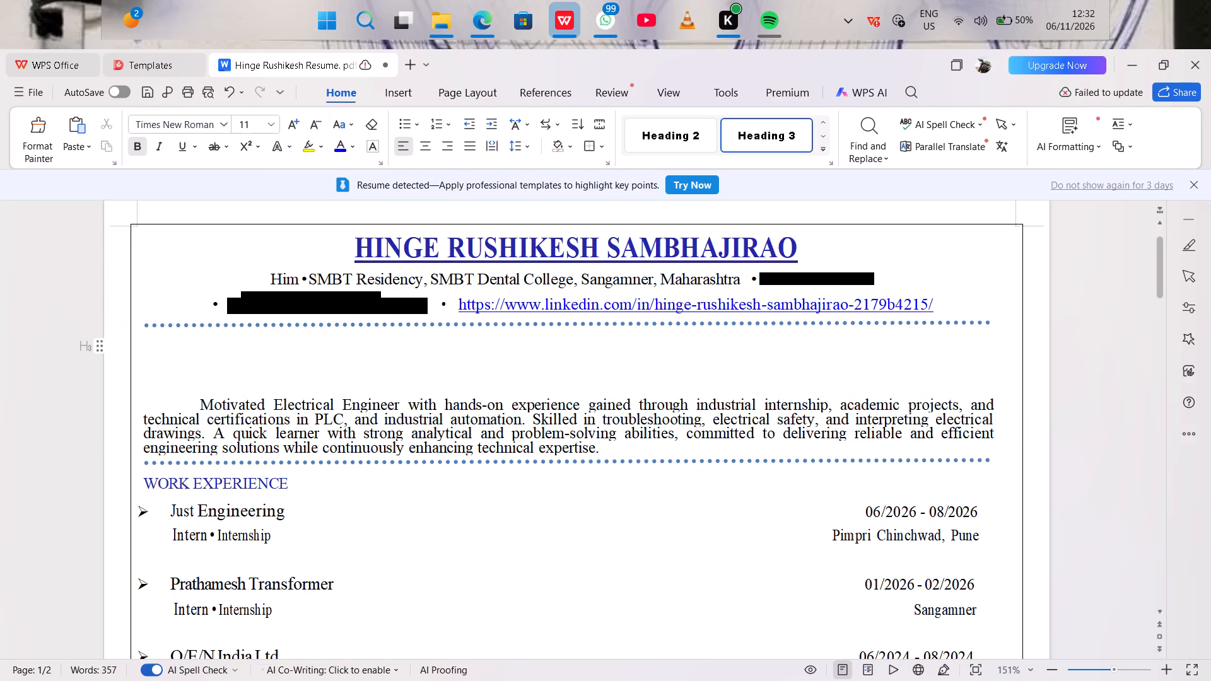
Enter the heading "Objectives :" on the empty line directly above the "Motivated Electrical Engineer" paragraph.
{"action": "left_click", "coordinate": [170, 386]}
{"action": "left_click", "coordinate": [155, 372]}
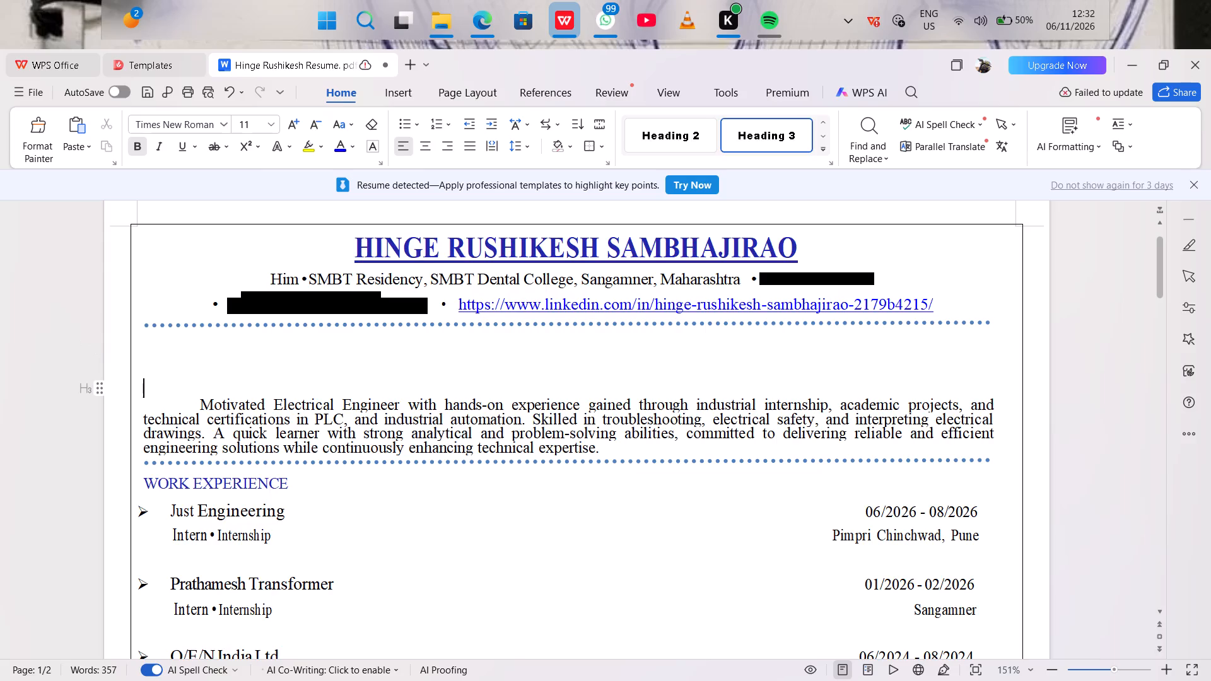
{"action": "type", "text": "dfkfgk"}
{"action": "key", "text": "BackSpace"}
{"action": "key", "text": "BackSpace"}
{"action": "key", "text": "BackSpace"}
{"action": "key", "text": "BackSpace"}
{"action": "key", "text": "BackSpace"}
{"action": "key", "text": "BackSpace"}
{"action": "type", "text": "Ob"}
{"action": "type", "text": "jectives"}
{"action": "key", "text": "space"}
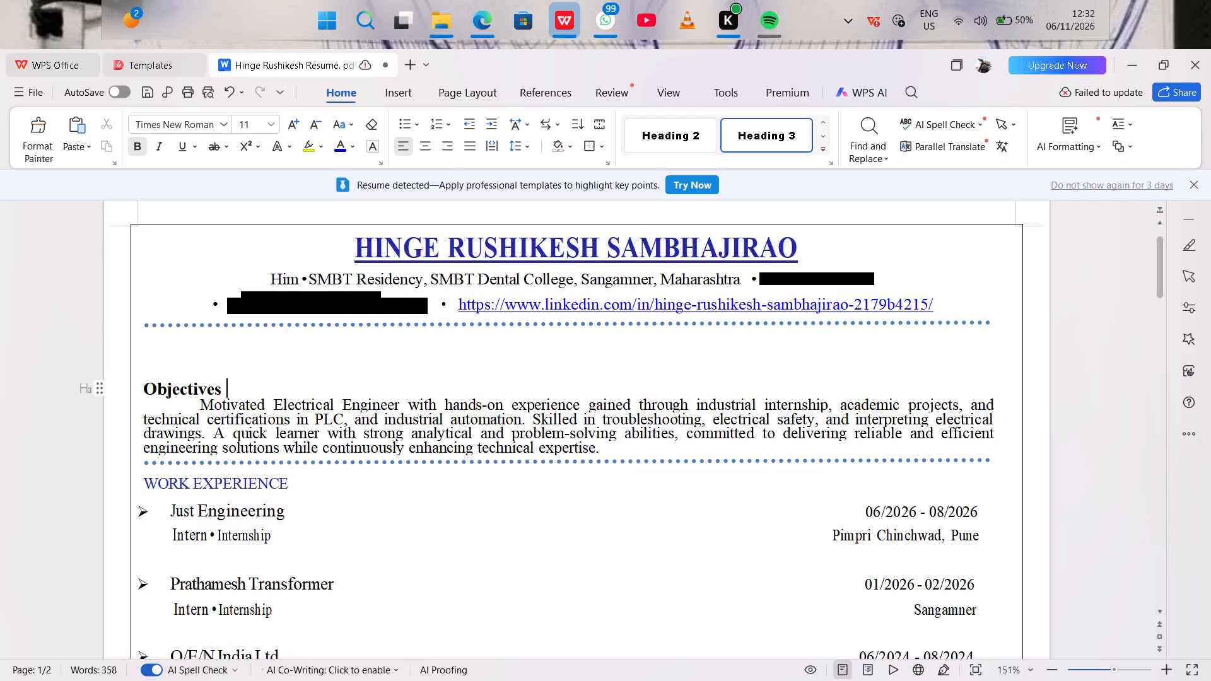
{"action": "key", "text": "shift+colon"}
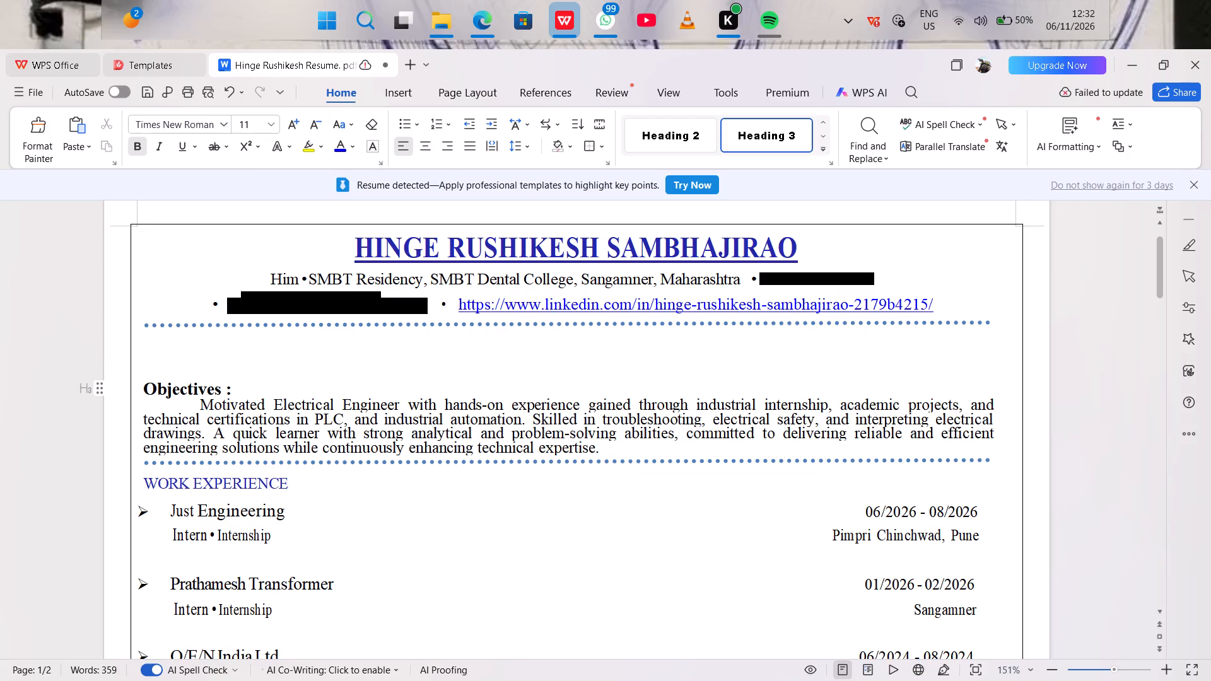
Copy the WORK EXPERIENCE heading's formatting onto the re-entered "Objectives :" heading with Format Painter.
{"action": "triple_click", "coordinate": [194, 480]}
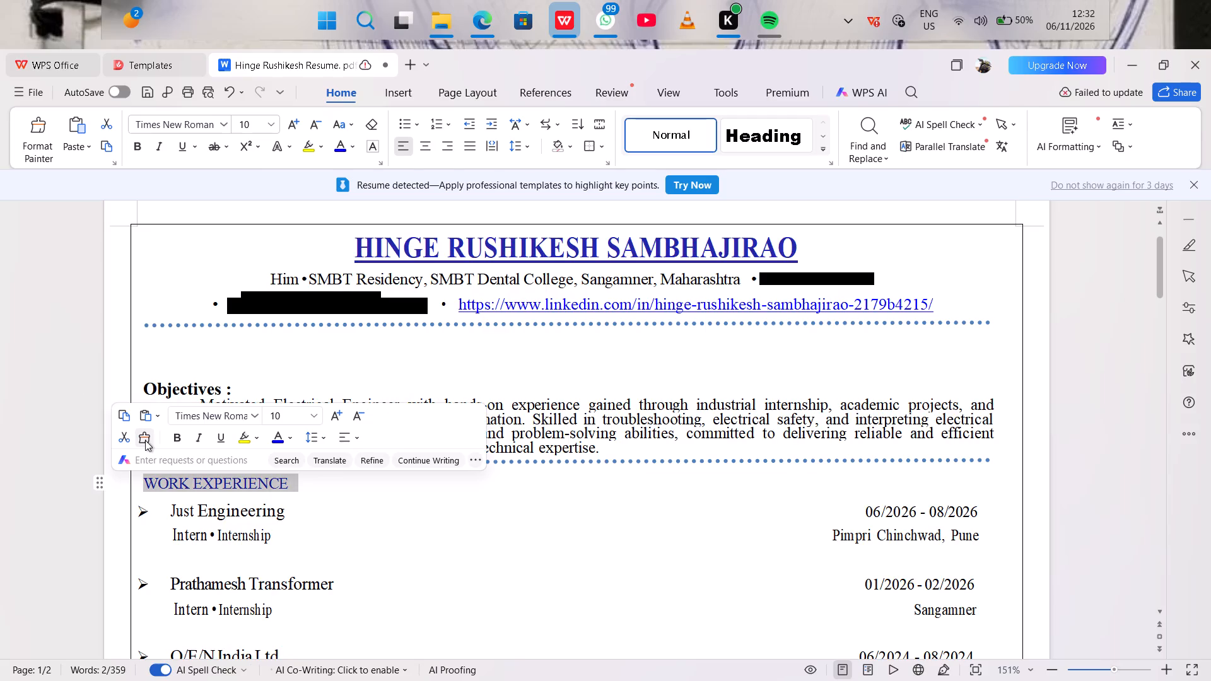
{"action": "left_click", "coordinate": [145, 440]}
{"action": "left_click_drag", "start_coordinate": [233, 389], "coordinate": [148, 392]}
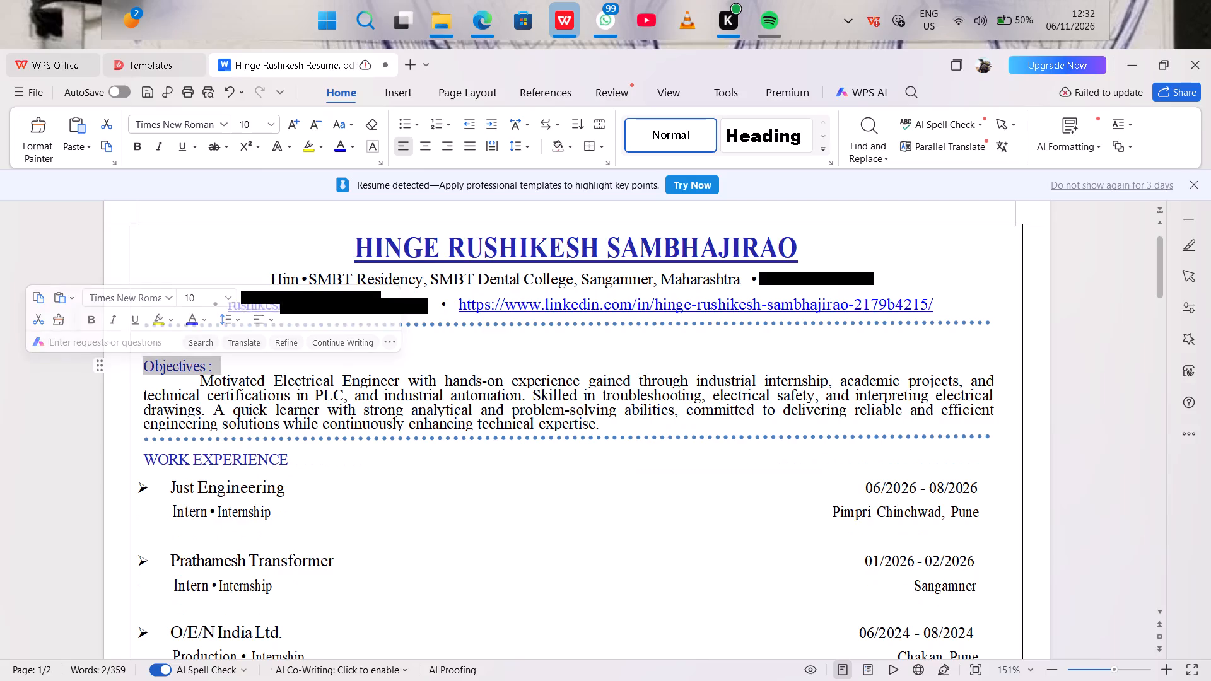
{"action": "key", "text": "Return"}
{"action": "key", "text": "ctrl+z"}
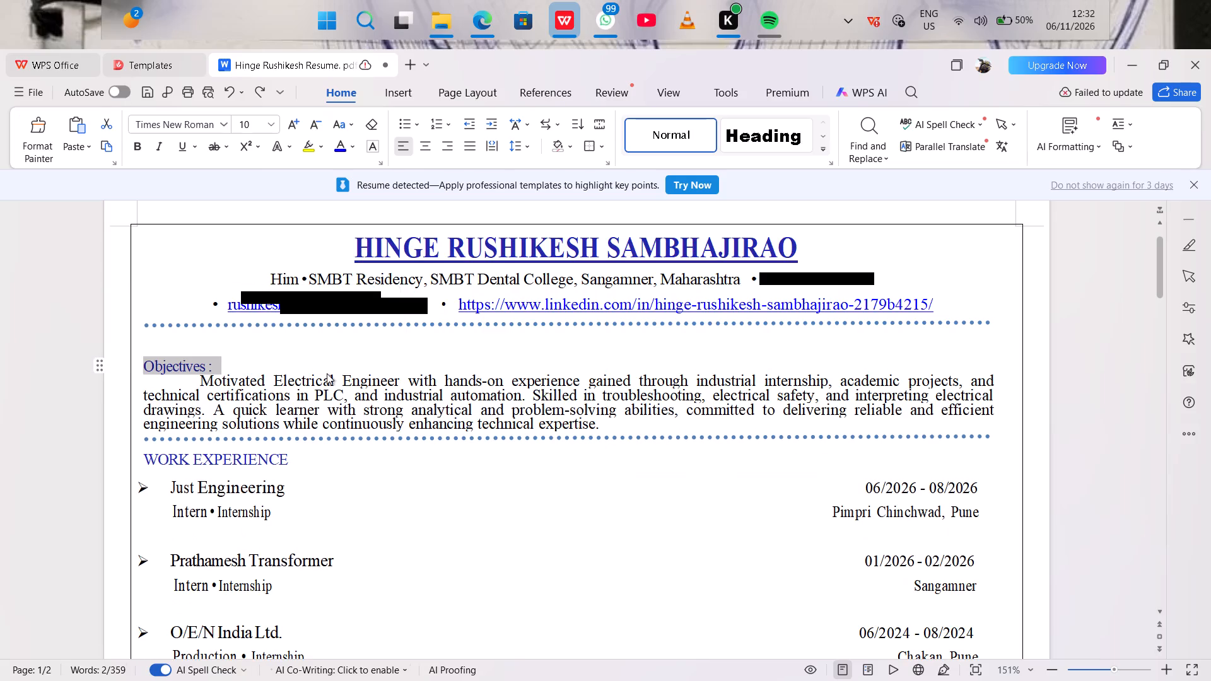
Add a blank line between the "Objectives :" heading and the paragraph below it.
{"action": "left_click", "coordinate": [353, 354]}
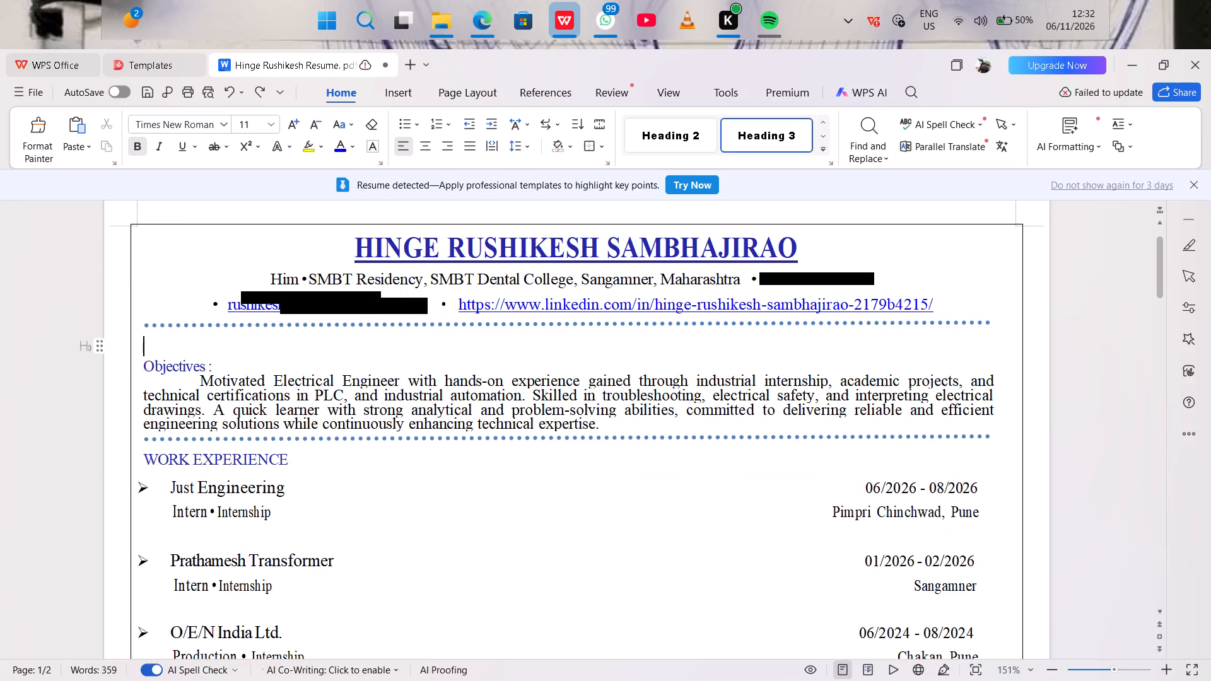
{"action": "left_click", "coordinate": [308, 371]}
{"action": "key", "text": "Return"}
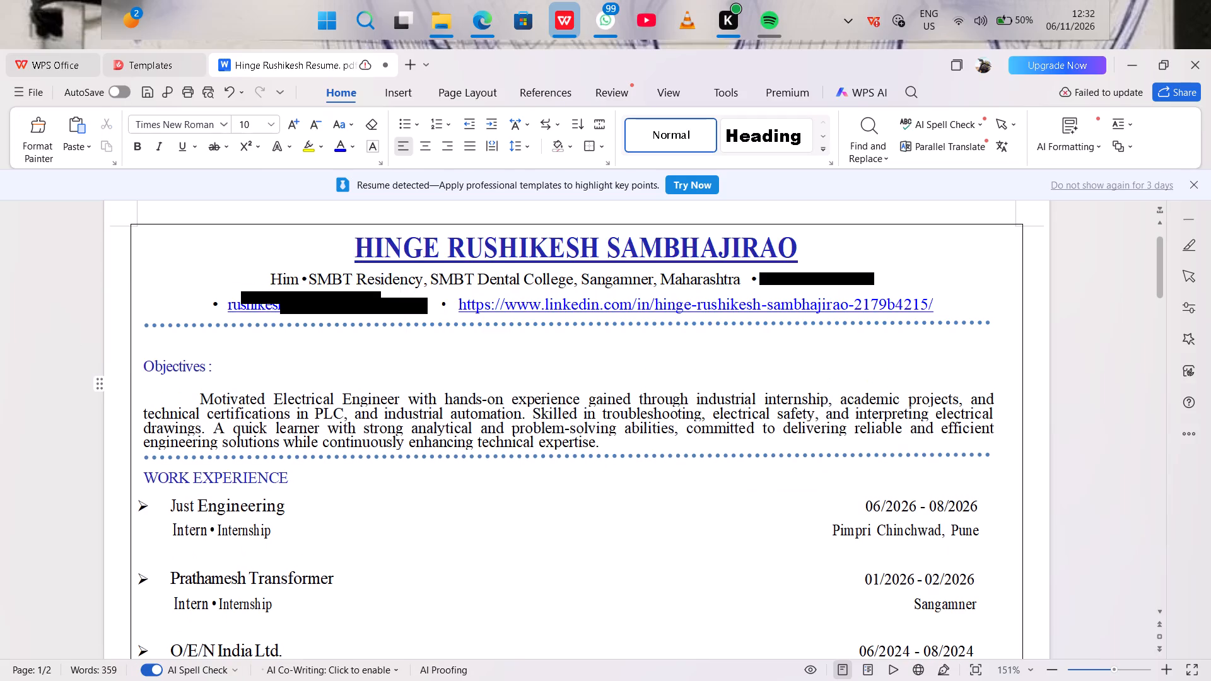
Nudge the dotted divider below the contact details slightly down, keeping it above the "Objectives :" heading.
{"action": "left_click", "coordinate": [242, 326]}
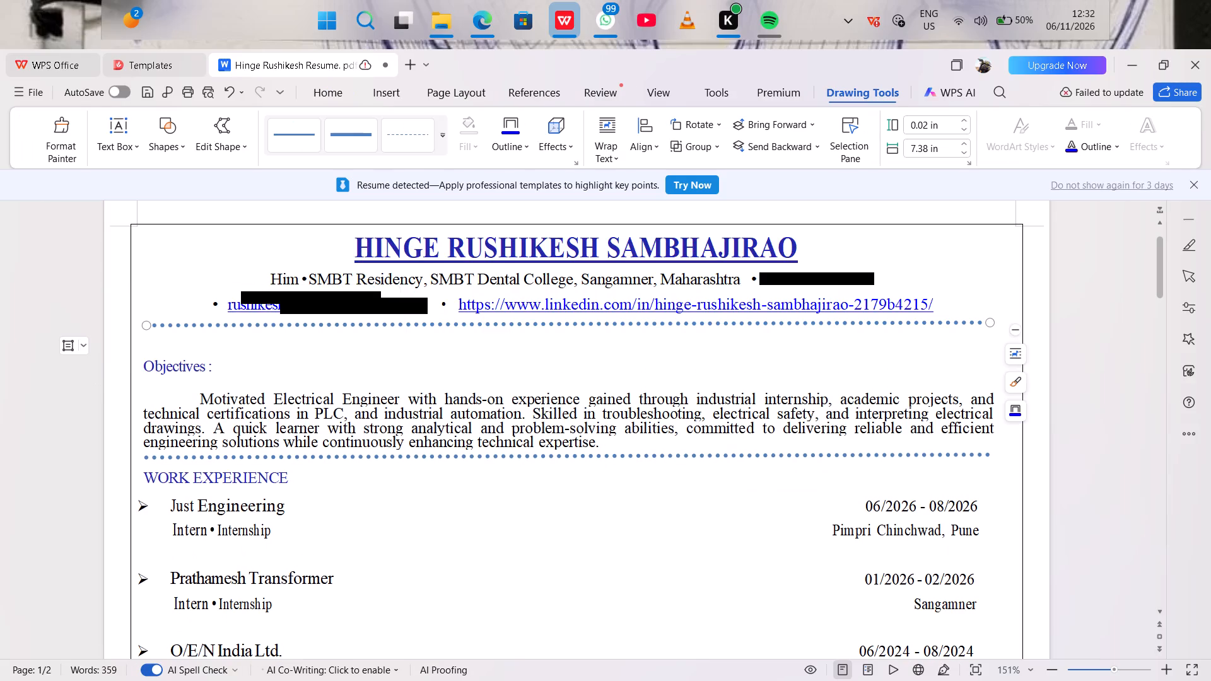
{"action": "key", "text": "Down"}
{"action": "key", "text": "Down"}
{"action": "key", "text": "Down"}
{"action": "key", "text": "Down"}
{"action": "key", "text": "Down"}
{"action": "key", "text": "Down"}
{"action": "key", "text": "Down"}
{"action": "key", "text": "Up"}
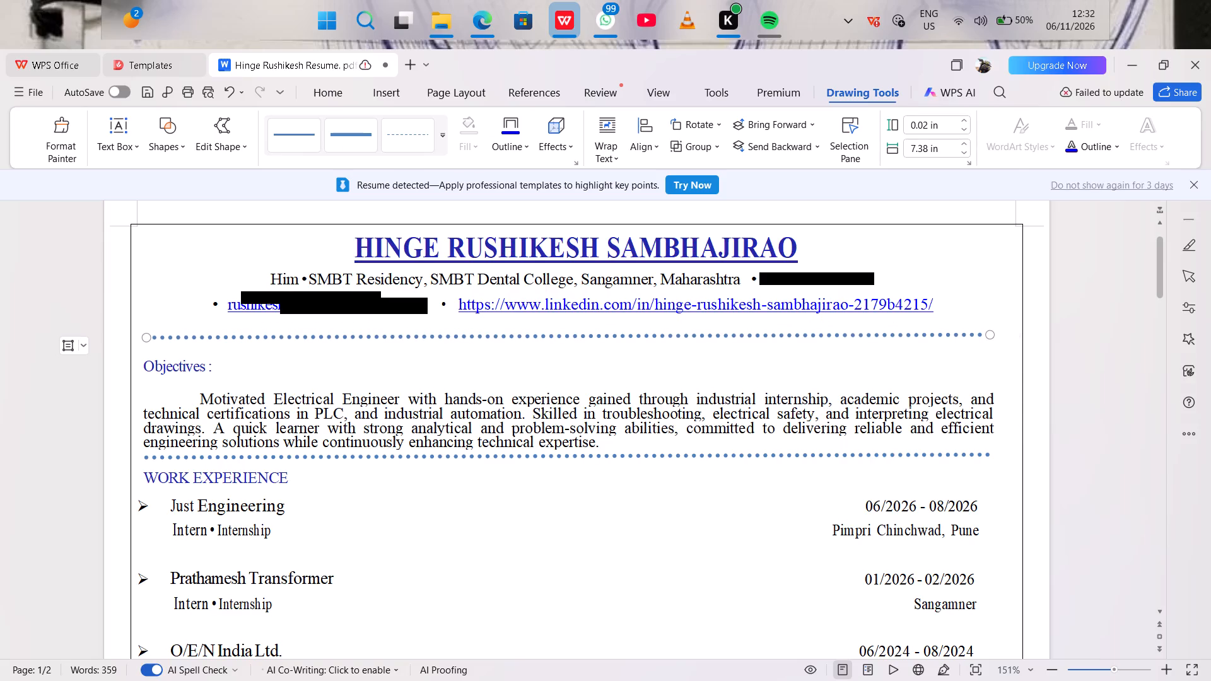
{"action": "key", "text": "Up"}
{"action": "key", "text": "Up"}
{"action": "key", "text": "Up"}
{"action": "key", "text": "Up"}
{"action": "key", "text": "Up"}
{"action": "key", "text": "Up"}
{"action": "key", "text": "Up"}
{"action": "key", "text": "Up"}
{"action": "key", "text": "Up"}
{"action": "key", "text": "Up"}
{"action": "key", "text": "Up"}
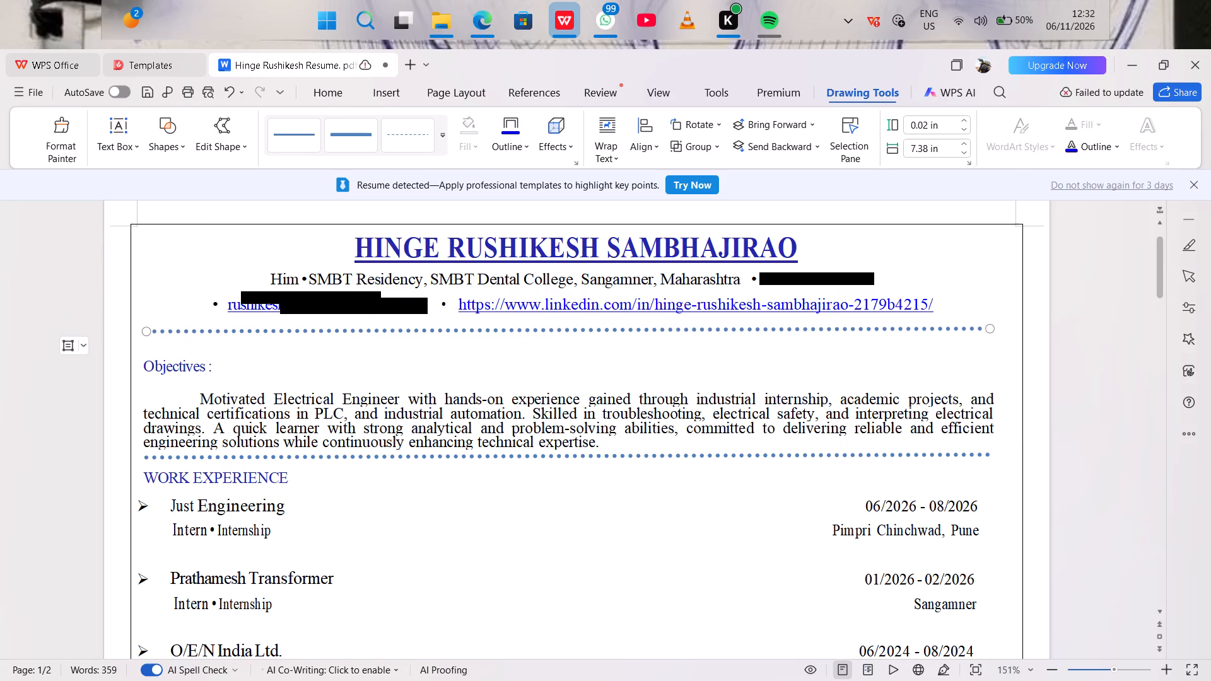
{"action": "left_click", "coordinate": [271, 383]}
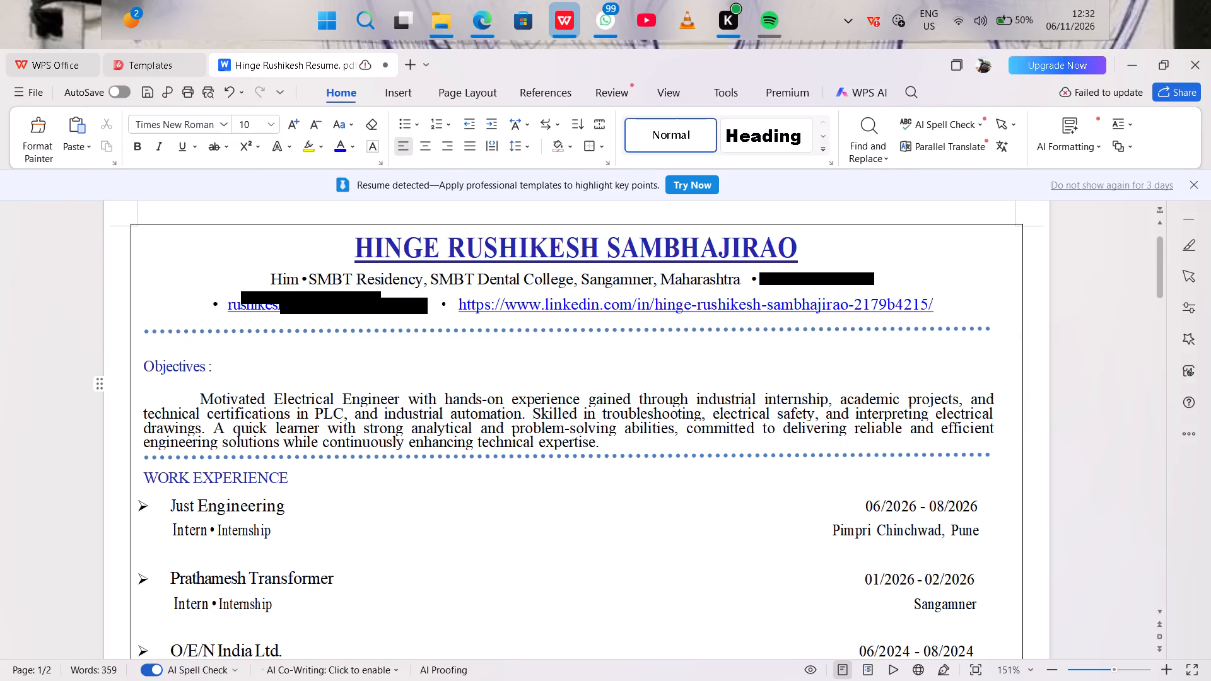
Change the "Objectives :" heading to uppercase.
{"action": "triple_click", "coordinate": [182, 368]}
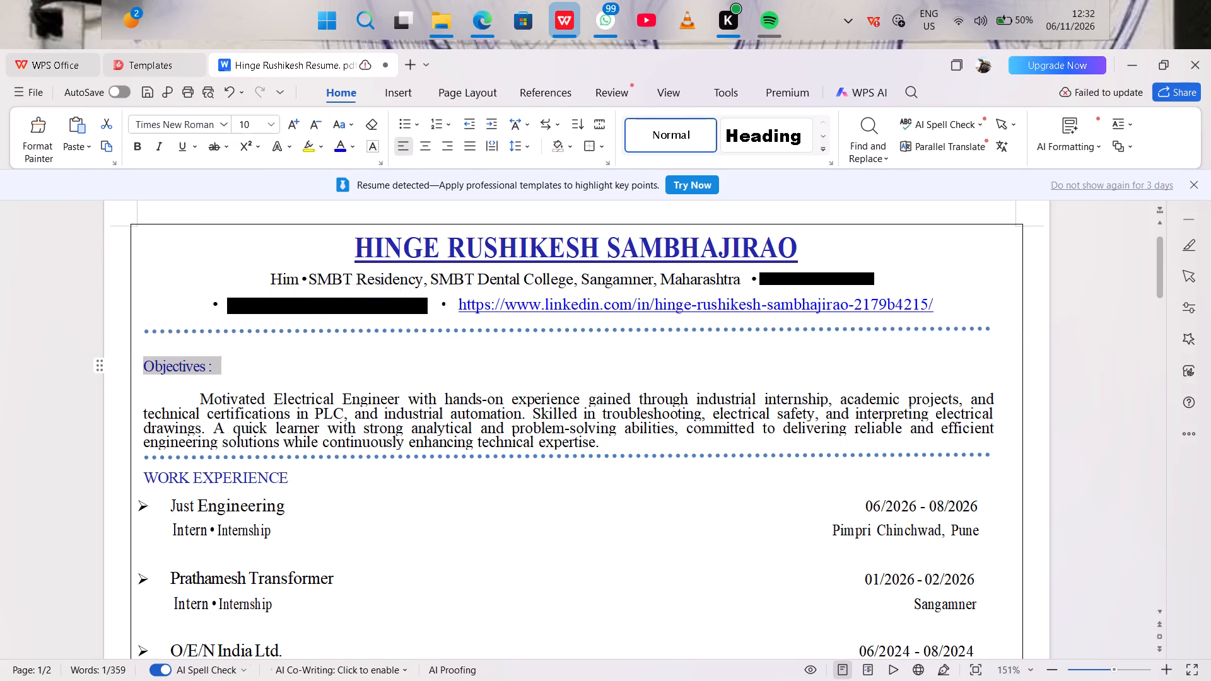
{"action": "left_click", "coordinate": [336, 125]}
{"action": "left_click", "coordinate": [516, 370]}
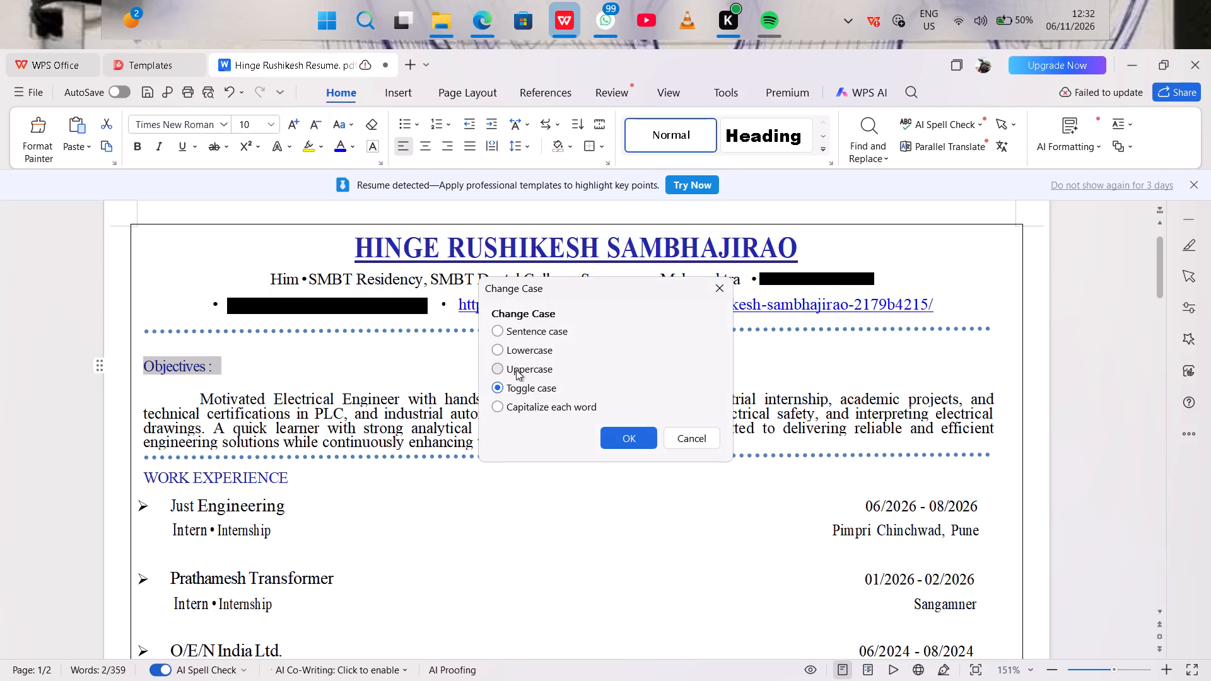
{"action": "left_click", "coordinate": [621, 434]}
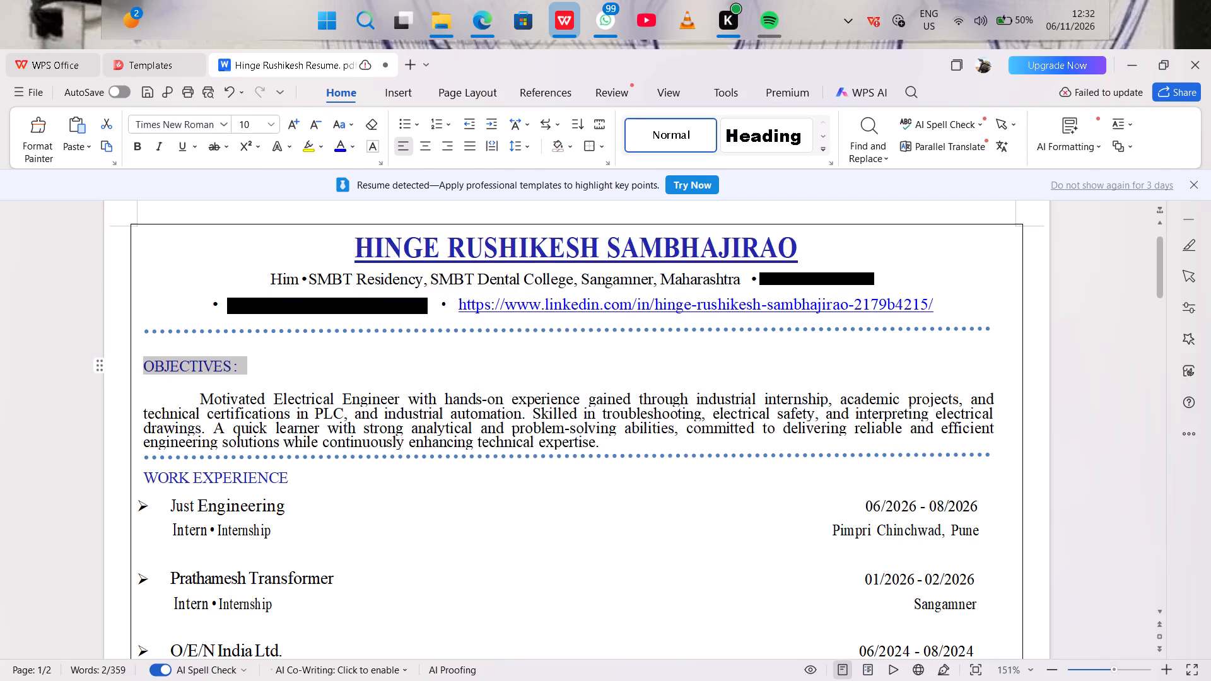
{"action": "left_click", "coordinate": [255, 471]}
Indent the "Amrutvahini College of Engineering" line in EDUCATION with spaces so it lines up under "Pursuing B.E. In Electrical Engineering".
{"action": "scroll", "coordinate": [332, 470], "scroll_direction": "down", "scroll_amount": 8}
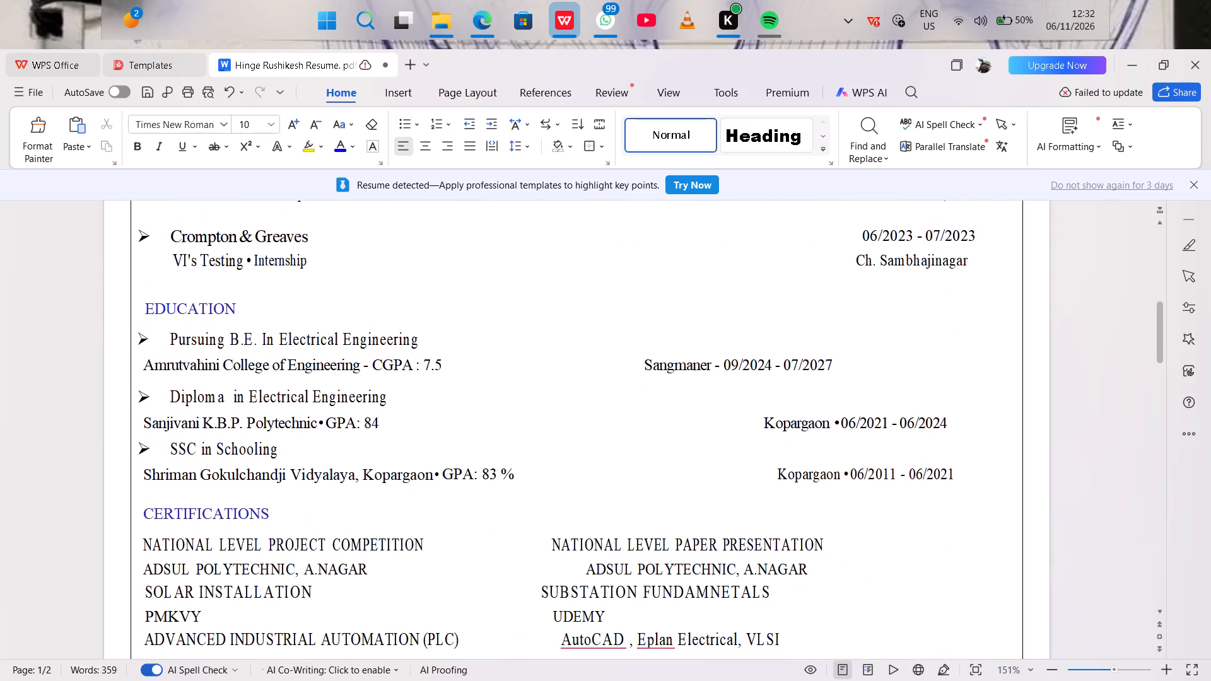
{"action": "left_click", "coordinate": [143, 368]}
{"action": "key", "text": "space"}
{"action": "key", "text": "space"}
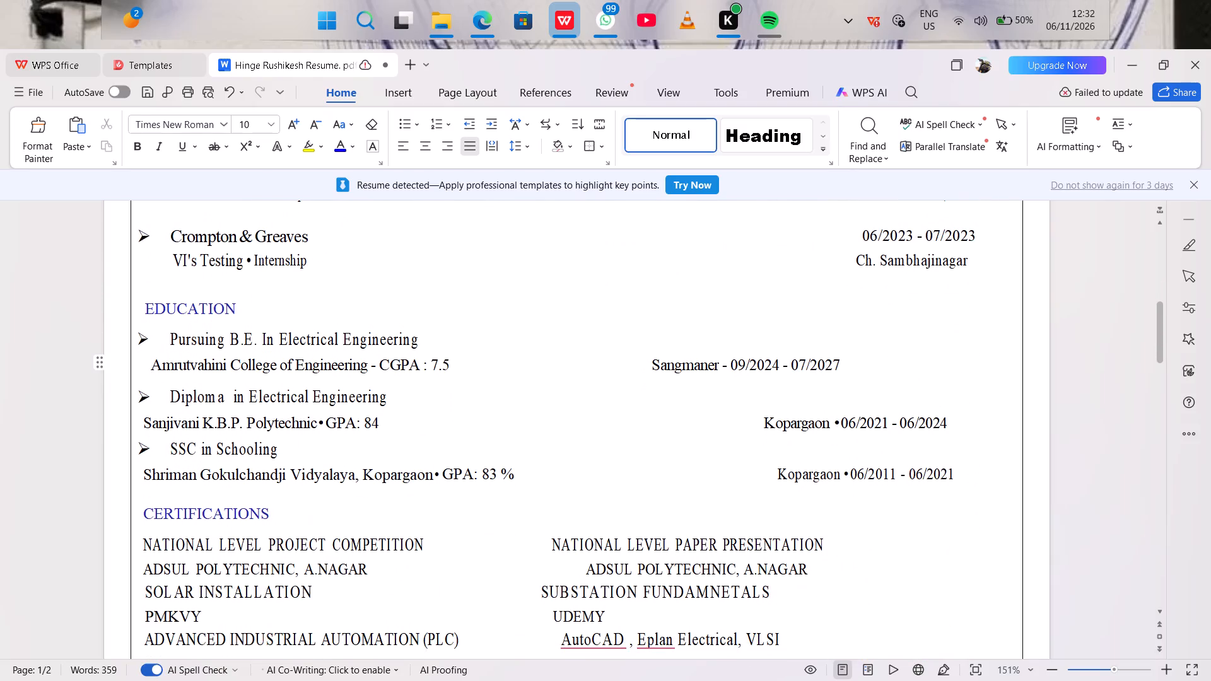
{"action": "key", "text": "space"}
{"action": "key", "text": "space"}
{"action": "key", "text": "BackSpace"}
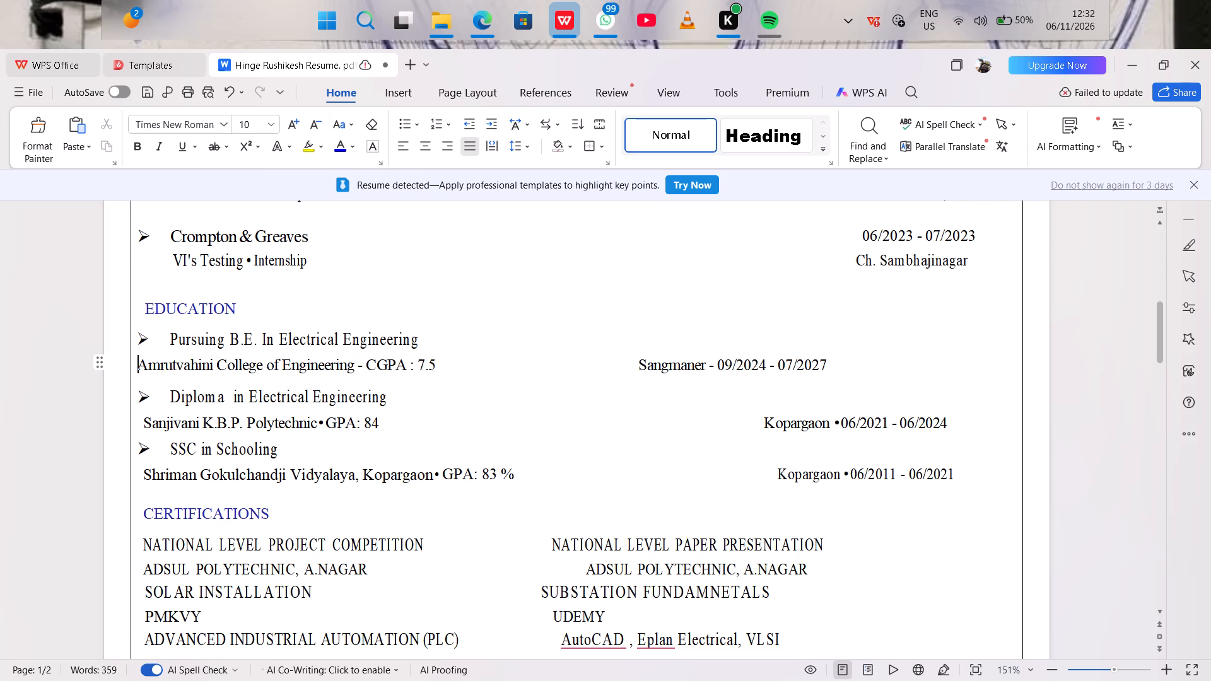
{"action": "key", "text": "space"}
{"action": "key", "text": "space"}
{"action": "key", "text": "space"}
{"action": "key", "text": "space"}
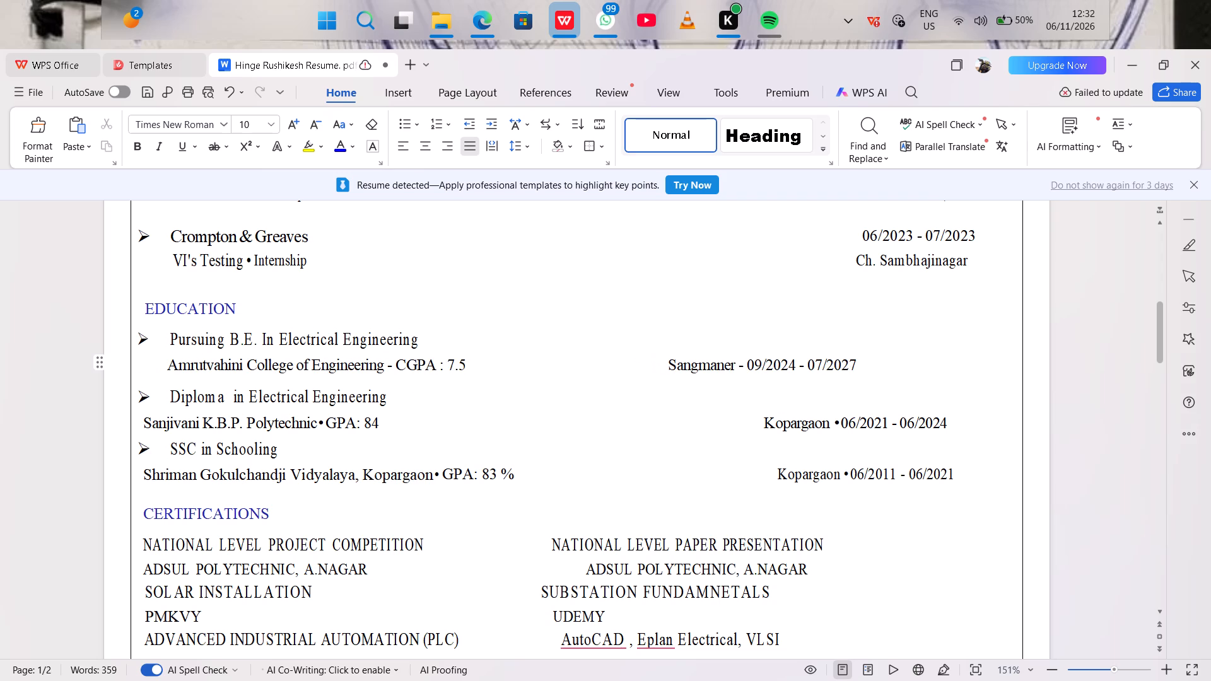
Insert spaces before "Sangmaner - 09/2024 - 07/2027" to move it out to the right-hand date column.
{"action": "left_click", "coordinate": [667, 363]}
{"action": "key", "text": "space"}
{"action": "key", "text": "space"}
{"action": "key", "text": "space"}
{"action": "key", "text": "space"}
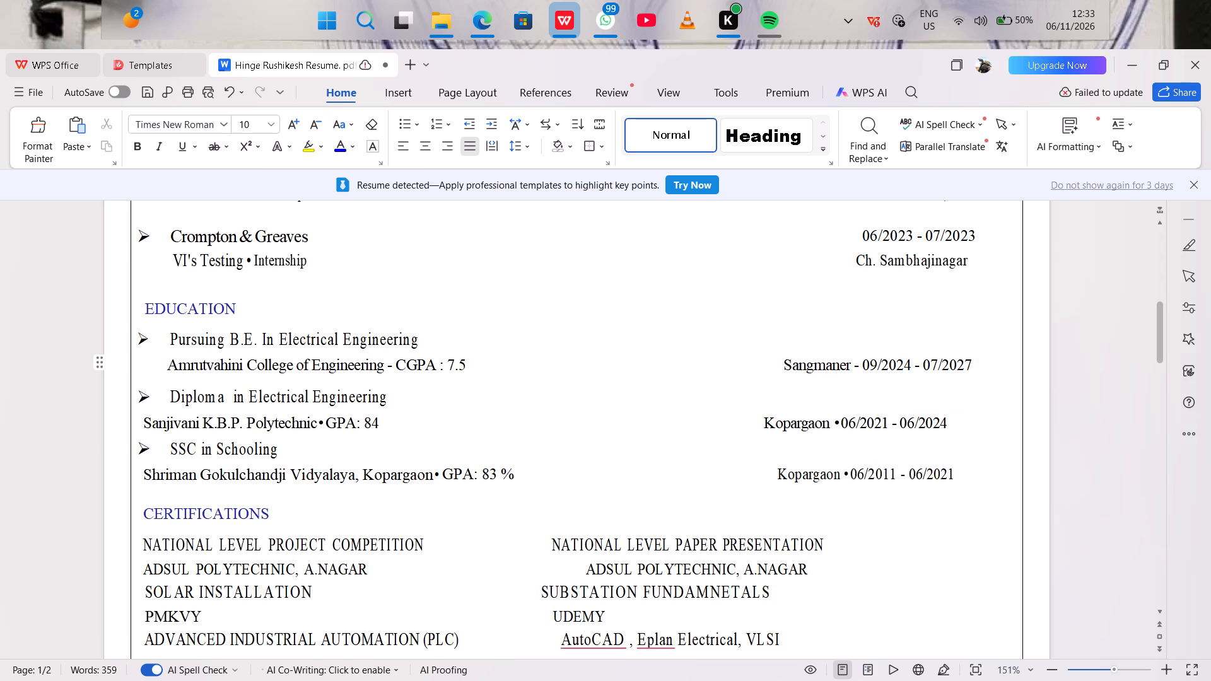
Indent the "Sanjivani K.B.P. Polytechnic" line with spaces to match the "Amrutvahini College of Engineering" line.
{"action": "left_click", "coordinate": [147, 426]}
{"action": "key", "text": "space"}
{"action": "key", "text": "space"}
{"action": "key", "text": "space"}
{"action": "key", "text": "space"}
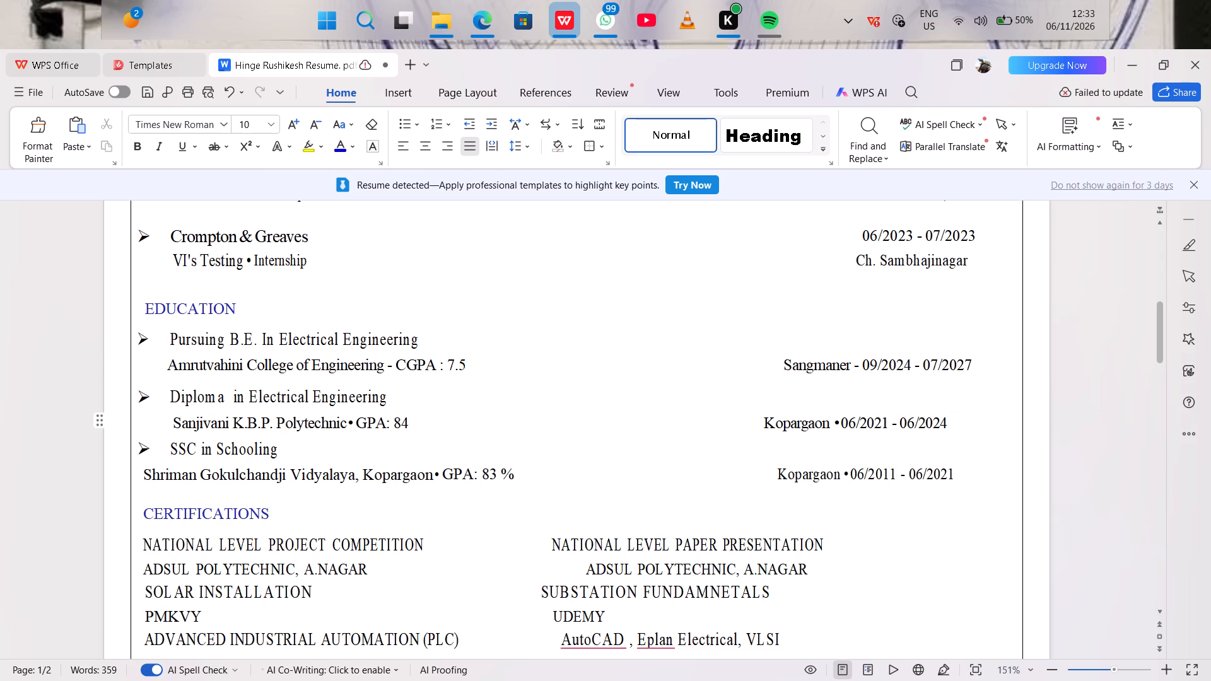
{"action": "key", "text": "BackSpace"}
{"action": "key", "text": "space"}
{"action": "key", "text": "space"}
{"action": "key", "text": "space"}
{"action": "key", "text": "space"}
{"action": "key", "text": "space"}
{"action": "key", "text": "BackSpace"}
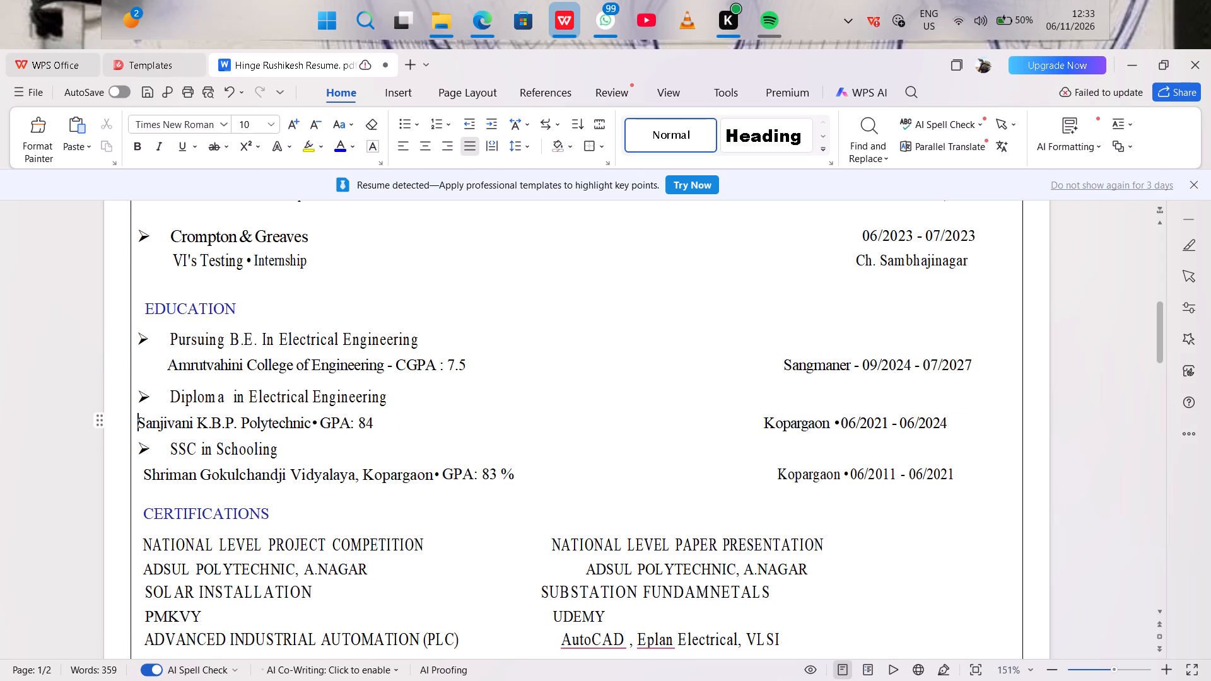
{"action": "key", "text": "space"}
{"action": "key", "text": "space"}
{"action": "key", "text": "space"}
{"action": "key", "text": "space"}
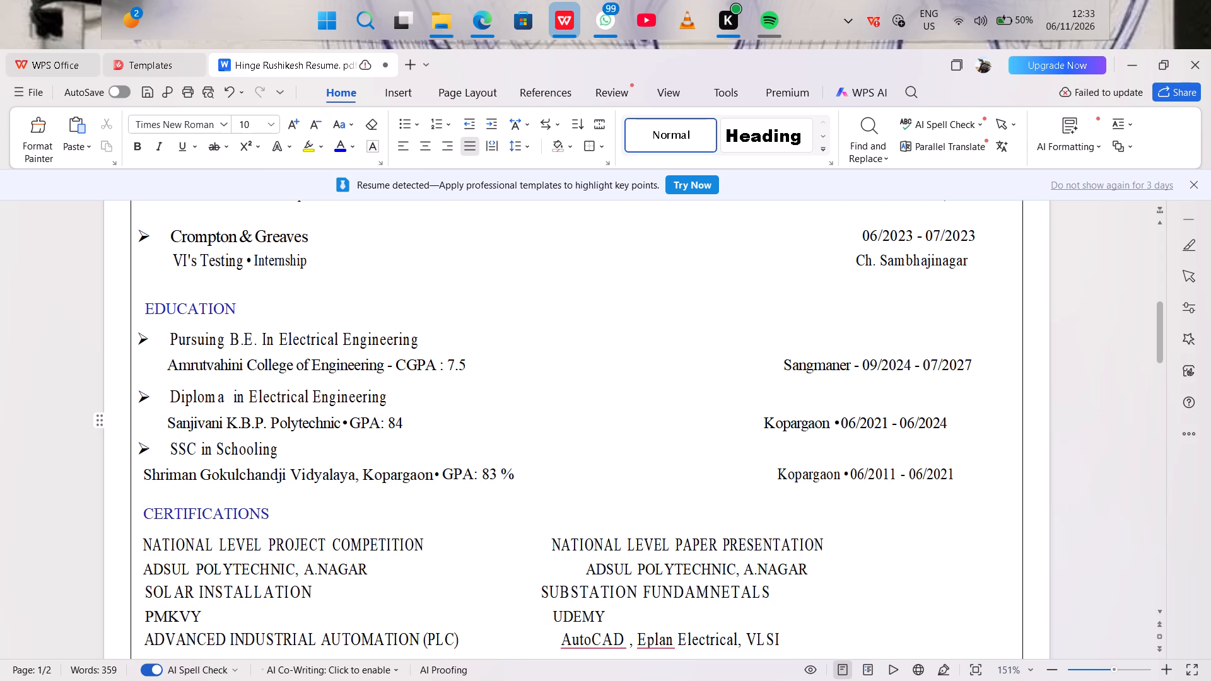
Insert spaces before "Kopargaon • 06/2021 - 06/2024" to align its end with the Sangmaner date above.
{"action": "left_click", "coordinate": [743, 427]}
{"action": "key", "text": "space"}
{"action": "key", "text": "space"}
{"action": "key", "text": "space"}
{"action": "key", "text": "space"}
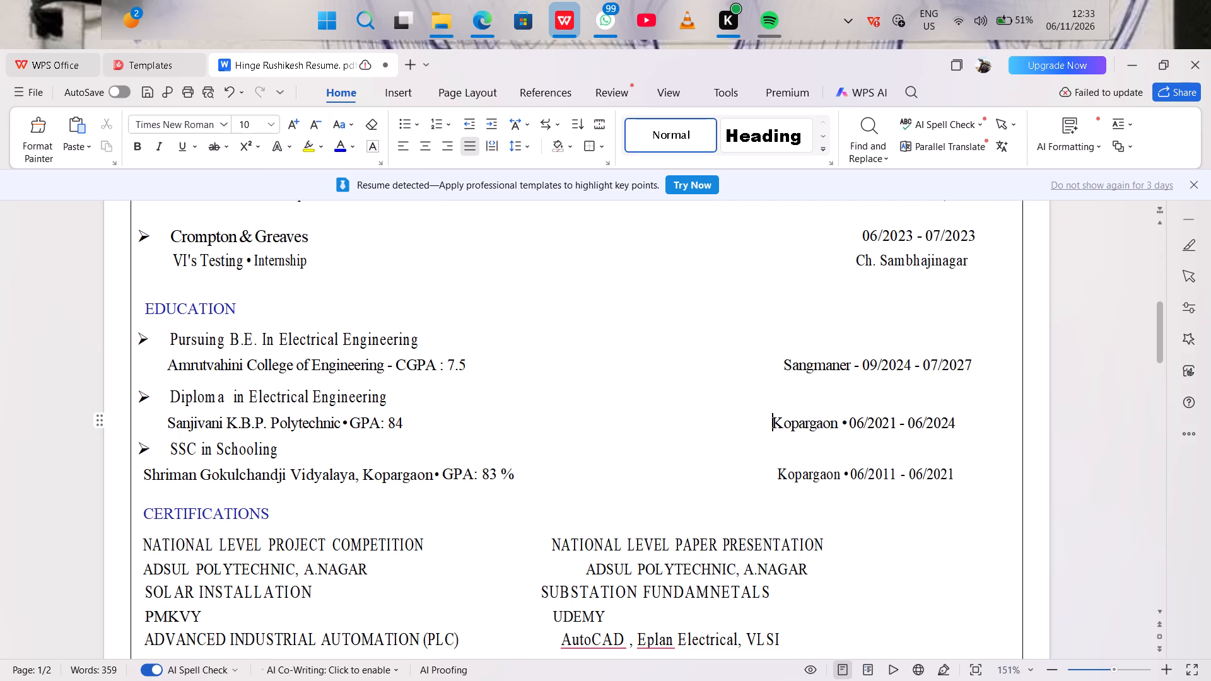
{"action": "key", "text": "space"}
{"action": "key", "text": "space"}
{"action": "key", "text": "space"}
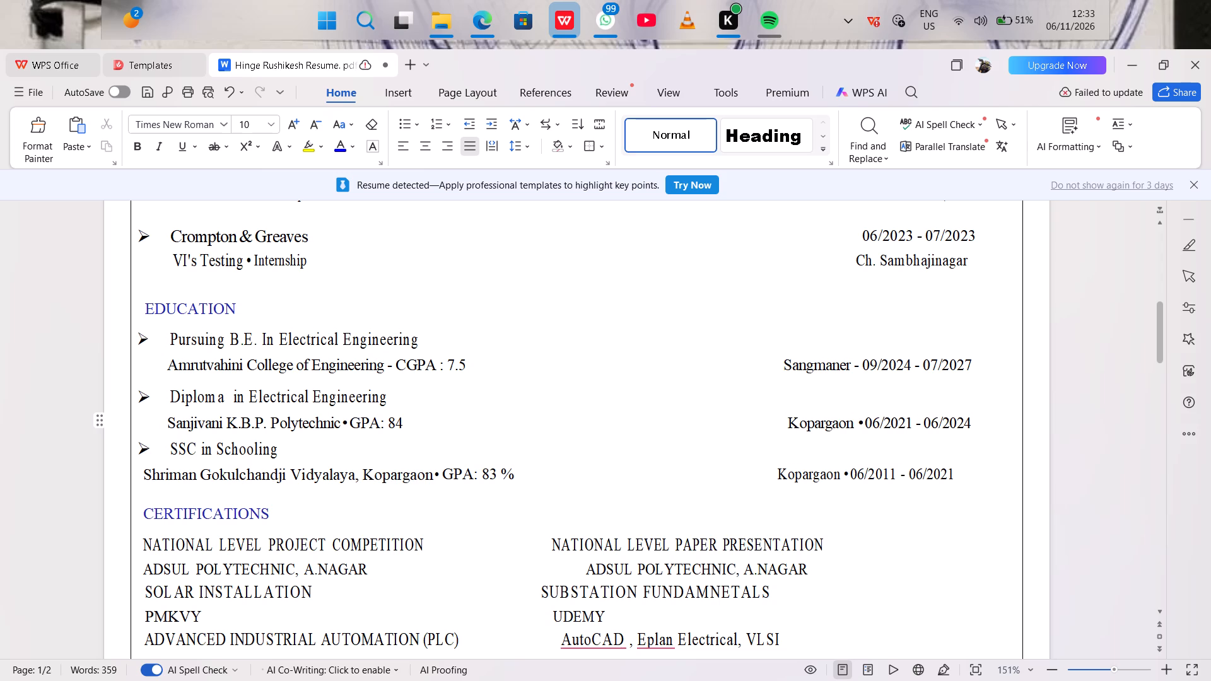
{"action": "left_click", "coordinate": [146, 477]}
{"action": "key", "text": "space"}
{"action": "key", "text": "space"}
{"action": "key", "text": "space"}
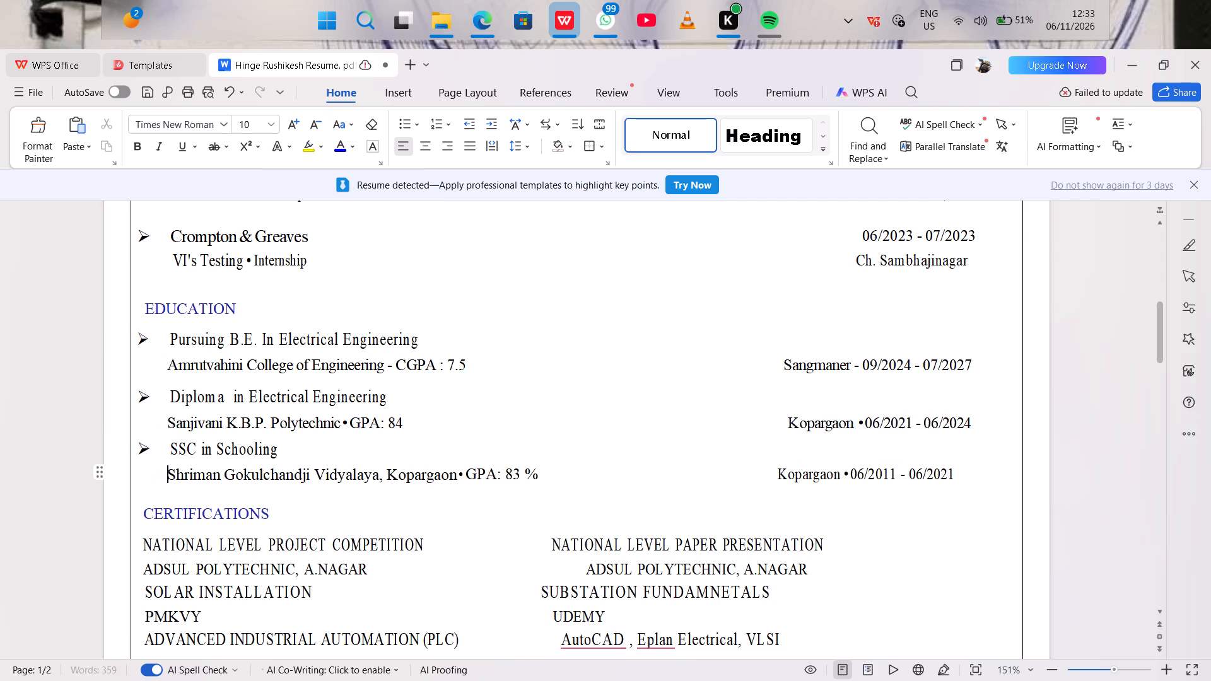
Insert spaces before "Kopargaon • 06/2011 - 06/2021" to align it with the Kopargaon date of the diploma entry.
{"action": "left_click", "coordinate": [742, 484]}
{"action": "key", "text": "space"}
{"action": "key", "text": "space"}
{"action": "key", "text": "space"}
{"action": "key", "text": "space"}
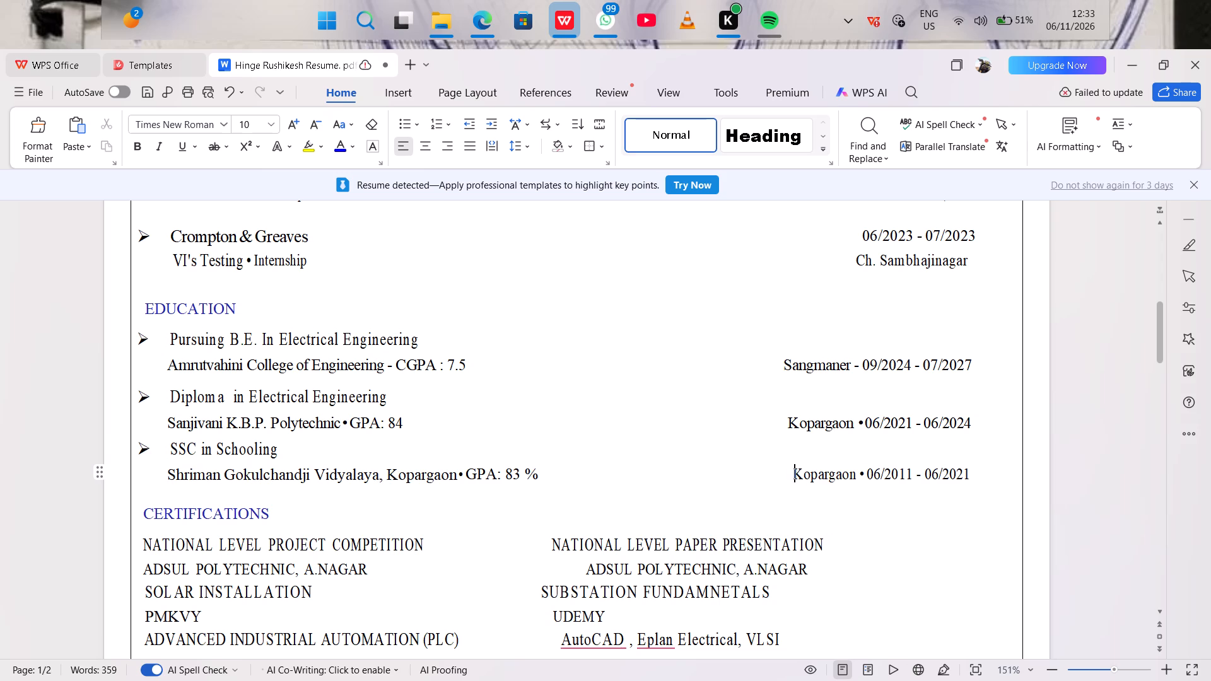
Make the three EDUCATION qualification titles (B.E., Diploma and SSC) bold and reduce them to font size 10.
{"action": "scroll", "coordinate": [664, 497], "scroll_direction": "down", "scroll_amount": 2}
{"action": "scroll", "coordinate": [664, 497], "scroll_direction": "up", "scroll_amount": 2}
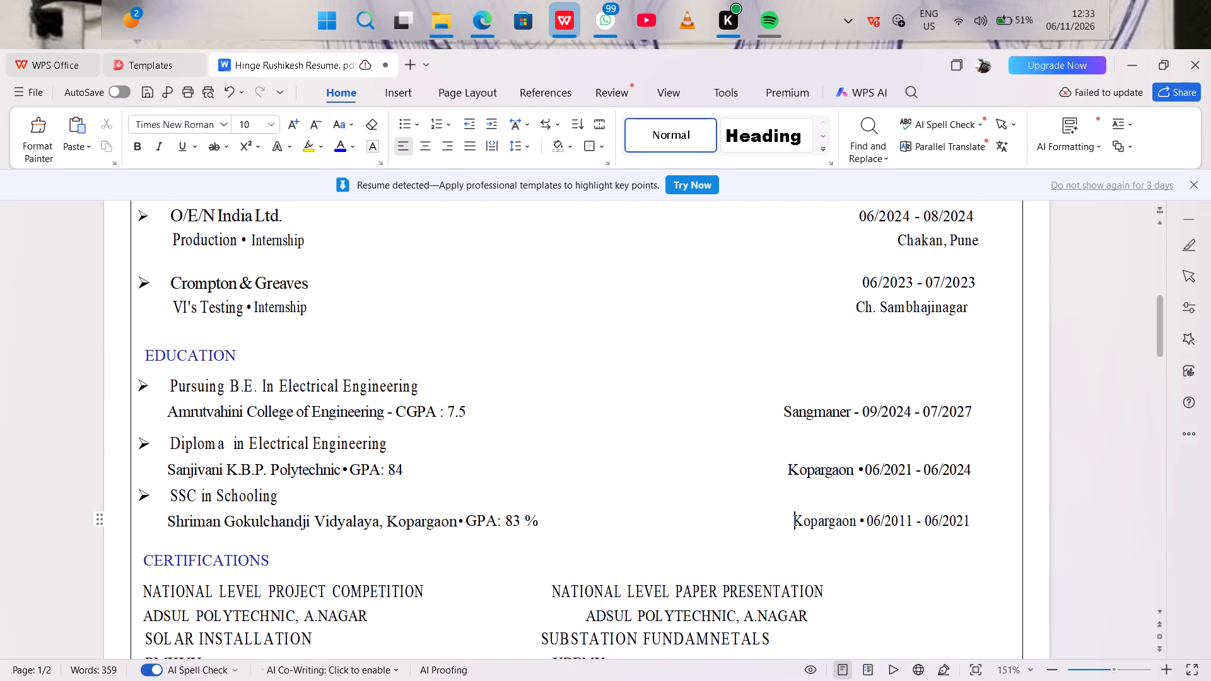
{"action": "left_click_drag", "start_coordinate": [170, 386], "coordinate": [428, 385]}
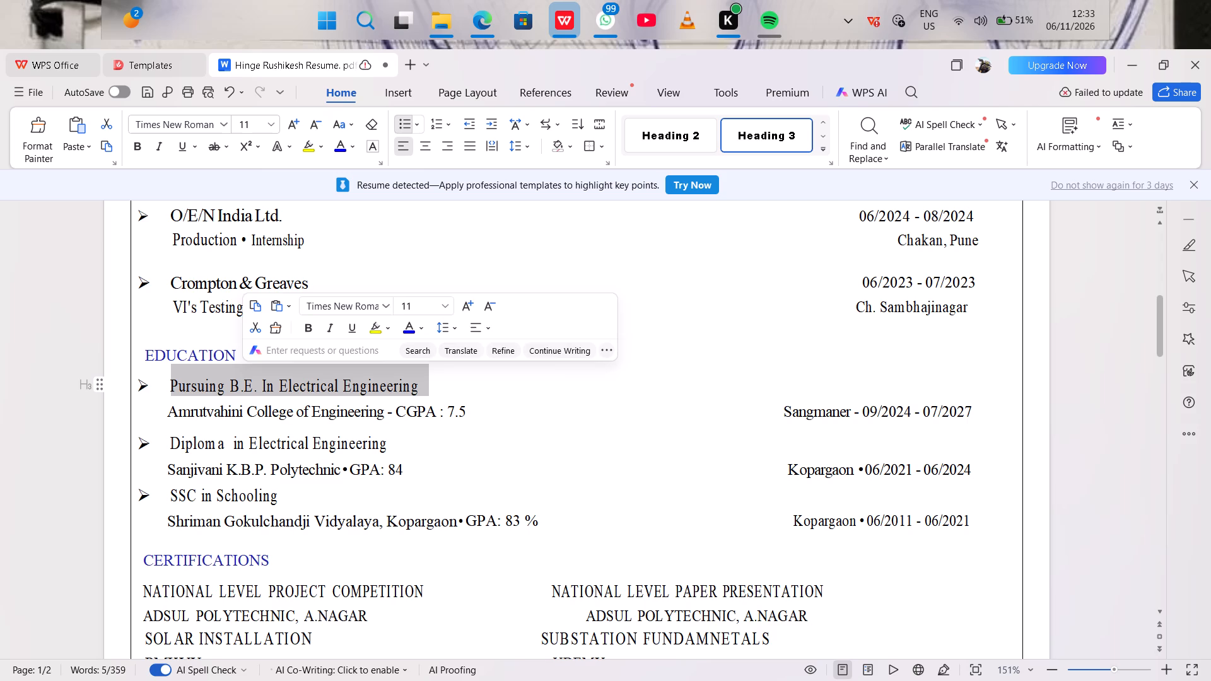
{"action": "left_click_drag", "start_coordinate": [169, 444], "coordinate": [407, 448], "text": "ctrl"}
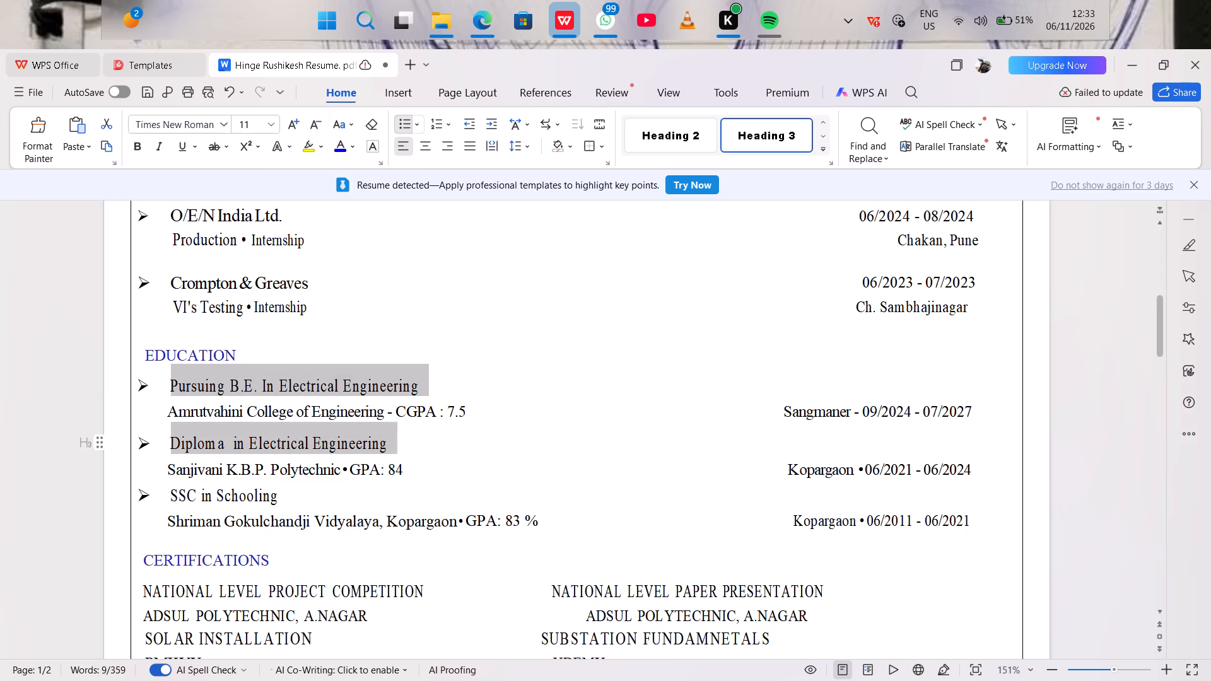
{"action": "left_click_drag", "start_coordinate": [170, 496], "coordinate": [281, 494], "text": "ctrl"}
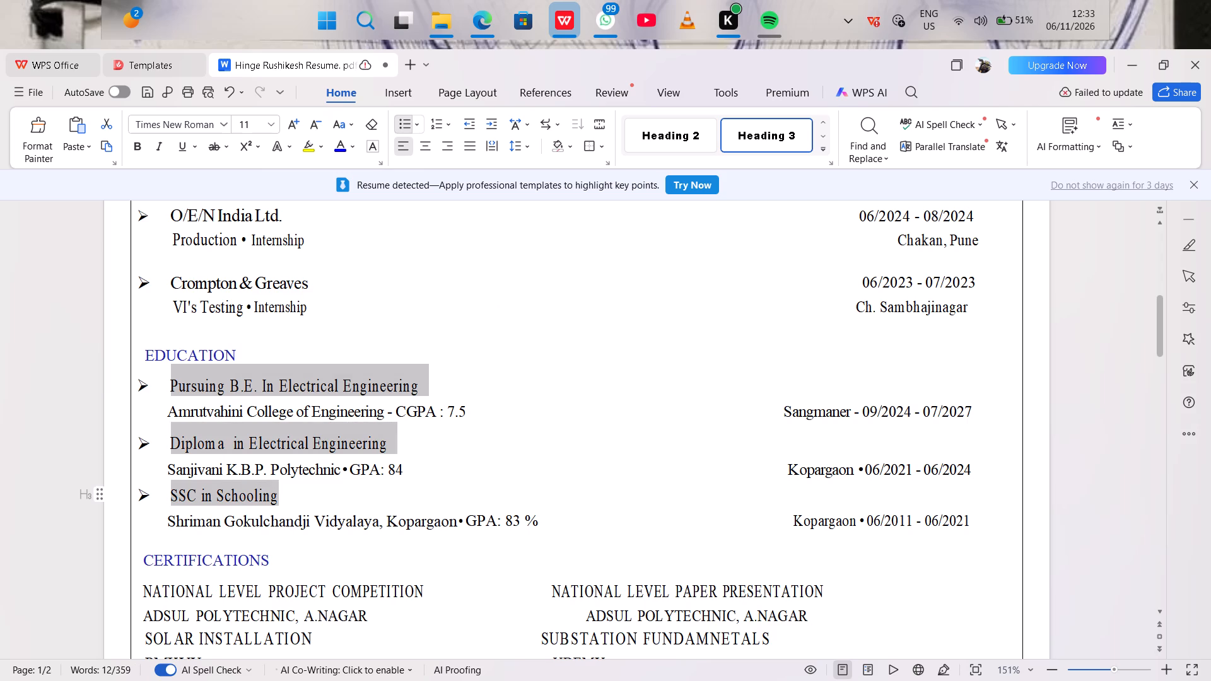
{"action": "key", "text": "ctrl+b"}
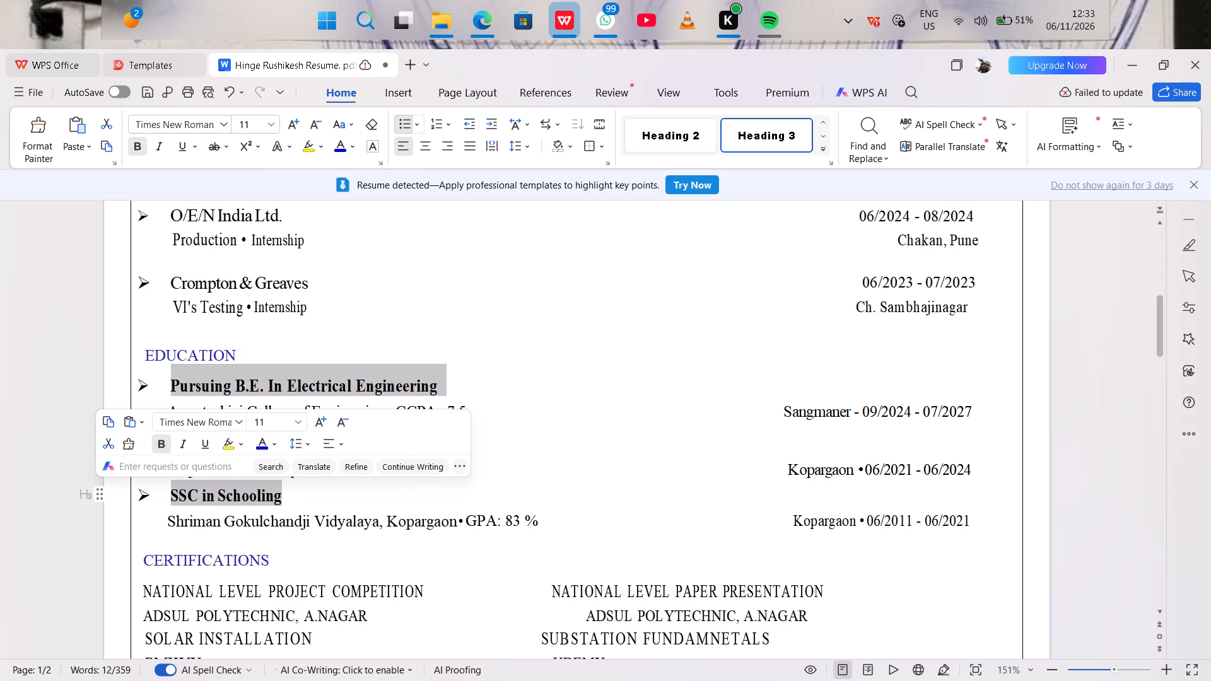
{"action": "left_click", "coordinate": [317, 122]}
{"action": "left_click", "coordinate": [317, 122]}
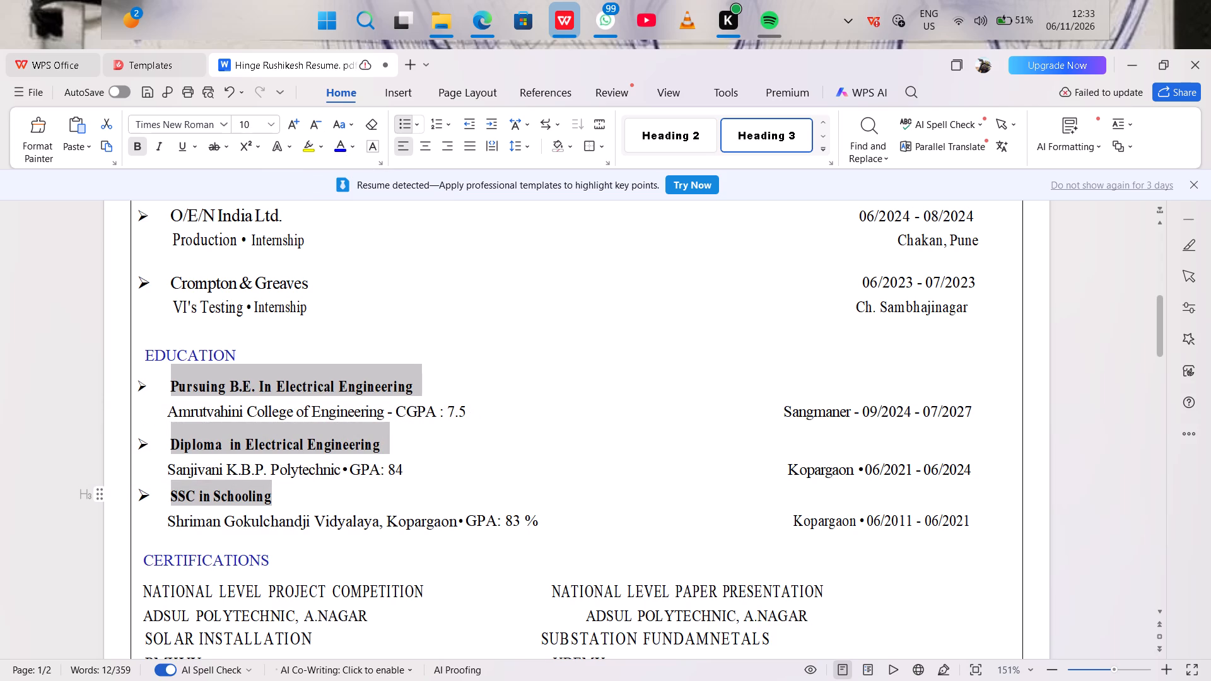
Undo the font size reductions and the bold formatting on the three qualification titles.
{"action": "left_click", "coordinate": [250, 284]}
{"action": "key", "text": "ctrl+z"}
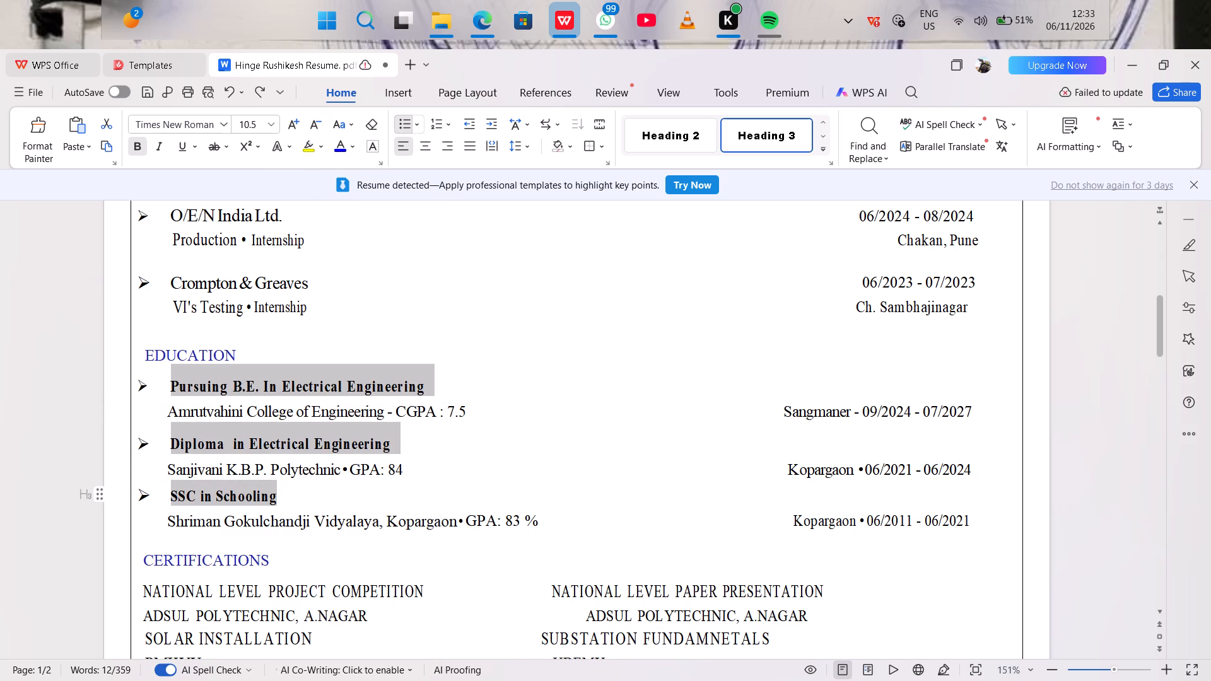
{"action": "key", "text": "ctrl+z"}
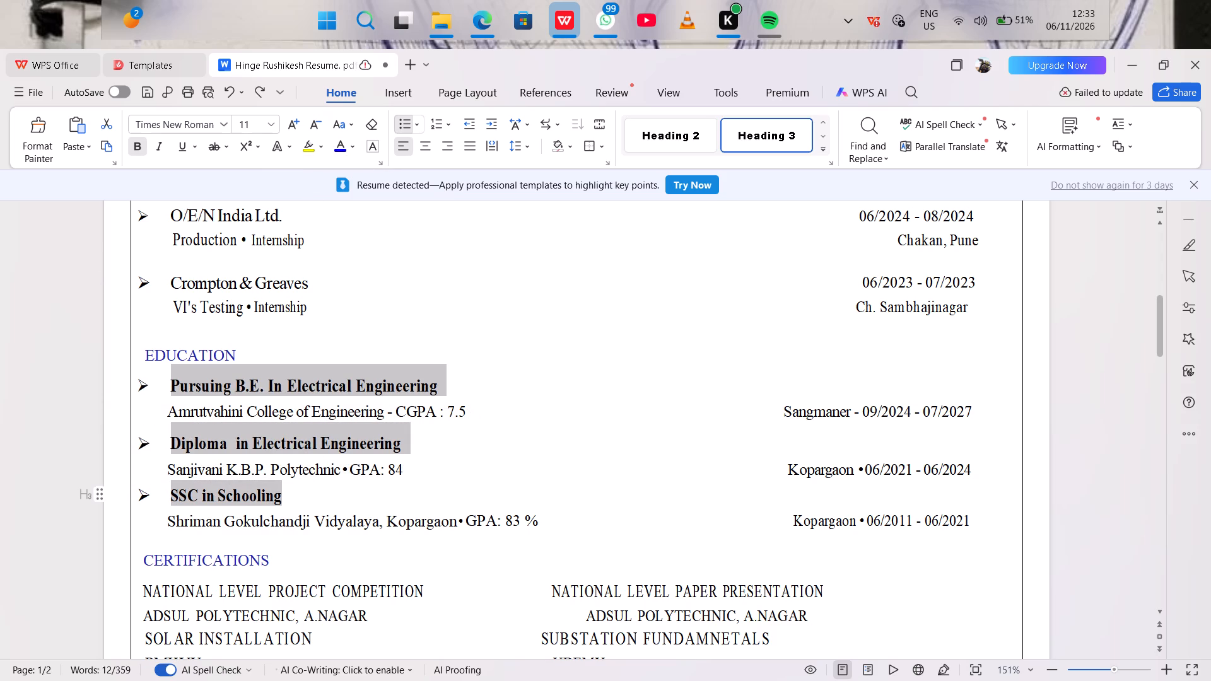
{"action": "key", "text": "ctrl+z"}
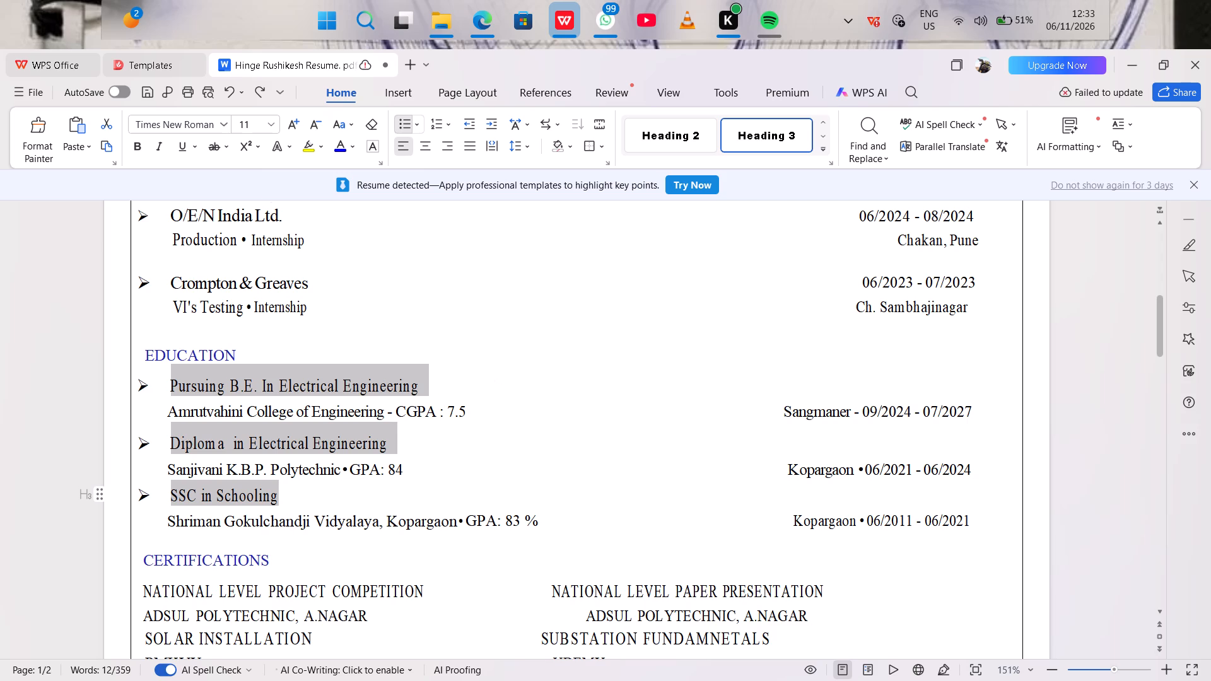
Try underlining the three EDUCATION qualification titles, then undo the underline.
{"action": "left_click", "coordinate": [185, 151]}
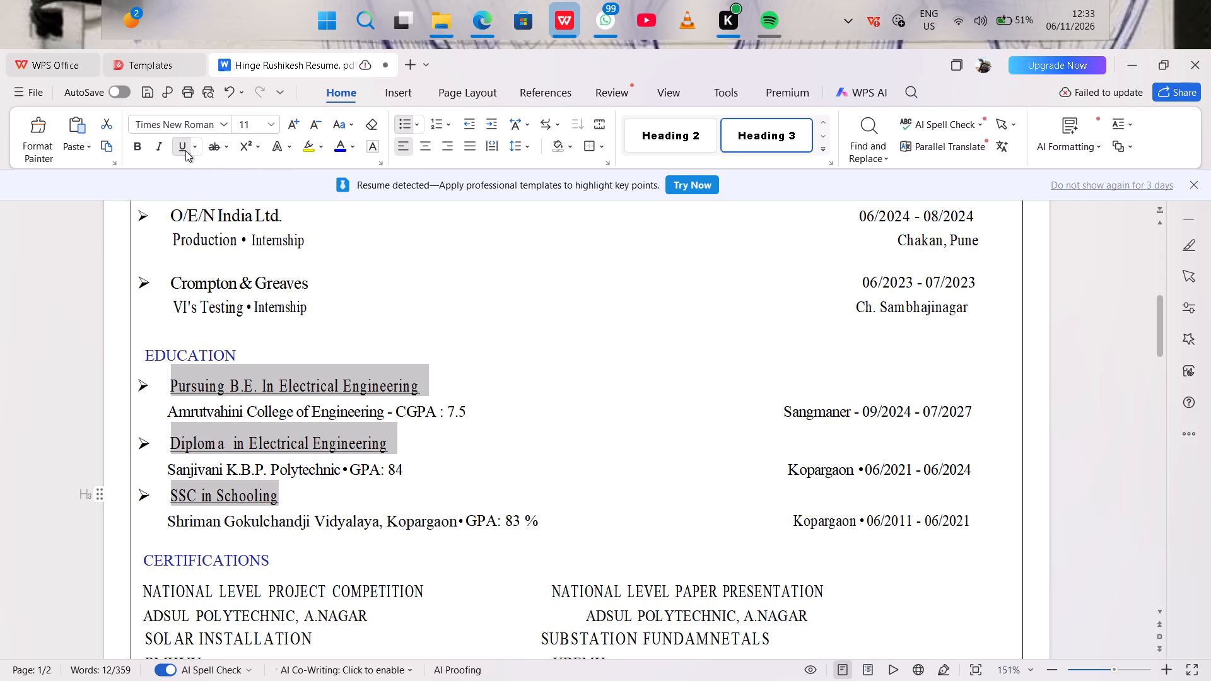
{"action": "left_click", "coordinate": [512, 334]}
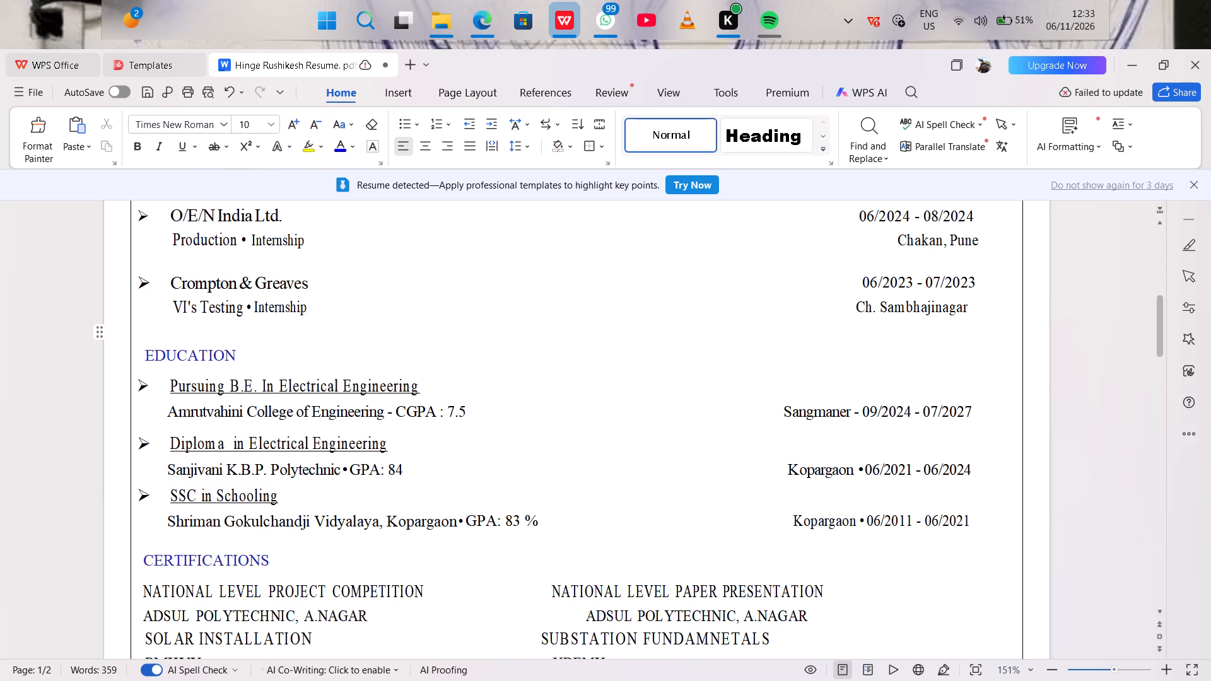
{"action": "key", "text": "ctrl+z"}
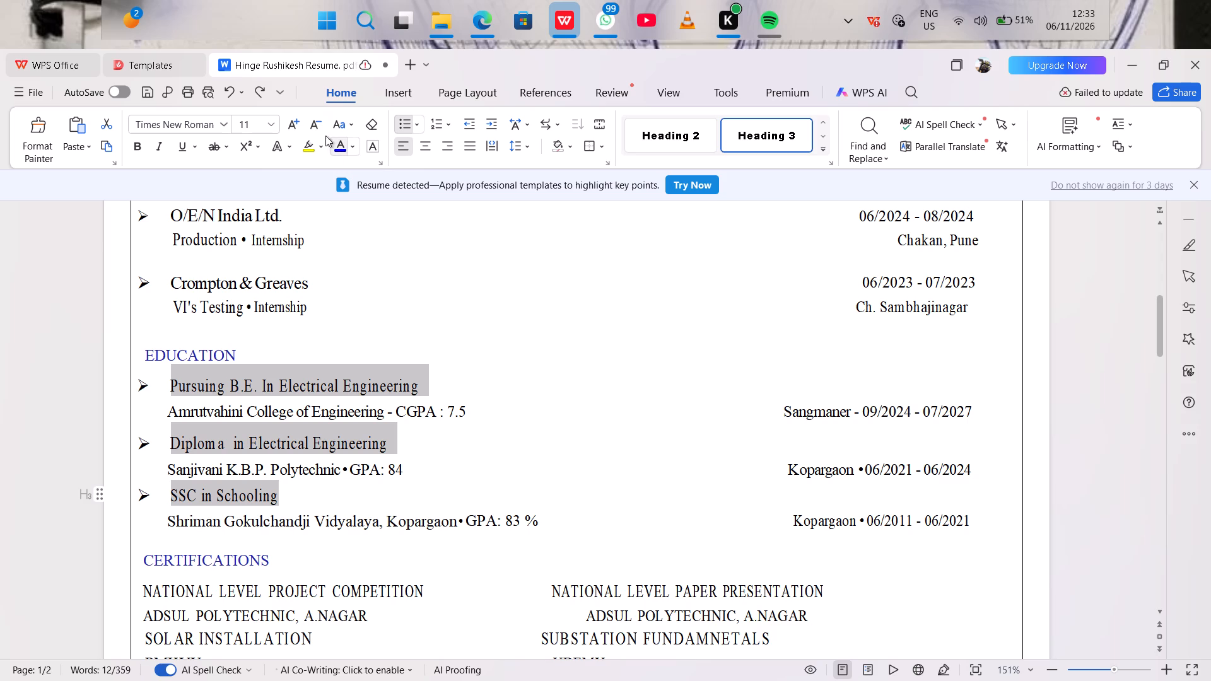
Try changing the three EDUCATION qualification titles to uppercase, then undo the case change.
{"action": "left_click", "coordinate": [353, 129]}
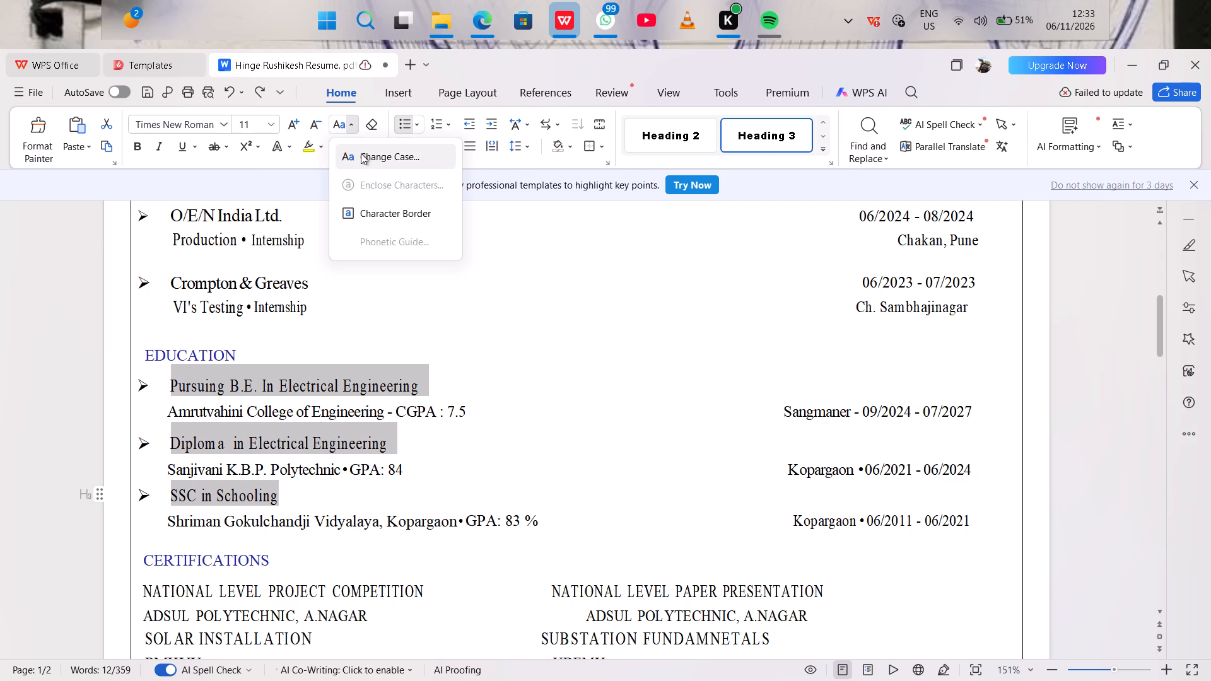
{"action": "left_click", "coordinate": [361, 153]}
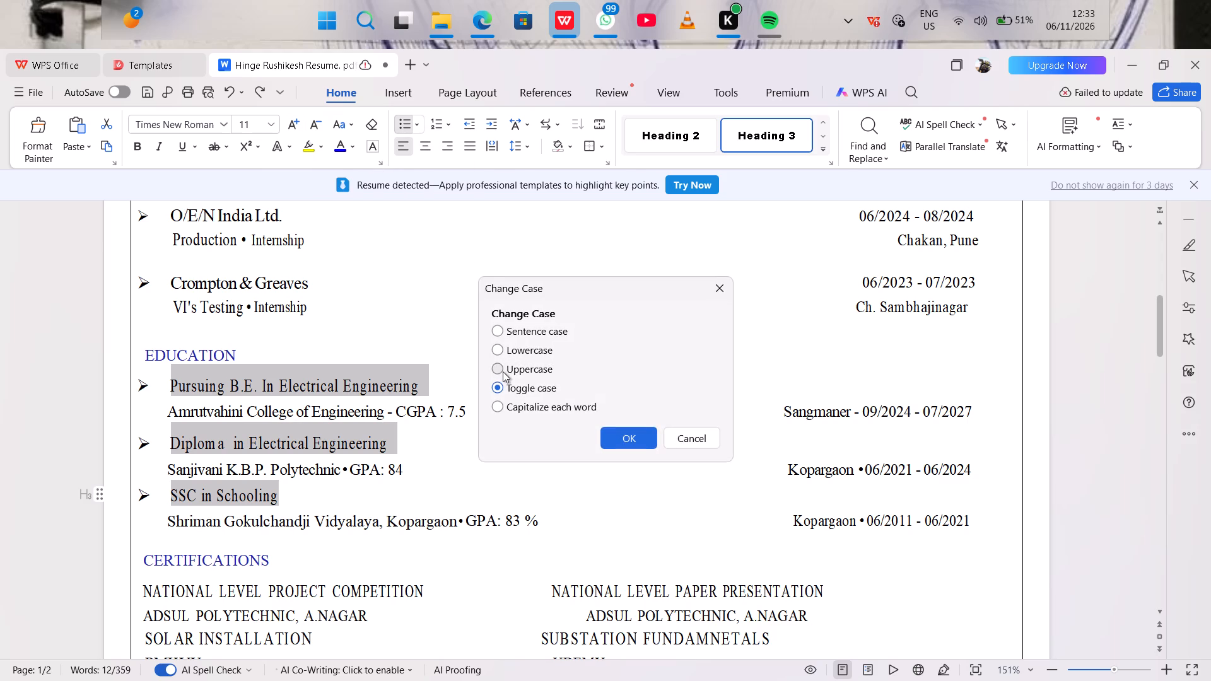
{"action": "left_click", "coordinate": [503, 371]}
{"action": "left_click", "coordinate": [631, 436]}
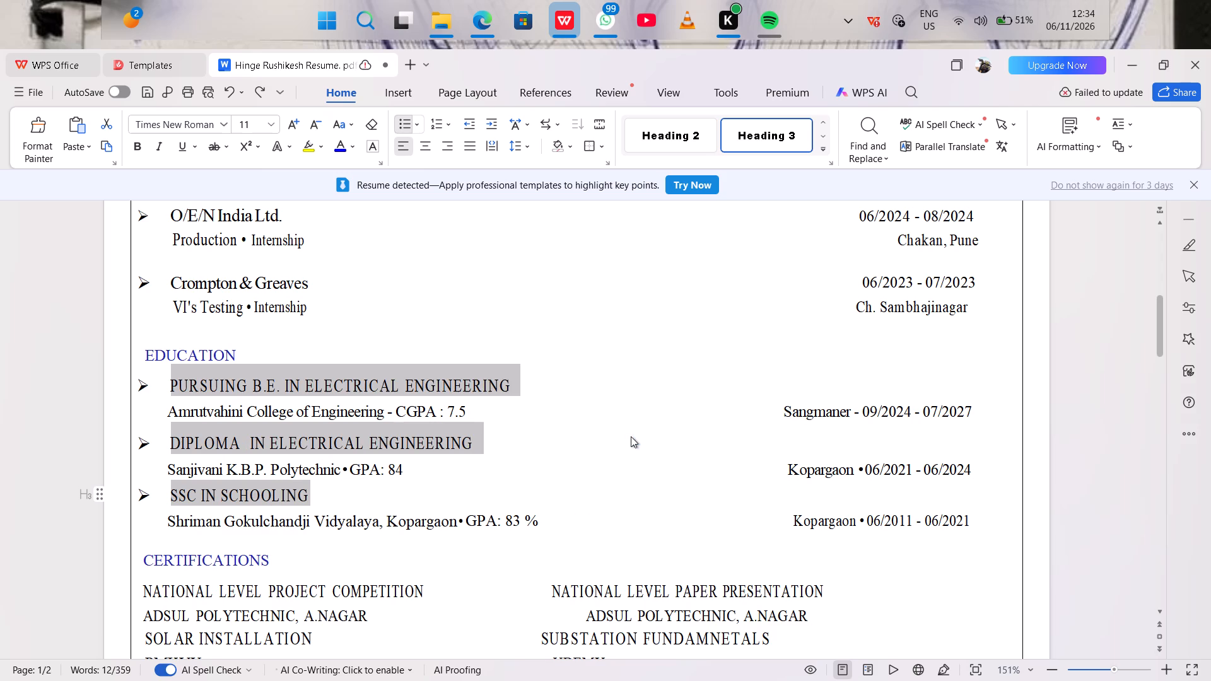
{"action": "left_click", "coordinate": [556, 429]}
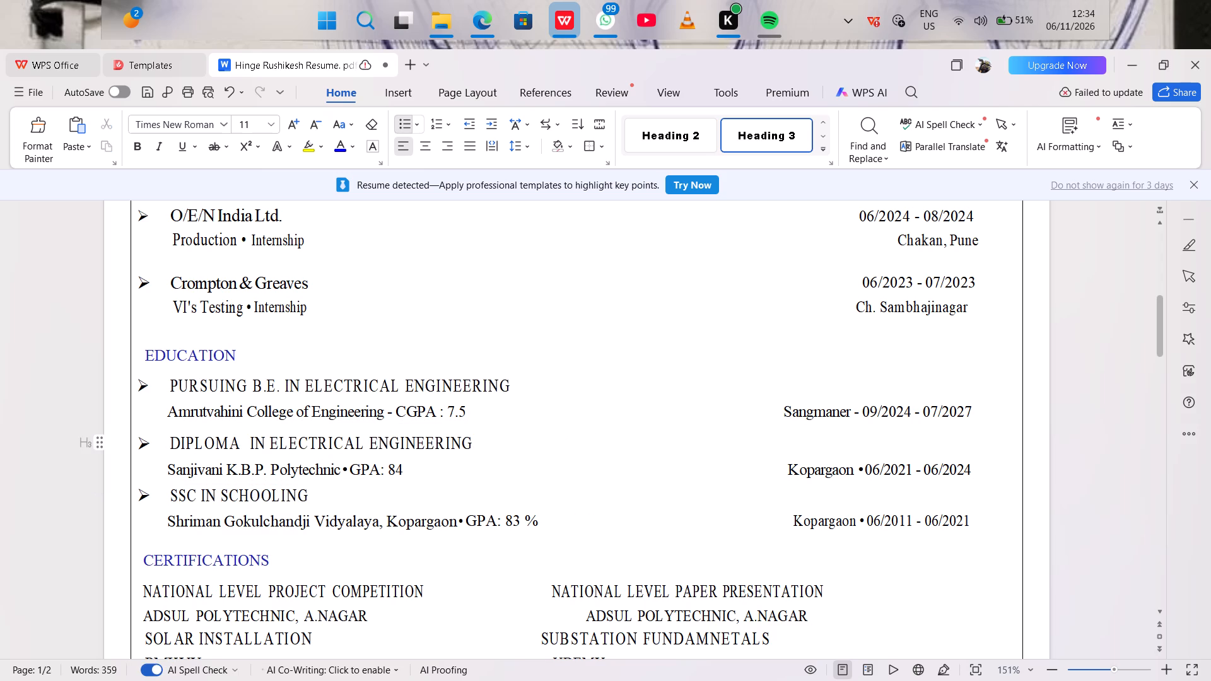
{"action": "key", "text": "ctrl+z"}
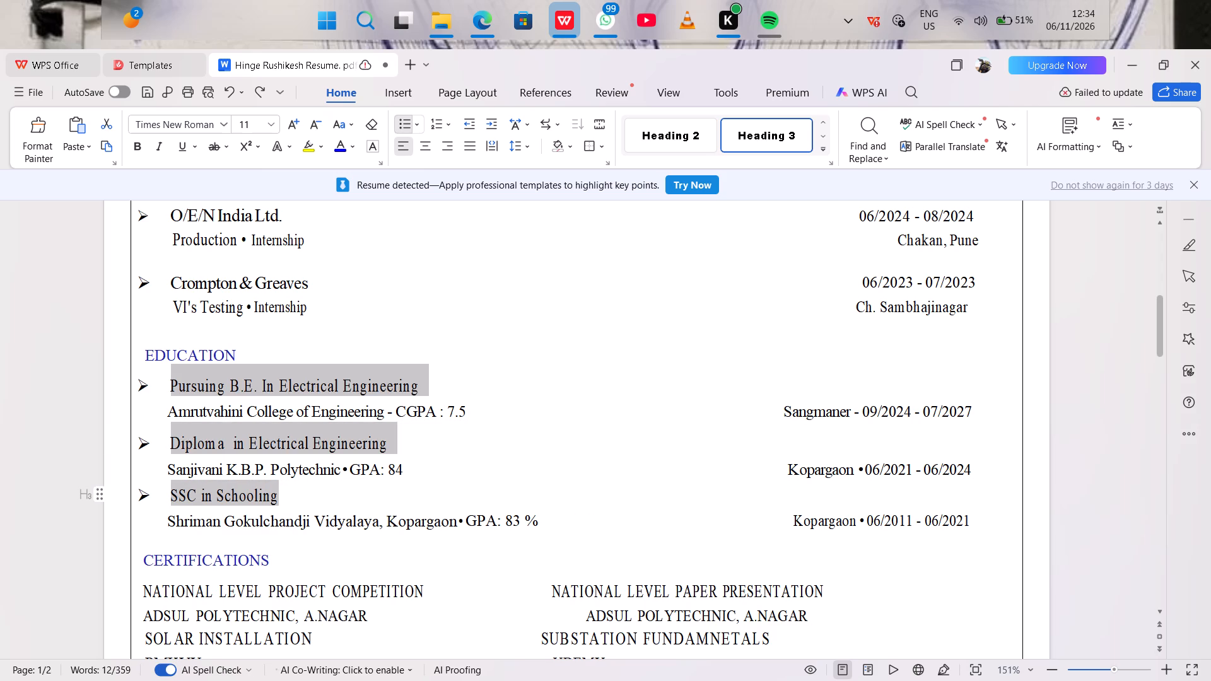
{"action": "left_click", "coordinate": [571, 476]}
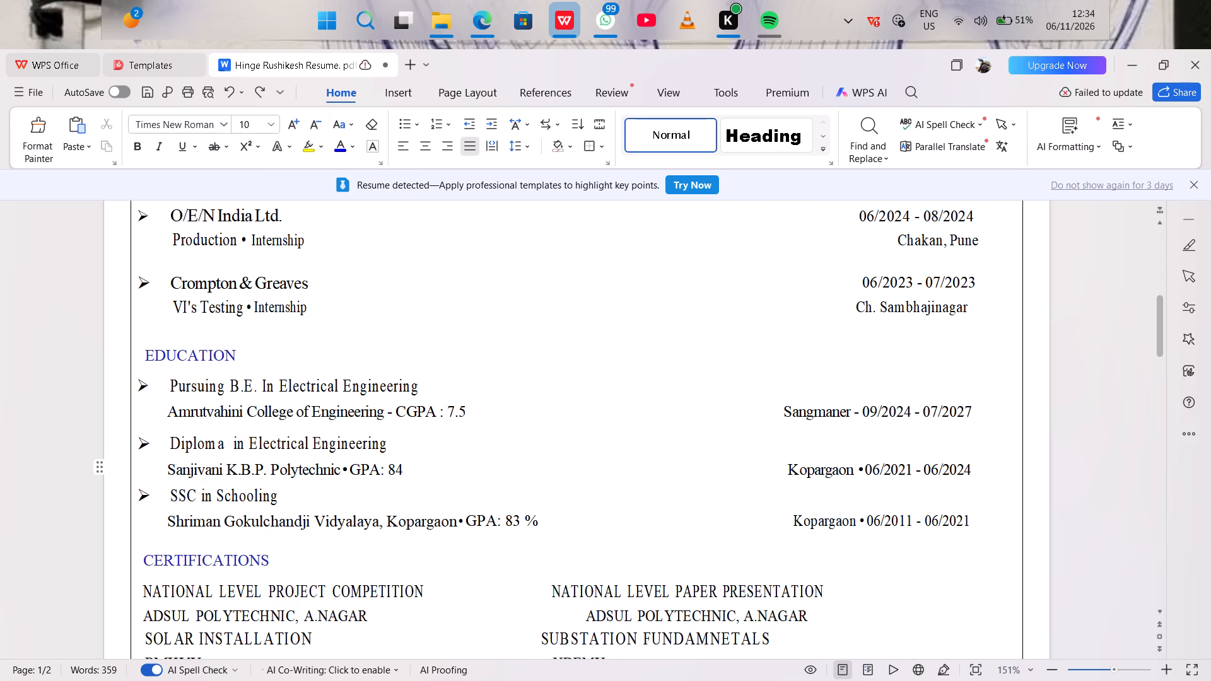
Add a space before "GPA" and a "%" sign after 84 in the "Sanjivani K.B.P. Polytechnic" line.
{"action": "left_click", "coordinate": [354, 474]}
{"action": "key", "text": "space"}
{"action": "left_click", "coordinate": [420, 463]}
{"action": "key", "text": "space"}
{"action": "key", "text": "shift+percent"}
Move "Amrutvahini College of Engineering - CGPA : 7.5" up to the "Pursuing B.E. In Electrical Engineering" line, tabbed out to the date column.
{"action": "left_click_drag", "start_coordinate": [165, 407], "coordinate": [464, 404]}
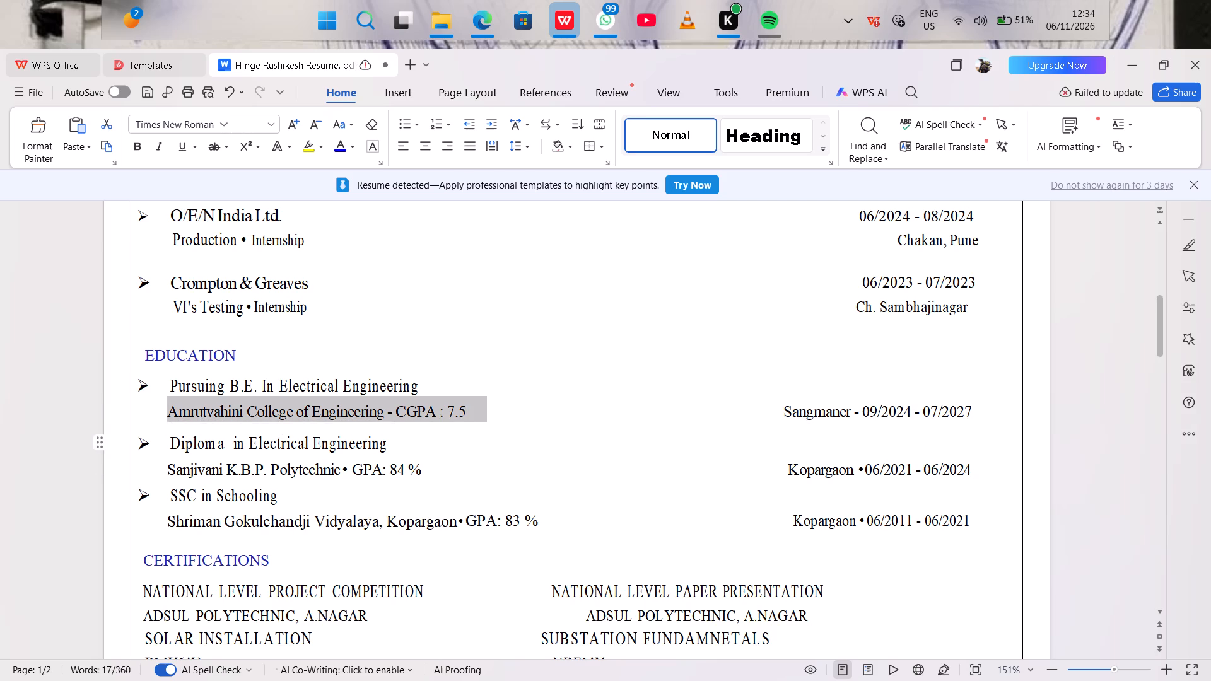
{"action": "left_click_drag", "start_coordinate": [464, 404], "coordinate": [470, 412]}
{"action": "key", "text": "ctrl+c"}
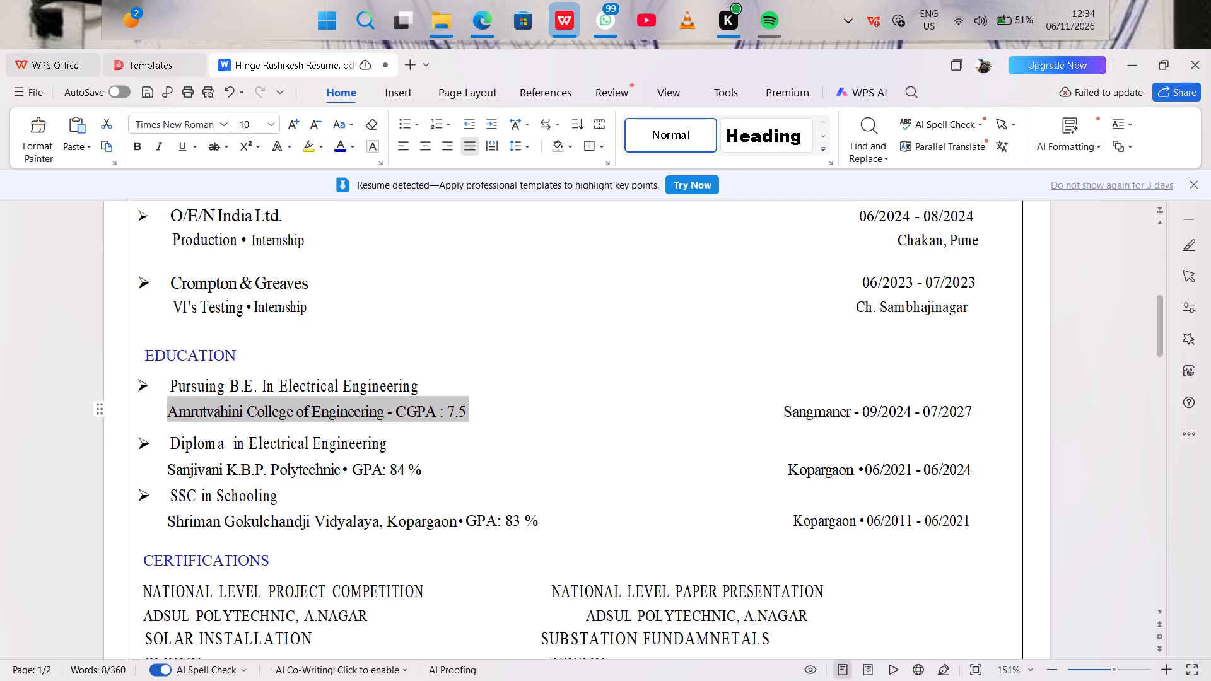
{"action": "key", "text": "BackSpace"}
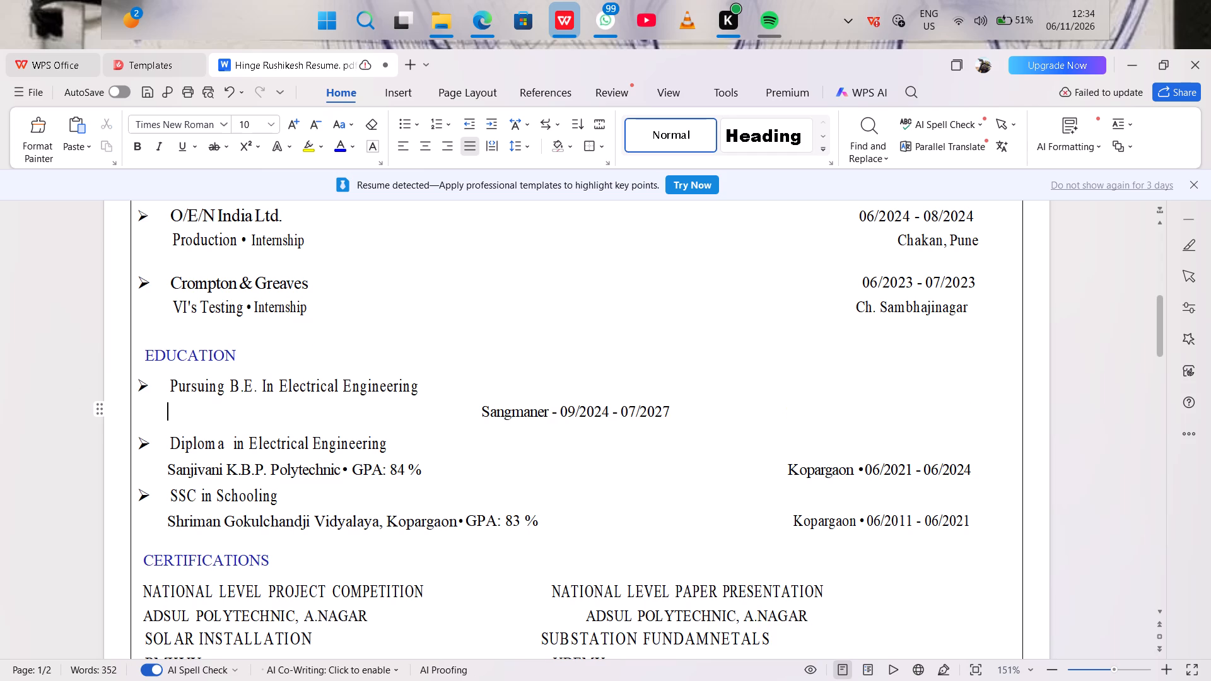
{"action": "left_click", "coordinate": [520, 373]}
{"action": "key", "text": "Tab"}
{"action": "key", "text": "Tab"}
{"action": "key", "text": "Tab"}
{"action": "key", "text": "Tab"}
{"action": "key", "text": "Tab"}
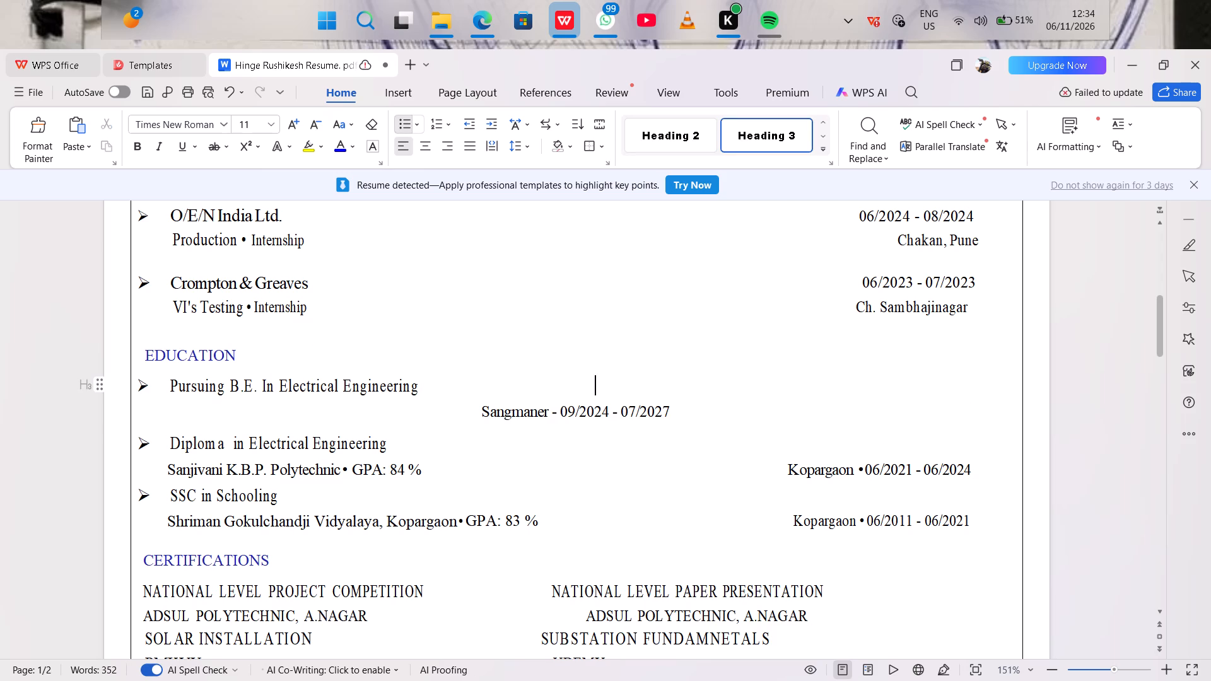
{"action": "key", "text": "ctrl+v"}
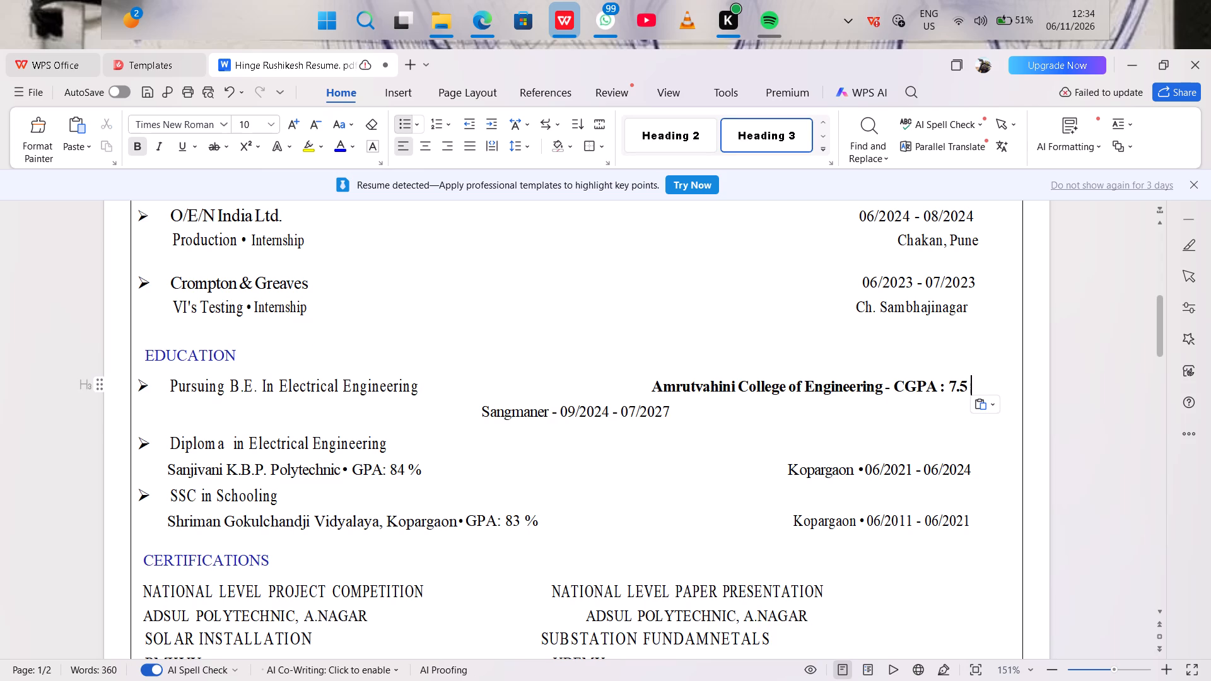
Insert spaces before "Sangmaner - 09/2024 - 07/2027" to line its end up beneath the moved college name.
{"action": "left_click", "coordinate": [481, 410]}
{"action": "key", "text": "space"}
{"action": "key", "text": "space"}
{"action": "key", "text": "space"}
{"action": "key", "text": "space"}
{"action": "key", "text": "space"}
{"action": "key", "text": "space"}
{"action": "key", "text": "space"}
{"action": "key", "text": "space"}
{"action": "key", "text": "space"}
{"action": "key", "text": "space"}
{"action": "key", "text": "space"}
{"action": "key", "text": "space"}
{"action": "key", "text": "space"}
{"action": "key", "text": "space"}
{"action": "key", "text": "space"}
{"action": "key", "text": "space"}
{"action": "key", "text": "space"}
{"action": "key", "text": "space"}
{"action": "key", "text": "space"}
{"action": "key", "text": "space"}
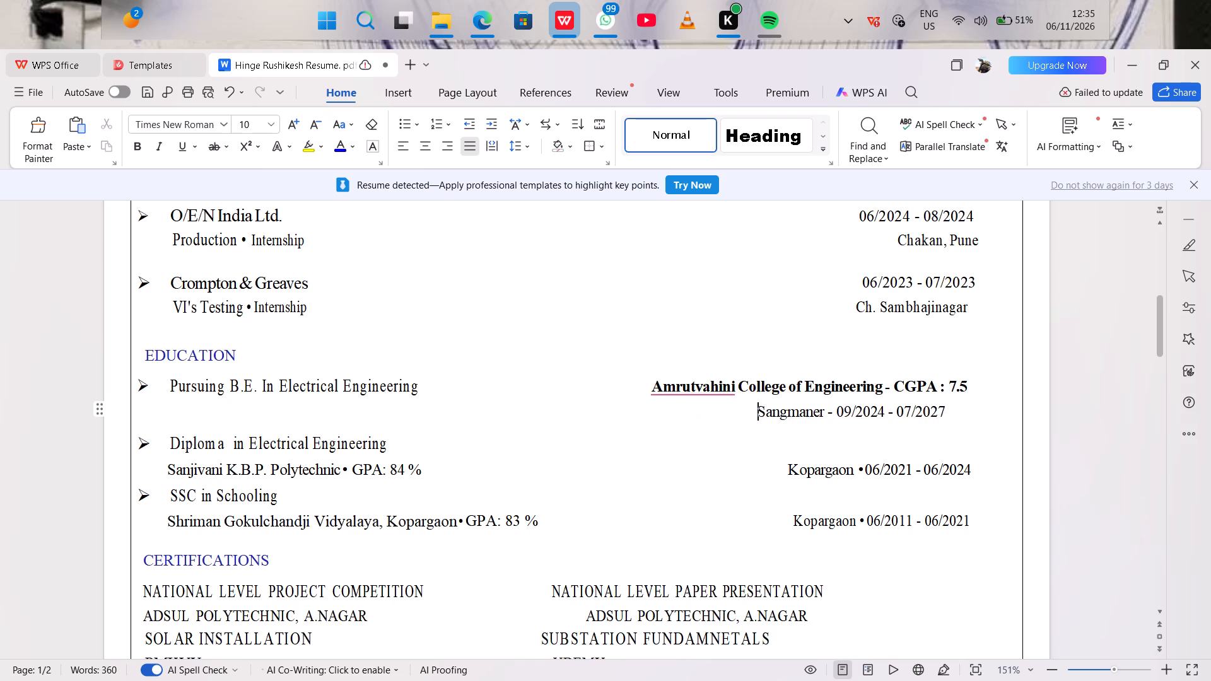
{"action": "key", "text": "space"}
{"action": "key", "text": "space"}
{"action": "key", "text": "space"}
{"action": "key", "text": "space"}
{"action": "key", "text": "space"}
{"action": "key", "text": "space"}
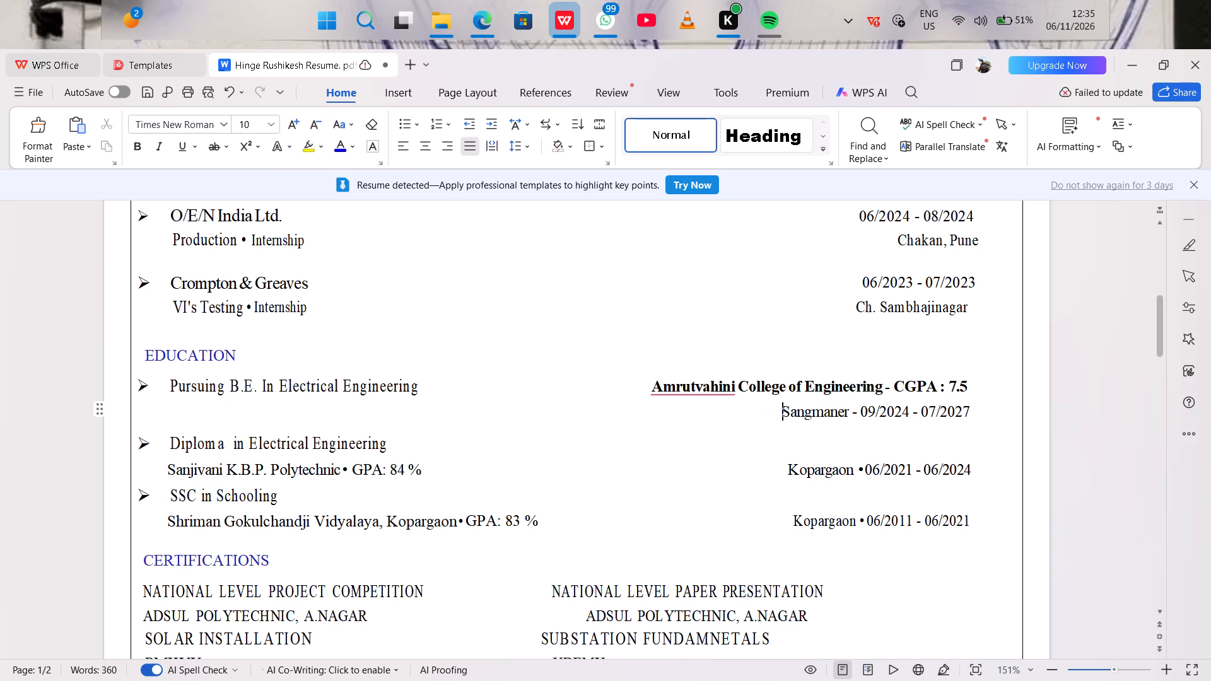
{"action": "key", "text": "BackSpace"}
{"action": "key", "text": "space"}
Ignore the spelling flag on "Amrutvahini" in the first EDUCATION entry.
{"action": "left_click", "coordinate": [694, 384]}
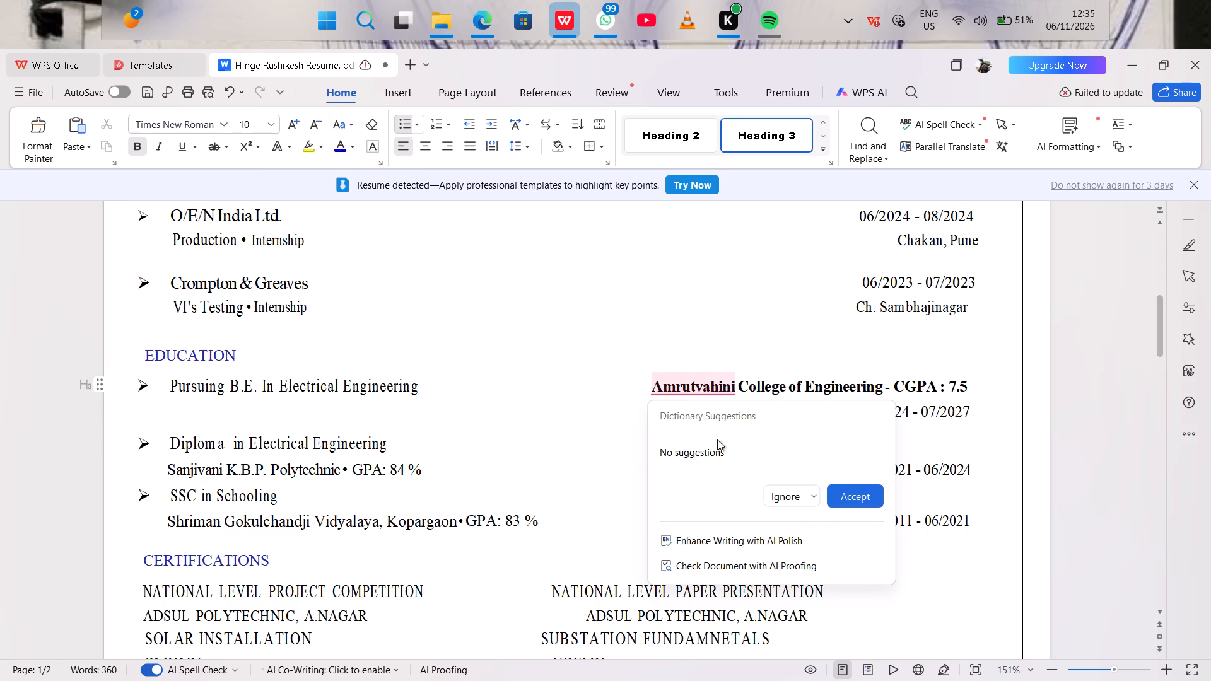
{"action": "left_click", "coordinate": [778, 493]}
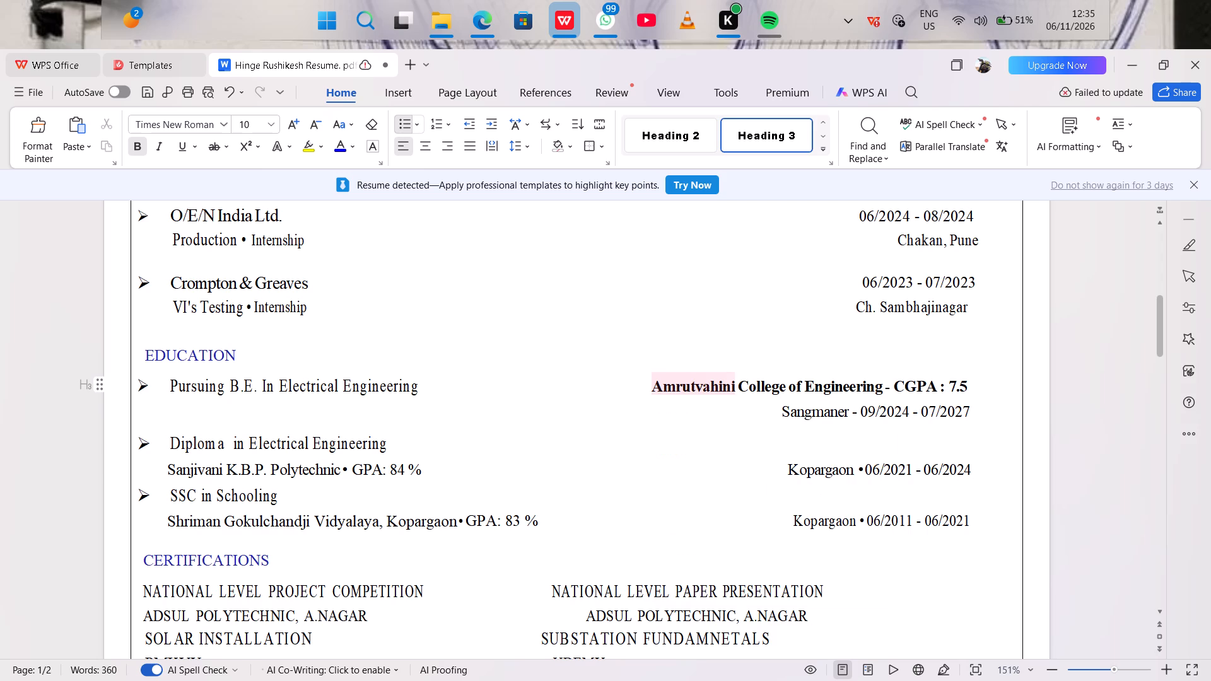
{"action": "left_click", "coordinate": [715, 464]}
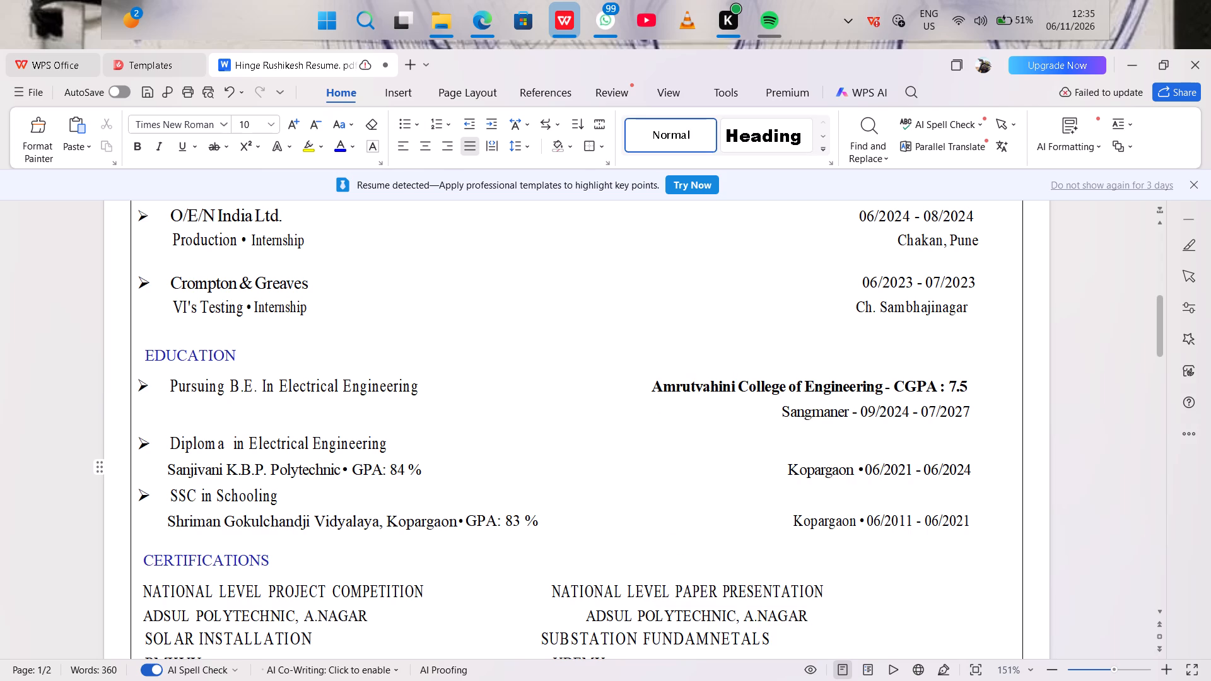
Move "Sanjivani K.B.P. Polytechnic • GPA: 84 %" up to the "Diploma in Electrical Engineering" line, tabbed out to the college-name column.
{"action": "left_click_drag", "start_coordinate": [164, 466], "coordinate": [392, 492]}
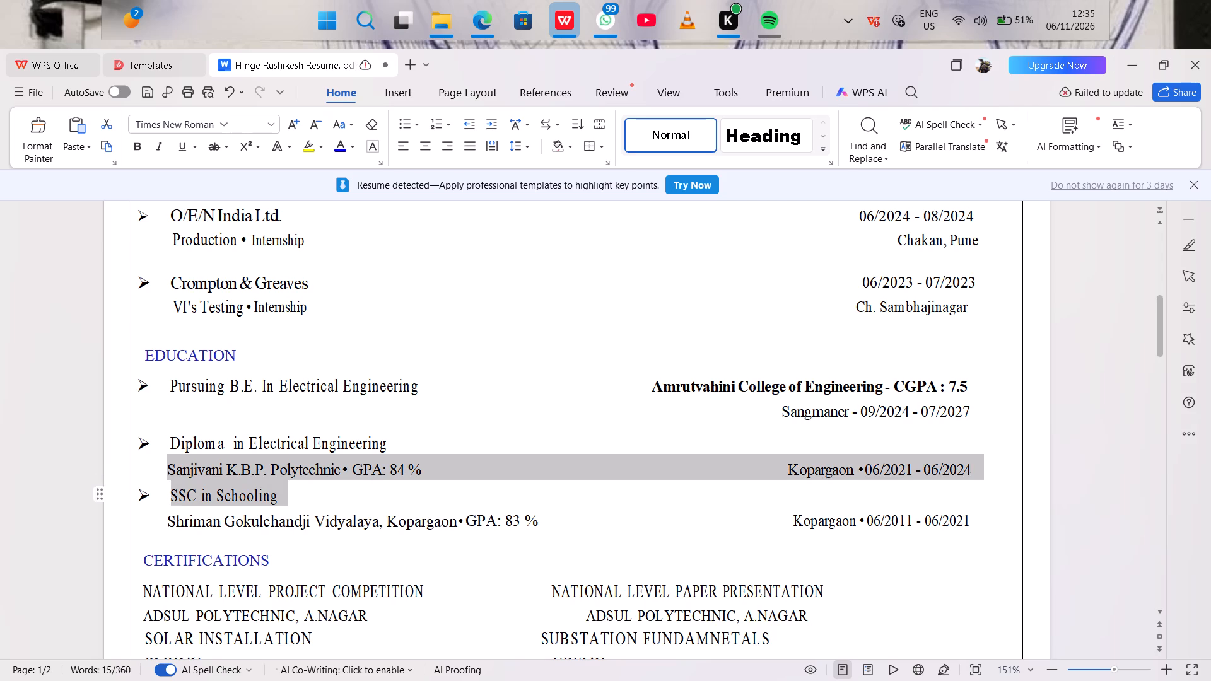
{"action": "left_click_drag", "start_coordinate": [392, 492], "coordinate": [426, 471]}
{"action": "key", "text": "ctrl+c"}
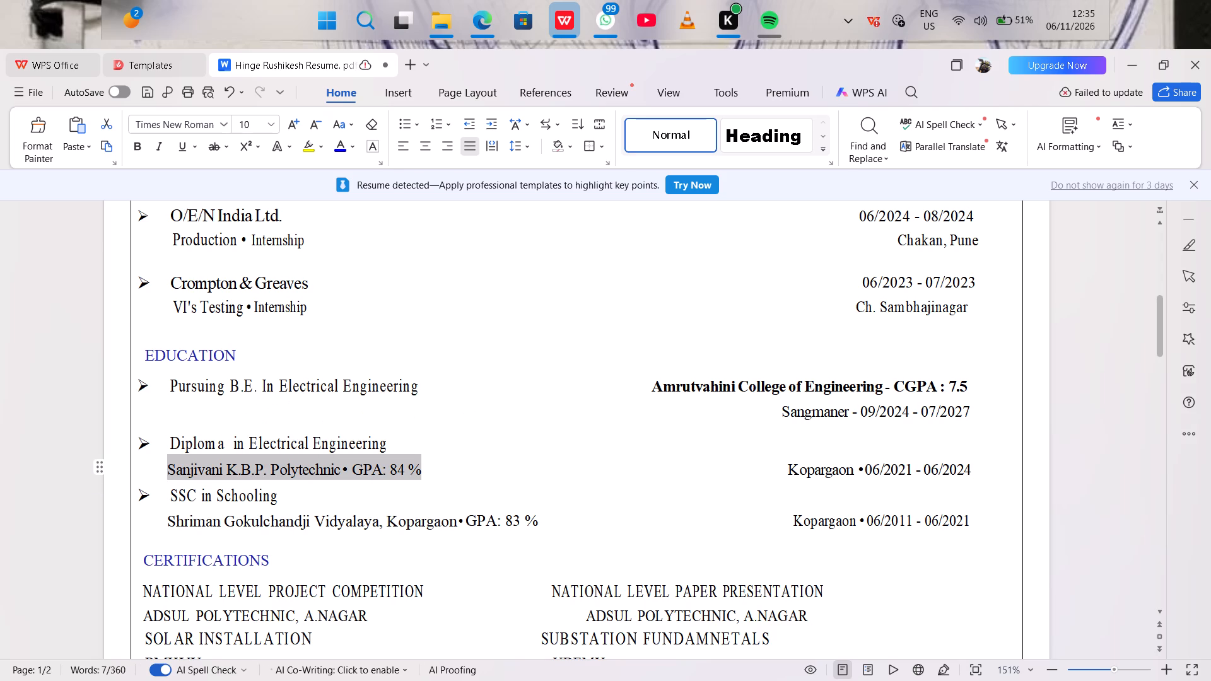
{"action": "key", "text": "BackSpace"}
{"action": "left_click", "coordinate": [628, 424]}
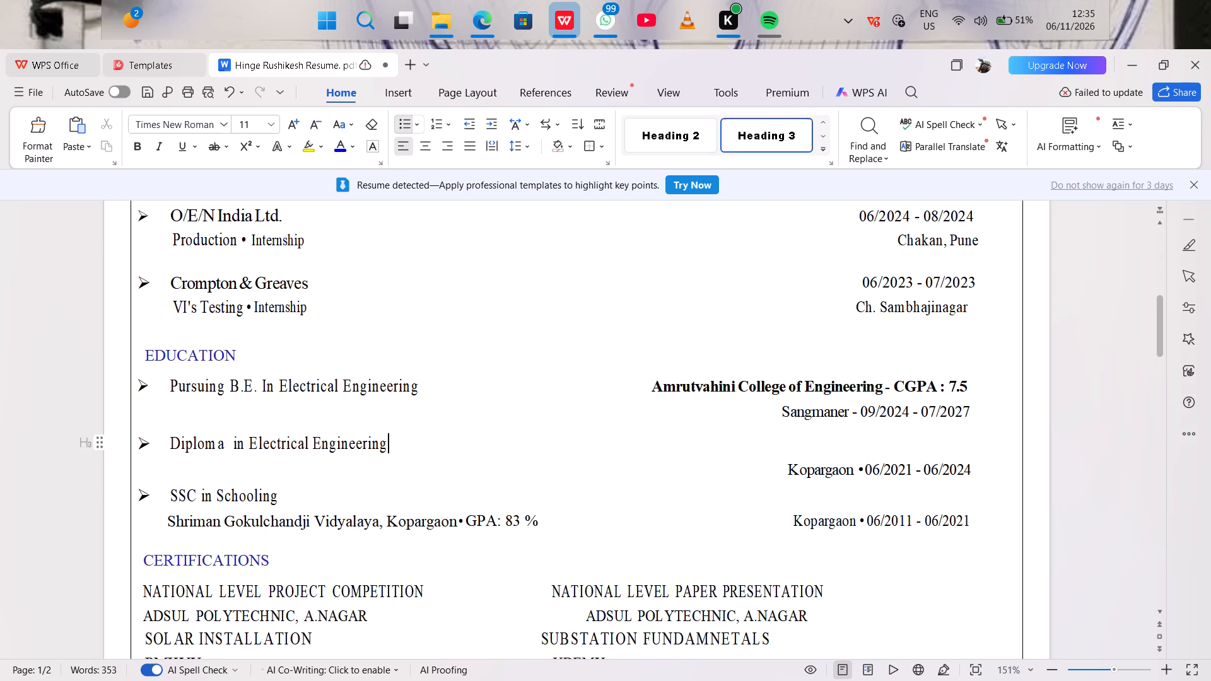
{"action": "key", "text": "space"}
{"action": "key", "text": "space"}
{"action": "key", "text": "space"}
{"action": "key", "text": "space"}
{"action": "key", "text": "space"}
{"action": "key", "text": "space"}
{"action": "key", "text": "Tab"}
{"action": "key", "text": "Tab"}
{"action": "key", "text": "Tab"}
{"action": "key", "text": "Tab"}
{"action": "key", "text": "Tab"}
{"action": "key", "text": "ctrl+v"}
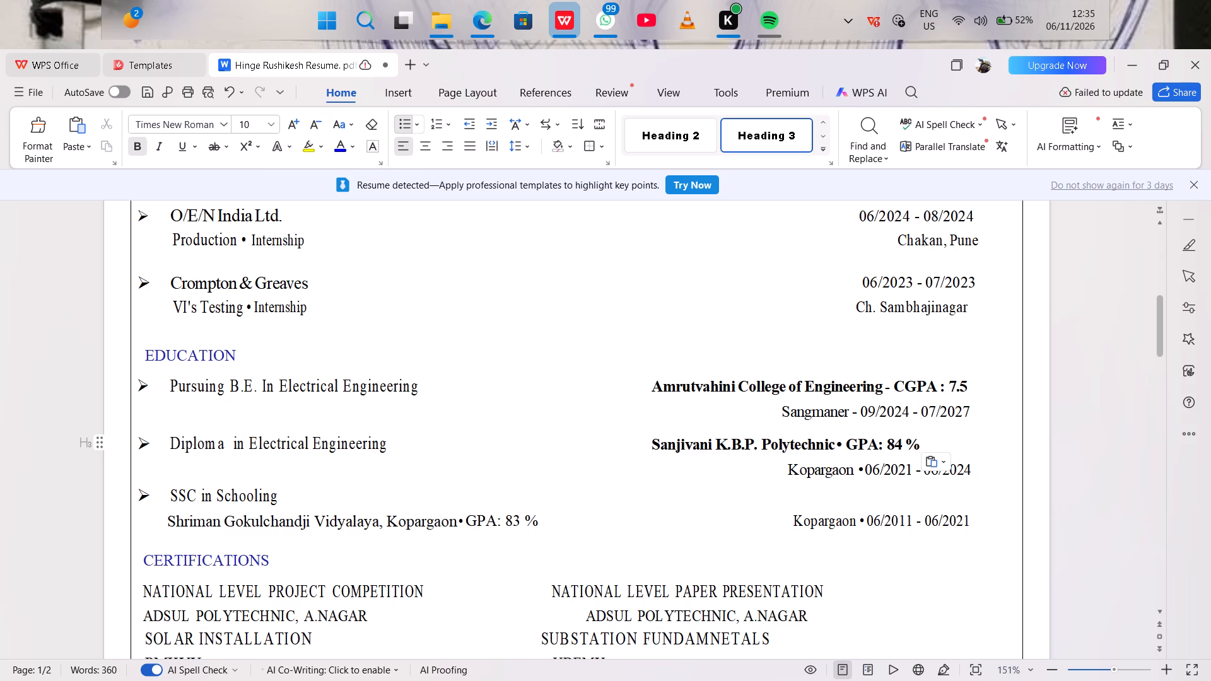
Insert 14 spaces before "Sanjivani K.B.P. Polytechnic" to line its end up with the date line beneath it.
{"action": "left_click", "coordinate": [626, 438]}
{"action": "key", "text": "space"}
{"action": "key", "text": "space"}
{"action": "key", "text": "space"}
{"action": "key", "text": "space"}
{"action": "key", "text": "space"}
{"action": "key", "text": "space"}
{"action": "key", "text": "space"}
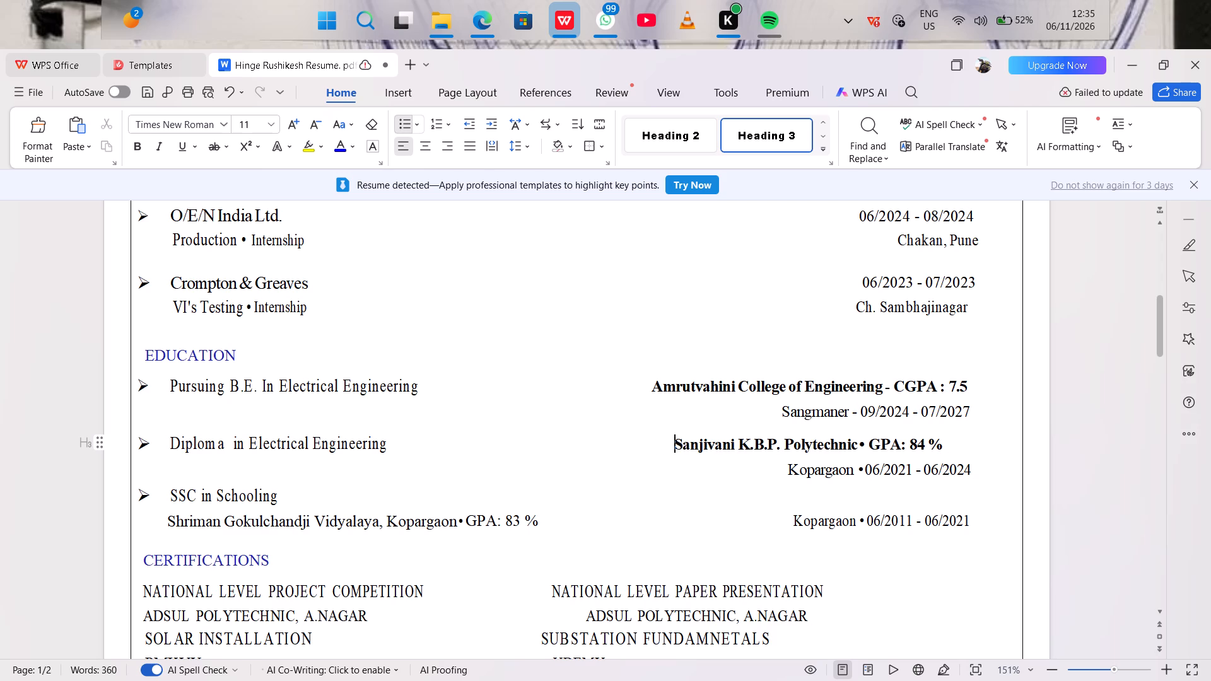
{"action": "key", "text": "space"}
{"action": "key", "text": "space"}
{"action": "key", "text": "space"}
{"action": "key", "text": "space"}
{"action": "key", "text": "space"}
{"action": "key", "text": "space"}
{"action": "key", "text": "space"}
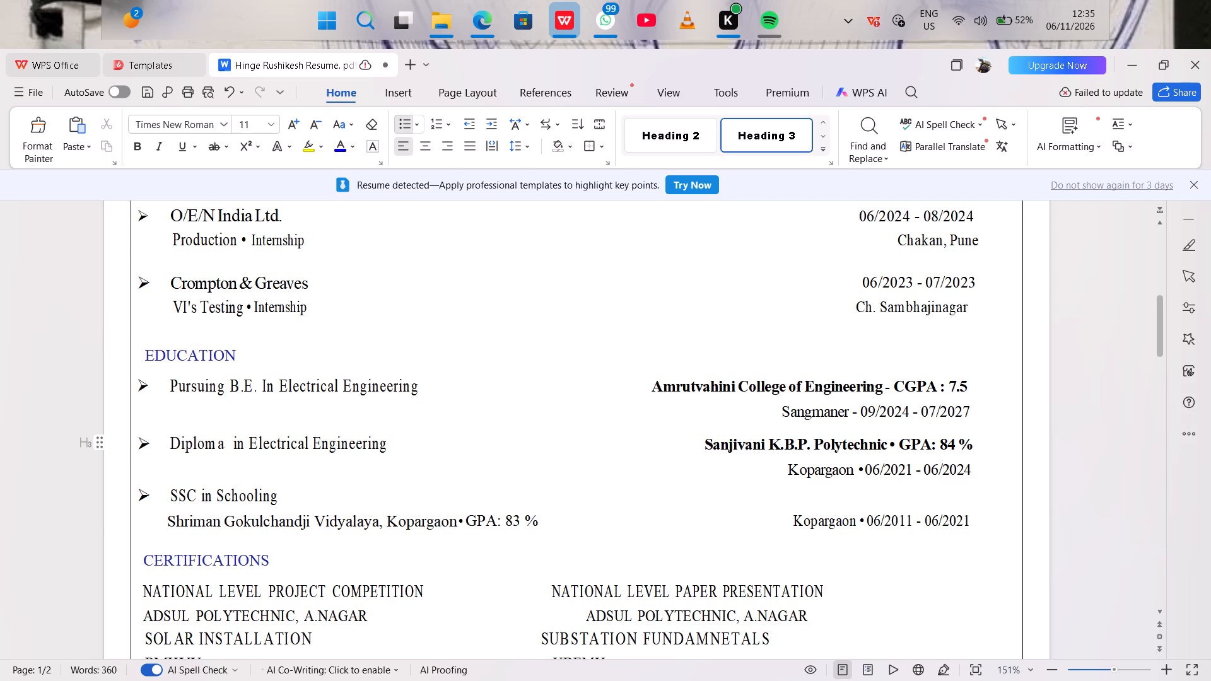
Move "Shriman Gokulchandji Vidyalaya, Kopargaon • GPA: 83 %" up to the "SSC in Schooling" line, tabbed out past the title.
{"action": "left_click_drag", "start_coordinate": [168, 523], "coordinate": [558, 525]}
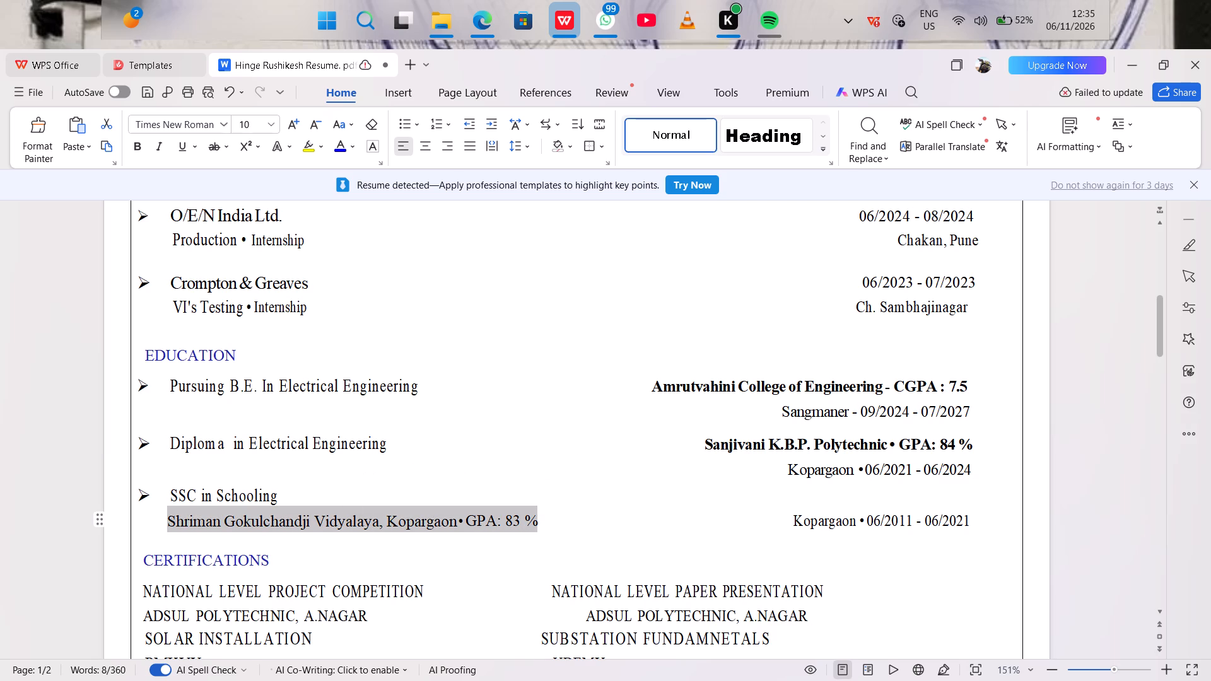
{"action": "key", "text": "ctrl+c"}
{"action": "key", "text": "BackSpace"}
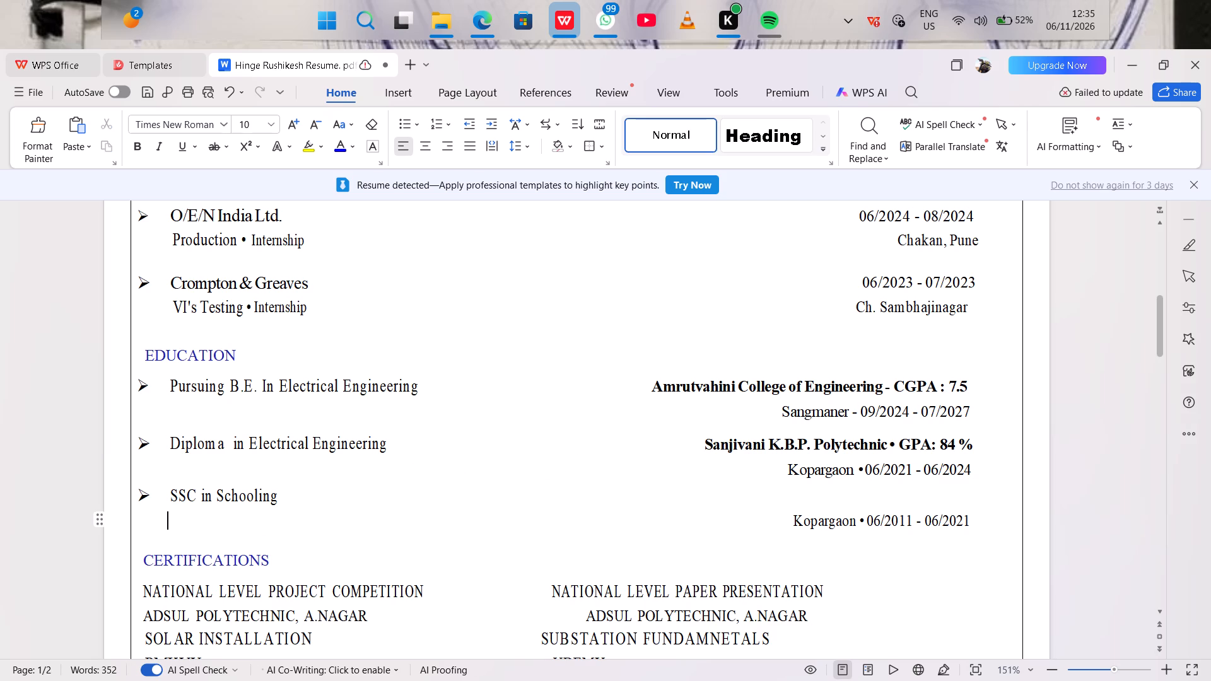
{"action": "left_click", "coordinate": [690, 485]}
{"action": "key", "text": "Tab"}
{"action": "key", "text": "Tab"}
{"action": "key", "text": "Tab"}
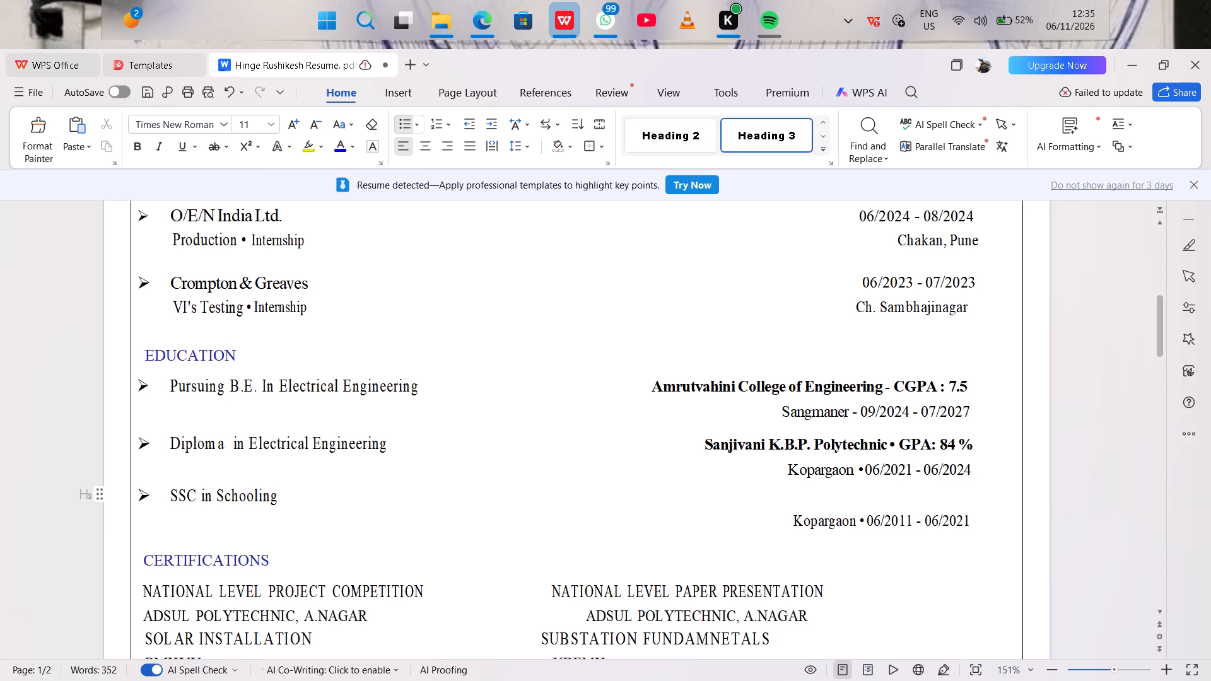
{"action": "key", "text": "Tab"}
{"action": "key", "text": "Tab"}
{"action": "key", "text": "Tab"}
{"action": "key", "text": "Tab"}
{"action": "key", "text": "ctrl+v"}
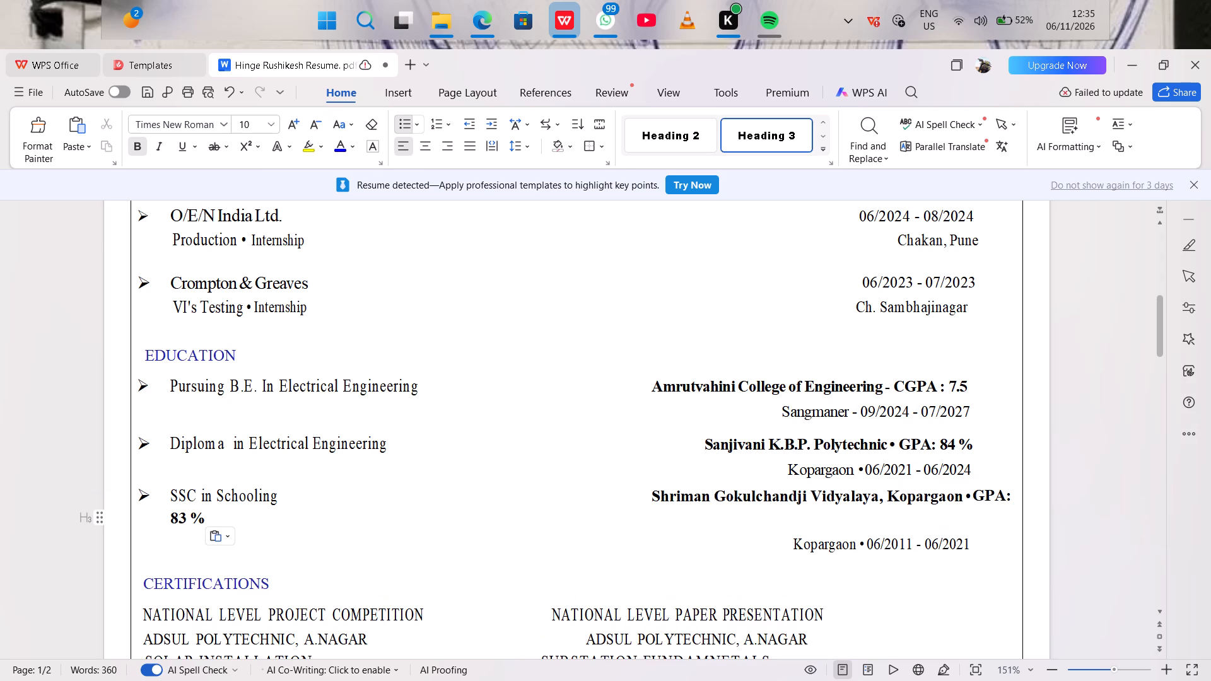
Replace two tabs before "Shriman Gokulchandji Vidyalaya" with nine spaces so the school name fits on one line, ending above its dates.
{"action": "left_click", "coordinate": [641, 498]}
{"action": "key", "text": "BackSpace"}
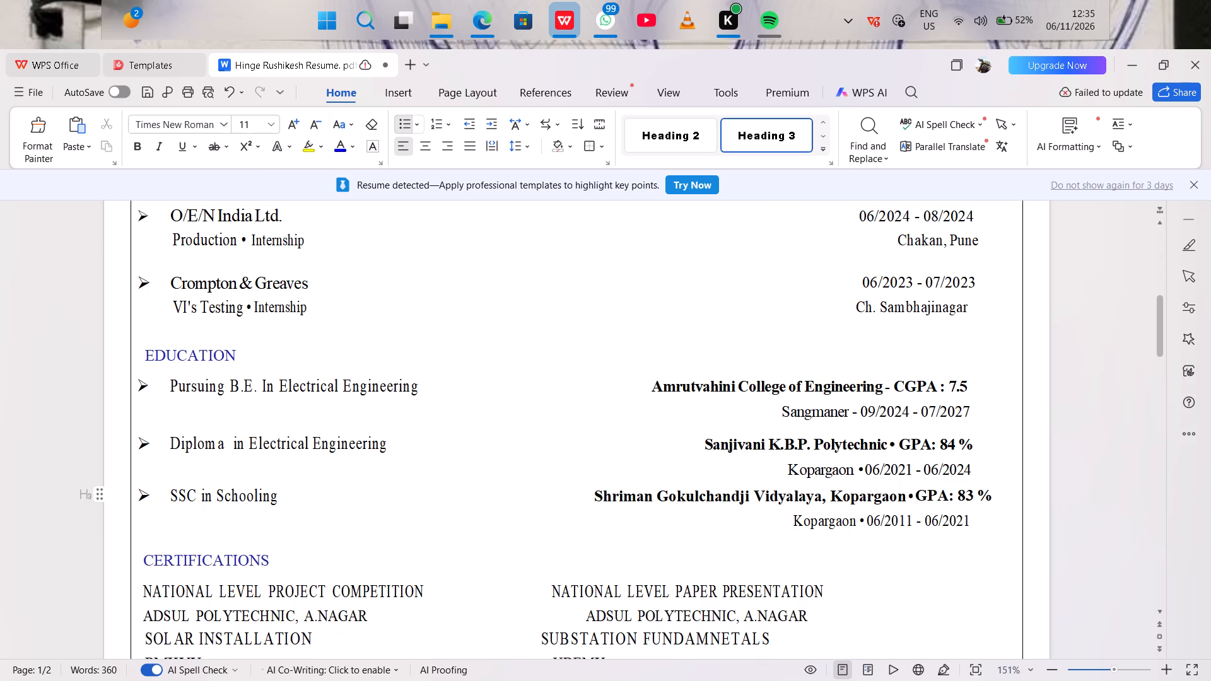
{"action": "key", "text": "BackSpace"}
{"action": "key", "text": "space"}
{"action": "key", "text": "space"}
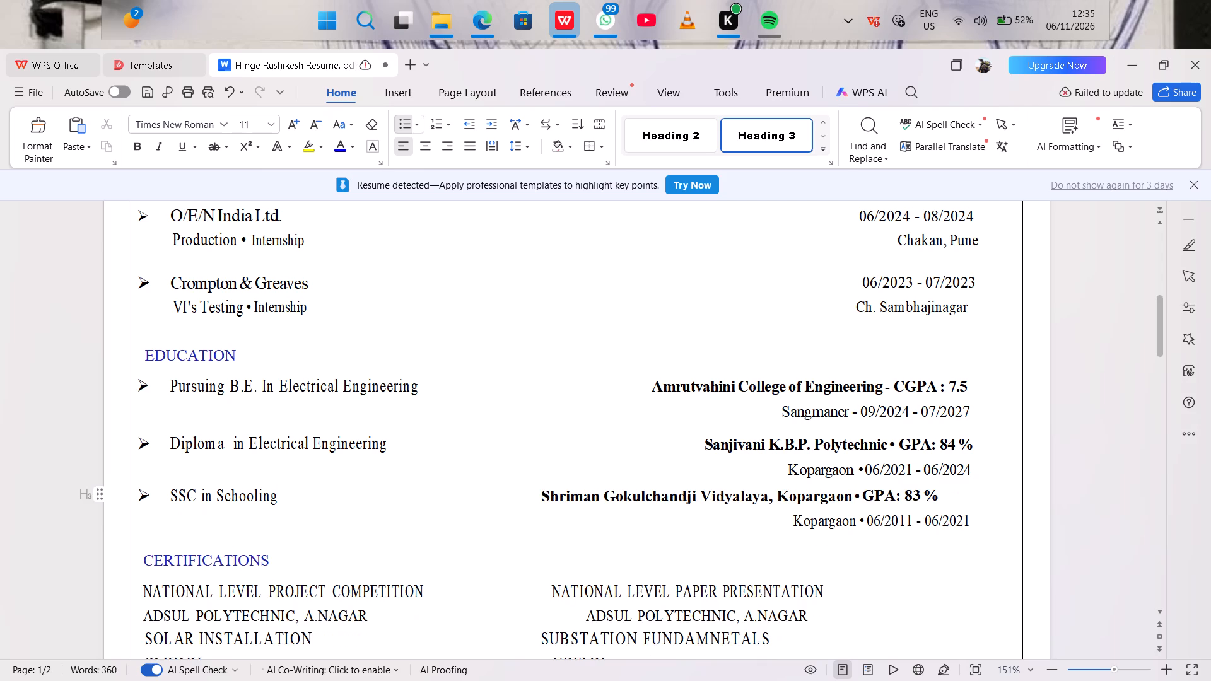
{"action": "key", "text": "space"}
{"action": "key", "text": "space"}
{"action": "key", "text": "space"}
{"action": "key", "text": "space"}
{"action": "key", "text": "space"}
{"action": "key", "text": "space"}
{"action": "key", "text": "space"}
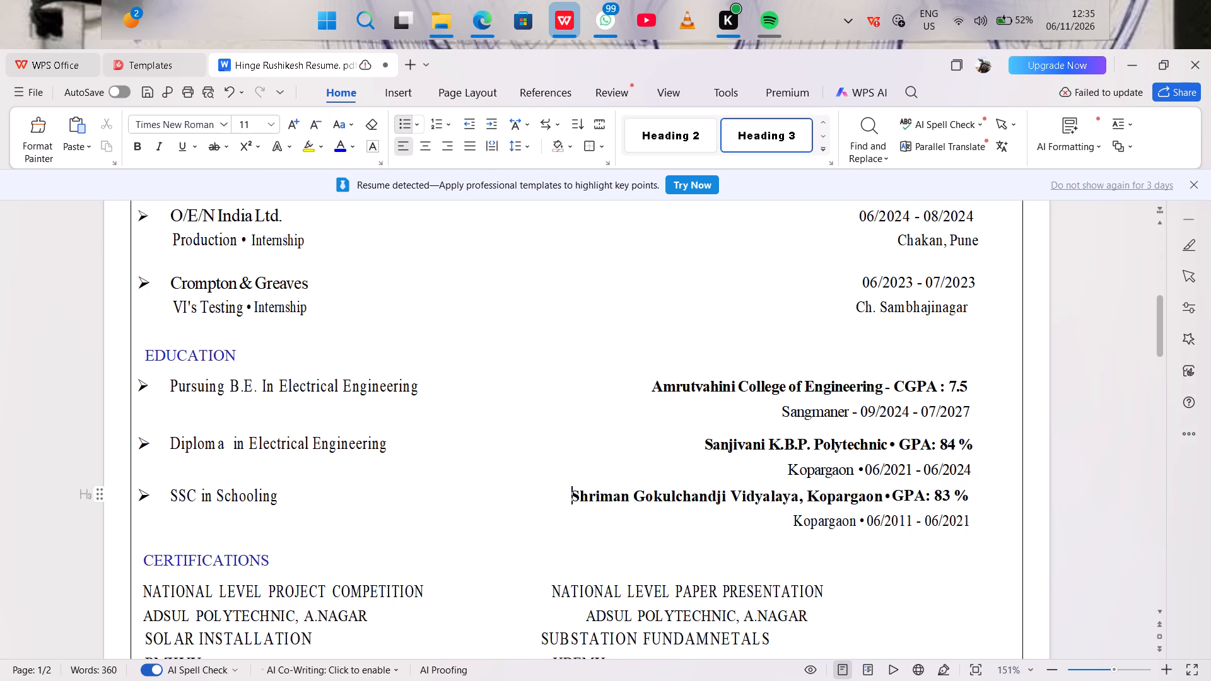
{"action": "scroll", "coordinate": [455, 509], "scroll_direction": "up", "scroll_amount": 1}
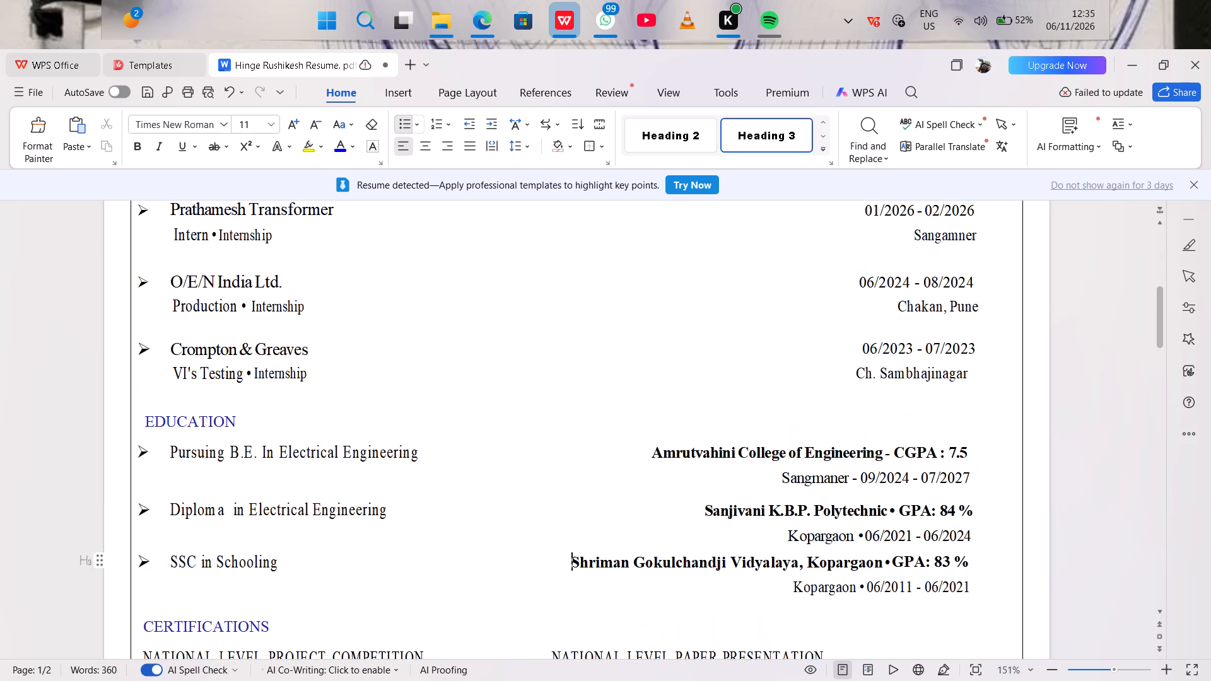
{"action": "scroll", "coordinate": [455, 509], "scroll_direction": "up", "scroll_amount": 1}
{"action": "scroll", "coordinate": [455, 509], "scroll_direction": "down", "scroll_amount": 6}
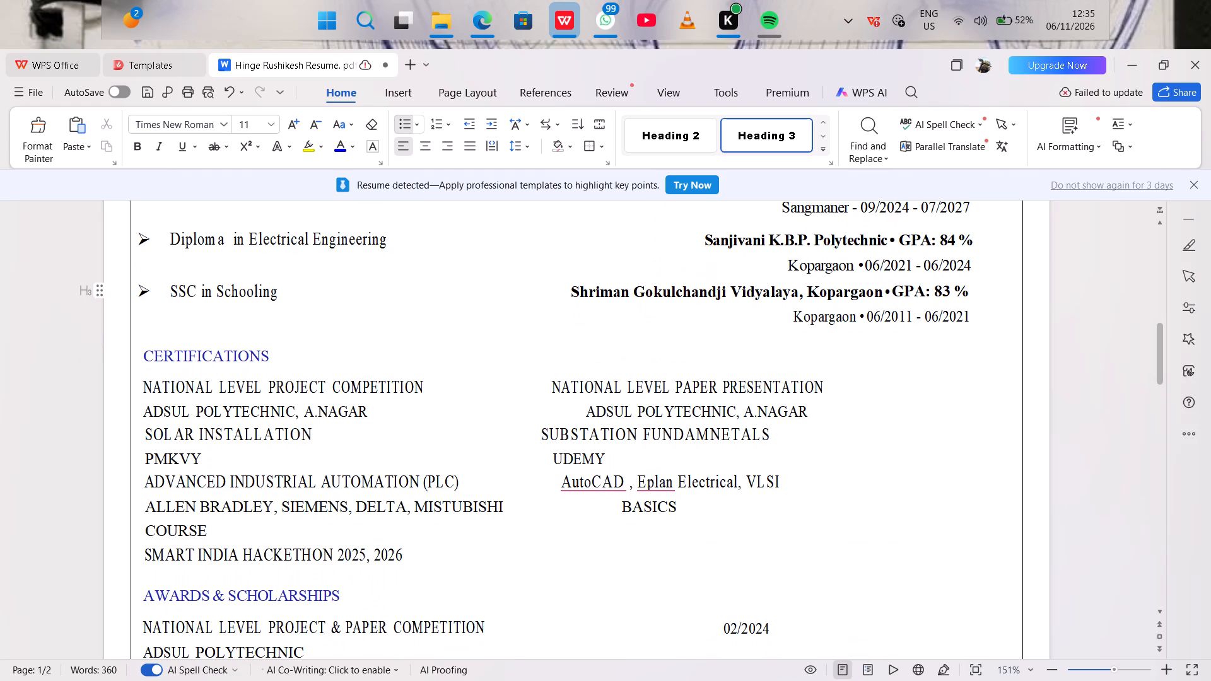
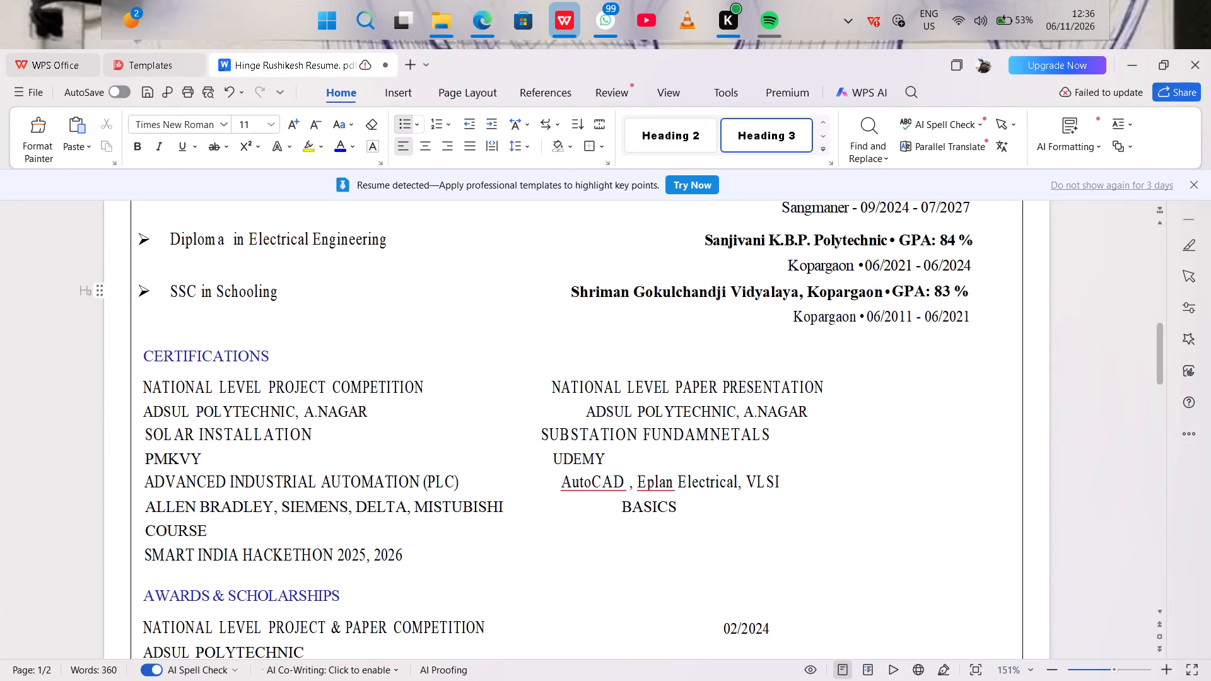
Delete both "ADSUL POLYTECHNIC, A.NAGAR" texts beneath the project competition and paper presentation entries in Certifications, leaving that line blank.
{"action": "scroll", "coordinate": [645, 550], "scroll_direction": "up", "scroll_amount": 6}
{"action": "scroll", "coordinate": [645, 550], "scroll_direction": "down", "scroll_amount": 5}
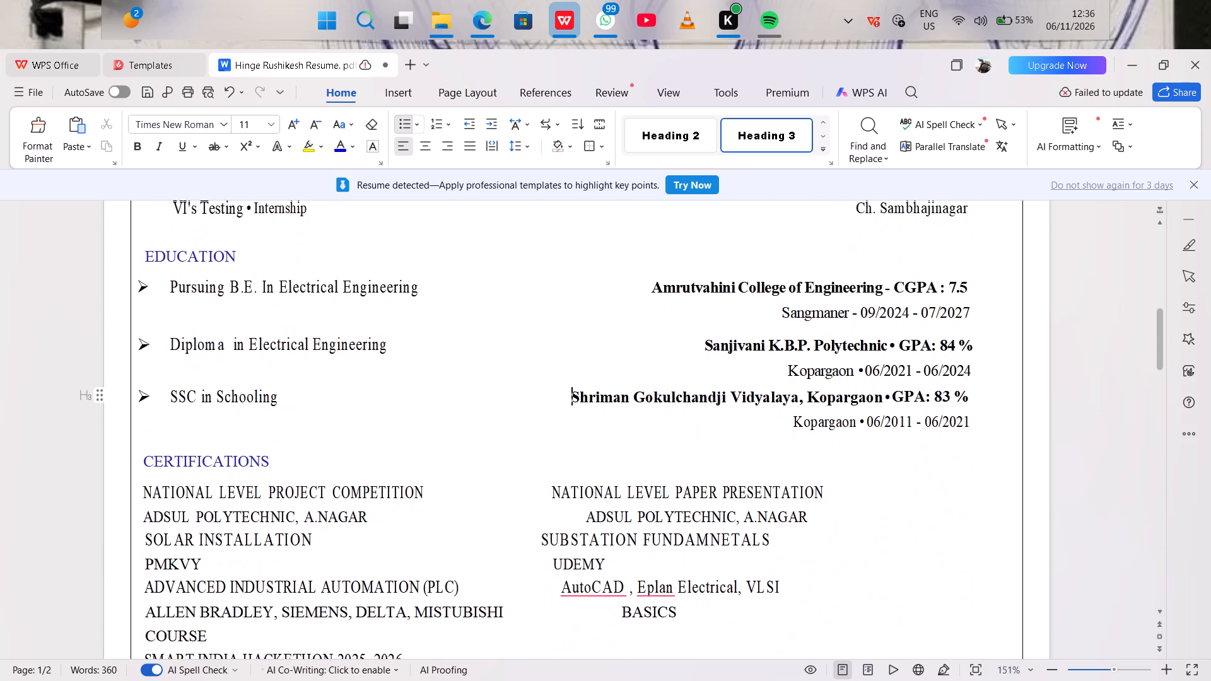
{"action": "scroll", "coordinate": [645, 550], "scroll_direction": "down", "scroll_amount": 6}
{"action": "scroll", "coordinate": [645, 550], "scroll_direction": "up", "scroll_amount": 5}
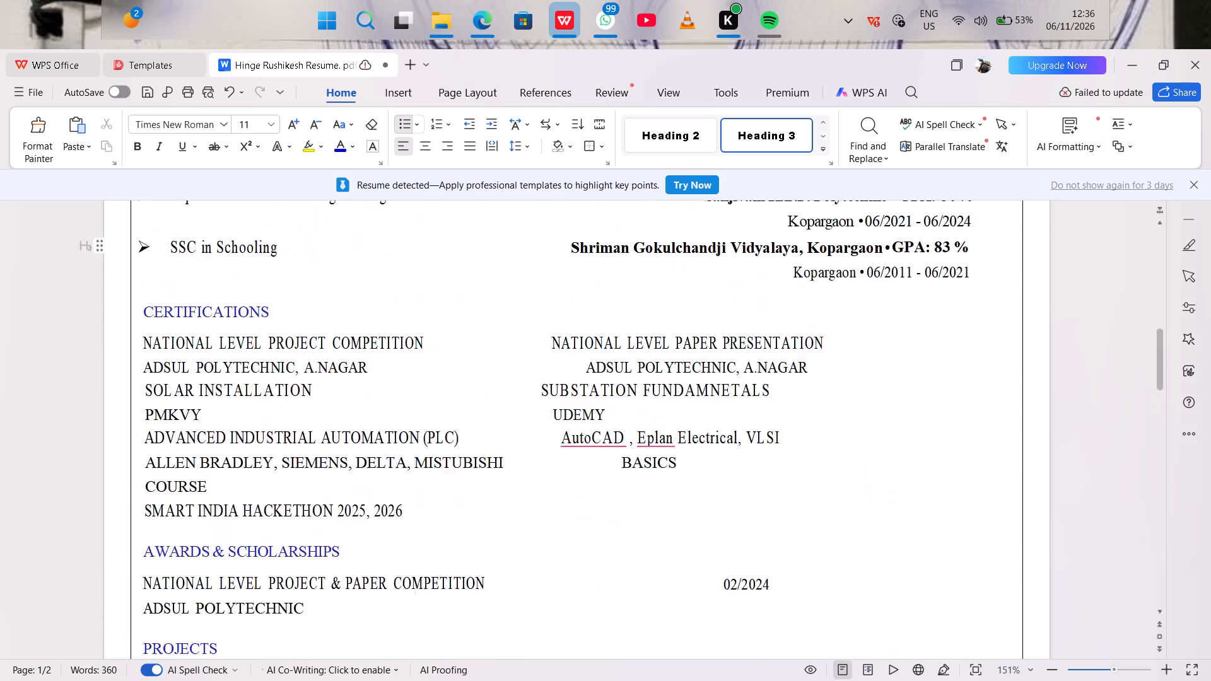
{"action": "scroll", "coordinate": [645, 550], "scroll_direction": "up", "scroll_amount": 1}
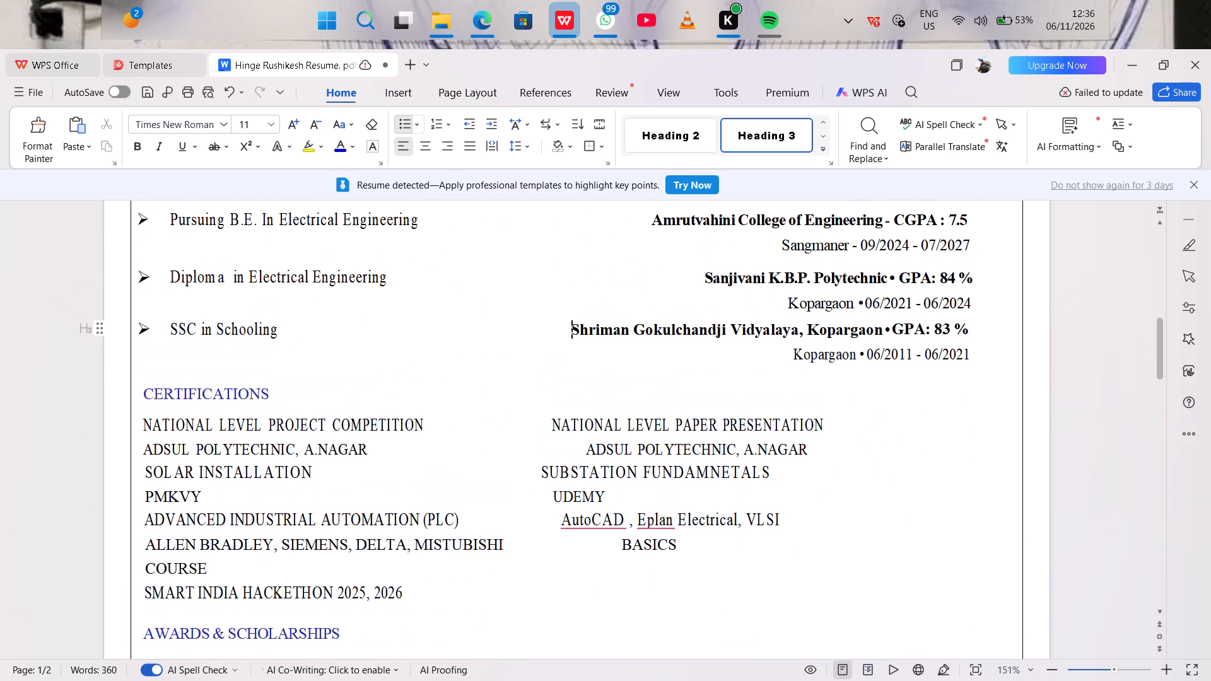
{"action": "left_click", "coordinate": [456, 427]}
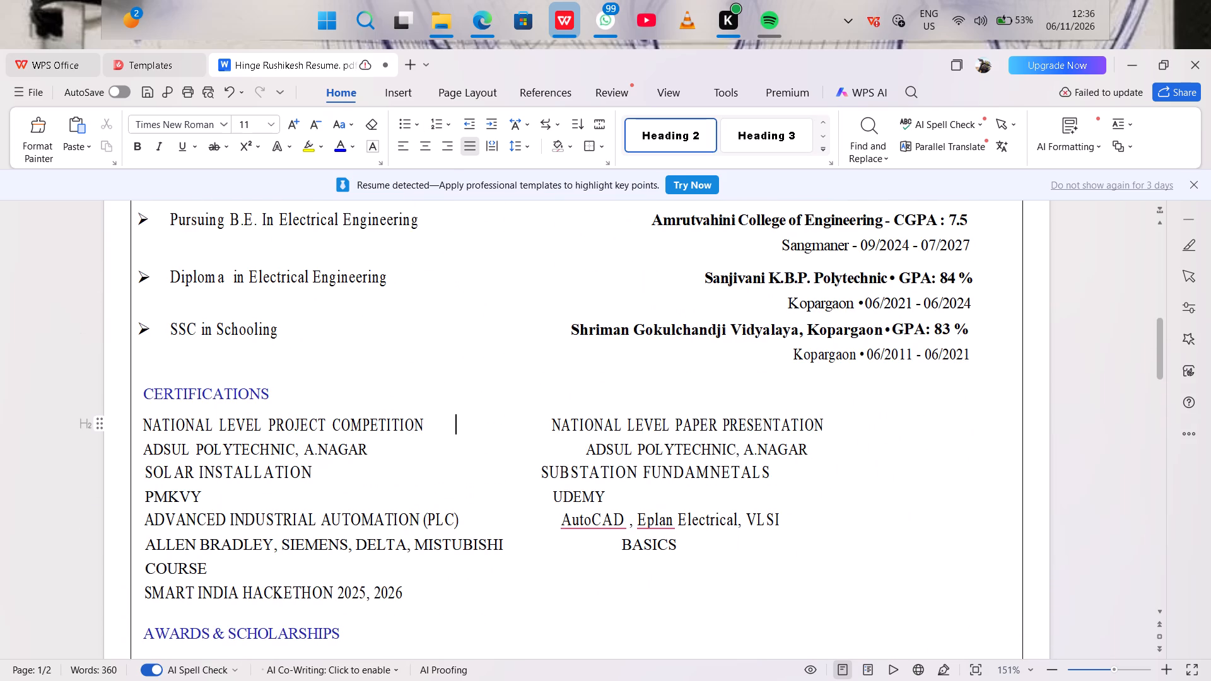
{"action": "left_click", "coordinate": [423, 426]}
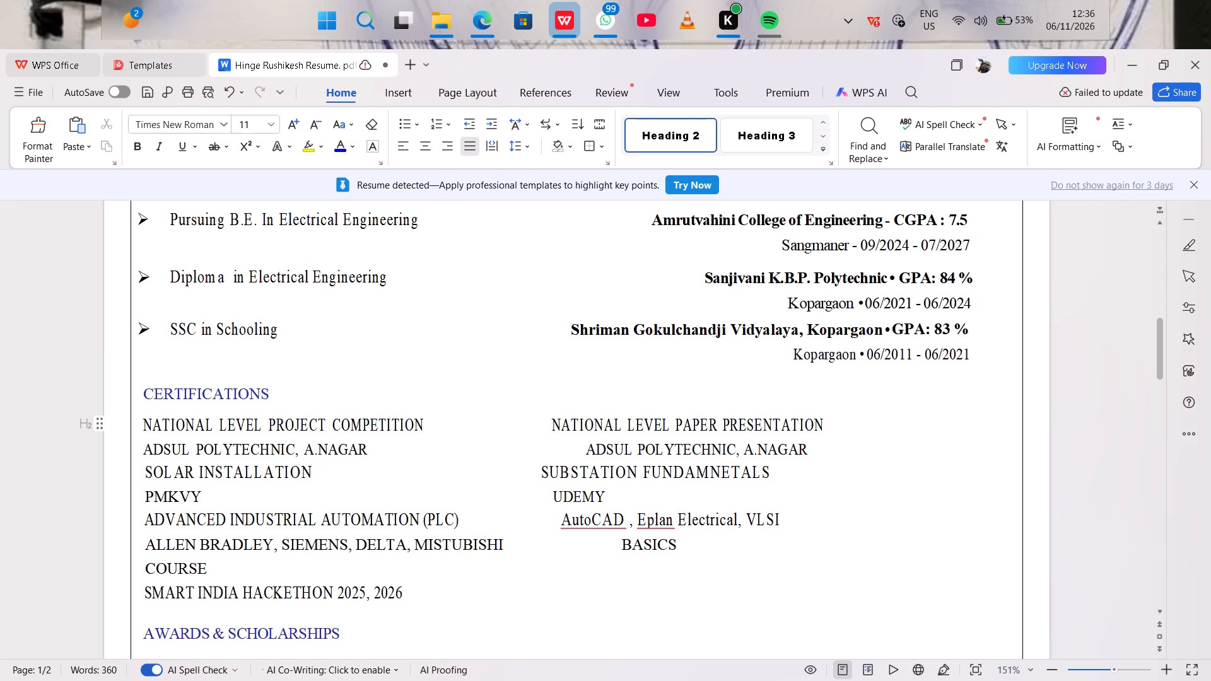
{"action": "left_click", "coordinate": [368, 451]}
{"action": "left_click_drag", "start_coordinate": [368, 451], "coordinate": [148, 450]}
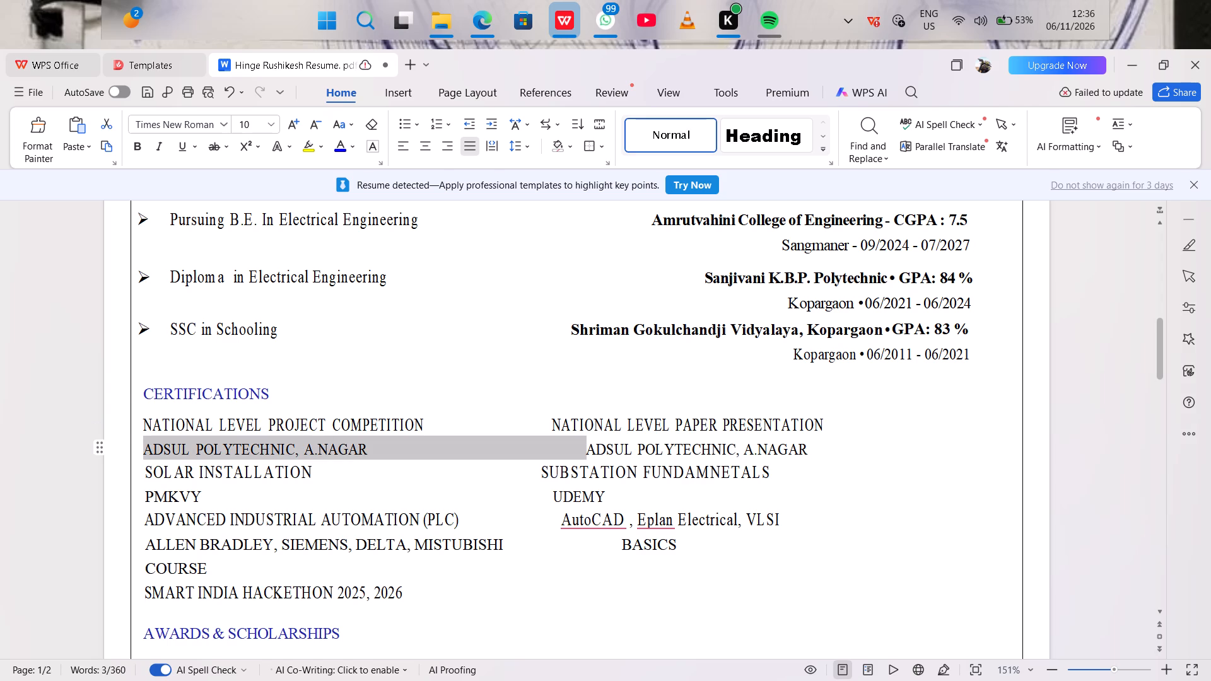
{"action": "left_click_drag", "start_coordinate": [148, 450], "coordinate": [149, 450]}
{"action": "key", "text": "BackSpace"}
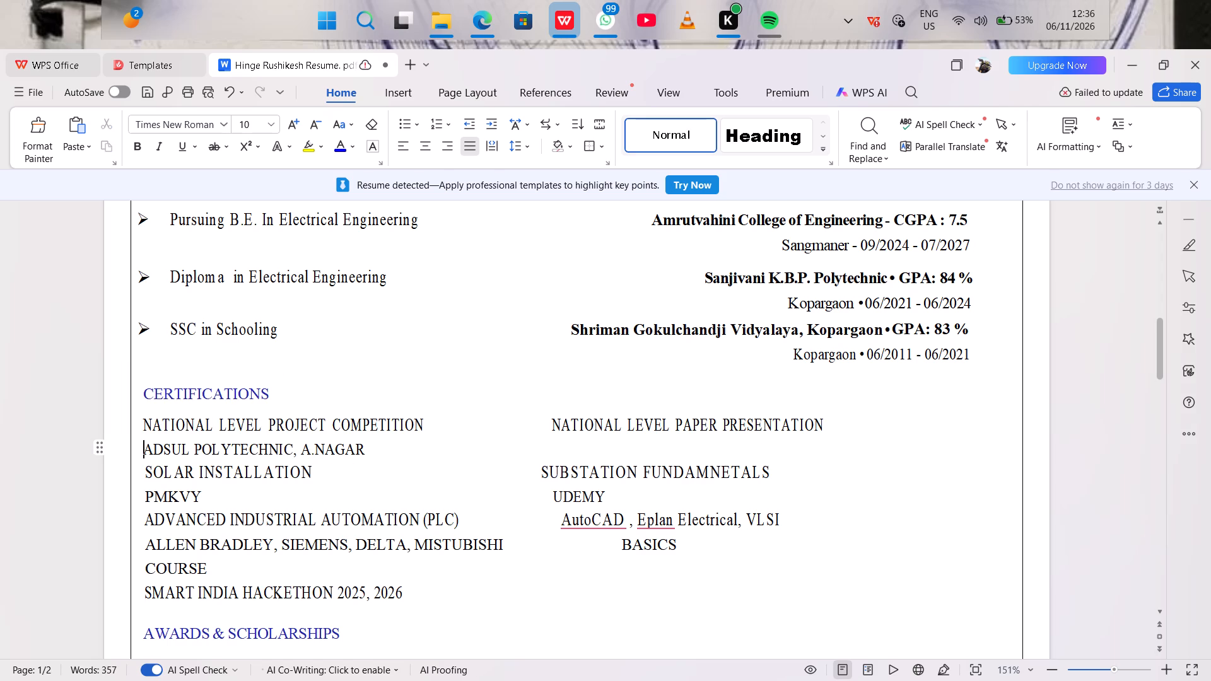
{"action": "left_click_drag", "start_coordinate": [358, 448], "coordinate": [141, 441]}
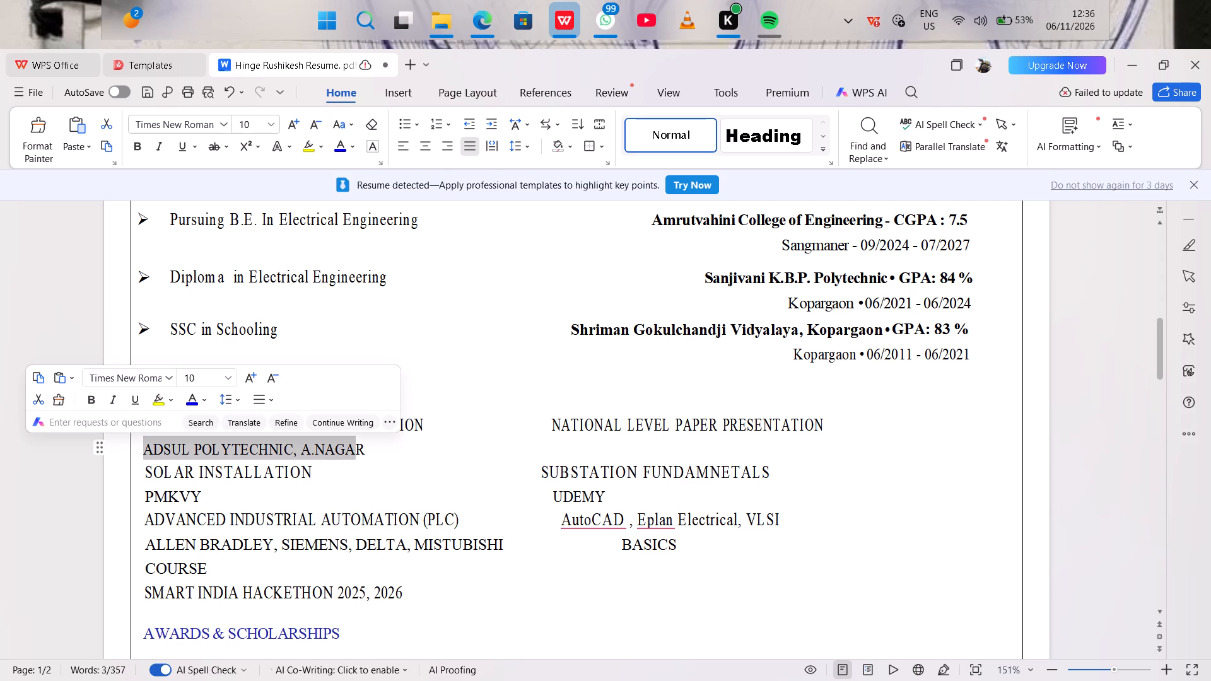
{"action": "key", "text": "BackSpace"}
{"action": "key", "text": "Right"}
{"action": "key", "text": "BackSpace"}
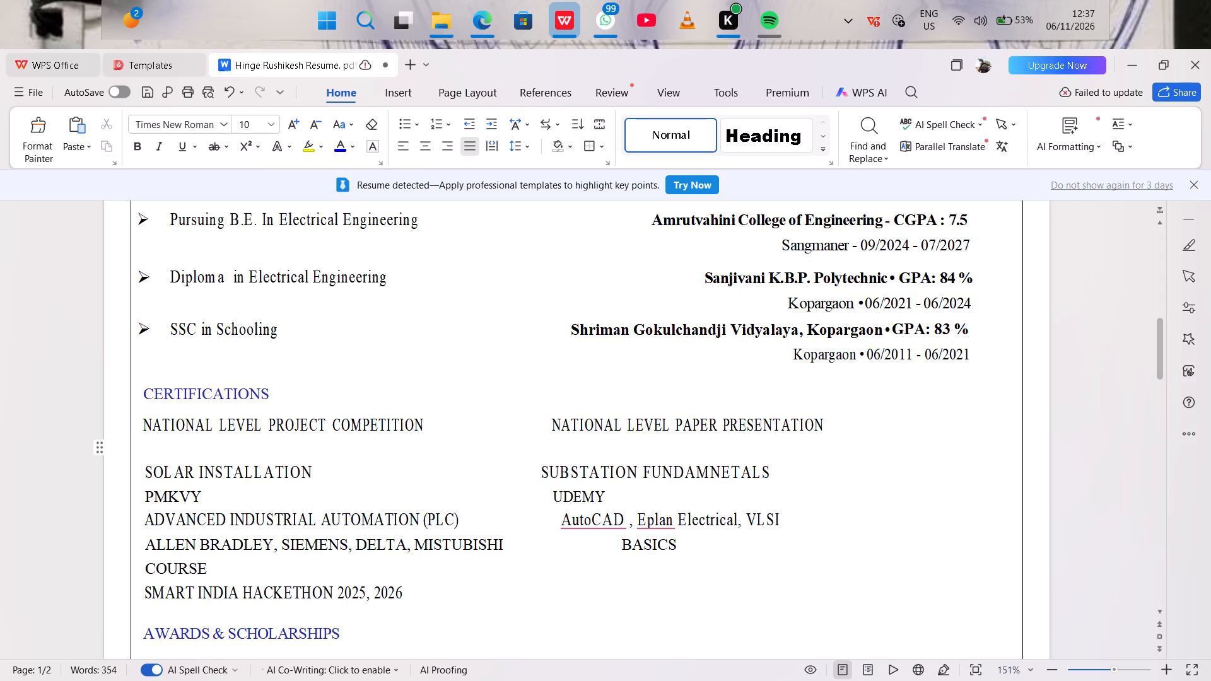
Delete "PMKVY" and "UDEMY" beneath the solar installation and substation entries in Certifications, leaving that line blank.
{"action": "left_click_drag", "start_coordinate": [143, 492], "coordinate": [595, 484]}
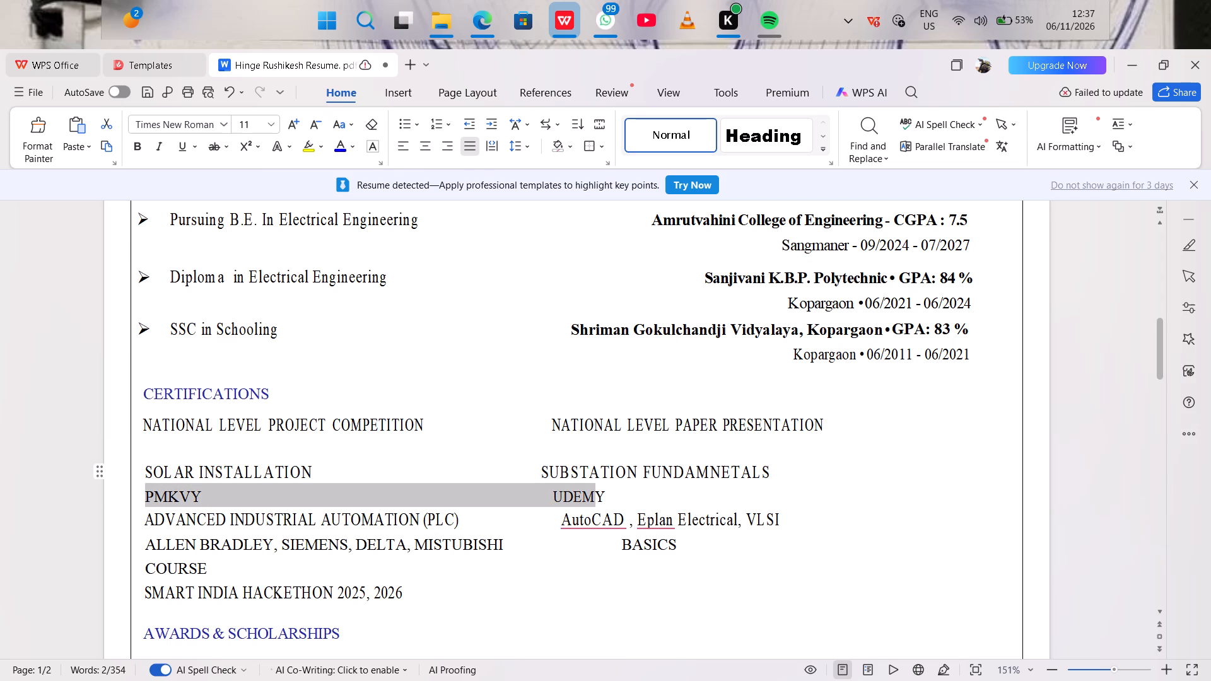
{"action": "left_click_drag", "start_coordinate": [595, 484], "coordinate": [605, 493]}
{"action": "key", "text": "BackSpace"}
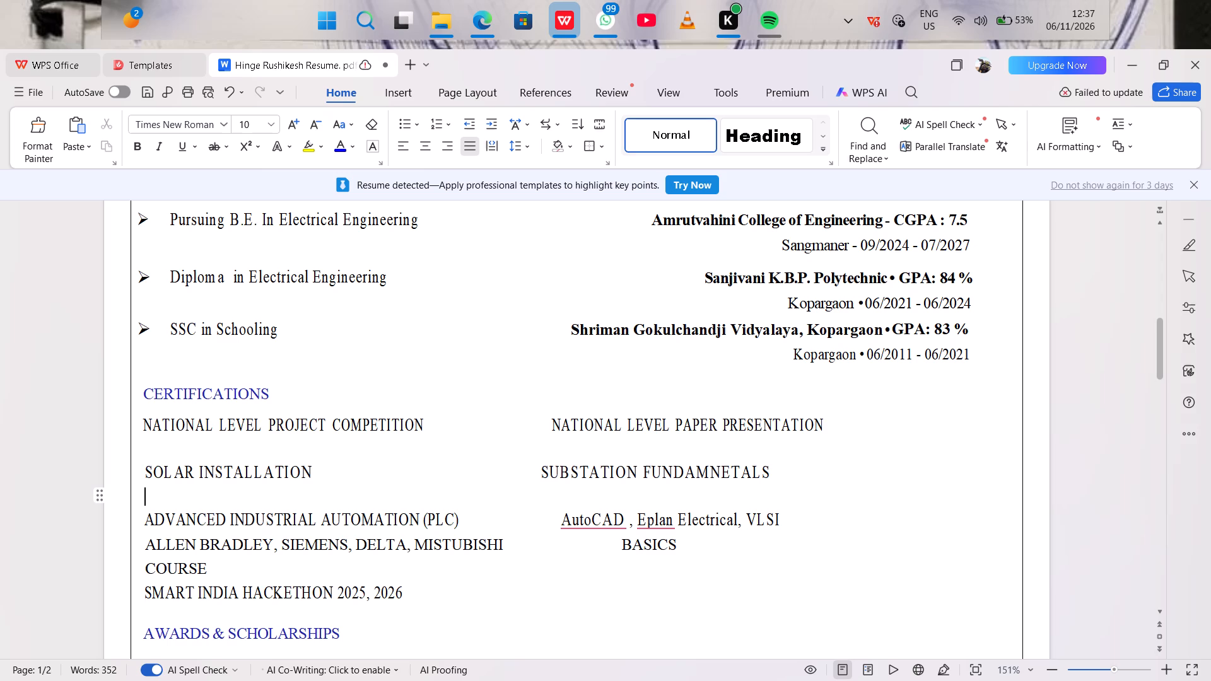
Remove the "COURSE" line above "SMART INDIA HACKETHON 2025, 2026" in Certifications.
{"action": "left_click_drag", "start_coordinate": [208, 566], "coordinate": [148, 561]}
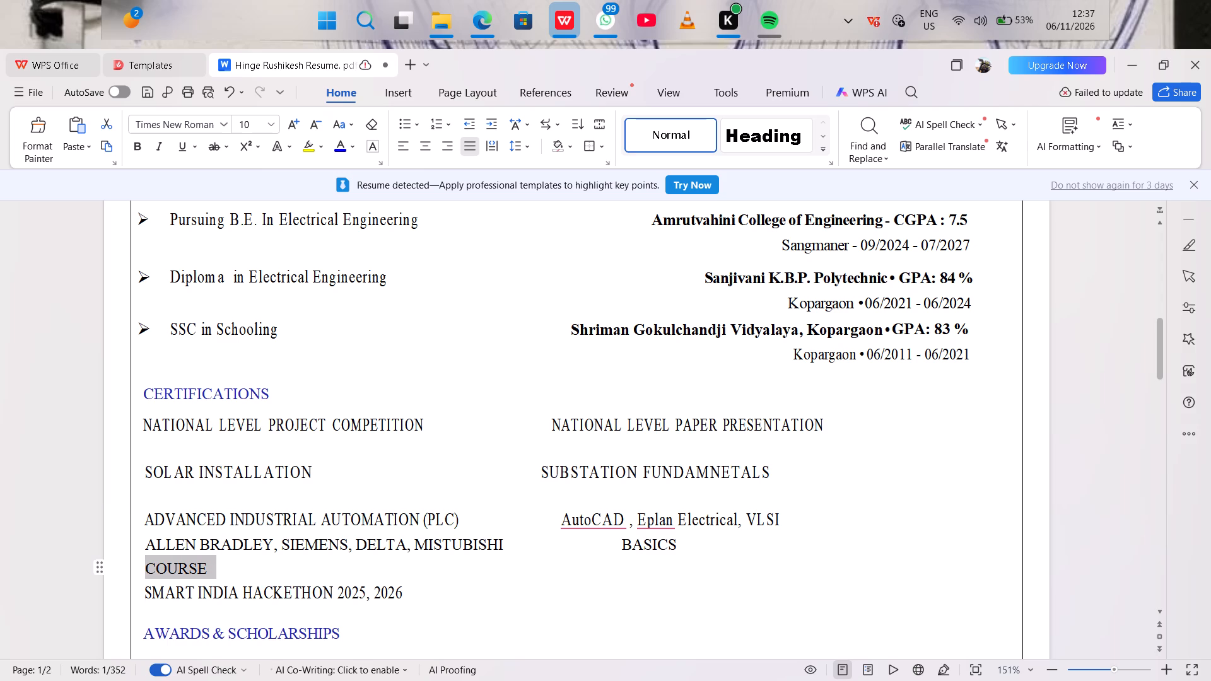
{"action": "left_click_drag", "start_coordinate": [148, 561], "coordinate": [148, 562]}
{"action": "key", "text": "BackSpace"}
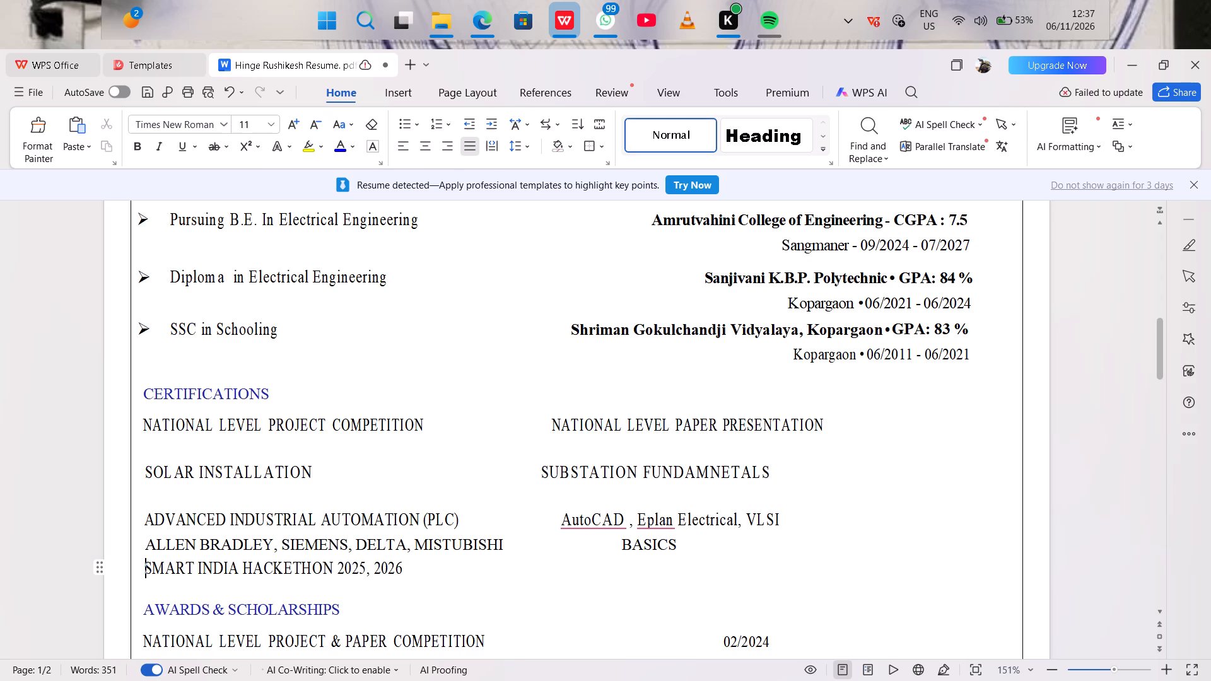
Change "ALLEN BRADLEY, SIEMENS, DELTA, MISTUBISHI" under the PLC certification to sentence case.
{"action": "left_click_drag", "start_coordinate": [146, 545], "coordinate": [502, 540]}
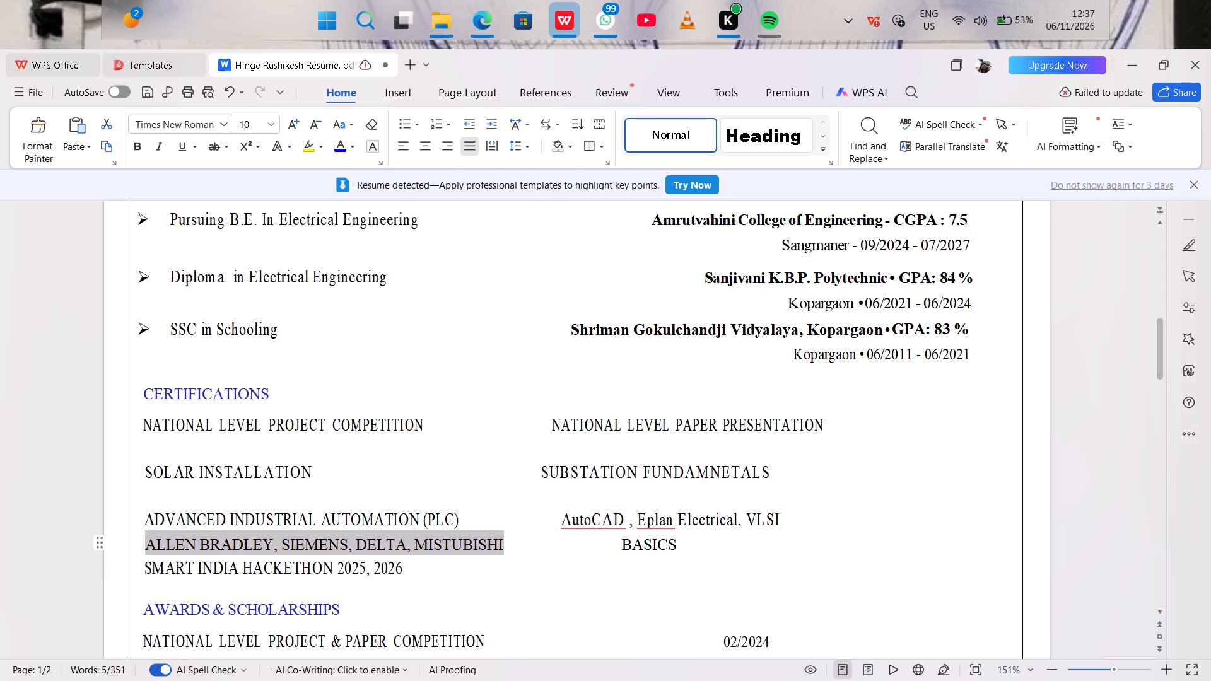
{"action": "left_click_drag", "start_coordinate": [502, 540], "coordinate": [503, 540]}
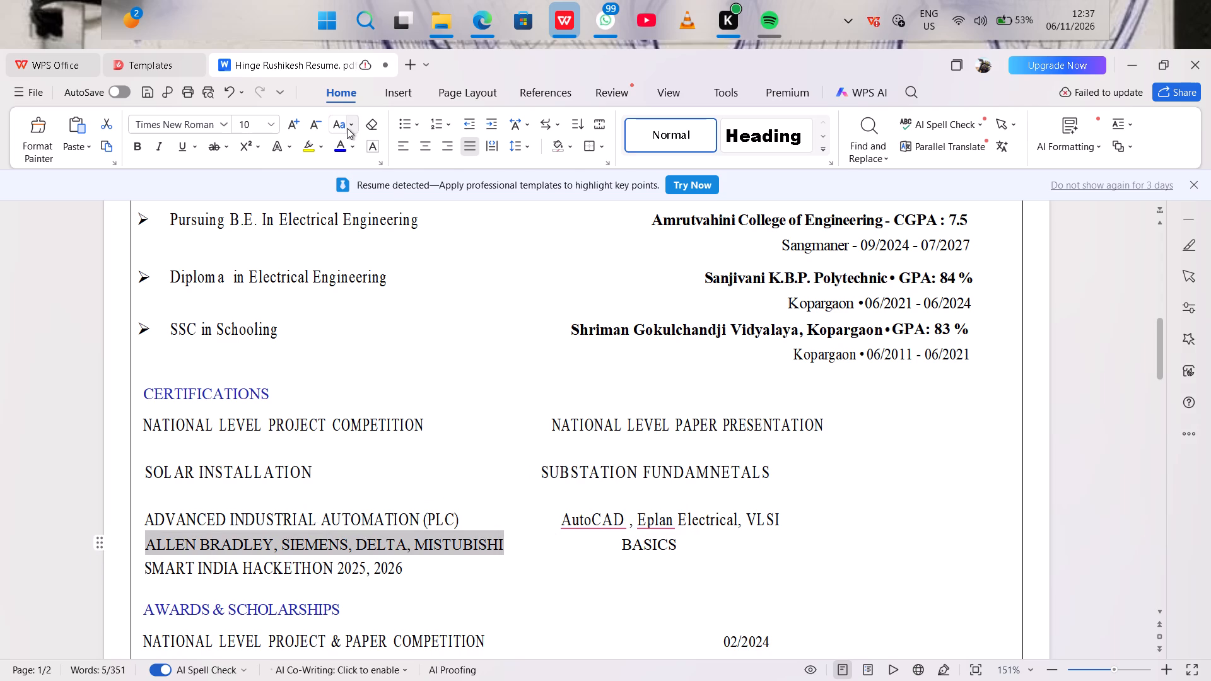
{"action": "left_click", "coordinate": [347, 128]}
{"action": "left_click", "coordinate": [377, 161]}
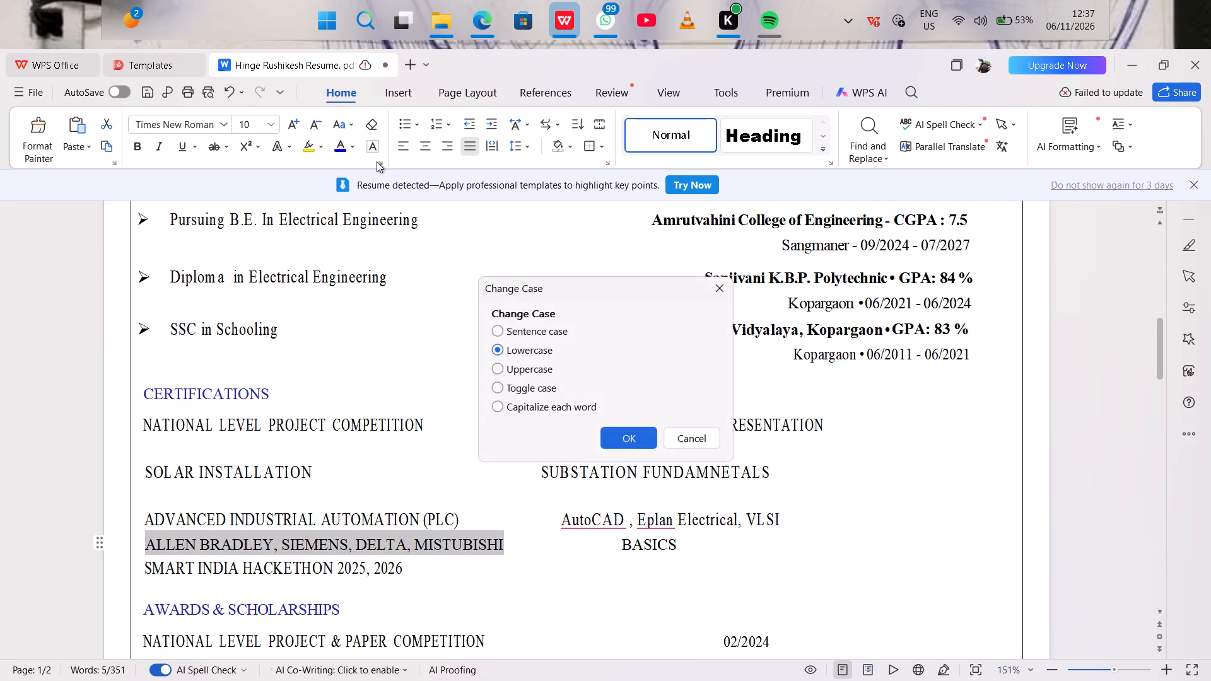
{"action": "left_click", "coordinate": [512, 327]}
{"action": "left_click", "coordinate": [624, 436]}
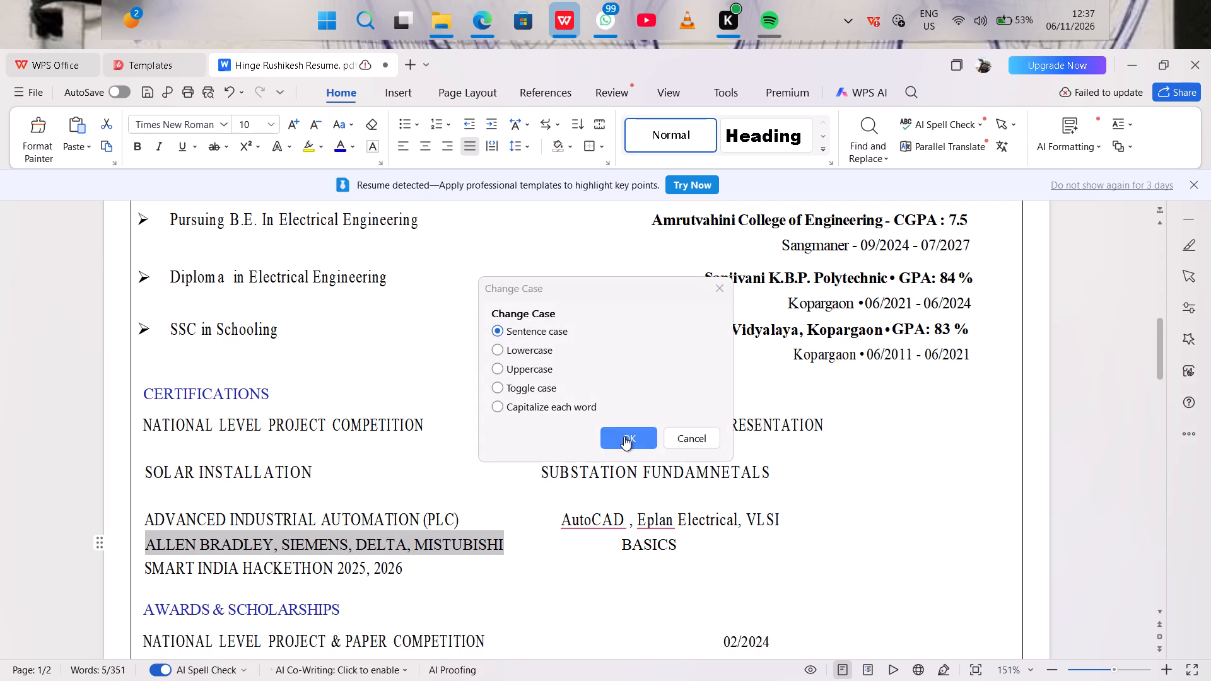
Capitalize the first letters of "Mistubishi" and "Delta" in the brand list under the PLC certification.
{"action": "left_click", "coordinate": [410, 542]}
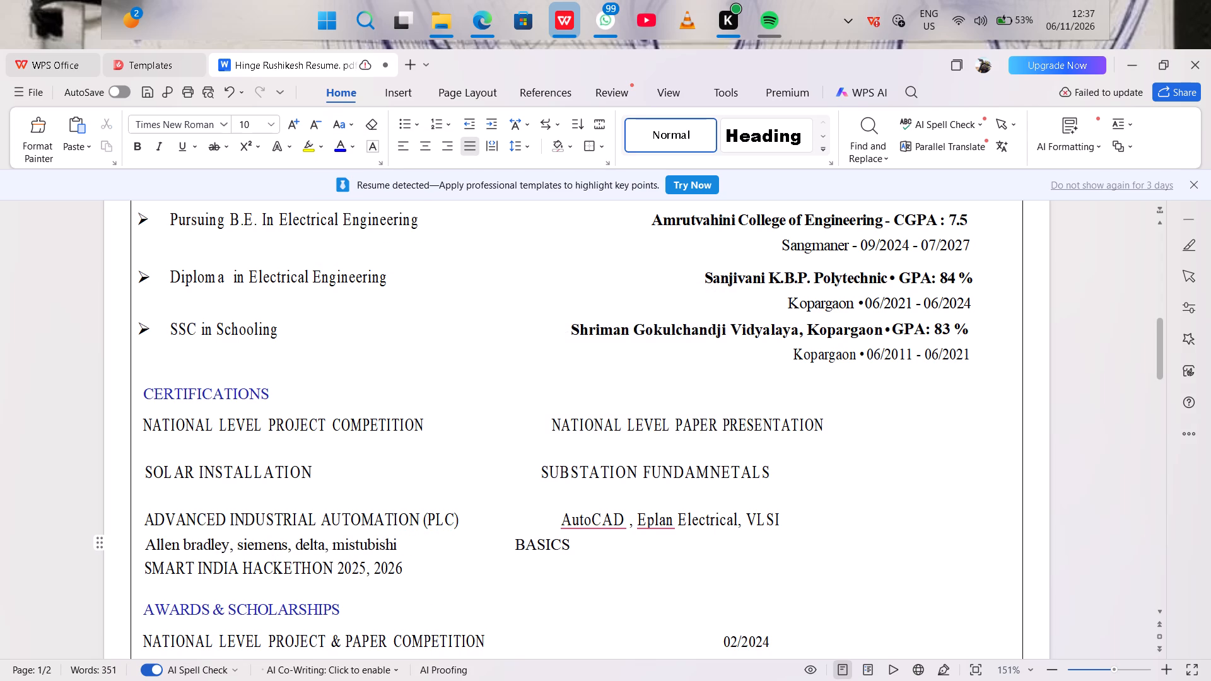
{"action": "left_click", "coordinate": [344, 544]}
{"action": "key", "text": "BackSpace"}
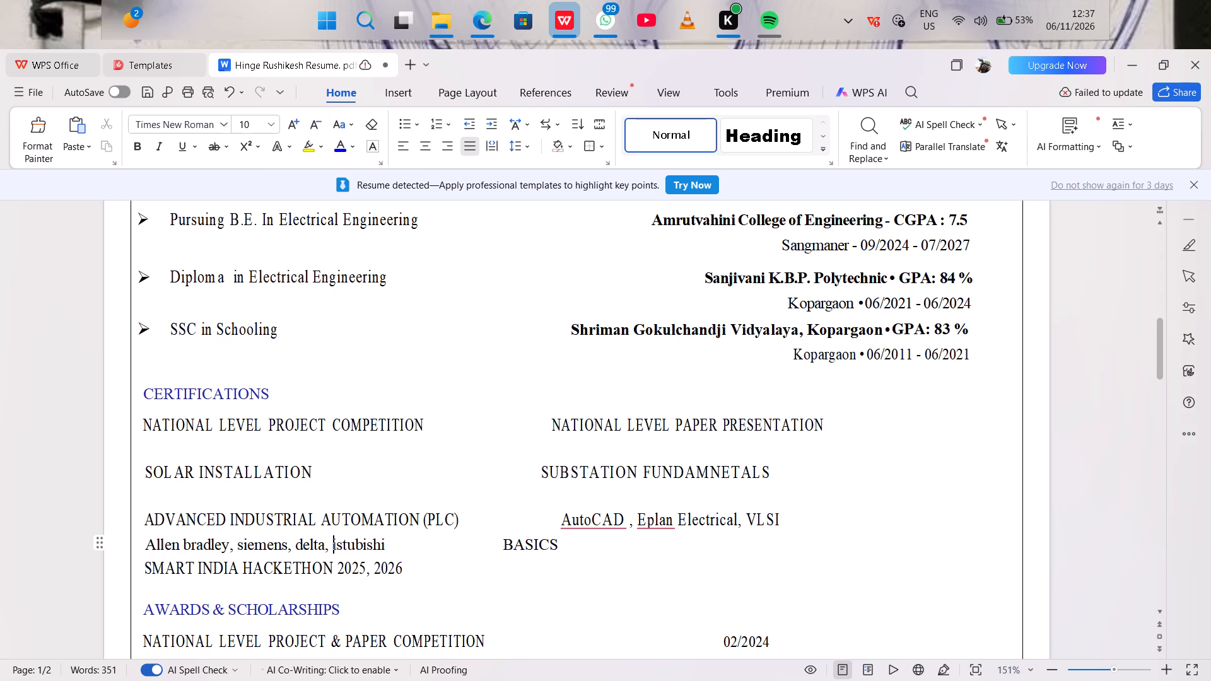
{"action": "key", "text": "shift+m"}
{"action": "key", "text": "Left"}
{"action": "key", "text": "Left"}
{"action": "key", "text": "Left"}
{"action": "key", "text": "Left"}
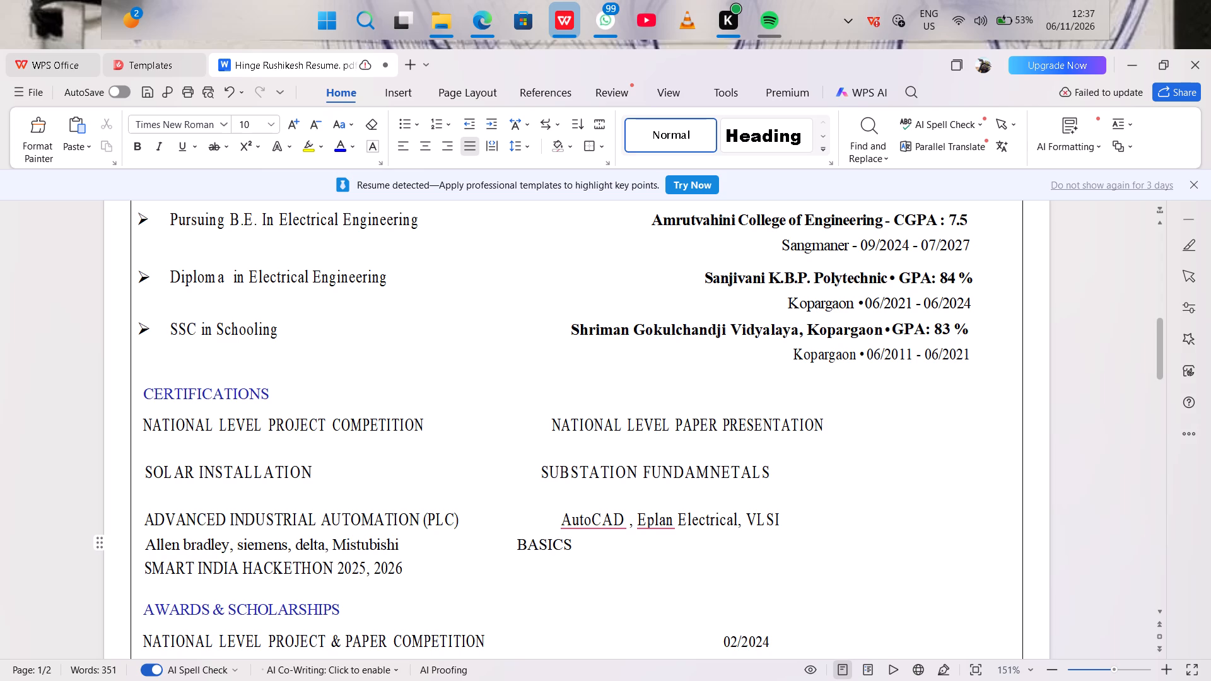
{"action": "key", "text": "Left"}
{"action": "key", "text": "Left"}
{"action": "key", "text": "Left"}
{"action": "key", "text": "BackSpace"}
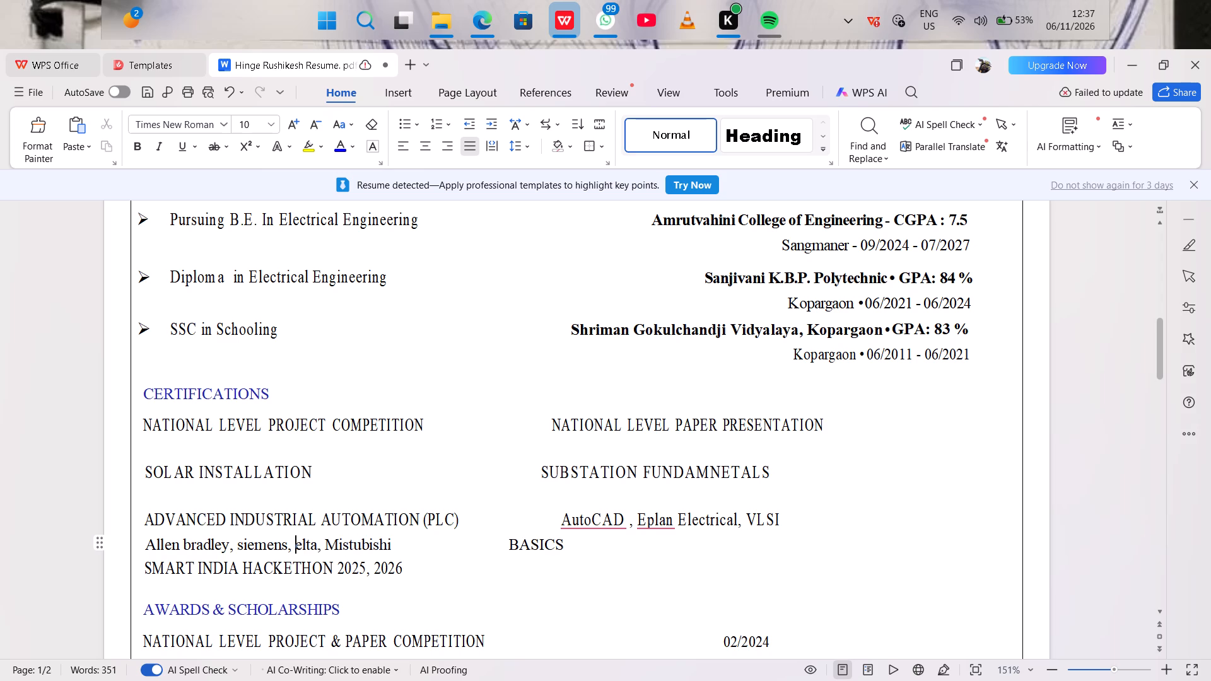
{"action": "key", "text": "shift+d"}
Capitalize the first letters of "Siemens" and "Bradley" in the same brand list.
{"action": "key", "text": "Left"}
{"action": "key", "text": "Left"}
{"action": "key", "text": "Left"}
{"action": "key", "text": "Left"}
{"action": "key", "text": "Left"}
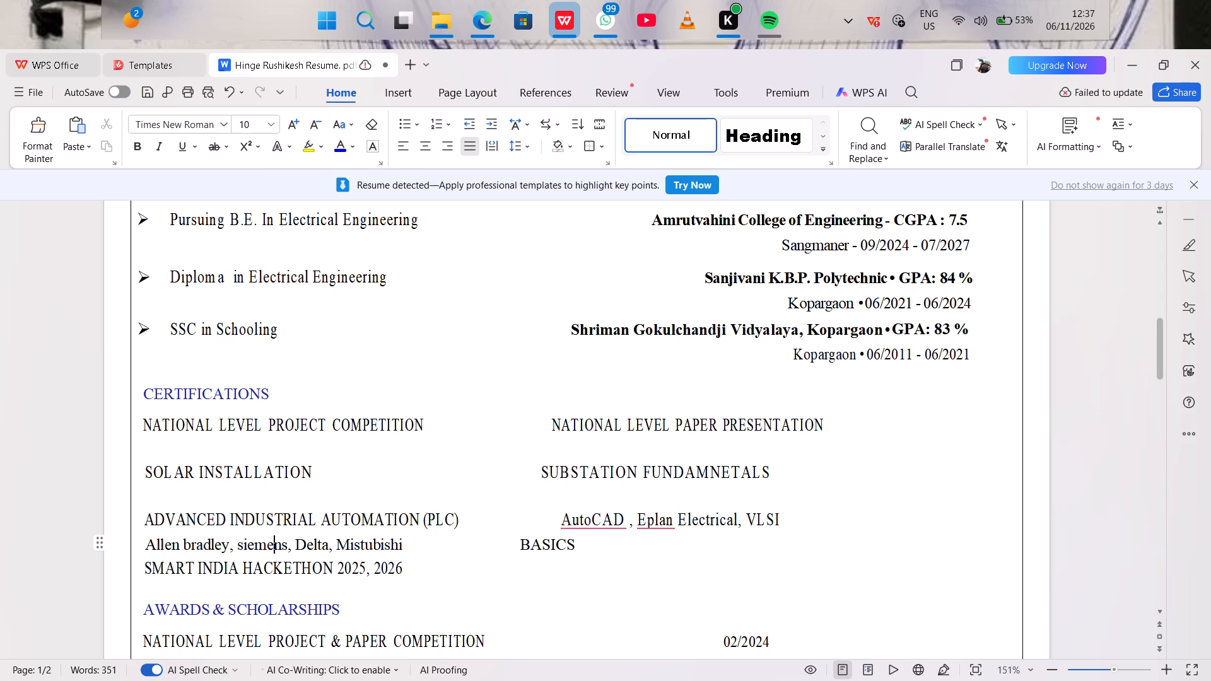
{"action": "key", "text": "Left"}
{"action": "key", "text": "Left"}
{"action": "key", "text": "Left"}
{"action": "key", "text": "Left"}
{"action": "key", "text": "BackSpace"}
{"action": "key", "text": "shift+s"}
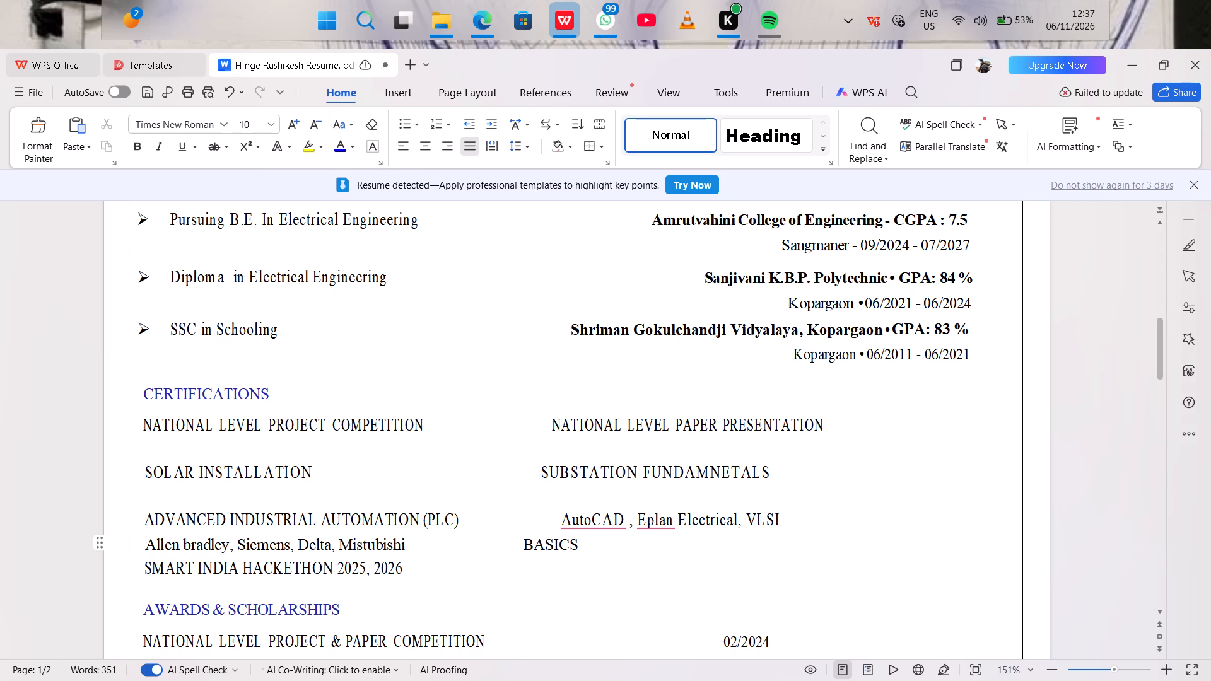
{"action": "key", "text": "Left"}
{"action": "key", "text": "Left"}
{"action": "key", "text": "Left"}
{"action": "key", "text": "Left"}
{"action": "key", "text": "Left"}
{"action": "key", "text": "Left"}
{"action": "key", "text": "Left"}
{"action": "key", "text": "Left"}
{"action": "key", "text": "Left"}
{"action": "key", "text": "BackSpace"}
{"action": "key", "text": "shift+b"}
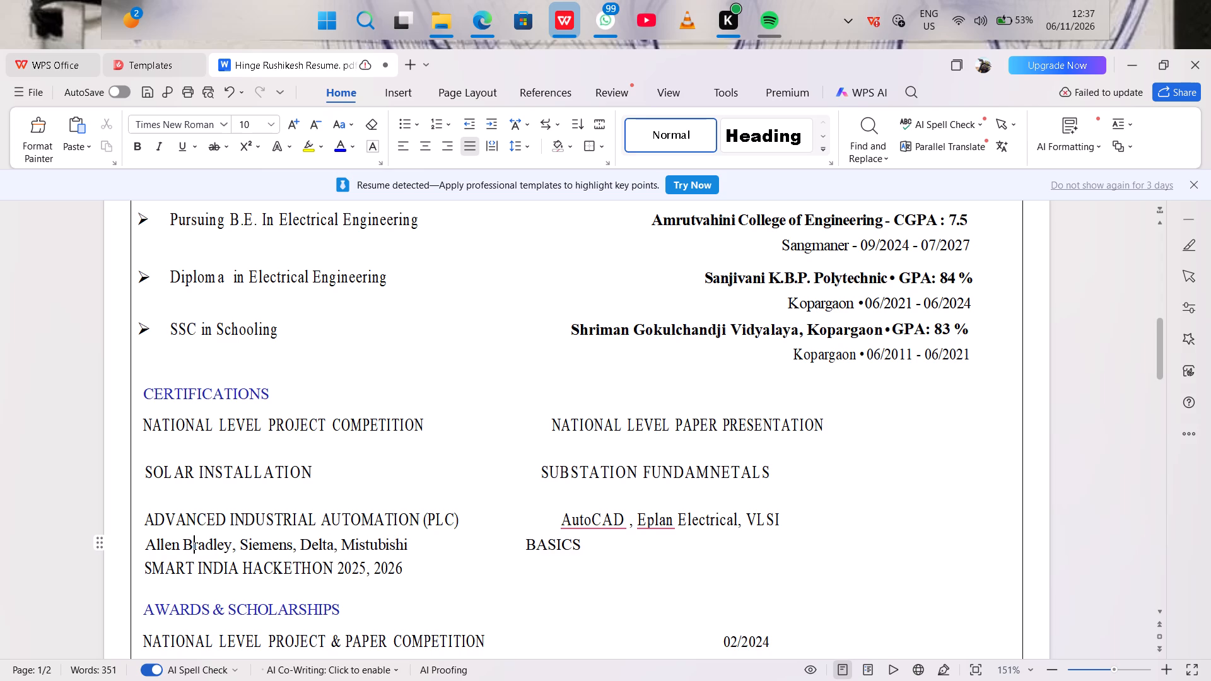
Enclose the brand list in spaced parentheses so it reads "( Allen Bradley, Siemens, Delta, Mistubishi )".
{"action": "left_click", "coordinate": [414, 543]}
{"action": "key", "text": "BackSpace"}
{"action": "key", "text": "shift+parenright"}
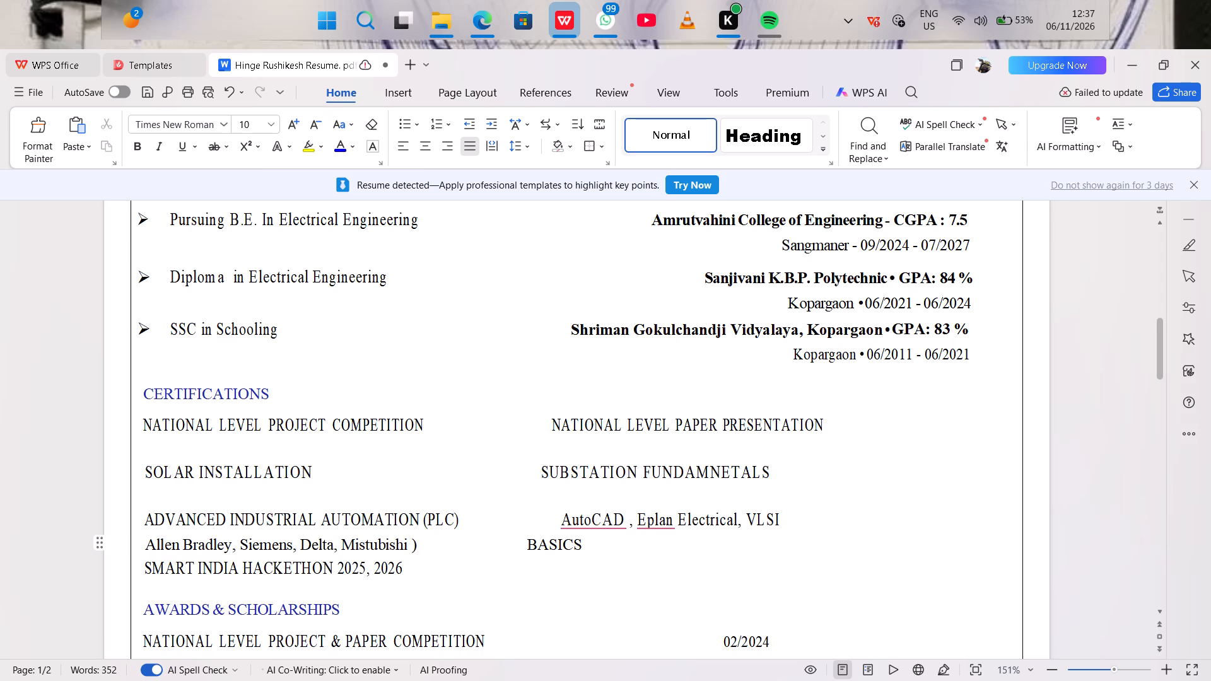
{"action": "left_click", "coordinate": [144, 548]}
{"action": "type", "text": "("}
{"action": "key", "text": "space"}
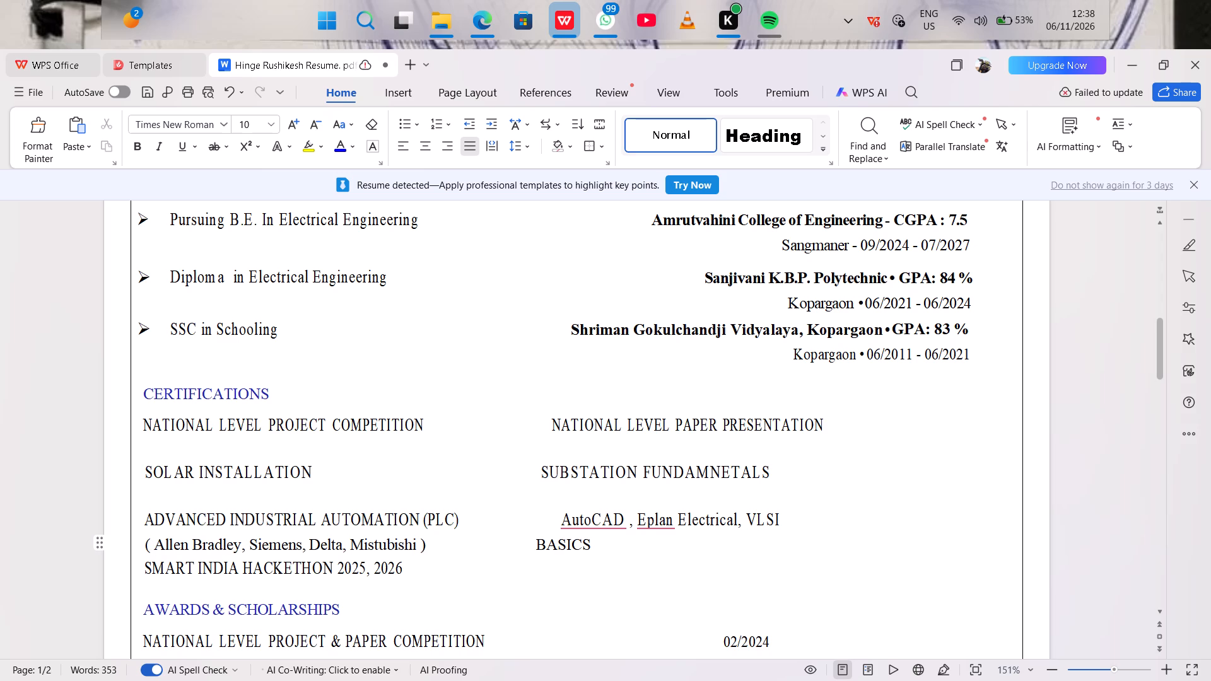
Delete the word "BASICS" beneath the AutoCAD, Eplan Electrical, VLSI entry.
{"action": "left_click_drag", "start_coordinate": [532, 545], "coordinate": [599, 542]}
{"action": "key", "text": "BackSpace"}
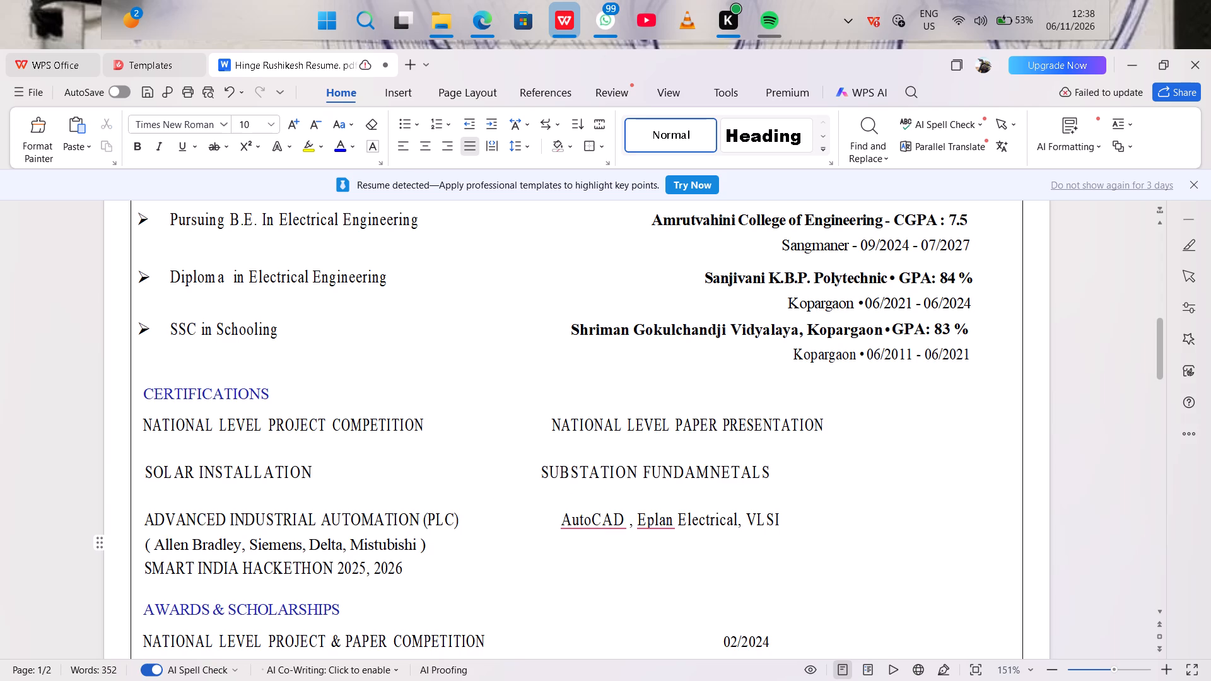
Apply checkmark bullets to all the entries under CERTIFICATIONS, from the project competition through SMART INDIA HACKETHON 2025, 2026.
{"action": "scroll", "coordinate": [476, 550], "scroll_direction": "down", "scroll_amount": 1}
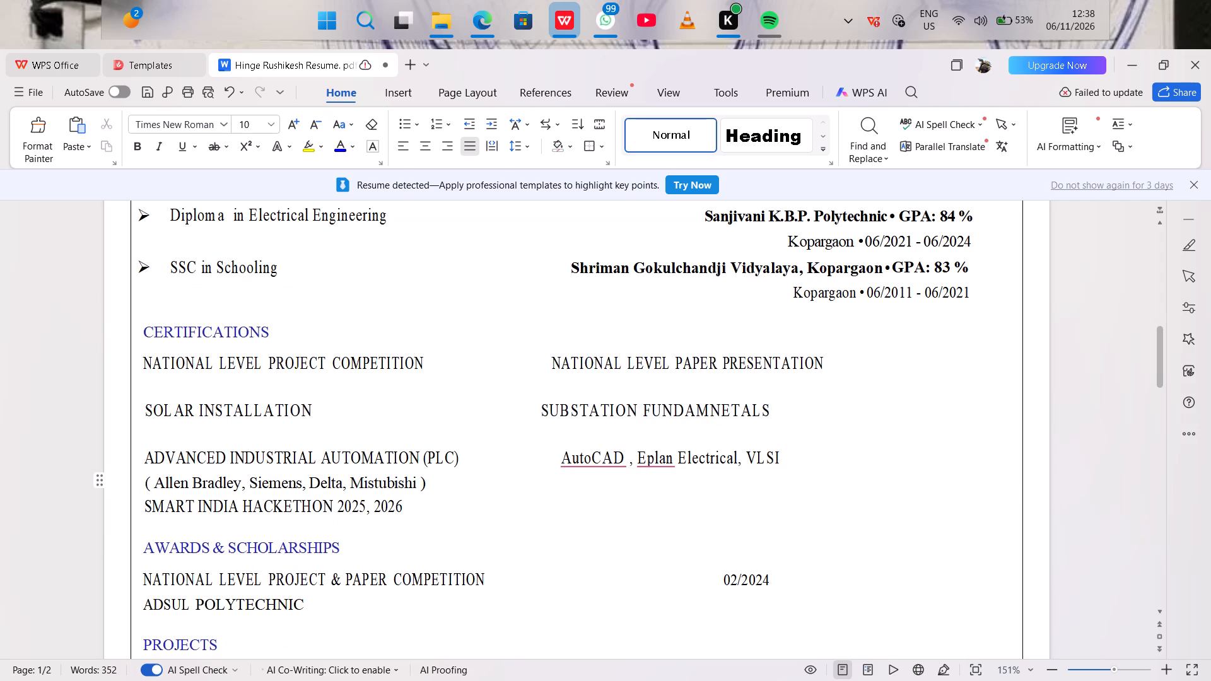
{"action": "left_click_drag", "start_coordinate": [145, 362], "coordinate": [675, 452]}
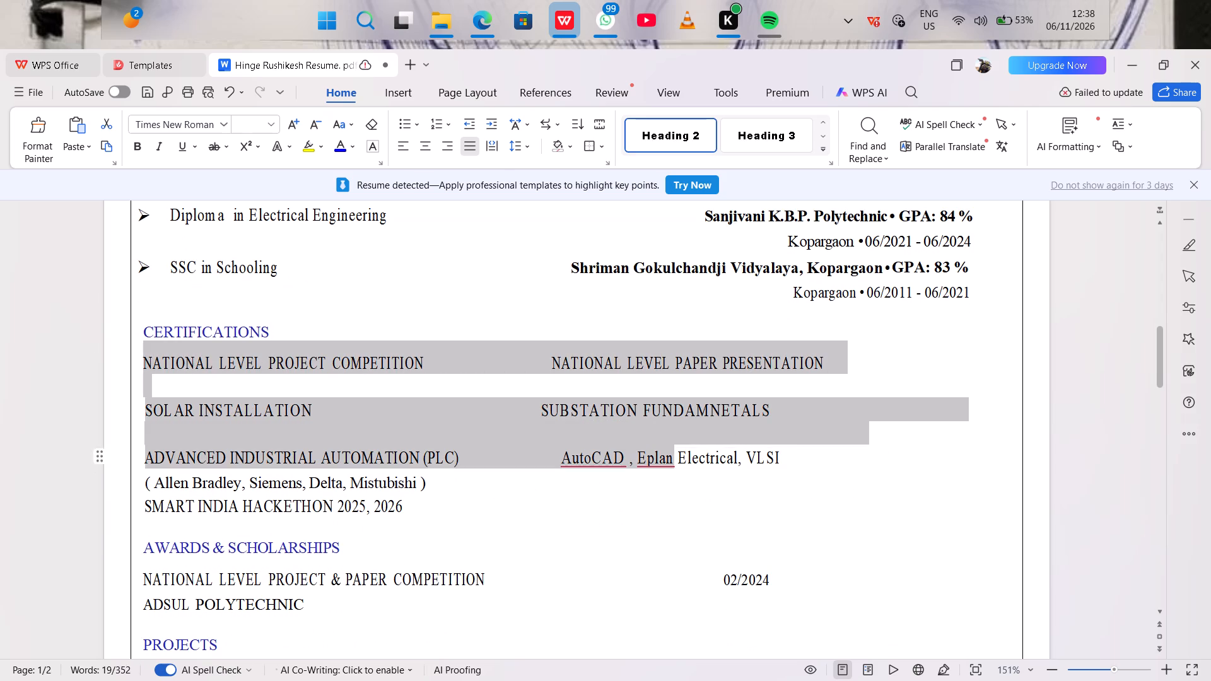
{"action": "left_click_drag", "start_coordinate": [675, 452], "coordinate": [417, 507]}
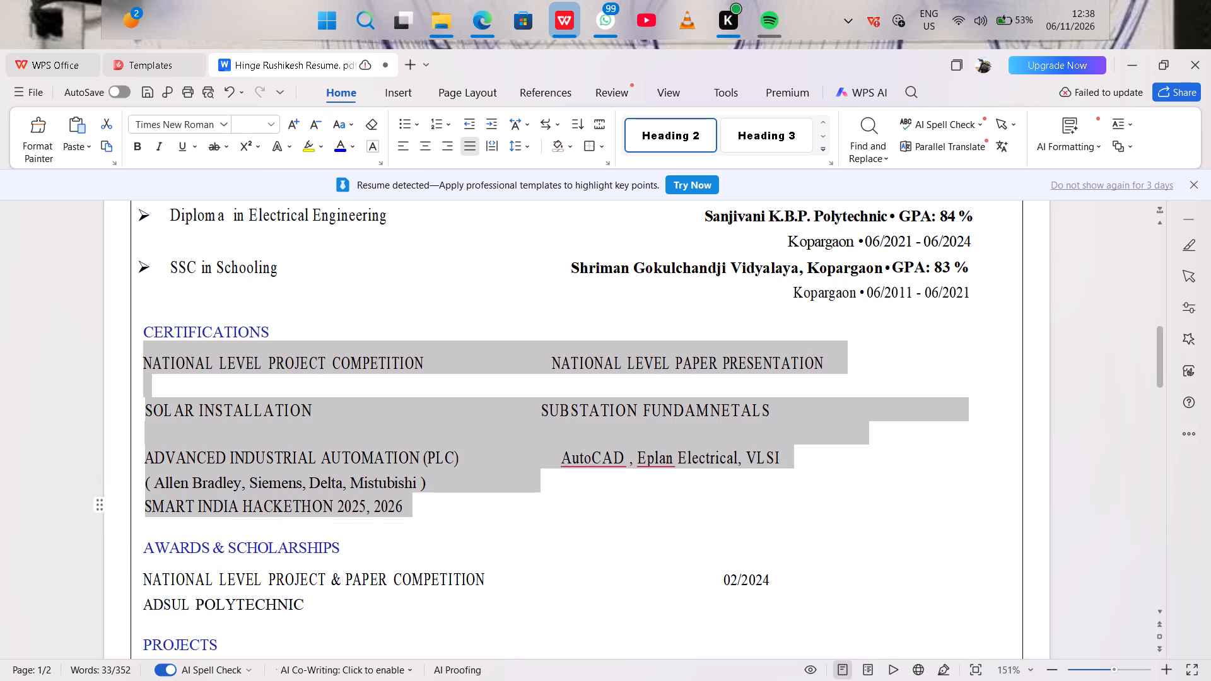
{"action": "left_click_drag", "start_coordinate": [417, 507], "coordinate": [417, 508]}
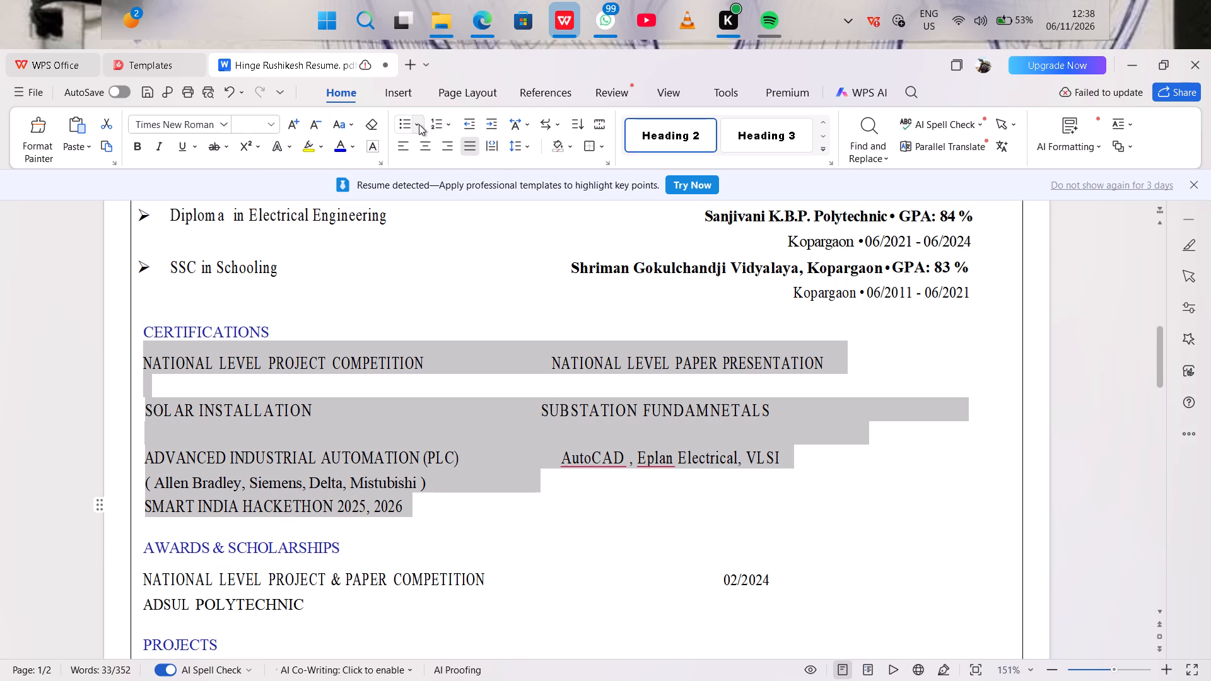
{"action": "left_click", "coordinate": [419, 124]}
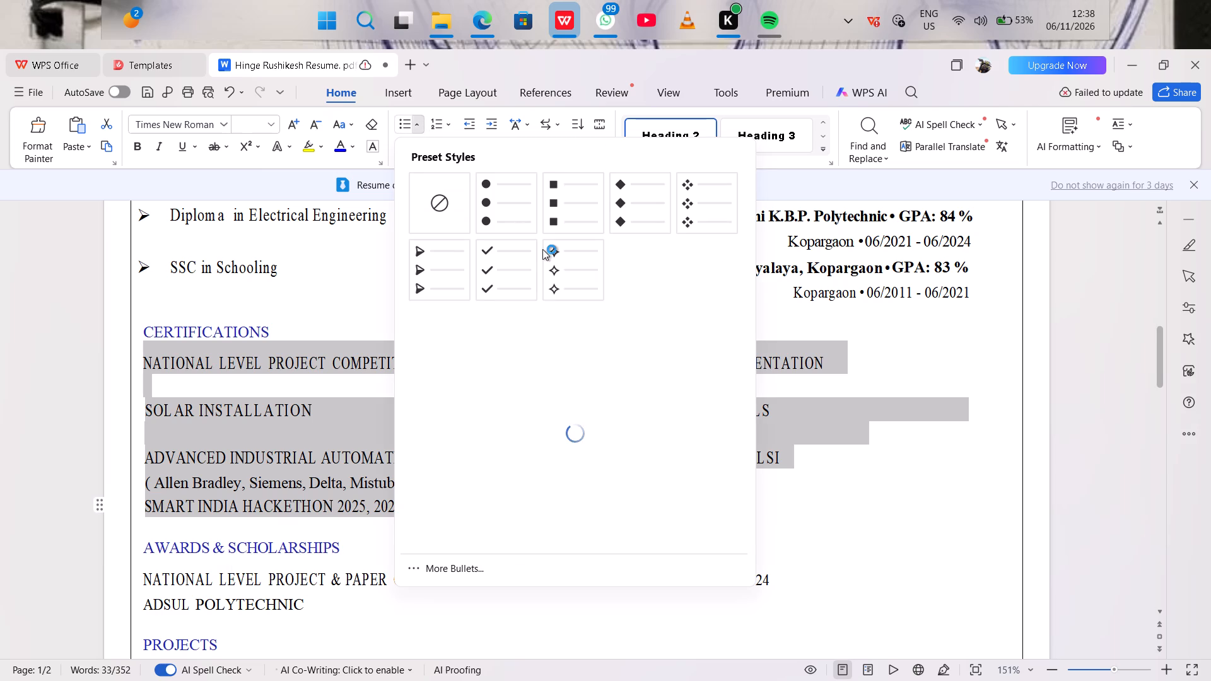
{"action": "left_click", "coordinate": [508, 250]}
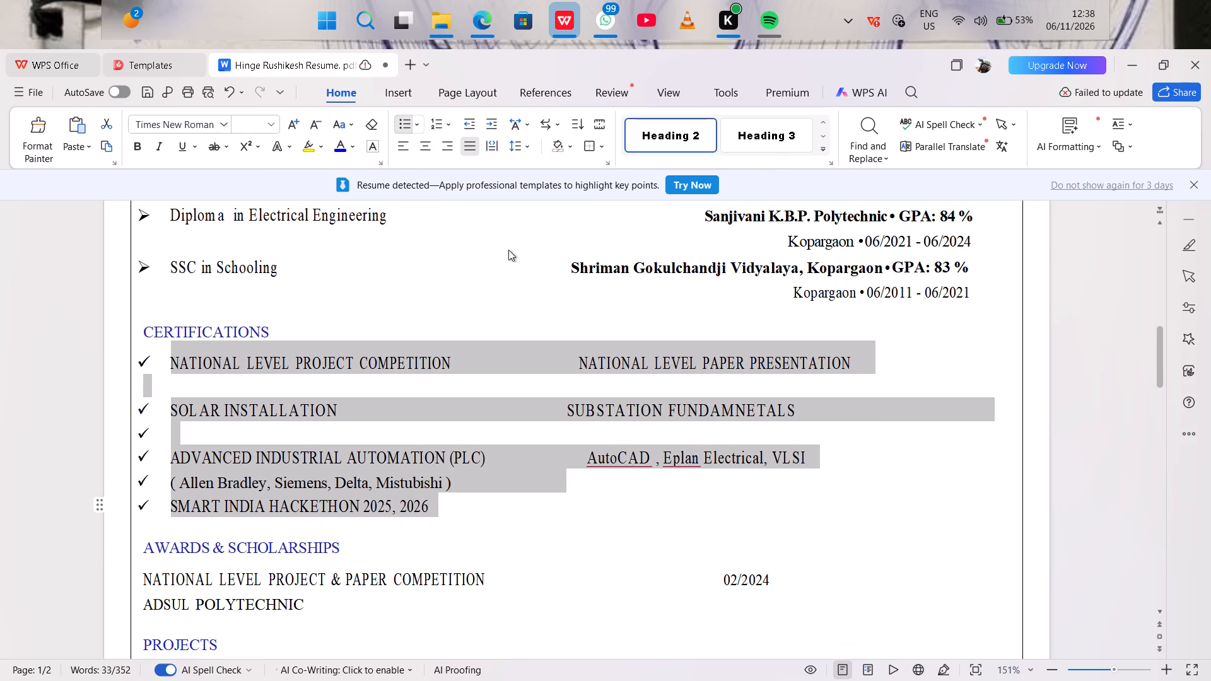
Remove the checkmark bullet from the empty line between SOLAR INSTALLATION and ADVANCED INDUSTRIAL AUTOMATION (PLC).
{"action": "left_click", "coordinate": [180, 436]}
{"action": "key", "text": "BackSpace"}
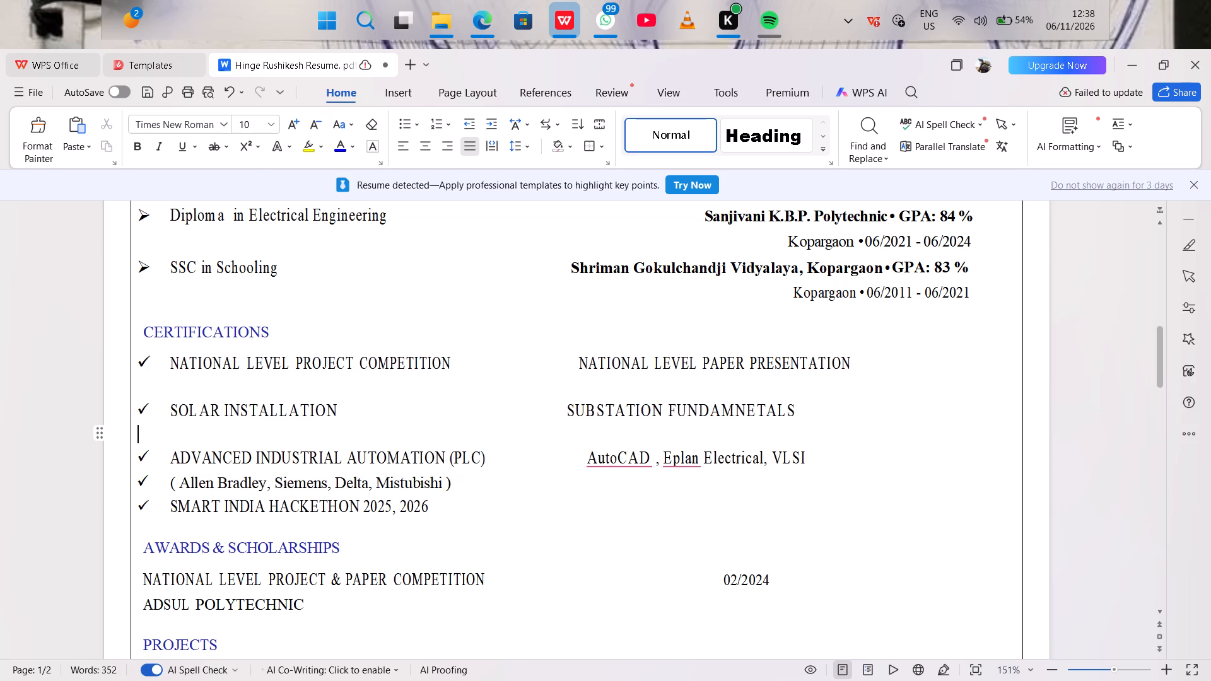
Remove the checkmark from the parenthesized brand list and indent it with spaces to line up beneath the PLC entry.
{"action": "left_click", "coordinate": [155, 479]}
{"action": "key", "text": "BackSpace"}
{"action": "key", "text": "space"}
{"action": "key", "text": "space"}
{"action": "key", "text": "space"}
{"action": "key", "text": "space"}
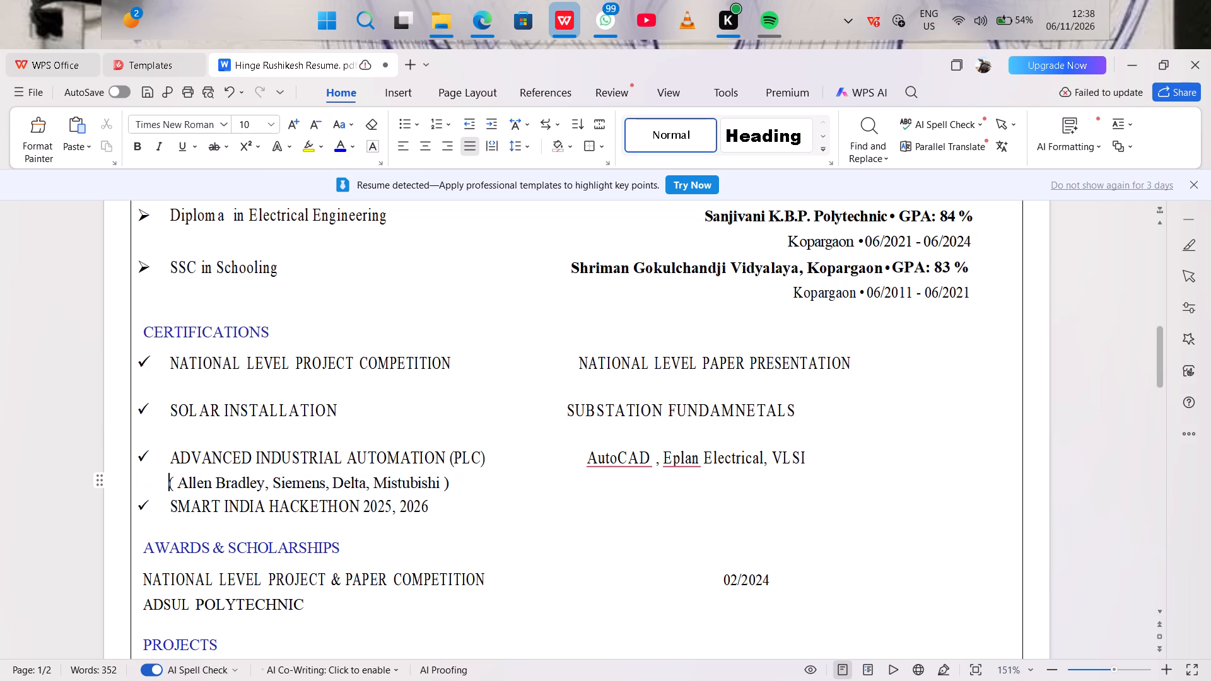
{"action": "key", "text": "space"}
{"action": "key", "text": "BackSpace"}
{"action": "key", "text": "space"}
{"action": "key", "text": "space"}
{"action": "key", "text": "space"}
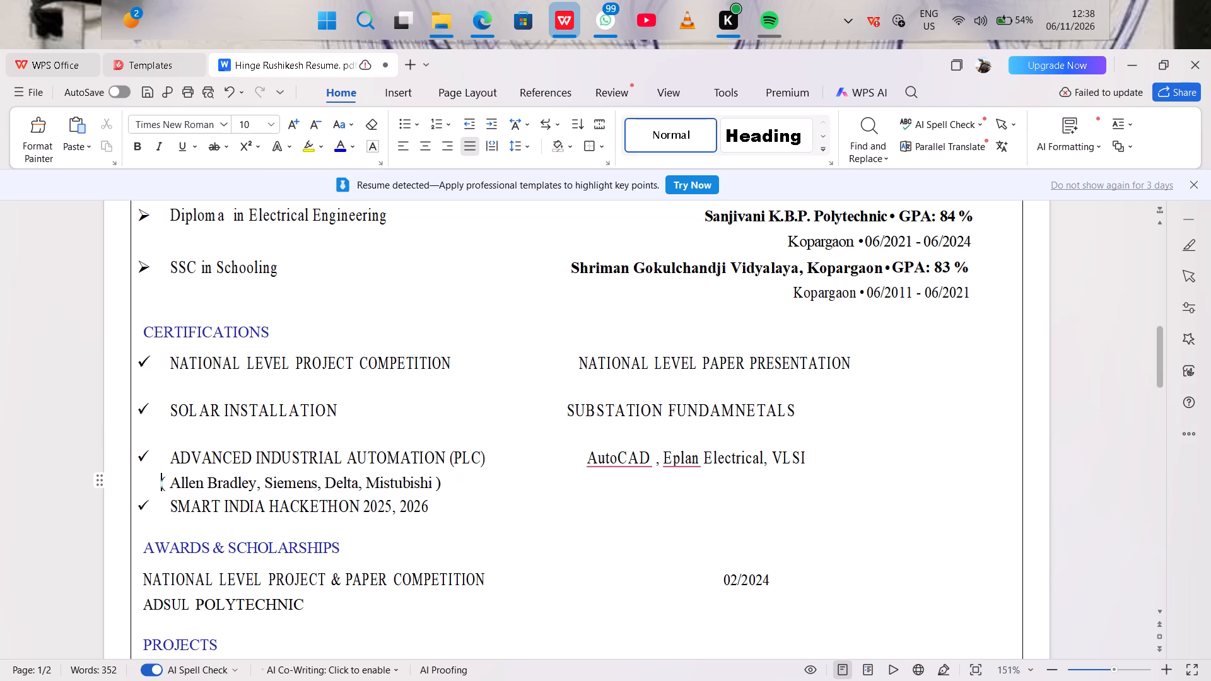
{"action": "key", "text": "space"}
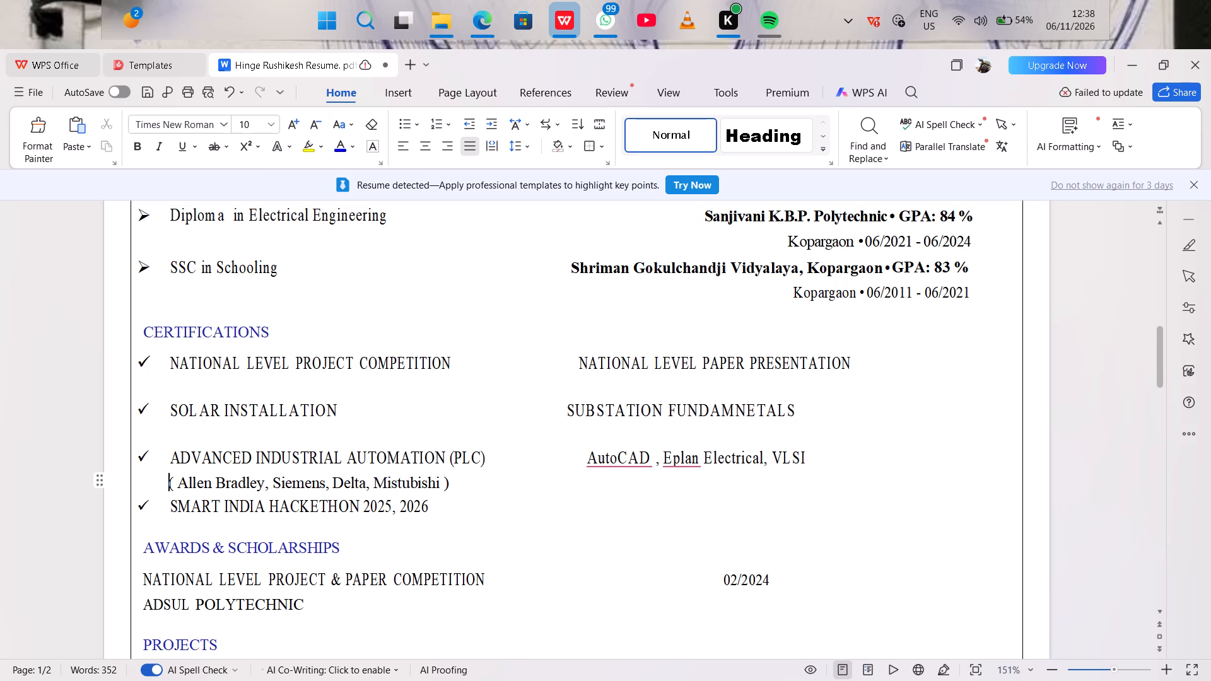
Lay out the whole certifications list, through the SMART INDIA HACKETHON entry, in two columns.
{"action": "left_click_drag", "start_coordinate": [172, 363], "coordinate": [818, 460]}
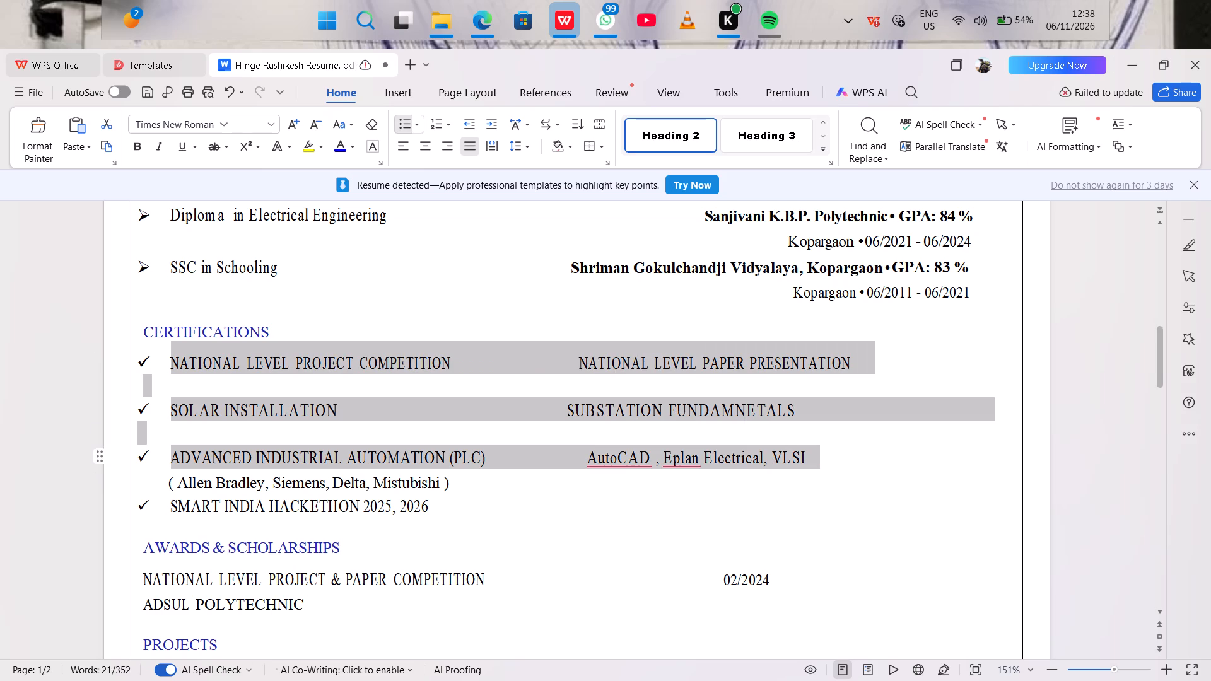
{"action": "left_click_drag", "start_coordinate": [818, 460], "coordinate": [819, 465]}
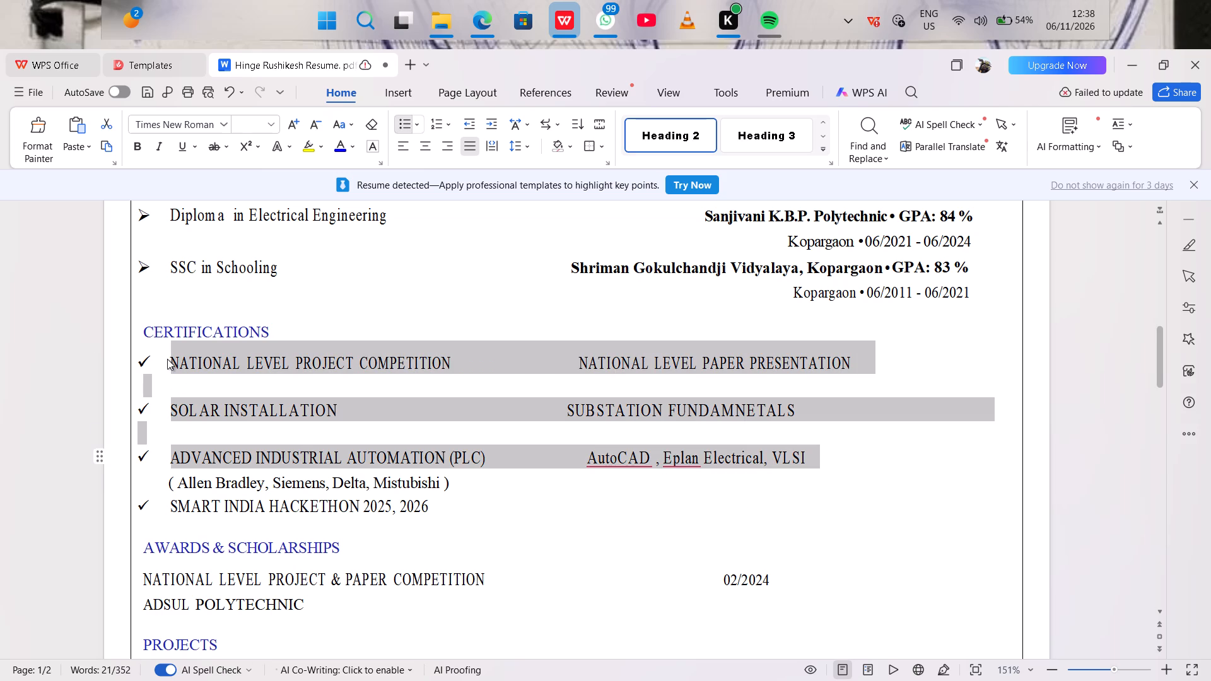
{"action": "left_click", "coordinate": [170, 359]}
{"action": "left_click_drag", "start_coordinate": [170, 359], "coordinate": [430, 505]}
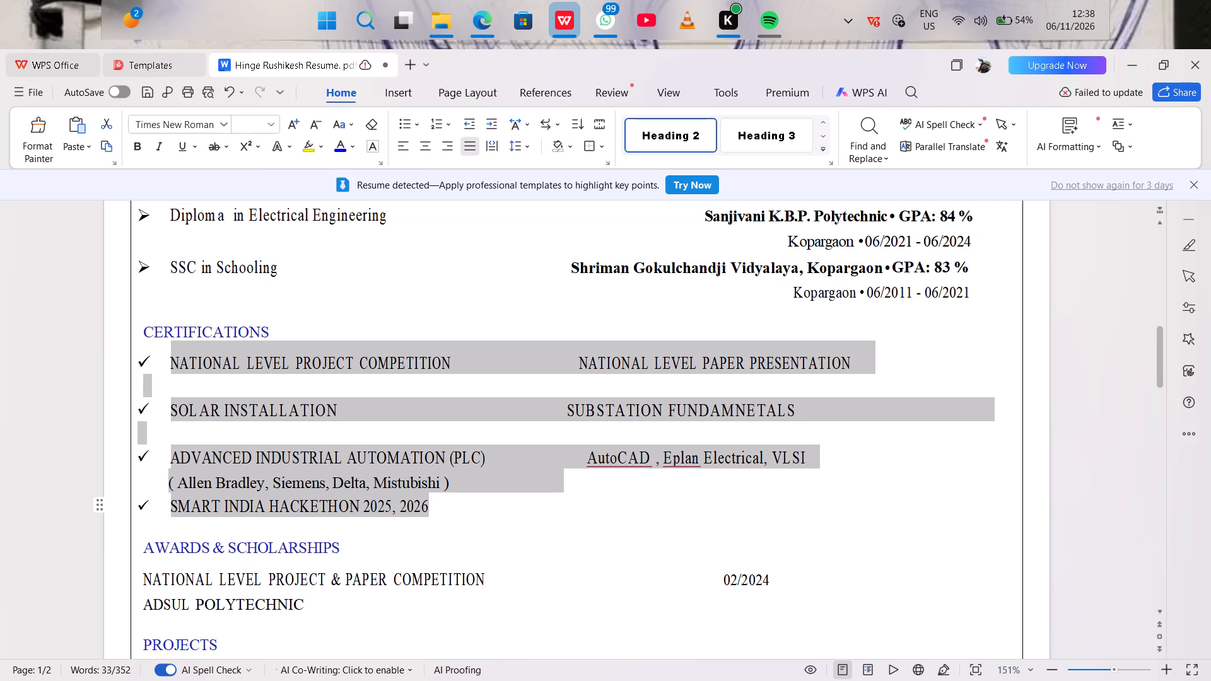
{"action": "left_click", "coordinate": [469, 96]}
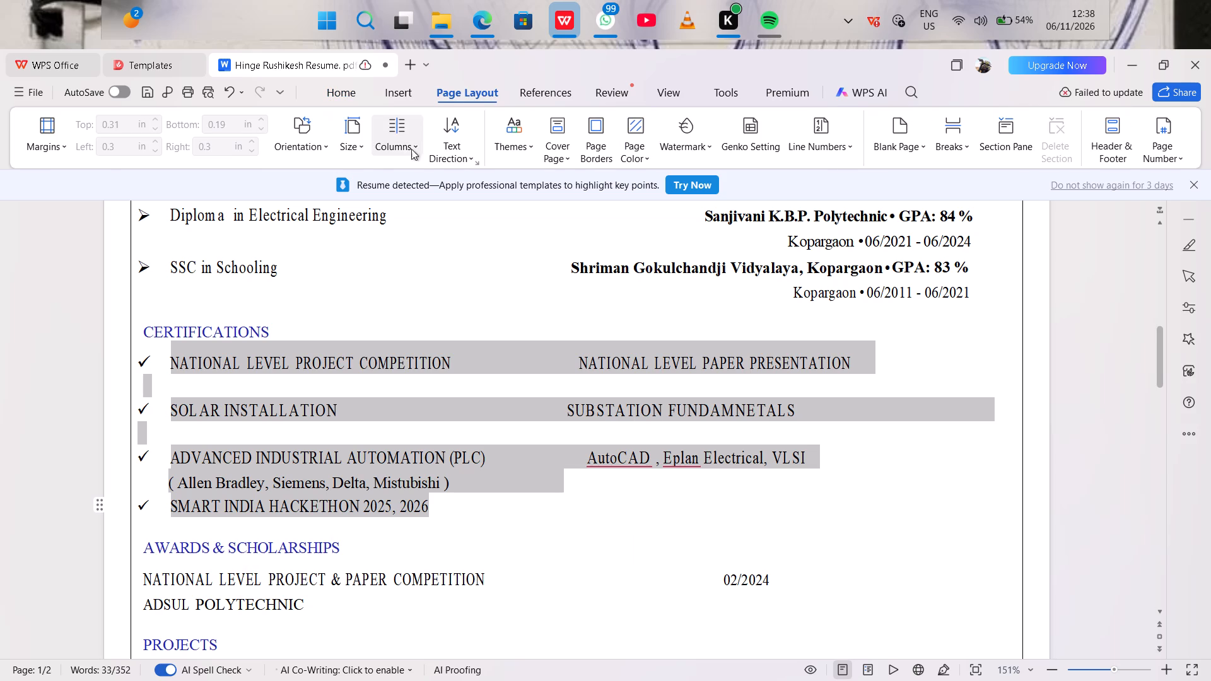
{"action": "left_click", "coordinate": [395, 148]}
{"action": "left_click", "coordinate": [411, 212]}
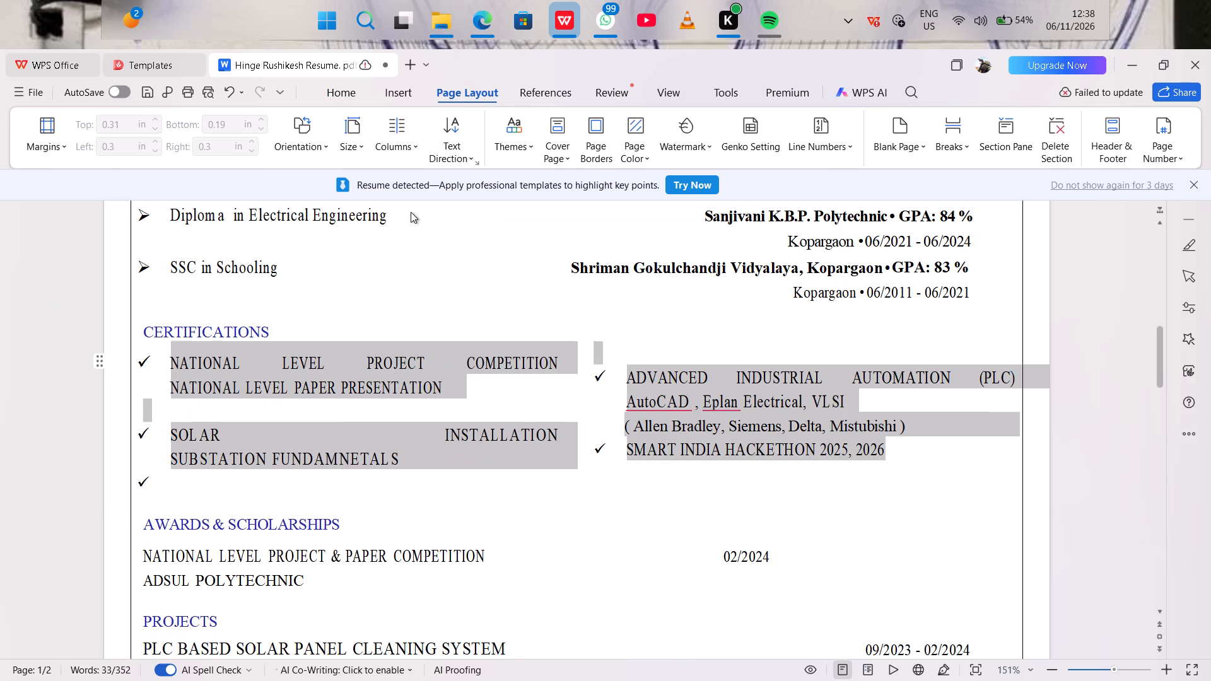
{"action": "left_click", "coordinate": [626, 506]}
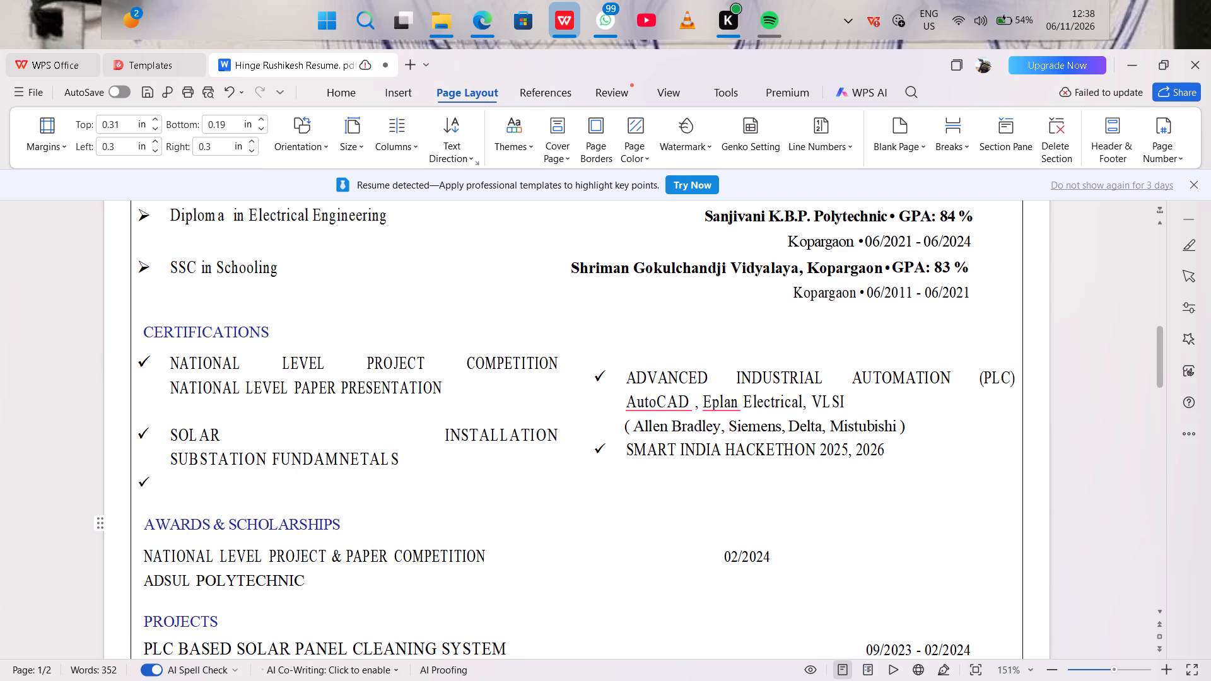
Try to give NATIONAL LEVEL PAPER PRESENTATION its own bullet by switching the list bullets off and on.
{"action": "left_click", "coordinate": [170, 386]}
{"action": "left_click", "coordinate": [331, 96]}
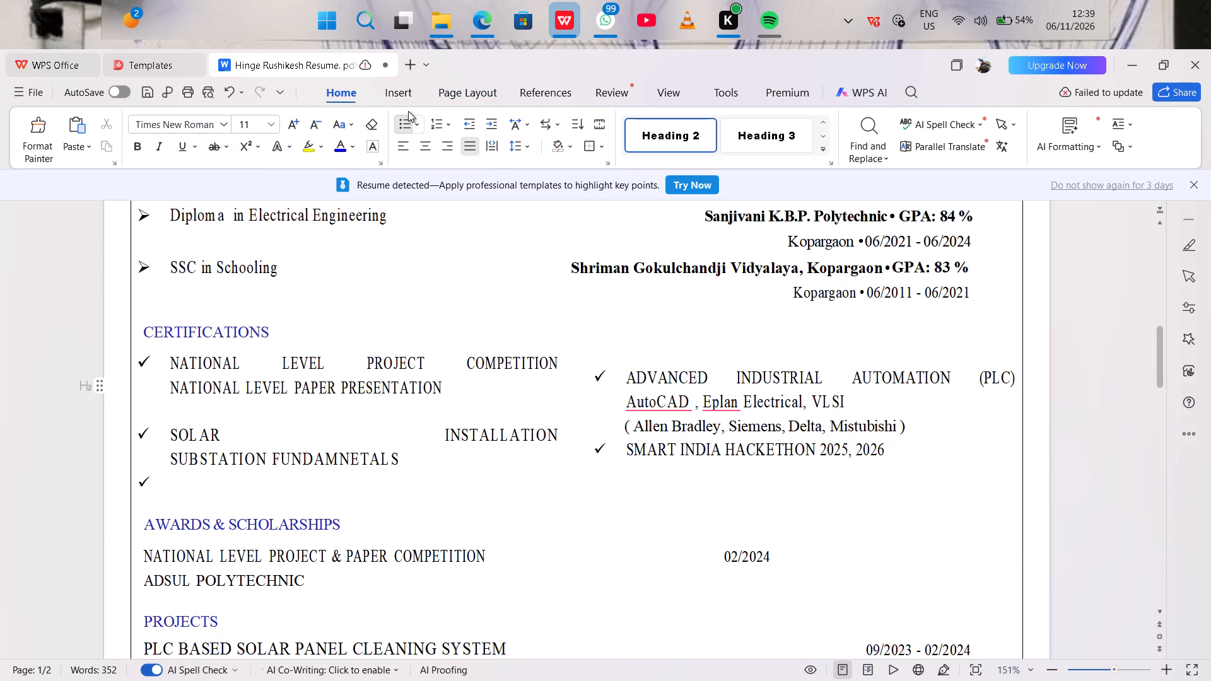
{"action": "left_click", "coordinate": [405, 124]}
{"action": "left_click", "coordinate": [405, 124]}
Split NATIONAL LEVEL PAPER PRESENTATION off from the project competition entry onto its own checkmark-bulleted line.
{"action": "left_click", "coordinate": [566, 363]}
{"action": "key", "text": "Return"}
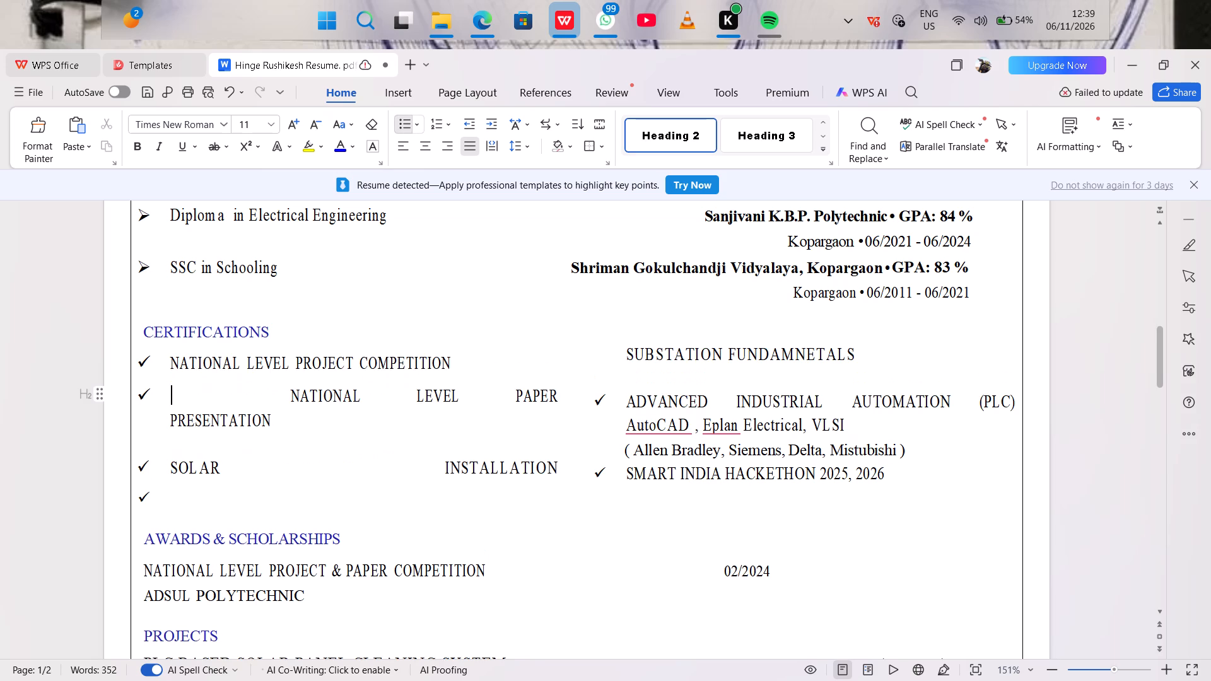
Delete the blank space before NATIONAL LEVEL PAPER PRESENTATION so it lines up with the entry above.
{"action": "left_click", "coordinate": [291, 397]}
{"action": "key", "text": "BackSpace"}
{"action": "key", "text": "BackSpace"}
{"action": "key", "text": "BackSpace"}
{"action": "key", "text": "BackSpace"}
{"action": "key", "text": "BackSpace"}
{"action": "key", "text": "BackSpace"}
{"action": "key", "text": "BackSpace"}
{"action": "key", "text": "BackSpace"}
{"action": "key", "text": "BackSpace"}
{"action": "key", "text": "BackSpace"}
{"action": "key", "text": "BackSpace"}
{"action": "key", "text": "BackSpace"}
{"action": "key", "text": "BackSpace"}
{"action": "key", "text": "BackSpace"}
{"action": "key", "text": "BackSpace"}
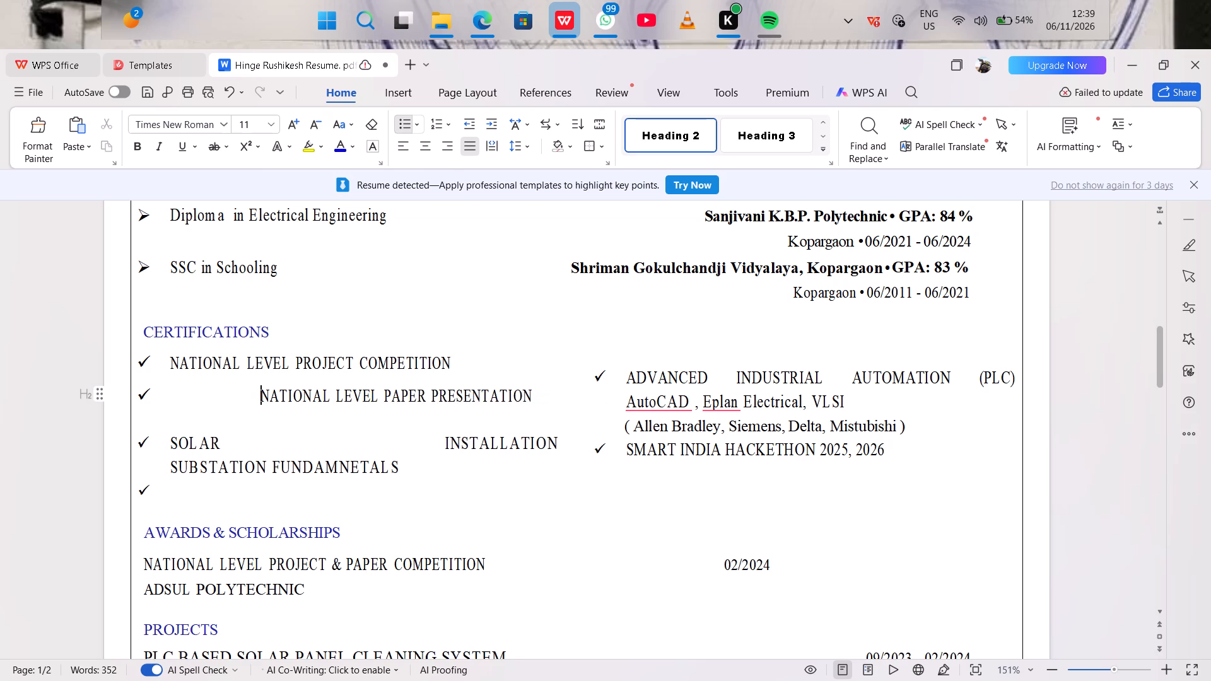
{"action": "key", "text": "BackSpace"}
{"action": "key", "text": "BackSpace"}
{"action": "key", "text": "BackSpace"}
{"action": "key", "text": "BackSpace"}
{"action": "key", "text": "BackSpace"}
{"action": "key", "text": "BackSpace"}
{"action": "key", "text": "BackSpace"}
{"action": "key", "text": "BackSpace"}
{"action": "key", "text": "BackSpace"}
{"action": "key", "text": "BackSpace"}
{"action": "key", "text": "BackSpace"}
{"action": "key", "text": "BackSpace"}
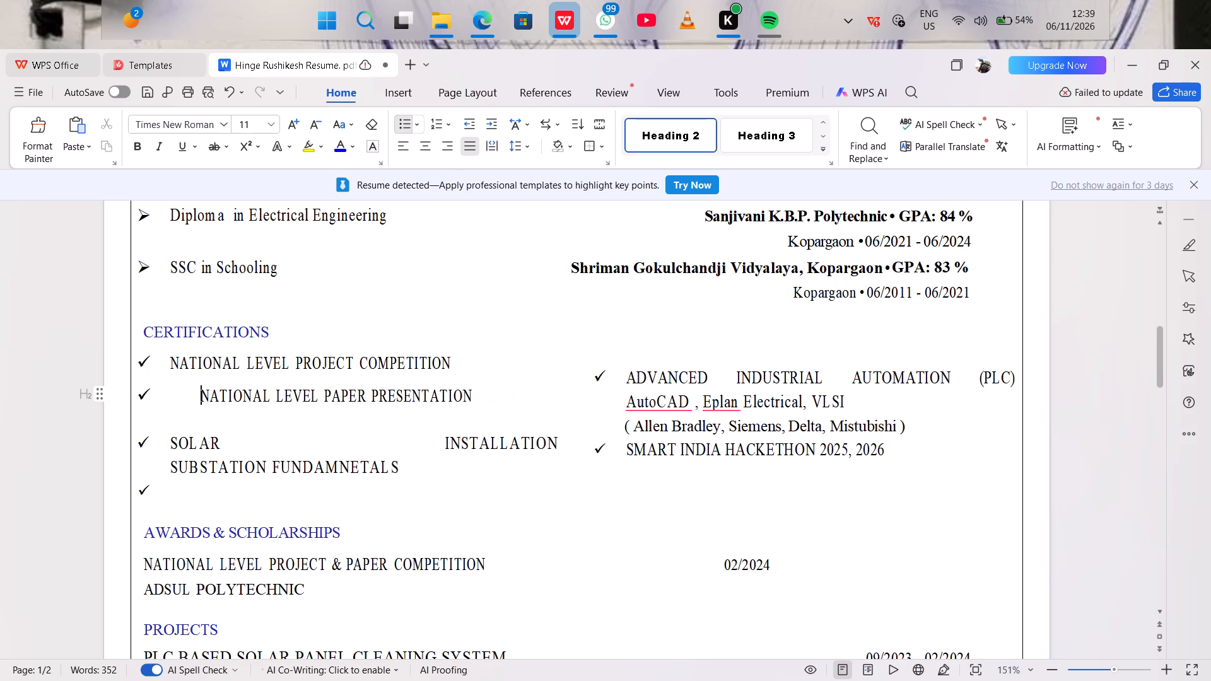
{"action": "key", "text": "BackSpace"}
{"action": "key", "text": "BackSpace"}
{"action": "key", "text": "BackSpace"}
{"action": "key", "text": "BackSpace"}
{"action": "key", "text": "BackSpace"}
{"action": "key", "text": "BackSpace"}
{"action": "key", "text": "BackSpace"}
{"action": "key", "text": "BackSpace"}
{"action": "key", "text": "BackSpace"}
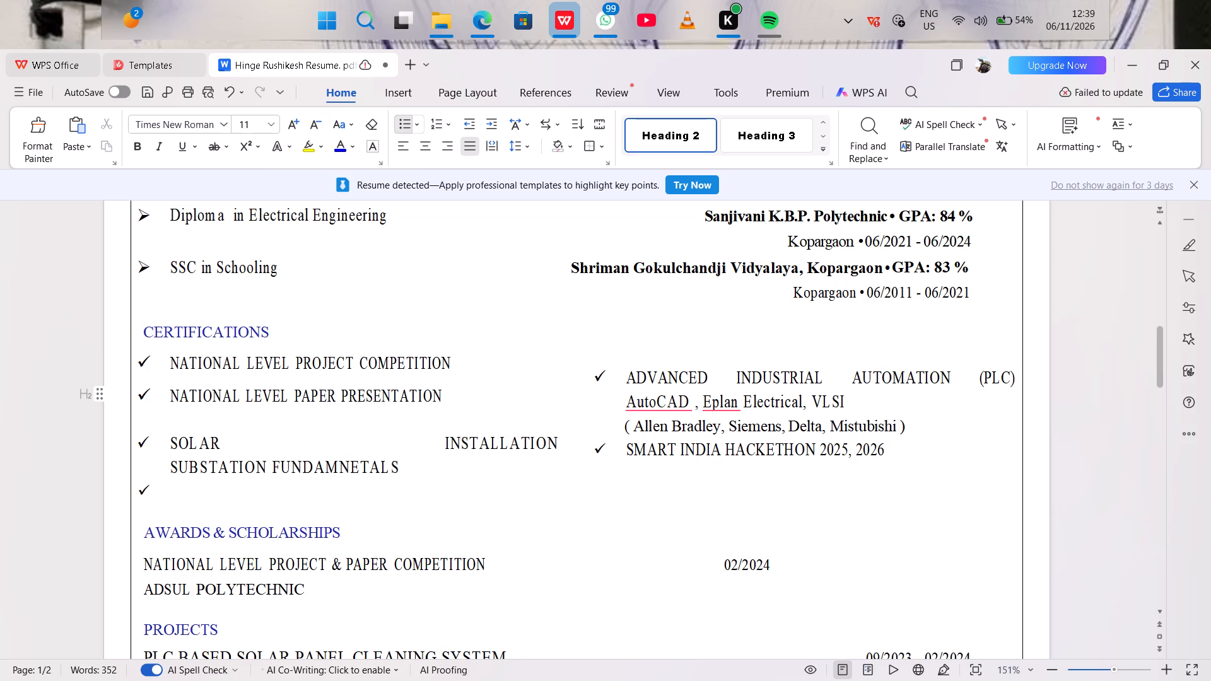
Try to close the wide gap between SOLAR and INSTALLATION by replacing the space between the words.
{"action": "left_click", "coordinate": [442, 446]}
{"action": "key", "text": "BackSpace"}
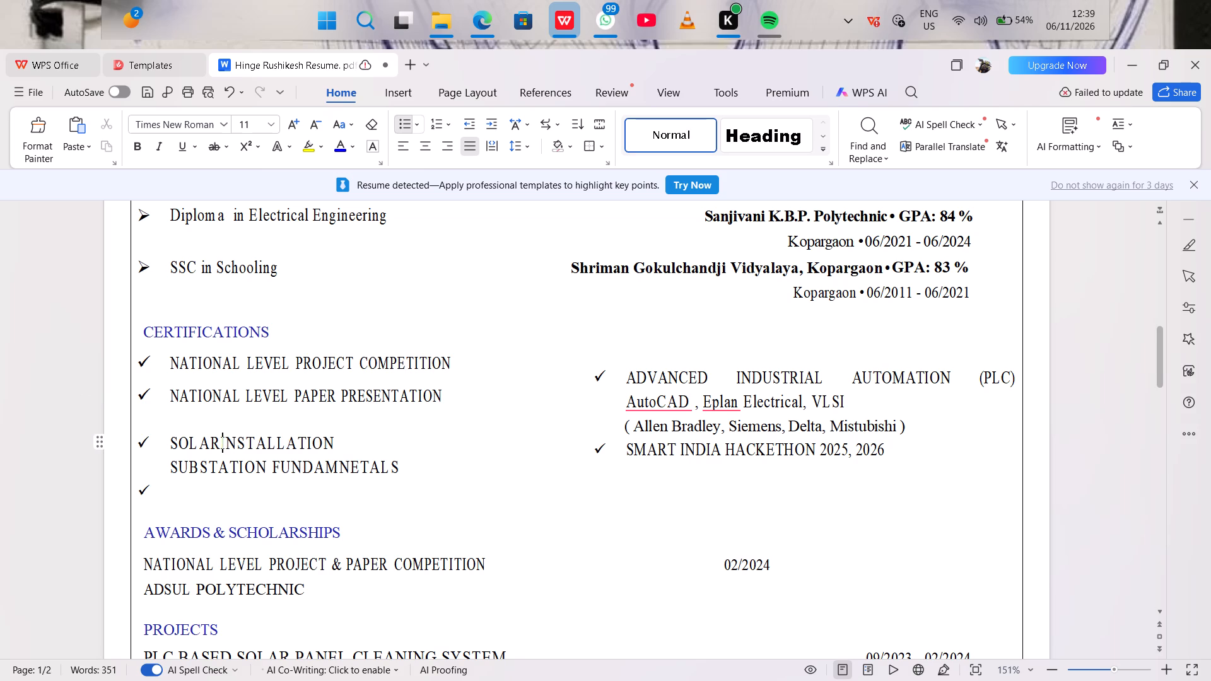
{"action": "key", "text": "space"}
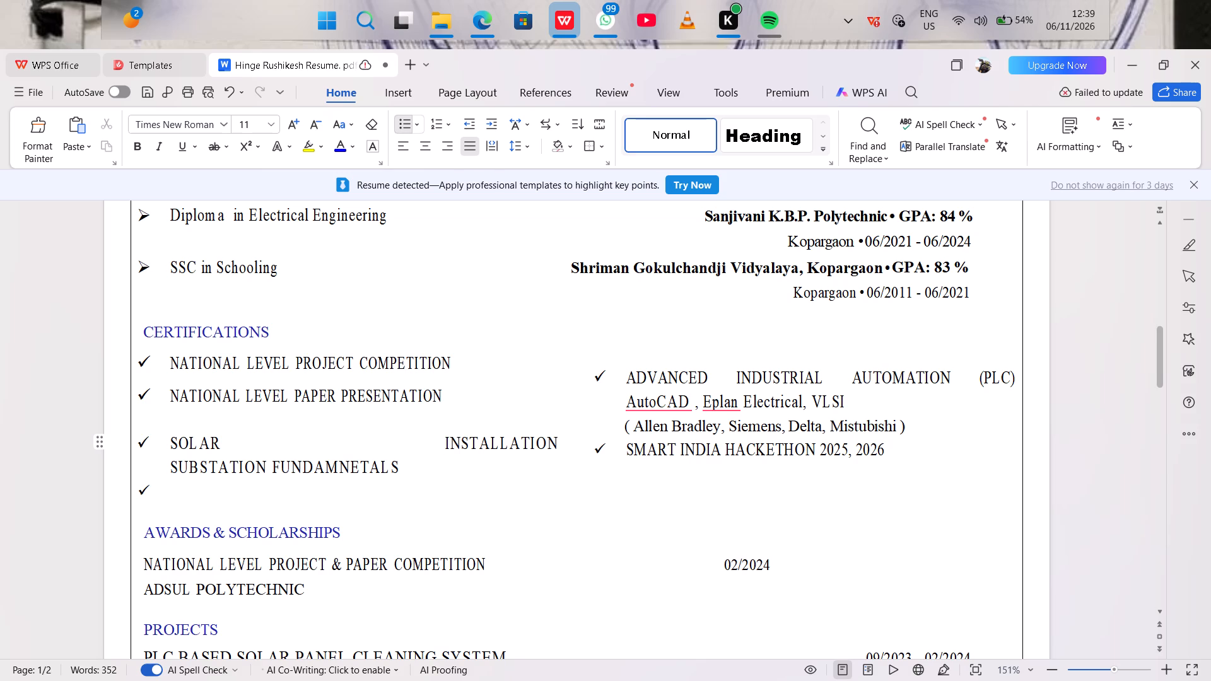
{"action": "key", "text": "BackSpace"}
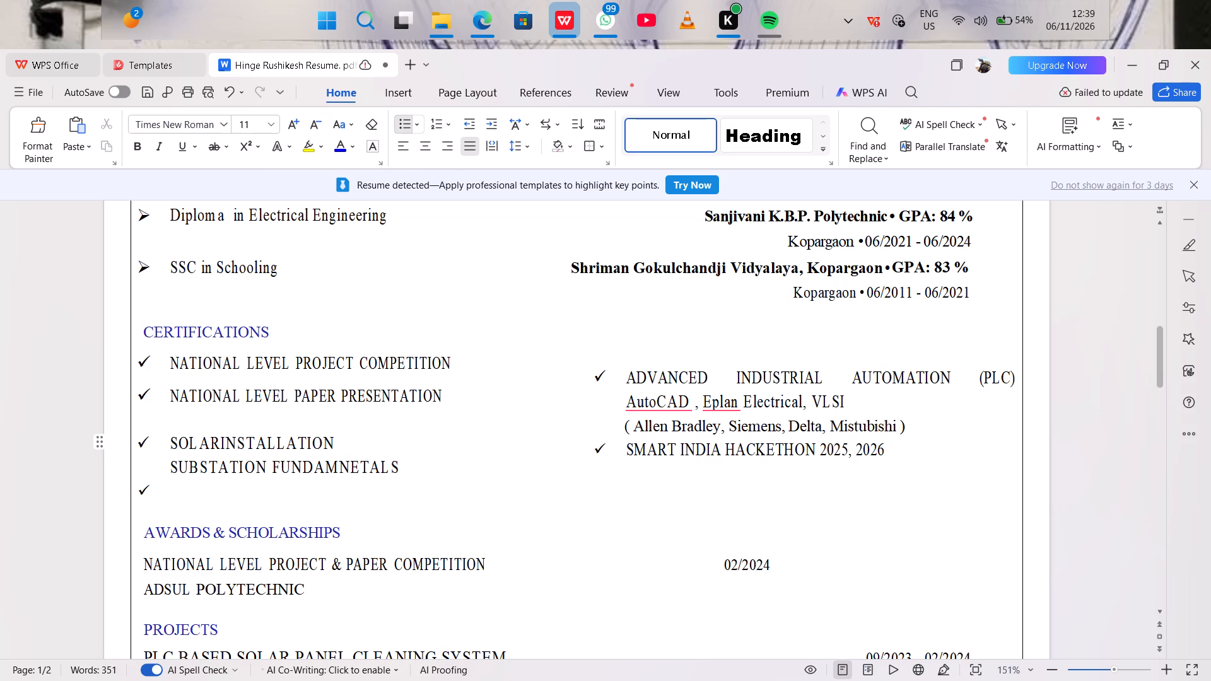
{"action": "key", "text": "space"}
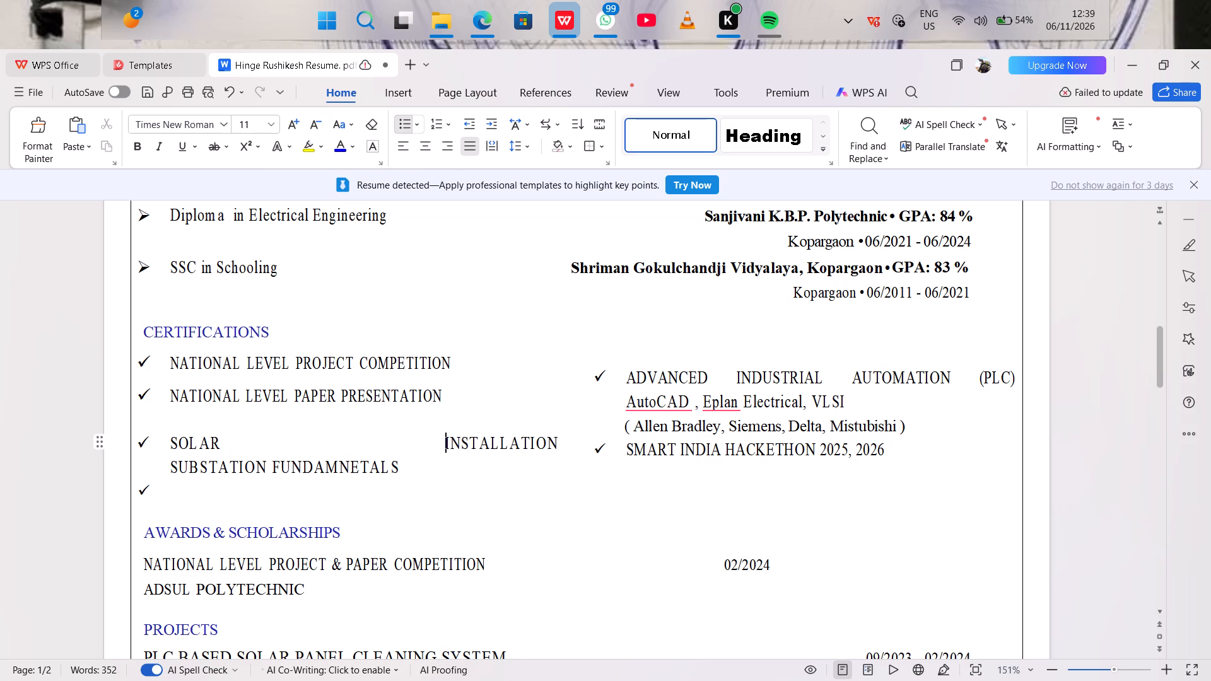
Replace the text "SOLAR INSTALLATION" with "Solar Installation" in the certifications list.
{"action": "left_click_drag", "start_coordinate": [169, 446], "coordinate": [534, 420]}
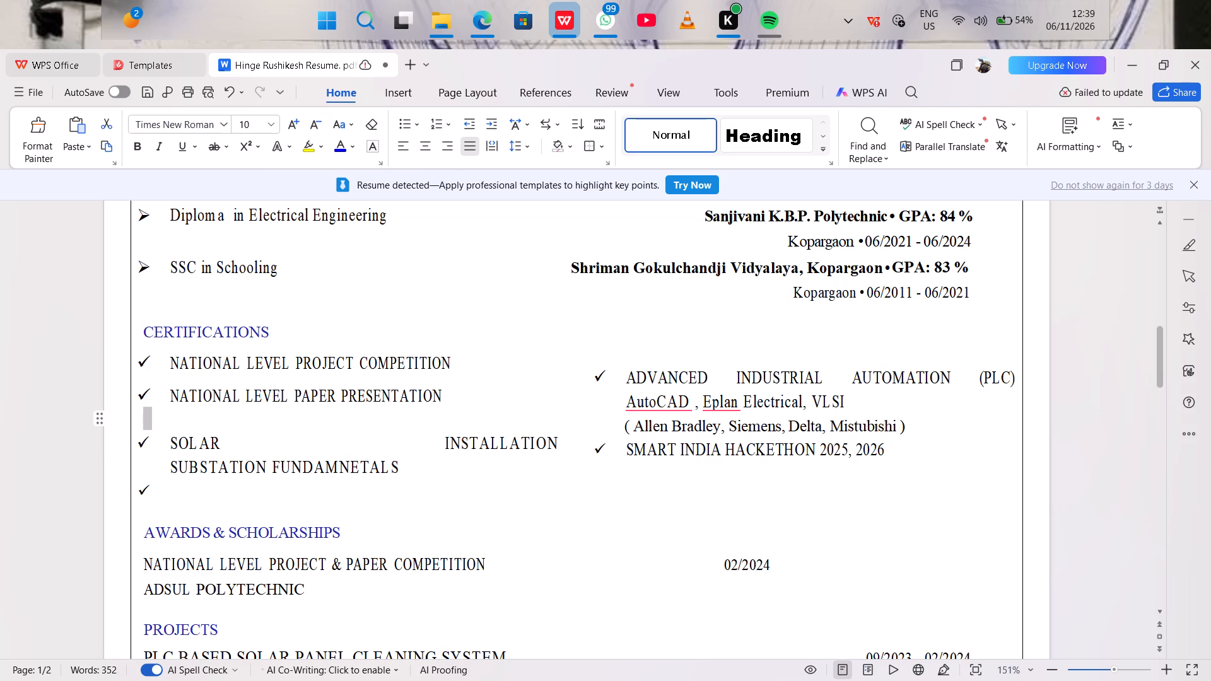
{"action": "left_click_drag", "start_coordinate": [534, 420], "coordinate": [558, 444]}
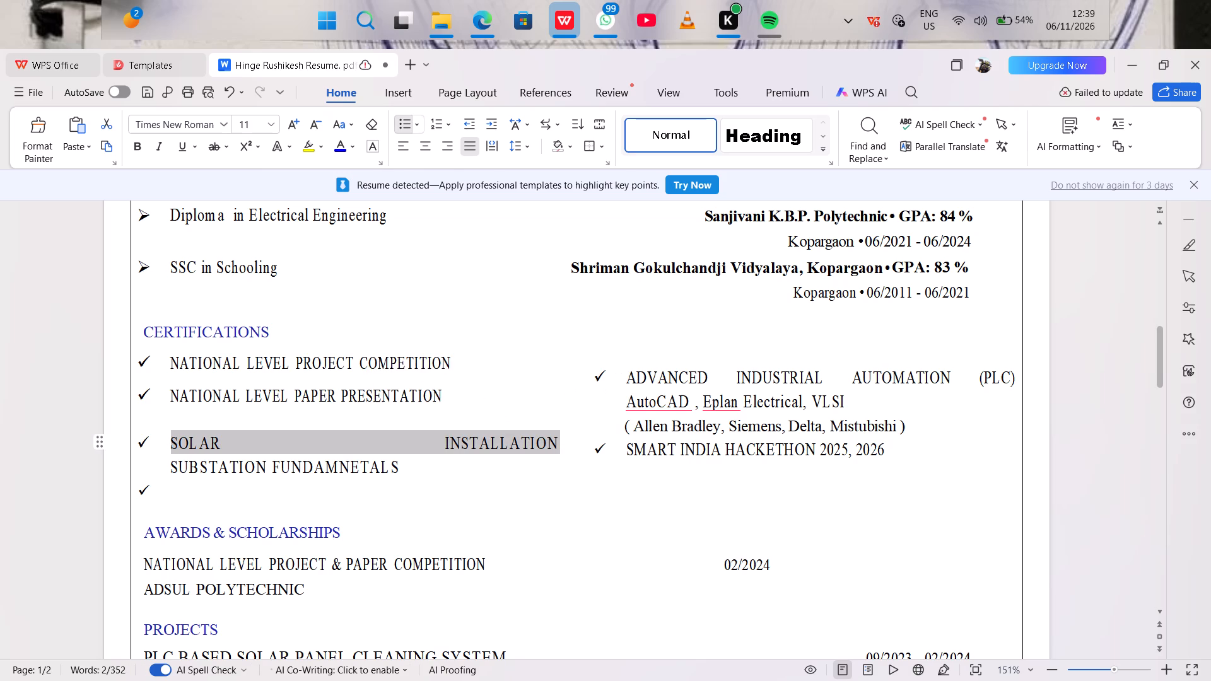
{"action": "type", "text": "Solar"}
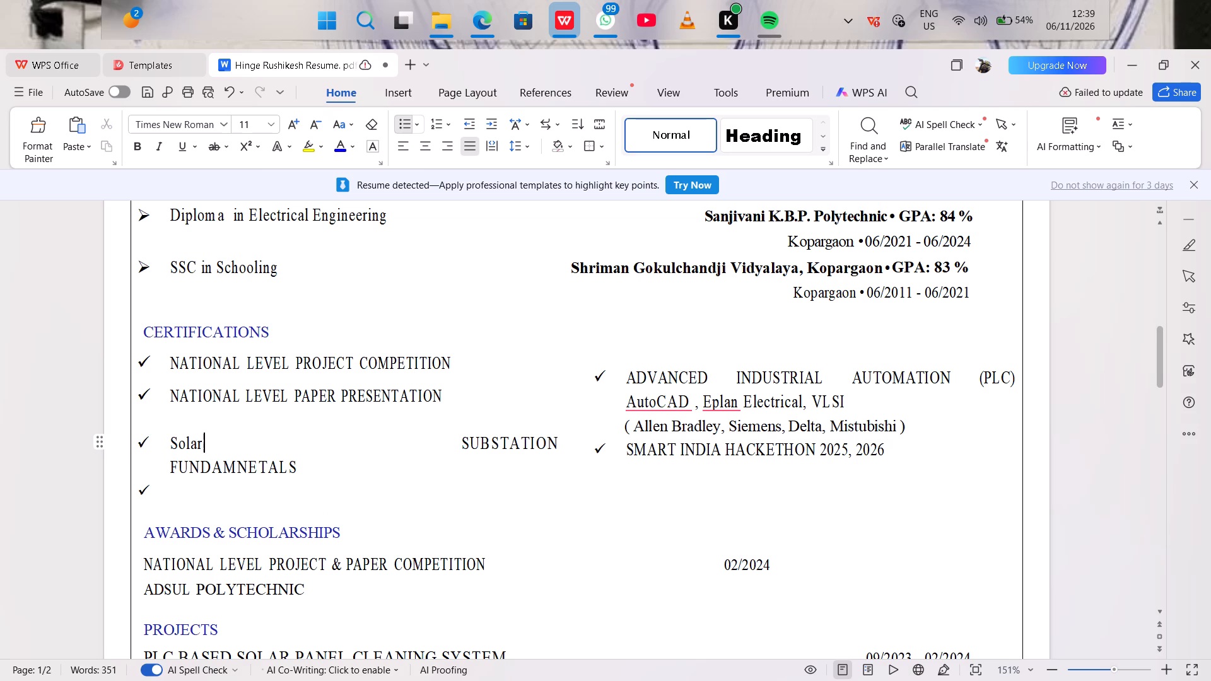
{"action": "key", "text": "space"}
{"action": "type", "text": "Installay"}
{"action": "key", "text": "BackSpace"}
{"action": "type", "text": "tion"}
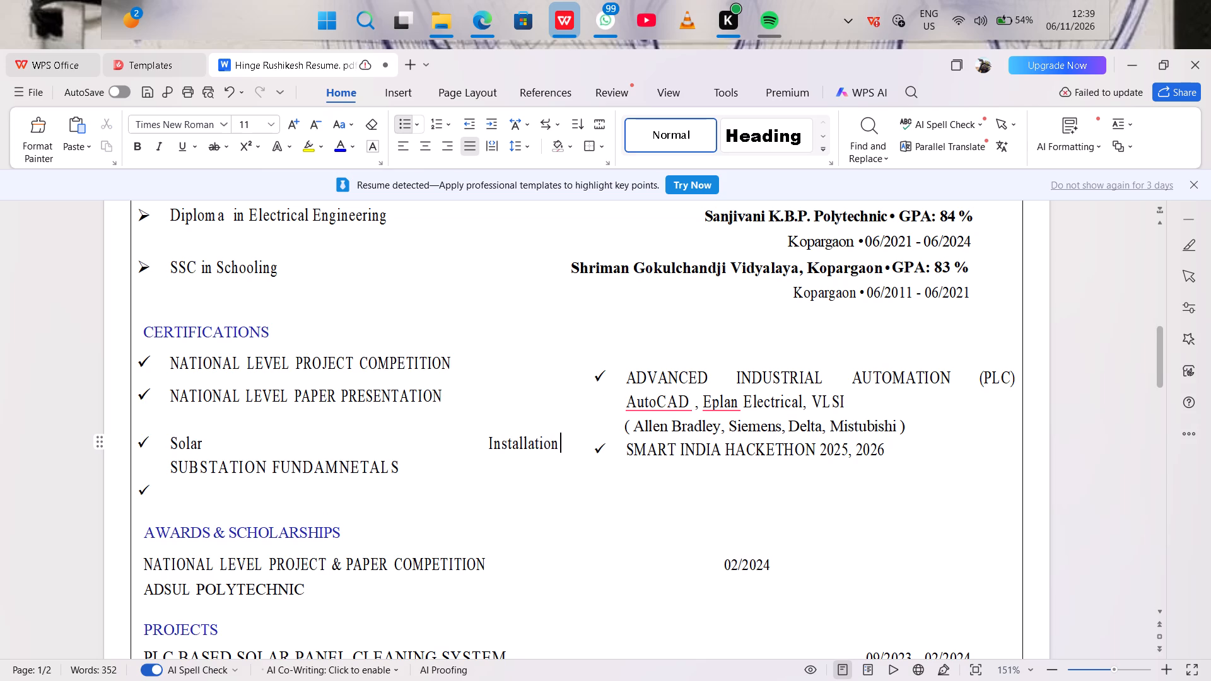
Delete the Solar Installation text and its checkmark bullet from the line shared with SUBSTATION FUNDAMNETALS.
{"action": "key", "text": "BackSpace"}
{"action": "key", "text": "BackSpace"}
{"action": "key", "text": "BackSpace"}
{"action": "key", "text": "BackSpace"}
{"action": "key", "text": "BackSpace"}
{"action": "key", "text": "BackSpace"}
{"action": "key", "text": "BackSpace"}
{"action": "key", "text": "BackSpace"}
{"action": "key", "text": "BackSpace"}
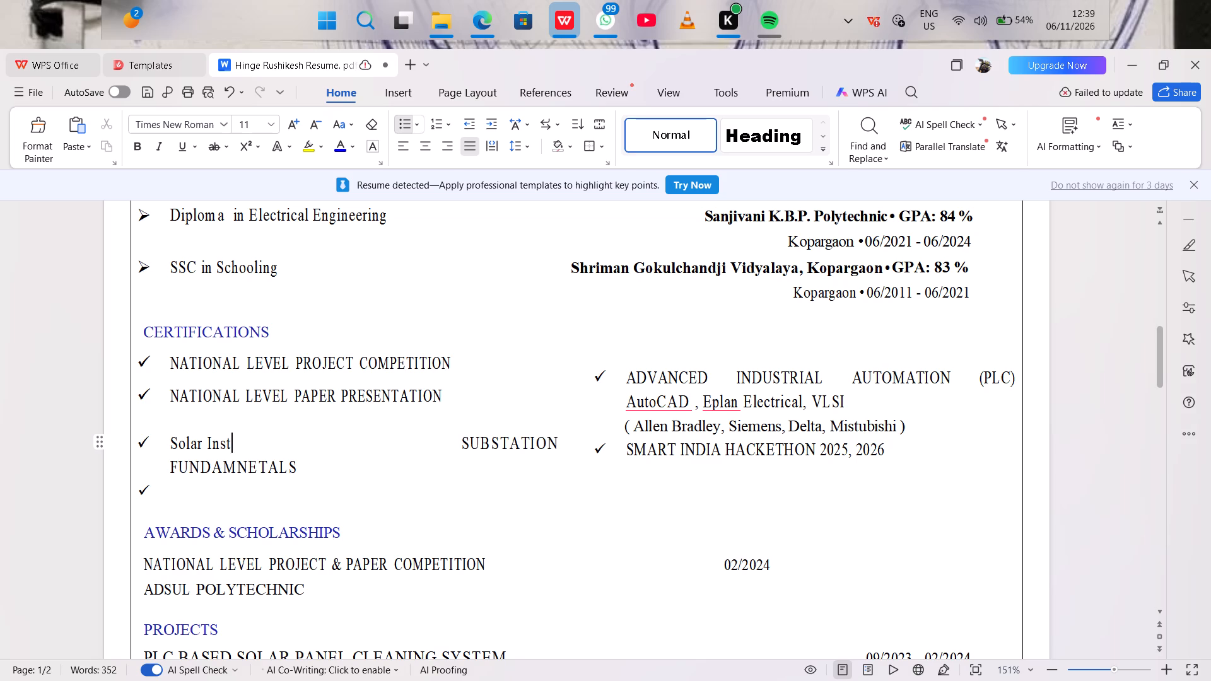
{"action": "key", "text": "BackSpace"}
{"action": "key", "text": "BackSpace"}
{"action": "key", "text": "BackSpace"}
{"action": "key", "text": "BackSpace"}
{"action": "key", "text": "BackSpace"}
{"action": "key", "text": "BackSpace"}
{"action": "key", "text": "BackSpace"}
{"action": "key", "text": "BackSpace"}
{"action": "key", "text": "BackSpace"}
{"action": "key", "text": "BackSpace"}
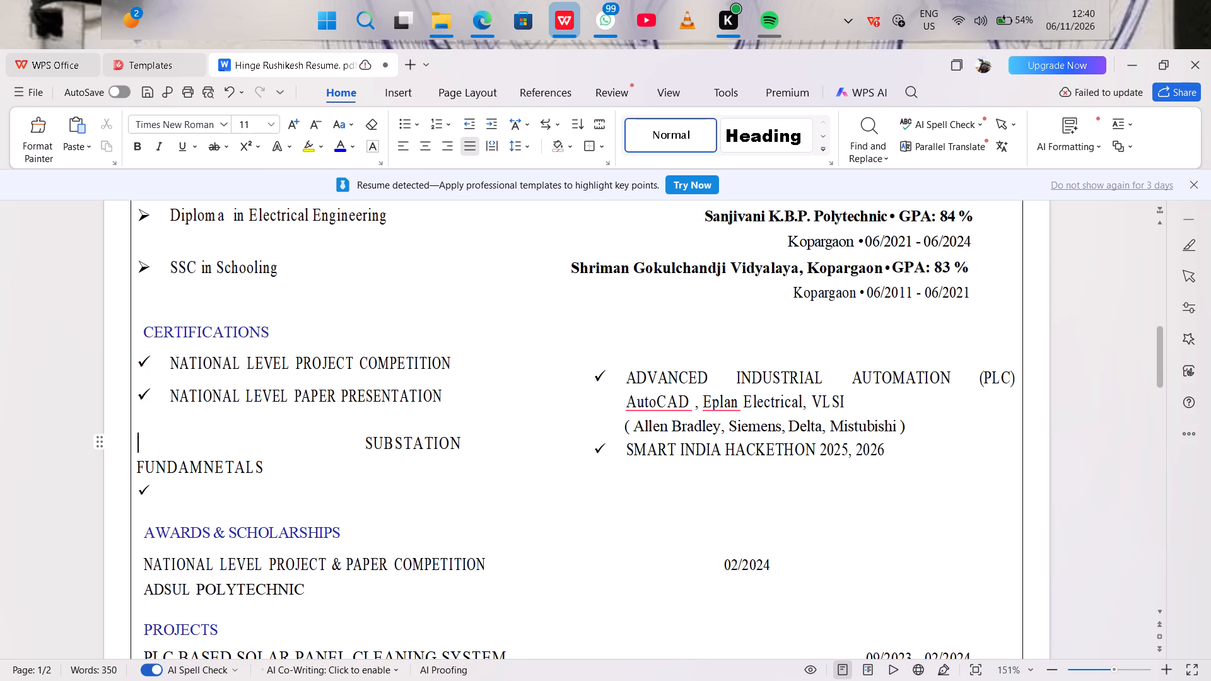
Delete the SUBSTATION FUNDAMNETALS text from the certifications list.
{"action": "left_click_drag", "start_coordinate": [358, 443], "coordinate": [272, 467]}
{"action": "key", "text": "BackSpace"}
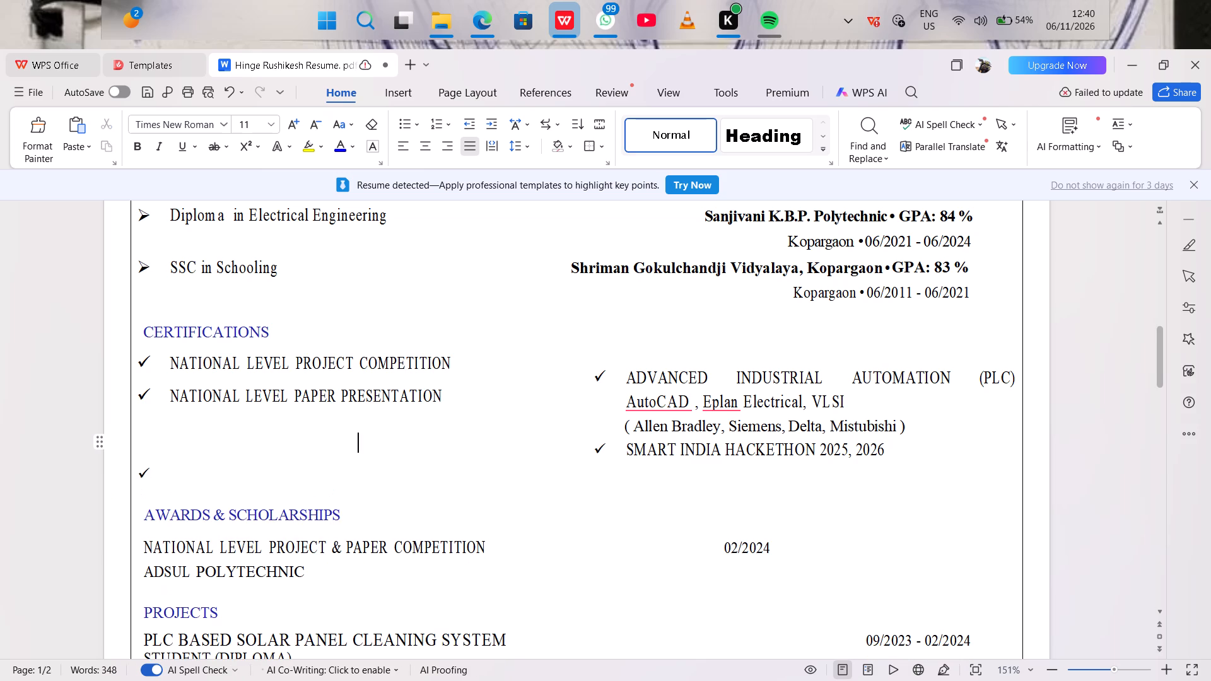
Clear the leftover spaces and extra blank line below NATIONAL LEVEL PAPER PRESENTATION.
{"action": "key", "text": "BackSpace"}
{"action": "key", "text": "BackSpace"}
{"action": "key", "text": "BackSpace"}
{"action": "key", "text": "BackSpace"}
{"action": "key", "text": "BackSpace"}
{"action": "key", "text": "BackSpace"}
{"action": "key", "text": "BackSpace"}
{"action": "key", "text": "BackSpace"}
{"action": "key", "text": "BackSpace"}
{"action": "key", "text": "BackSpace"}
{"action": "key", "text": "BackSpace"}
{"action": "key", "text": "BackSpace"}
{"action": "key", "text": "BackSpace"}
{"action": "key", "text": "BackSpace"}
{"action": "key", "text": "BackSpace"}
{"action": "key", "text": "BackSpace"}
{"action": "key", "text": "BackSpace"}
{"action": "key", "text": "BackSpace"}
{"action": "key", "text": "BackSpace"}
{"action": "key", "text": "BackSpace"}
{"action": "key", "text": "BackSpace"}
{"action": "key", "text": "BackSpace"}
{"action": "key", "text": "BackSpace"}
{"action": "key", "text": "BackSpace"}
{"action": "key", "text": "BackSpace"}
{"action": "key", "text": "BackSpace"}
{"action": "key", "text": "BackSpace"}
{"action": "key", "text": "BackSpace"}
{"action": "key", "text": "BackSpace"}
{"action": "key", "text": "BackSpace"}
{"action": "key", "text": "BackSpace"}
{"action": "key", "text": "BackSpace"}
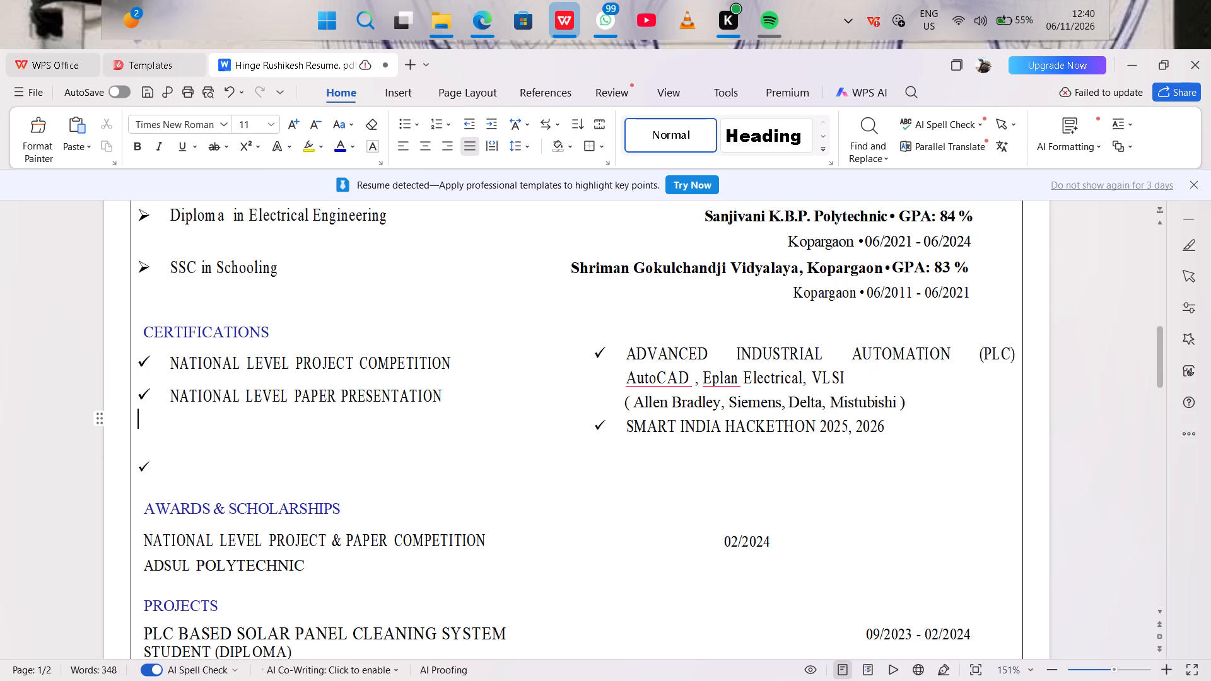
Remove the empty checkmark bullet above the AWARDS & SCHOLARSHIPS heading, leaving the hackathon entry's text intact.
{"action": "left_click", "coordinate": [149, 445]}
{"action": "left_click", "coordinate": [149, 462]}
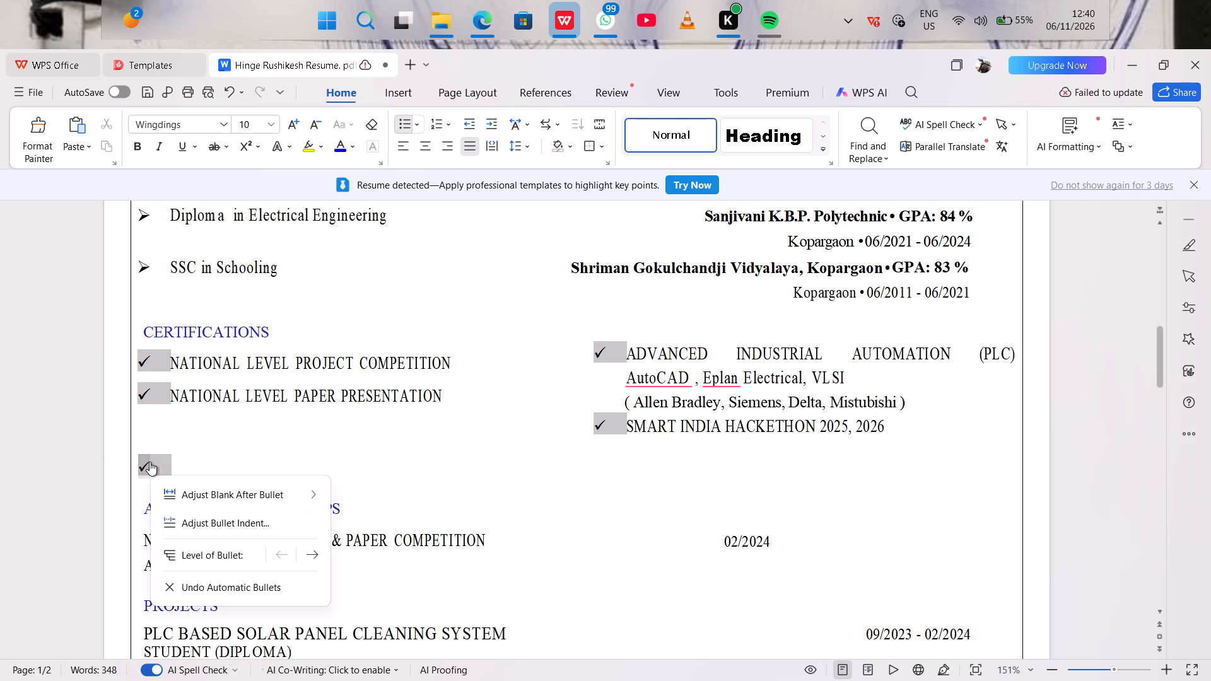
{"action": "left_click", "coordinate": [175, 463]}
{"action": "key", "text": "BackSpace"}
{"action": "key", "text": "BackSpace"}
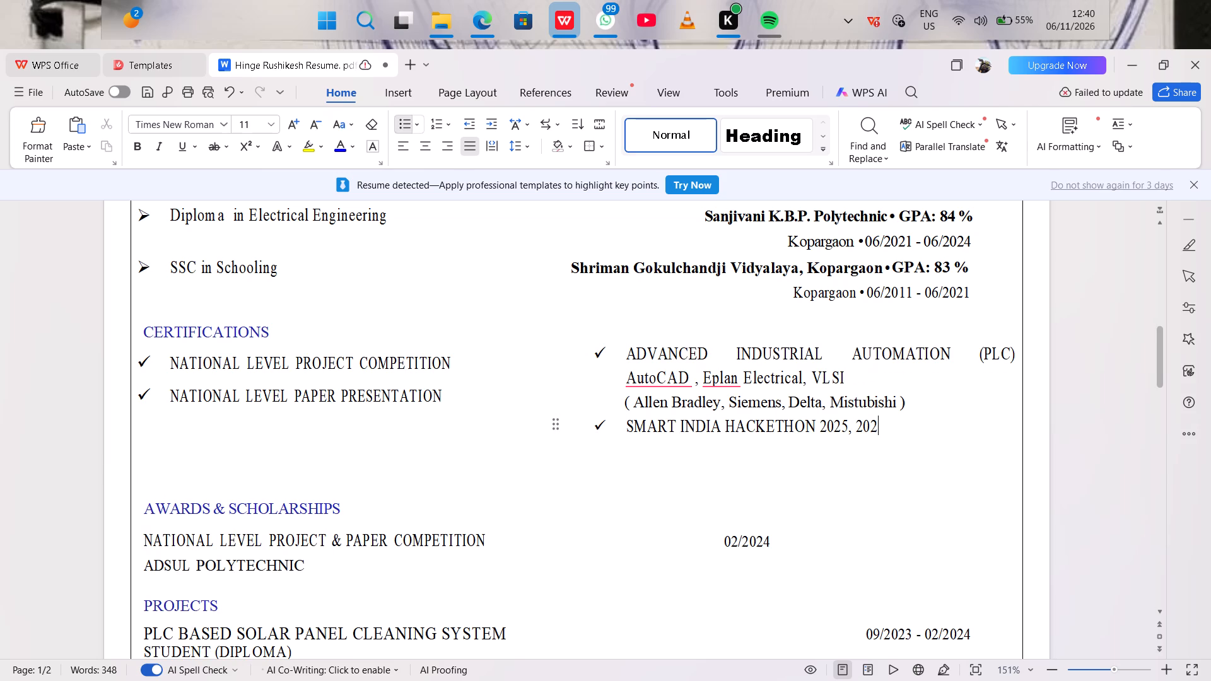
{"action": "key", "text": "ctrl+z"}
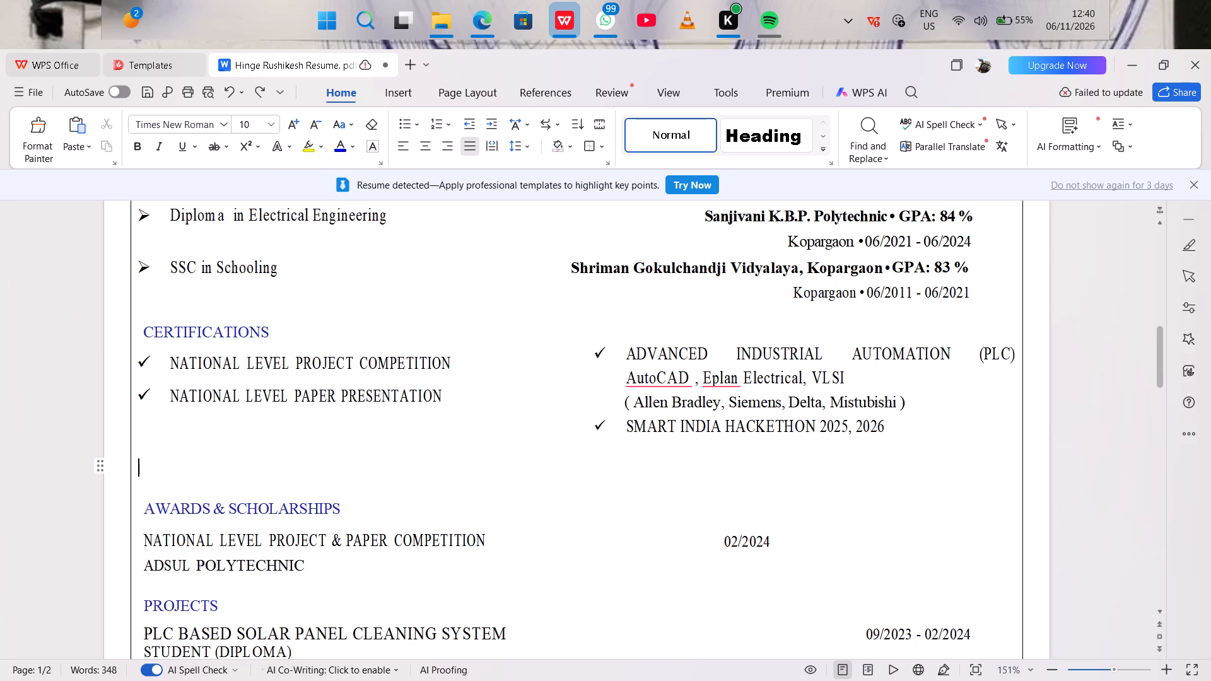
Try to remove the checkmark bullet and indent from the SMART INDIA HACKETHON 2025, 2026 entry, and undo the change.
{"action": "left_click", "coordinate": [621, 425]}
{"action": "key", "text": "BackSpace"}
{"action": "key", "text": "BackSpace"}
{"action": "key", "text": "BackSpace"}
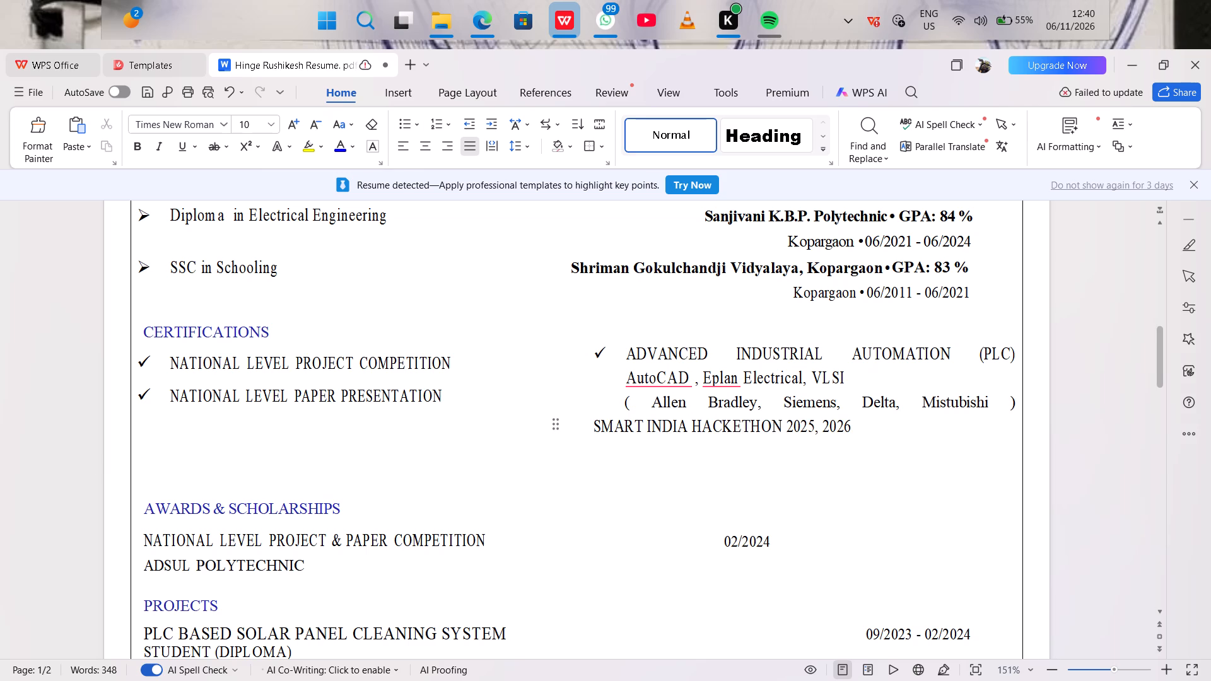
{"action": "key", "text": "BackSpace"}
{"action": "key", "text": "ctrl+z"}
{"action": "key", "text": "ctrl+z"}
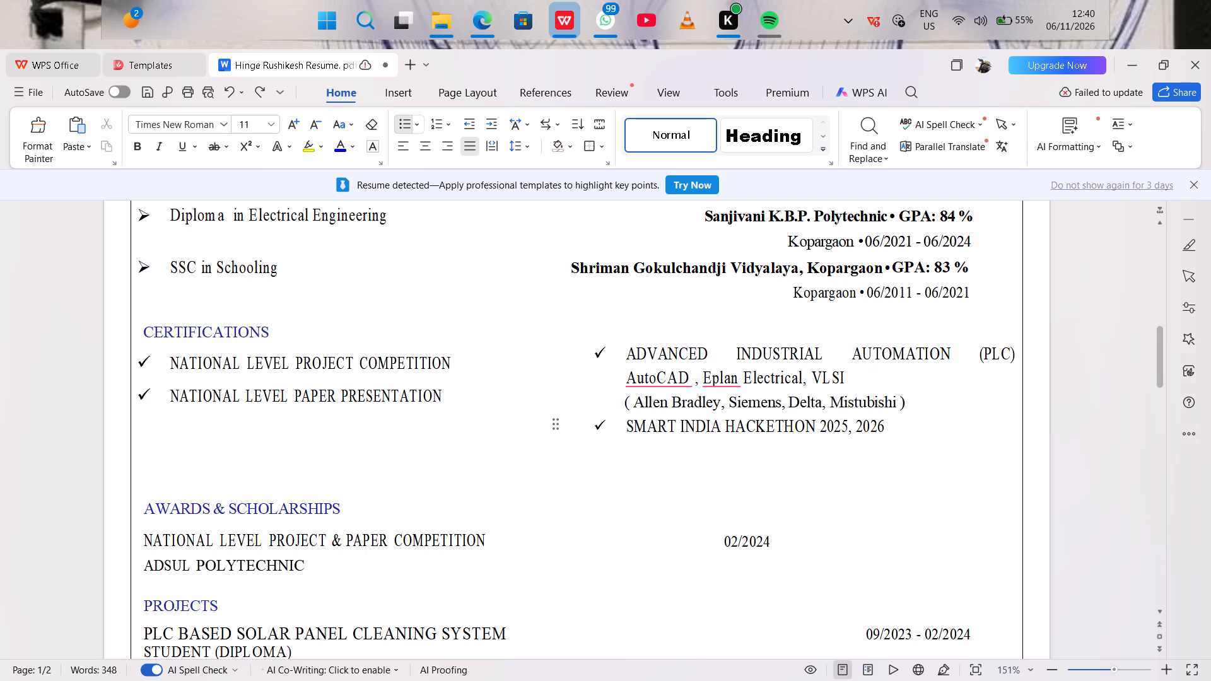
Copy the SMART INDIA HACKETHON 2025, 2026 entry and delete it from the second column of the certifications list.
{"action": "left_click_drag", "start_coordinate": [627, 427], "coordinate": [895, 422]}
{"action": "key", "text": "ctrl+c"}
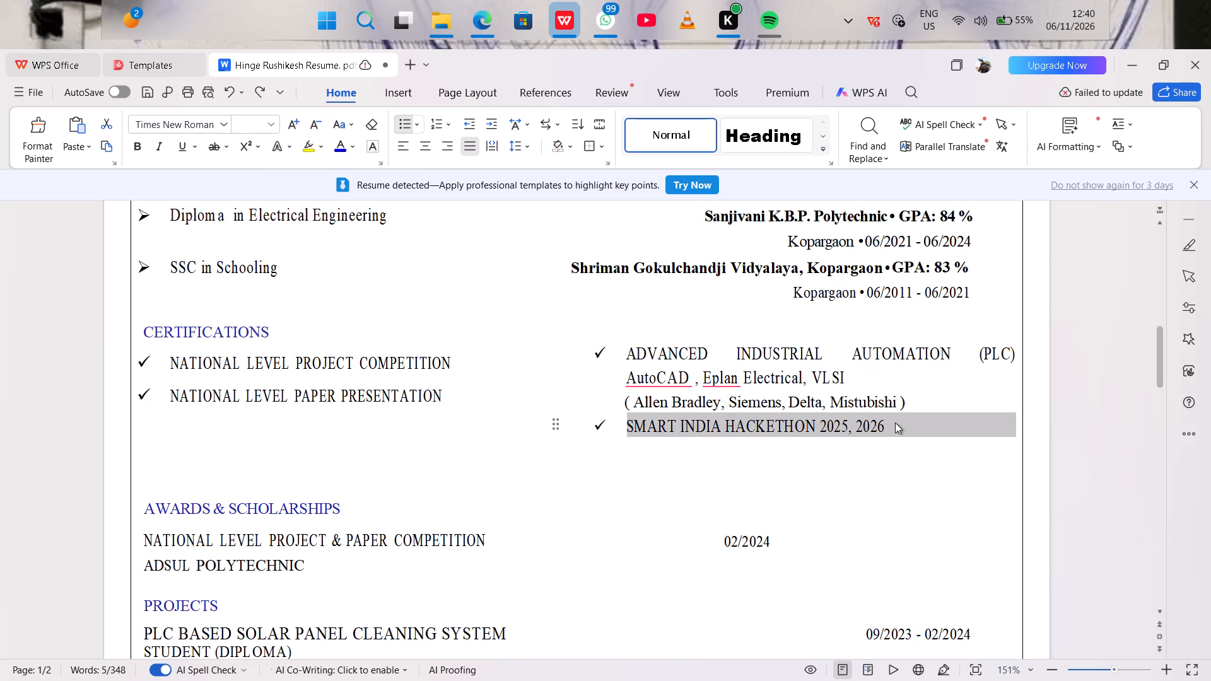
{"action": "key", "text": "BackSpace"}
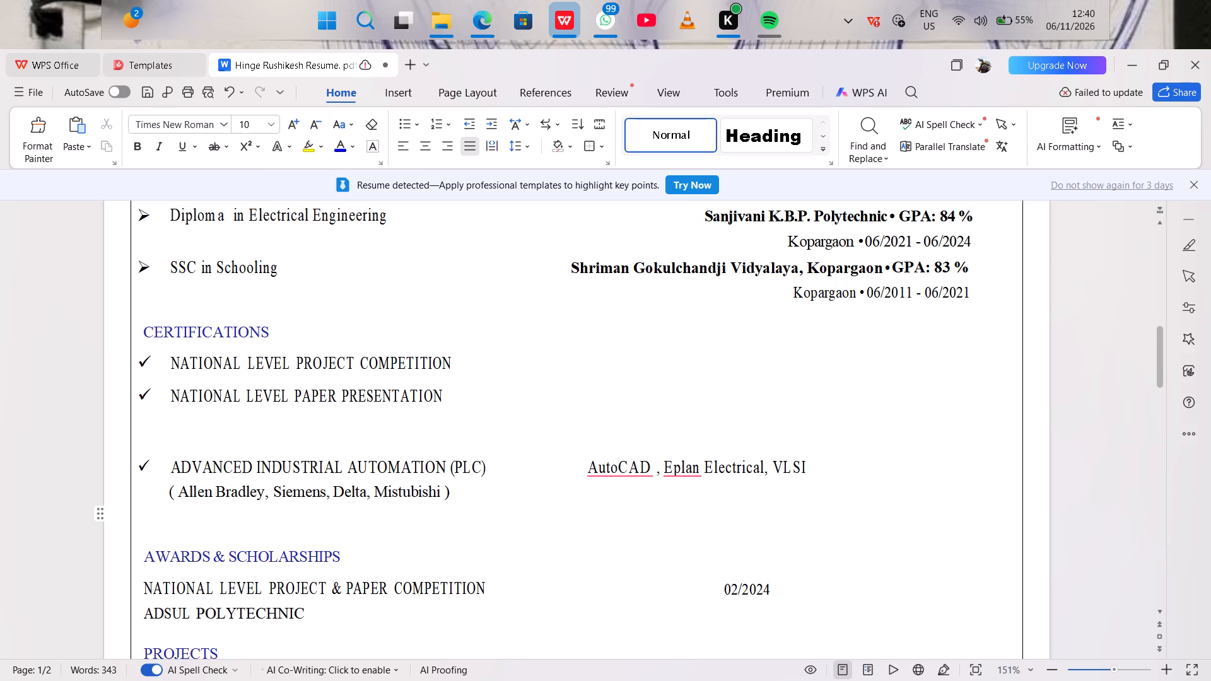
Add a checkmark entry reading "SMART INDIA HACKATHON 2025 & 2026" below NATIONAL LEVEL PAPER PRESENTATION.
{"action": "left_click", "coordinate": [148, 421]}
{"action": "key", "text": "BackSpace"}
{"action": "left_click", "coordinate": [401, 126]}
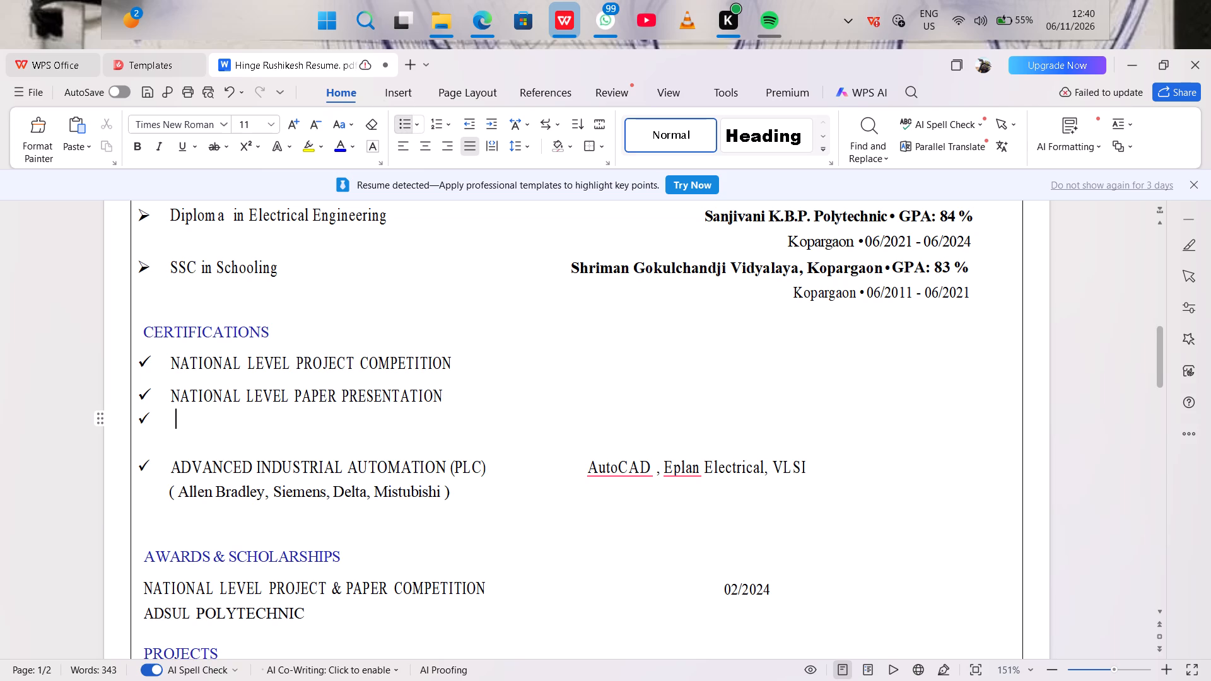
{"action": "key", "text": "ctrl+v"}
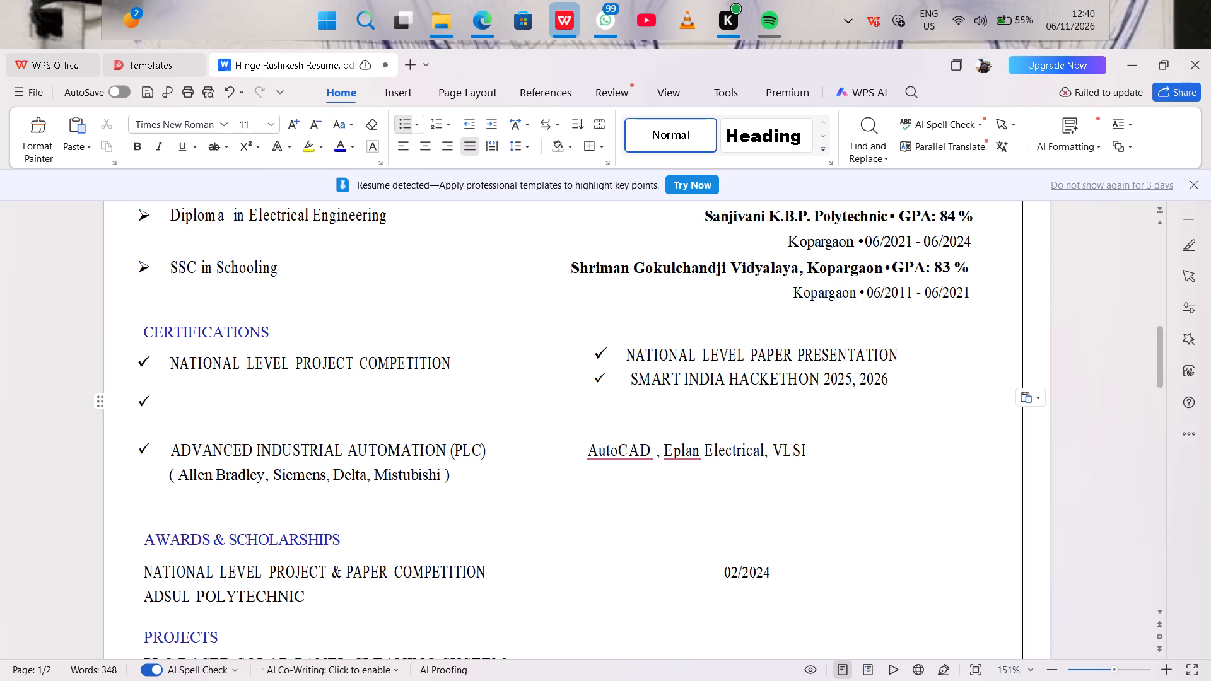
{"action": "key", "text": "ctrl+z"}
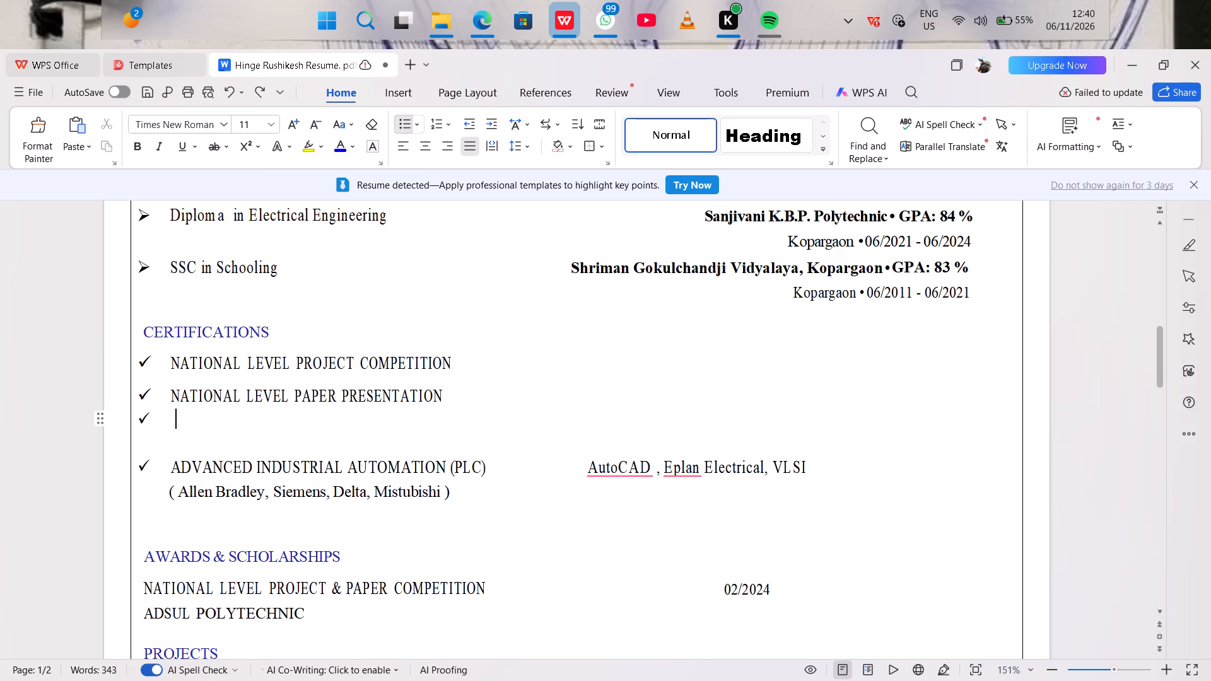
{"action": "key", "text": "s"}
{"action": "type", "text": "SMART INDIA HACKATHON"}
{"action": "key", "text": "space"}
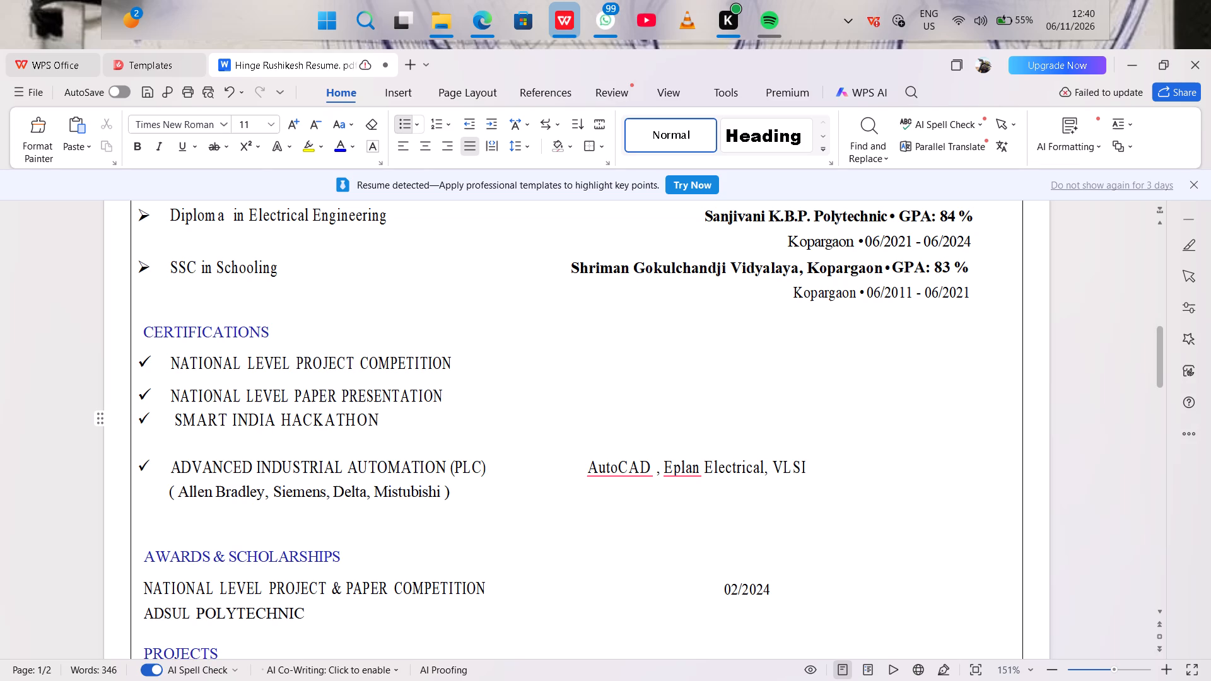
{"action": "type", "text": "202"}
{"action": "key", "text": "5"}
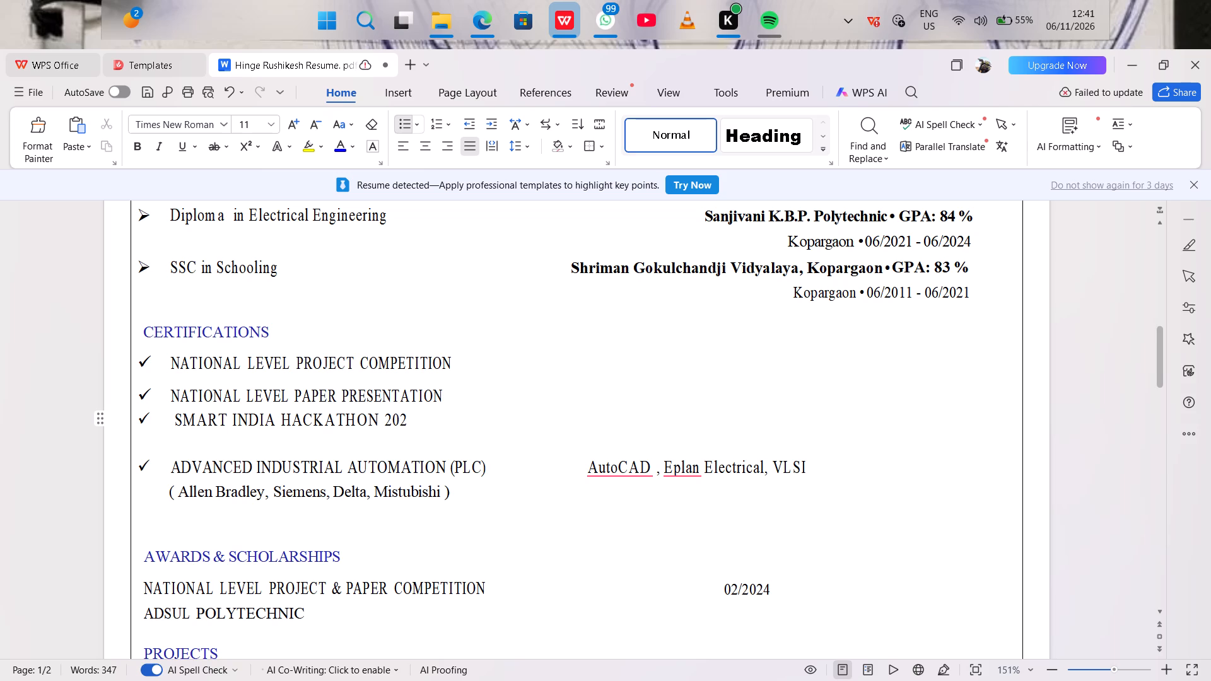
{"action": "key", "text": "space"}
{"action": "type", "text": "& 2026"}
Close the blank line above ADVANCED INDUSTRIAL AUTOMATION (PLC), keeping a checkmark bullet on that entry.
{"action": "left_click", "coordinate": [172, 469]}
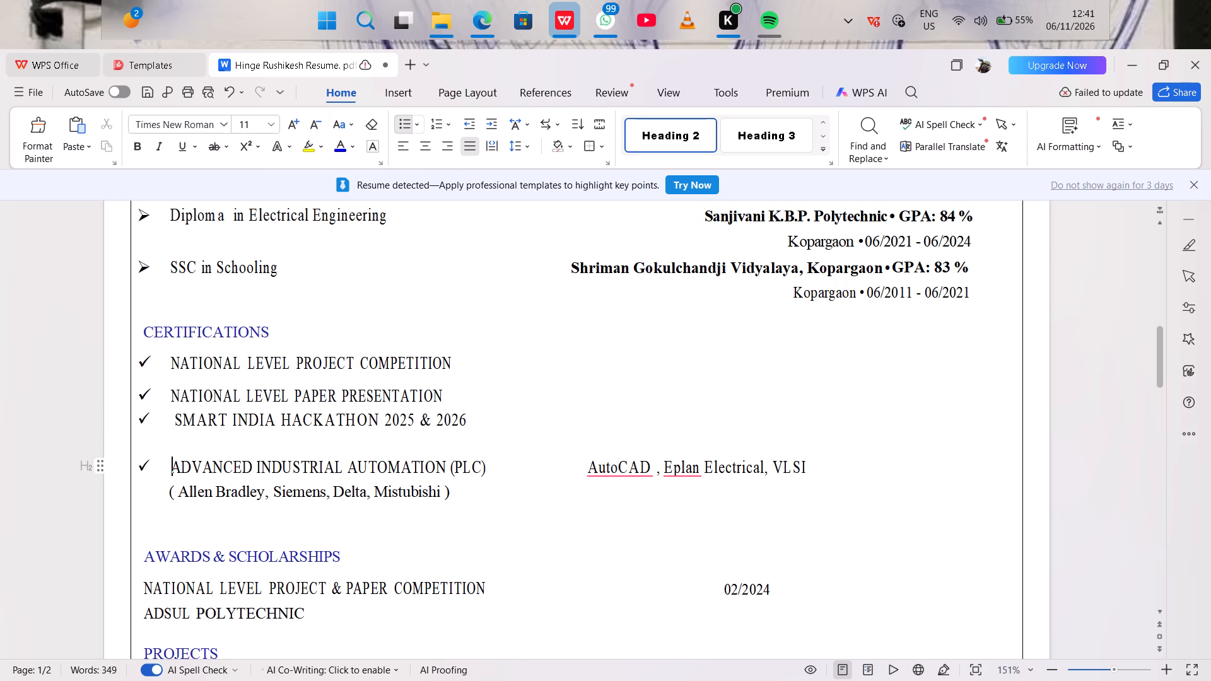
{"action": "key", "text": "BackSpace"}
{"action": "key", "text": "BackSpace"}
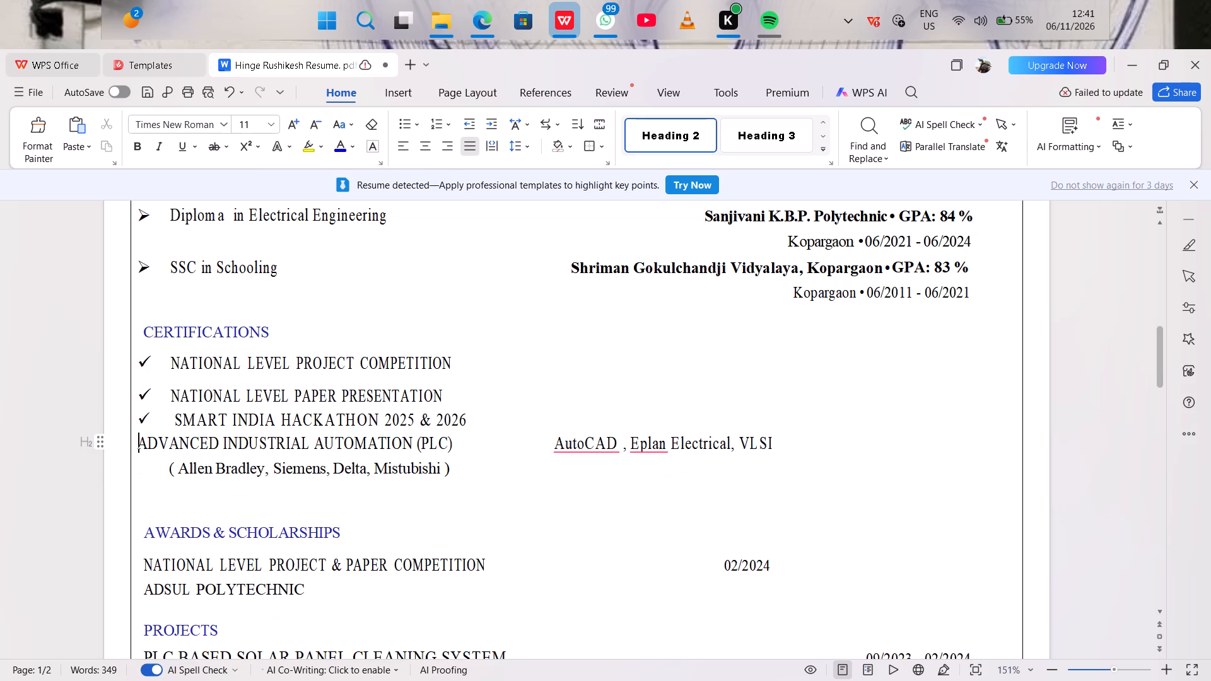
{"action": "left_click", "coordinate": [399, 121]}
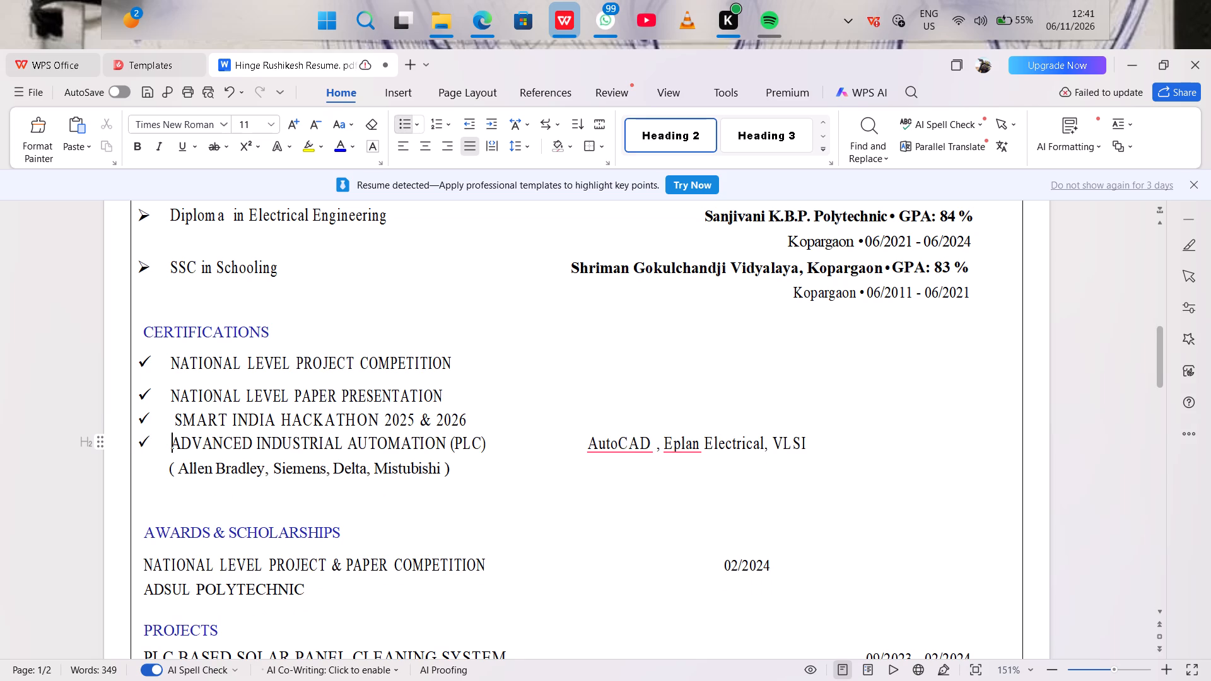
Split "AutoCAD , Eplan Electrical, VLSI" onto its own bulleted line below ADVANCED INDUSTRIAL AUTOMATION (PLC).
{"action": "left_click", "coordinate": [577, 452]}
{"action": "key", "text": "Return"}
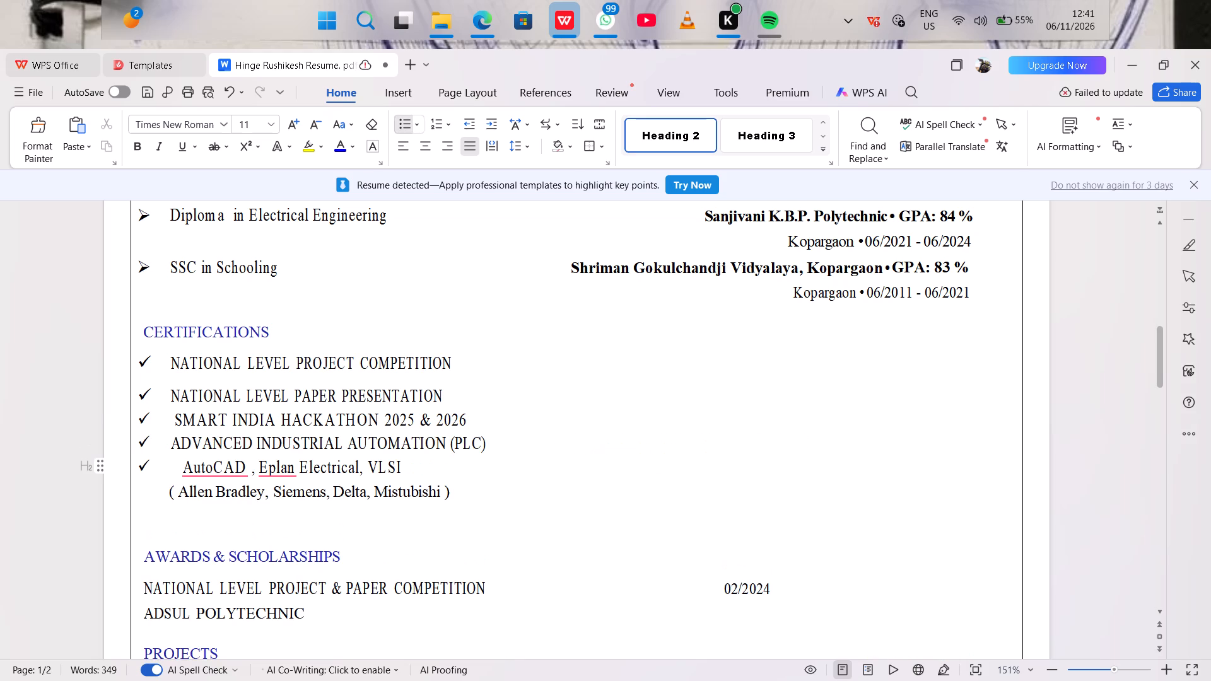
Move the "AutoCAD , Eplan Electrical, VLSI" entry below the Allen Bradley line as a separate checkmark item.
{"action": "left_click_drag", "start_coordinate": [183, 469], "coordinate": [378, 487]}
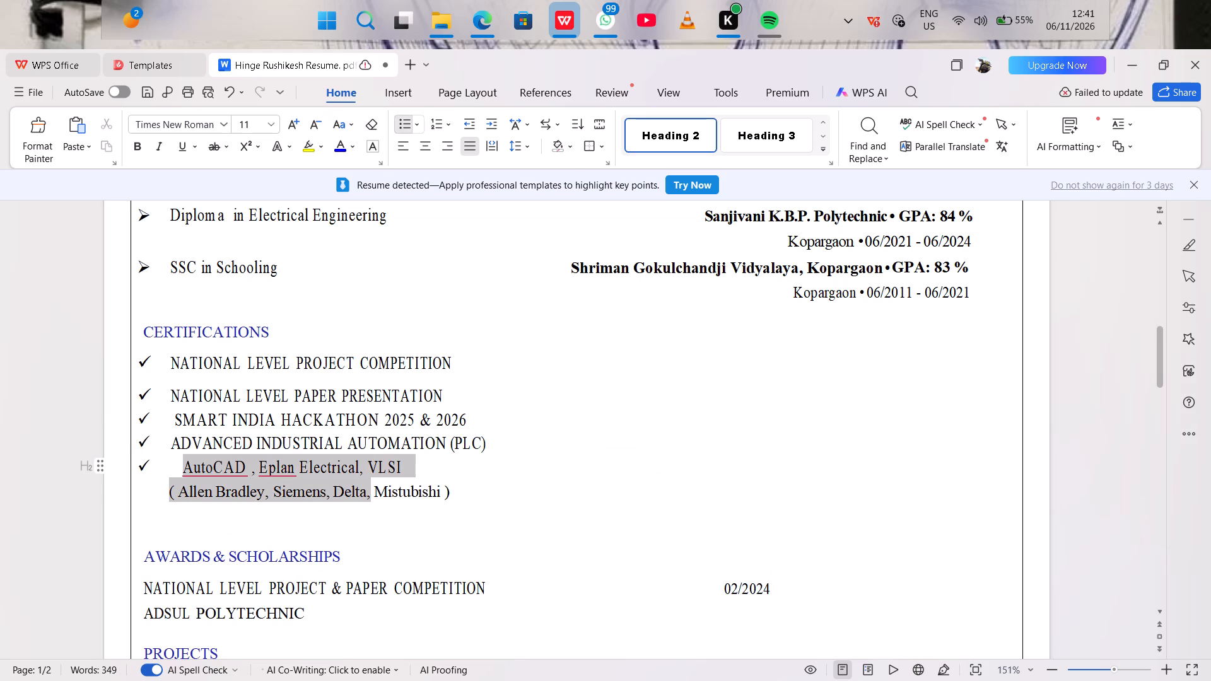
{"action": "left_click_drag", "start_coordinate": [378, 487], "coordinate": [416, 470]}
{"action": "key", "text": "ctrl+c"}
{"action": "key", "text": "BackSpace"}
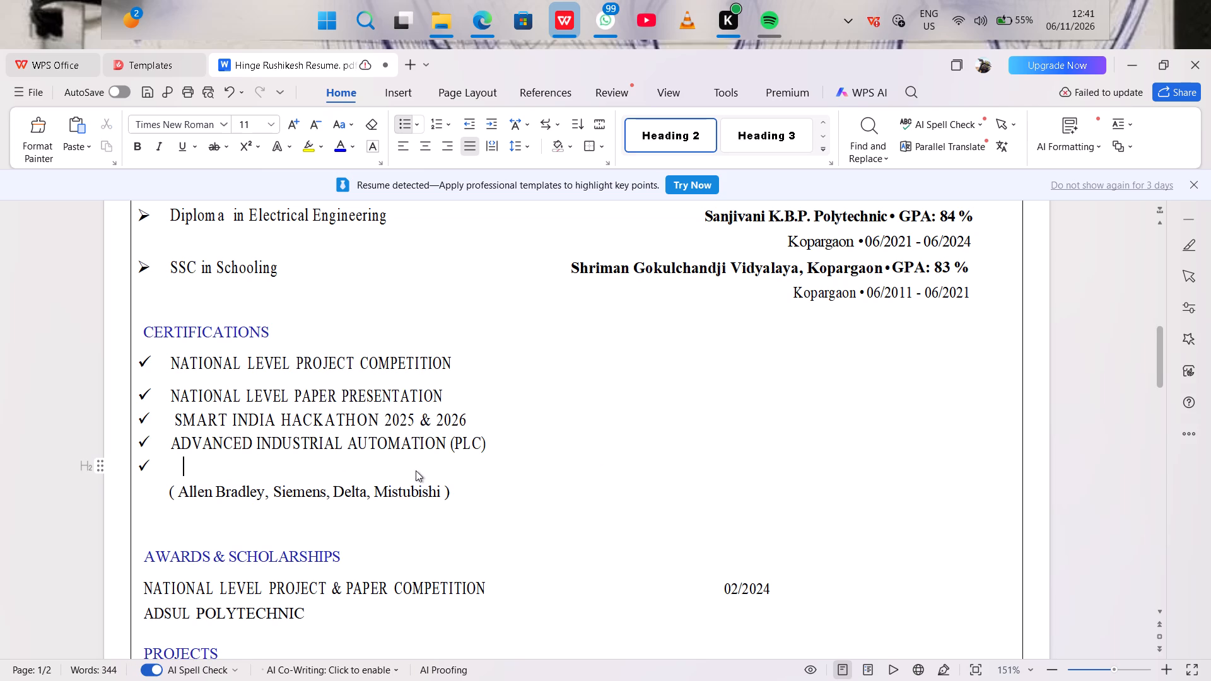
{"action": "key", "text": "BackSpace"}
{"action": "key", "text": "BackSpace"}
{"action": "key", "text": "BackSpace"}
{"action": "key", "text": "BackSpace"}
{"action": "key", "text": "BackSpace"}
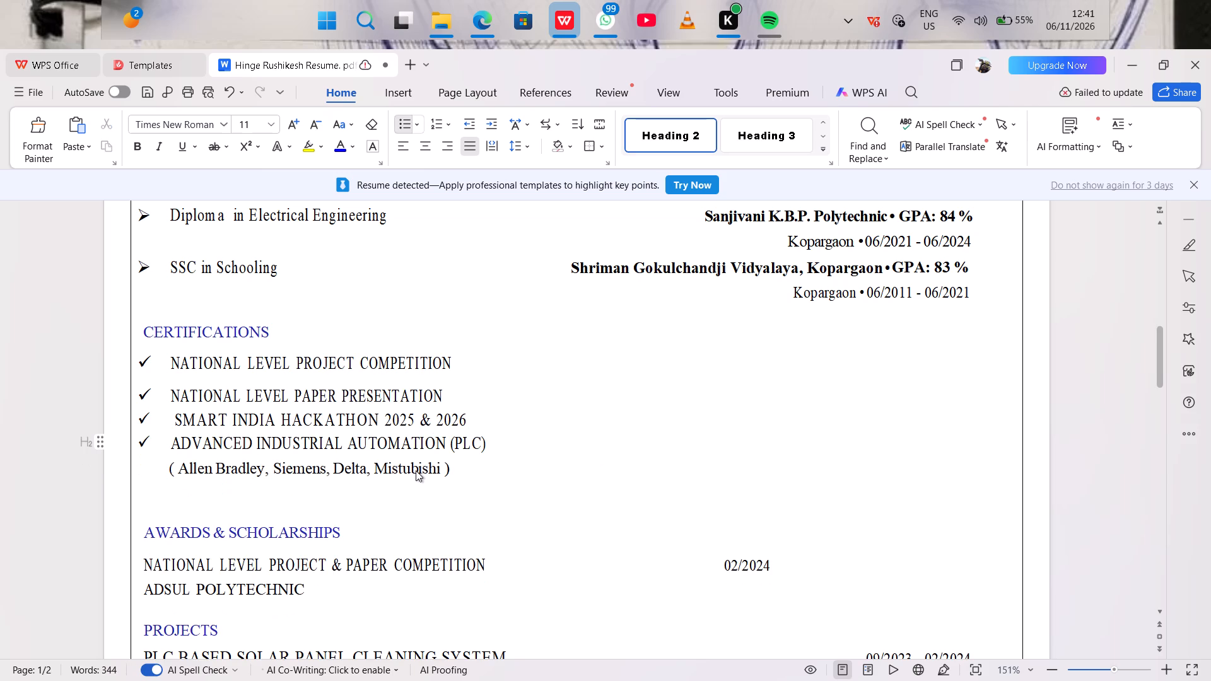
{"action": "left_click", "coordinate": [468, 472]}
{"action": "key", "text": "Return"}
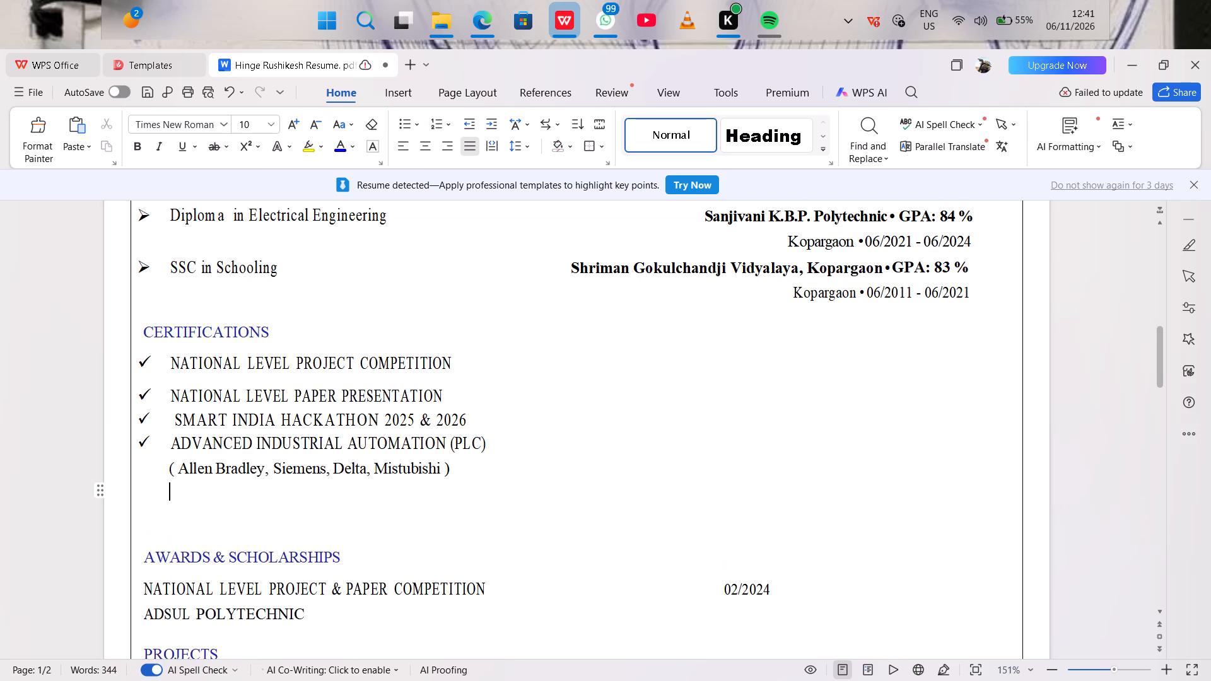
{"action": "key", "text": "BackSpace"}
{"action": "left_click", "coordinate": [399, 128]}
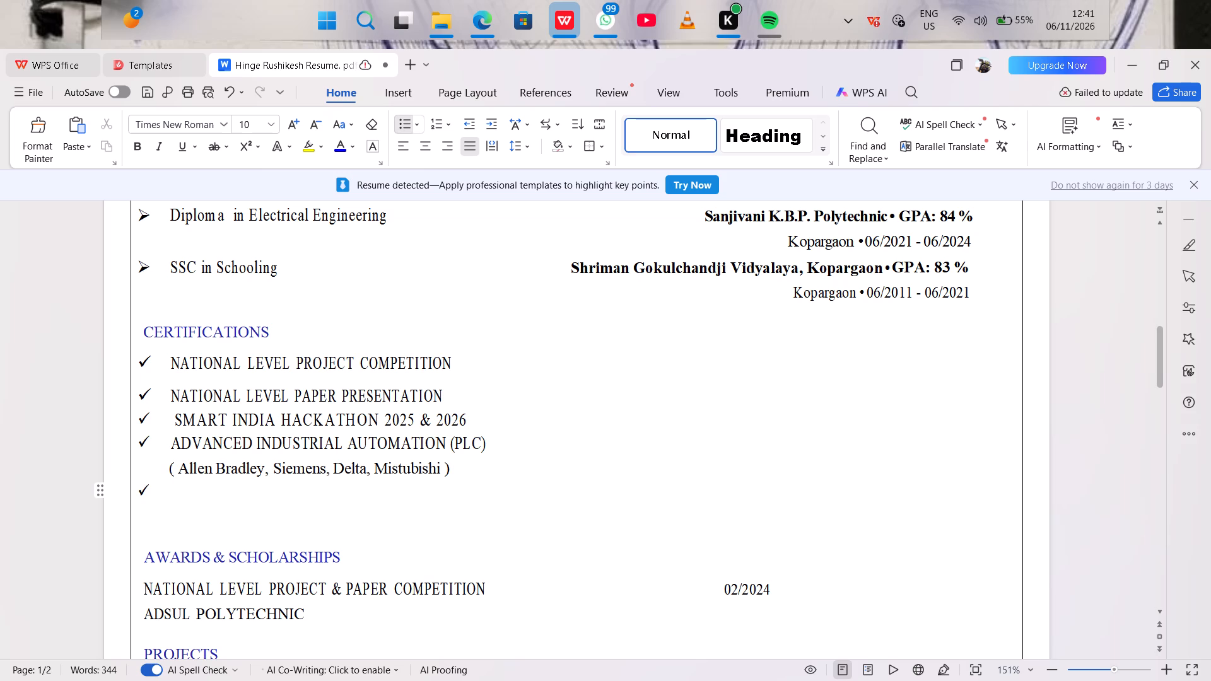
{"action": "key", "text": "ctrl+v"}
{"action": "key", "text": "BackSpace"}
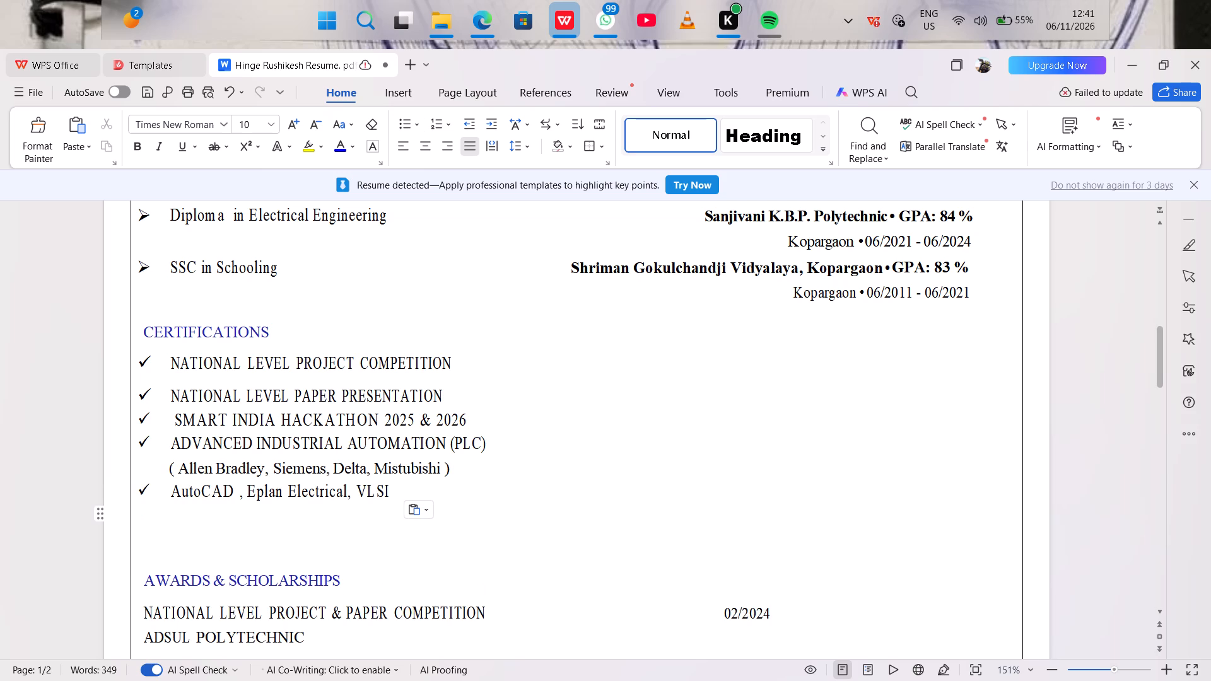
Append ", Studio 5000" to the "AutoCAD , Eplan Electrical, VLSI" certification entry.
{"action": "left_click", "coordinate": [394, 486]}
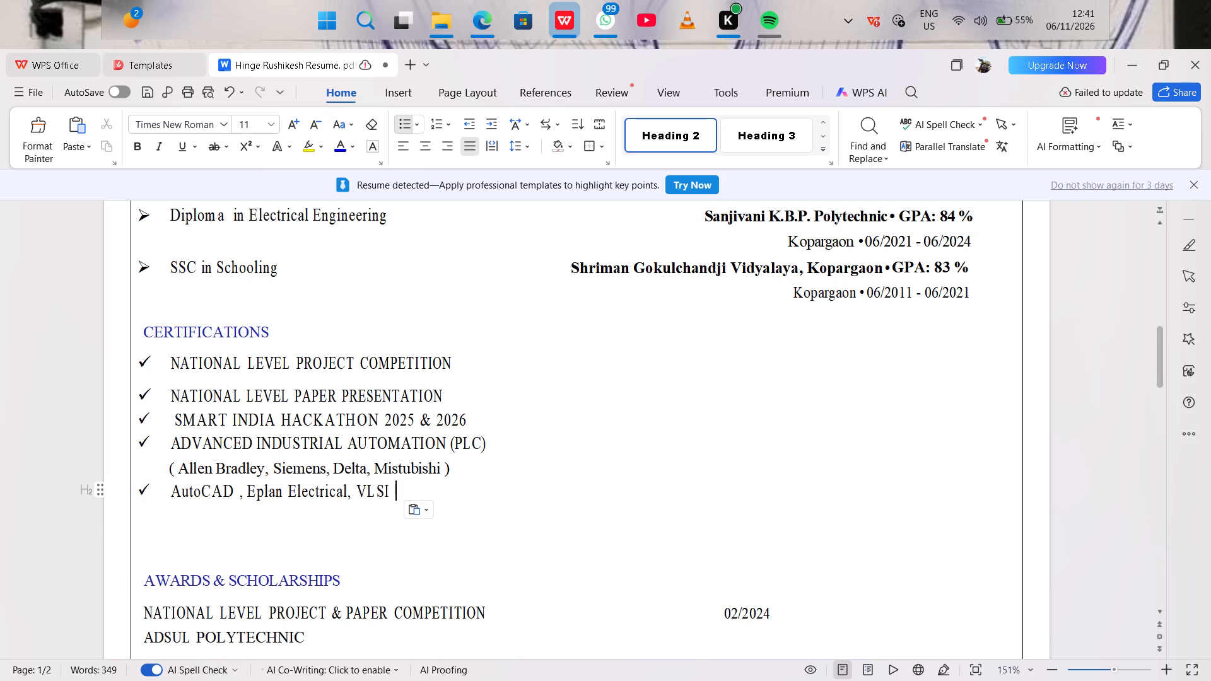
{"action": "key", "text": "BackSpace"}
{"action": "type", "text": ","}
{"action": "key", "text": "space"}
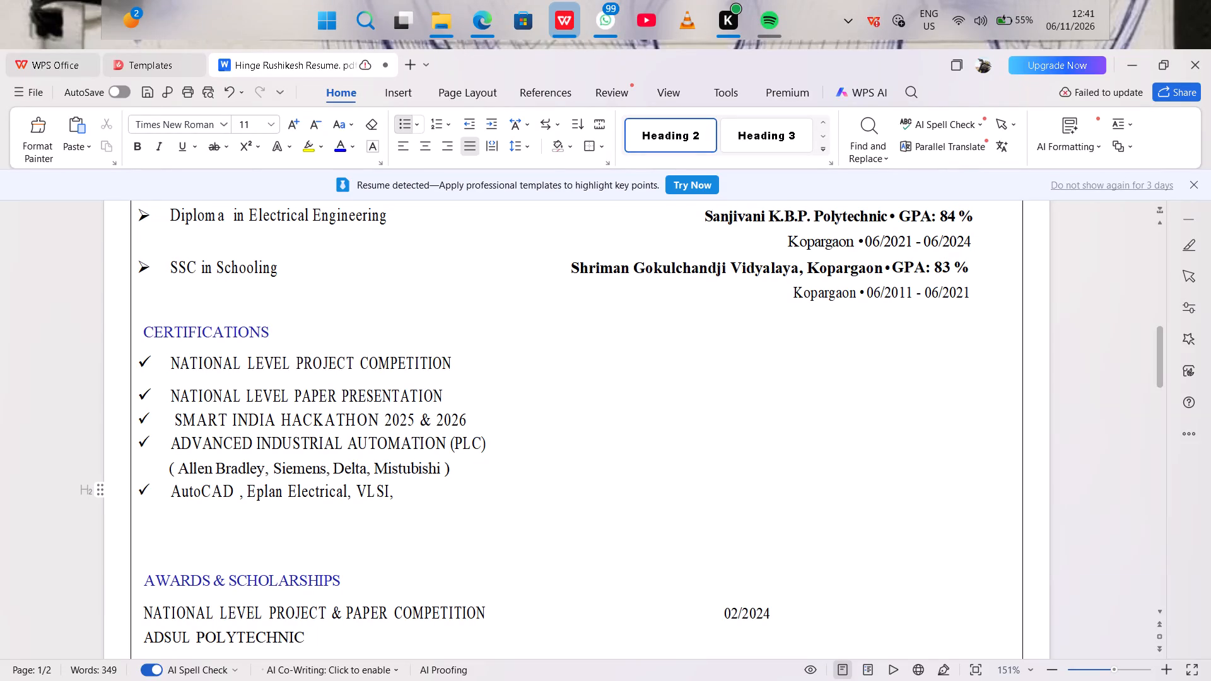
{"action": "key", "text": "shift+s"}
{"action": "key", "text": "BackSpace"}
{"action": "key", "text": "s"}
{"action": "type", "text": "tudio"}
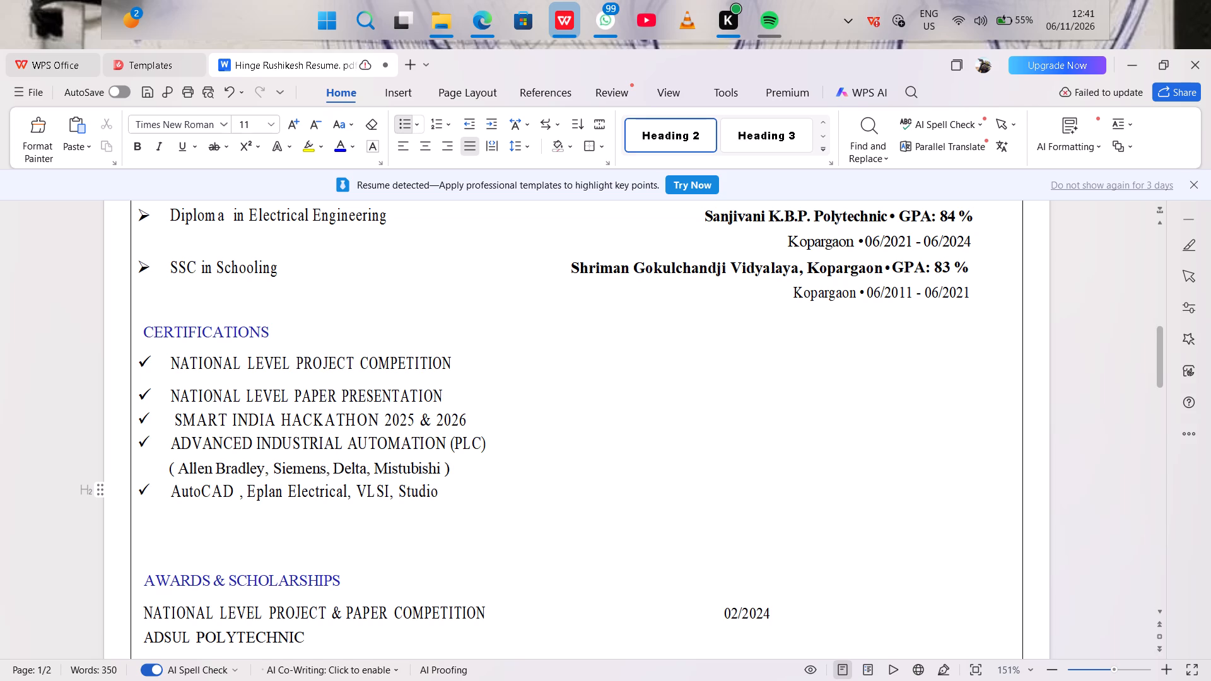
{"action": "key", "text": "space"}
{"action": "key", "text": "Clear"}
{"action": "type", "text": "5000"}
Remove the long run of trailing spaces after "SMART INDIA HACKATHON 2025 & 2026" in the certifications list.
{"action": "left_click", "coordinate": [165, 380]}
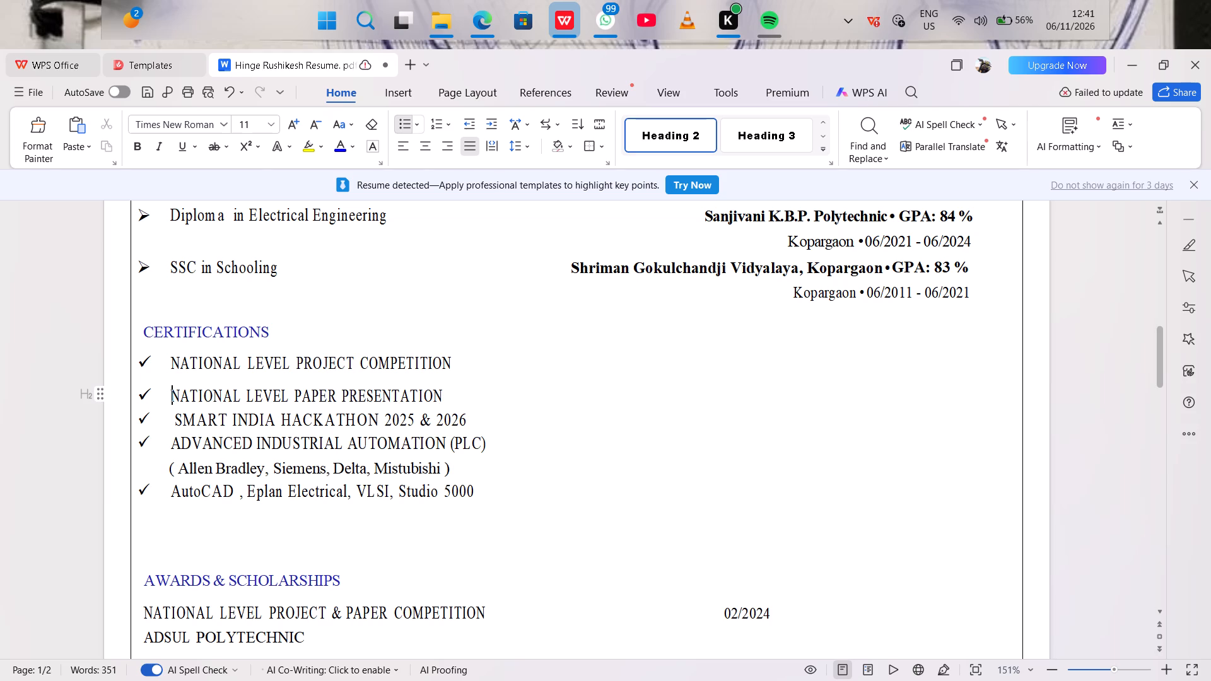
{"action": "left_click_drag", "start_coordinate": [170, 359], "coordinate": [476, 489]}
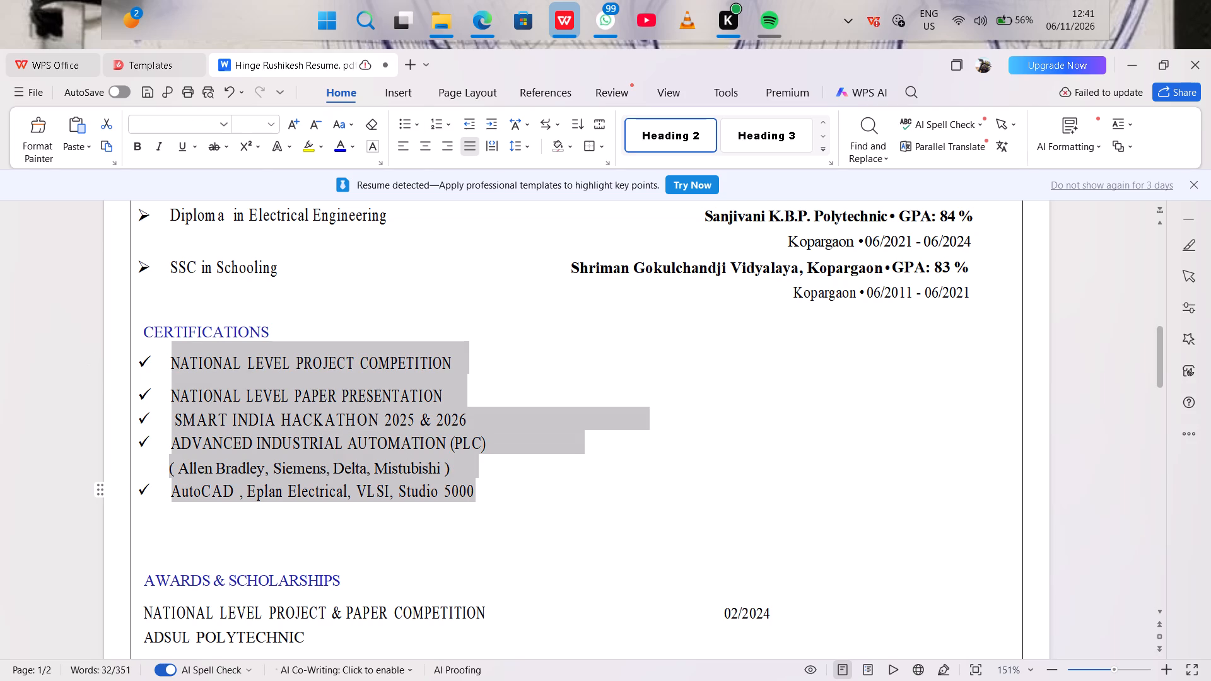
{"action": "left_click_drag", "start_coordinate": [476, 489], "coordinate": [477, 492]}
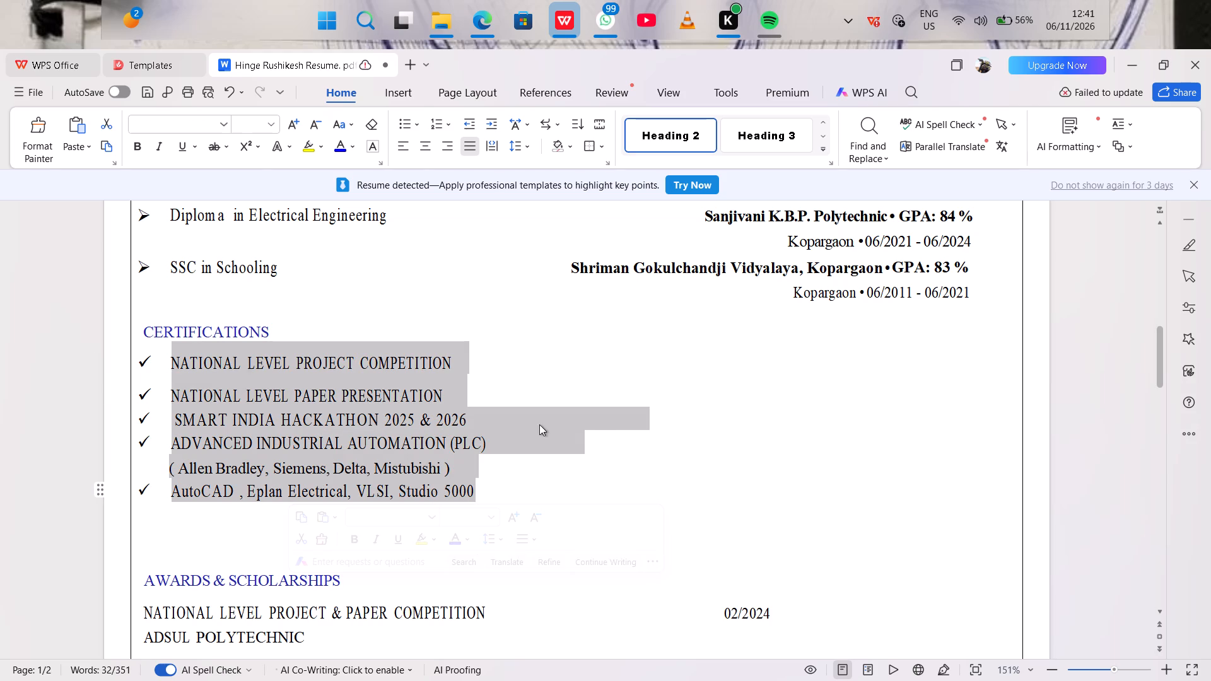
{"action": "left_click", "coordinate": [506, 440]}
{"action": "left_click", "coordinate": [626, 422]}
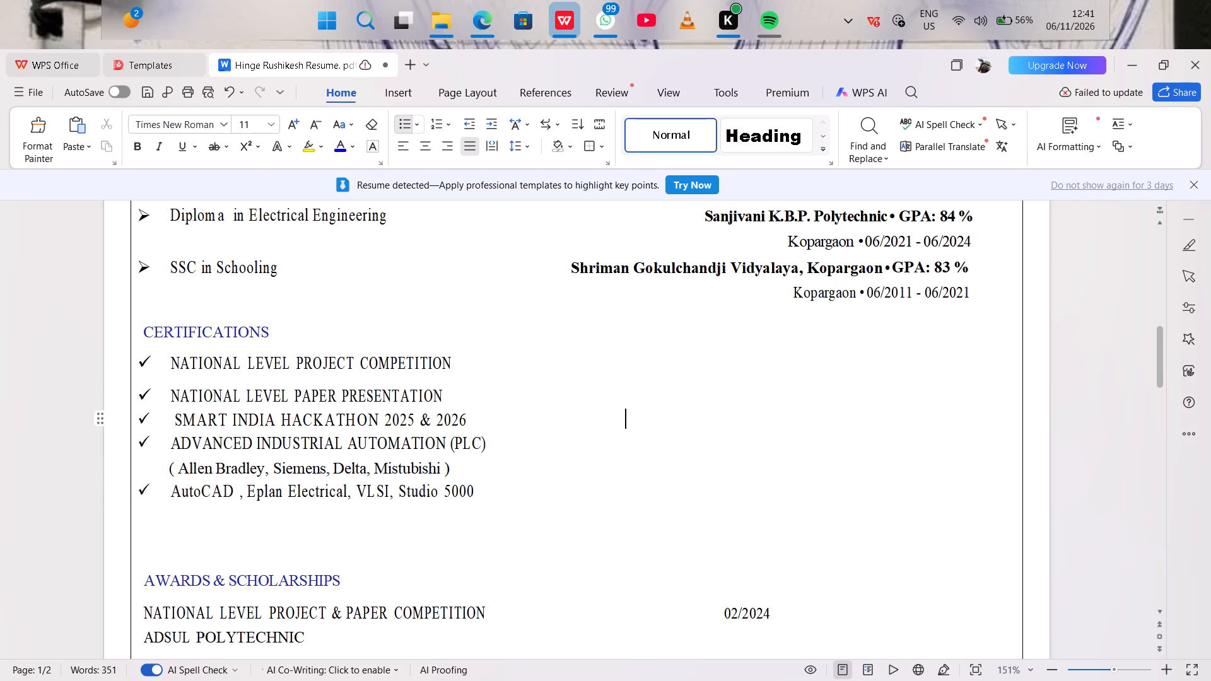
{"action": "key", "text": "BackSpace"}
{"action": "key", "text": "BackSpace"}
{"action": "key", "text": "BackSpace"}
{"action": "key", "text": "BackSpace"}
{"action": "key", "text": "BackSpace"}
{"action": "key", "text": "BackSpace"}
{"action": "key", "text": "BackSpace"}
{"action": "key", "text": "BackSpace"}
{"action": "key", "text": "BackSpace"}
{"action": "key", "text": "BackSpace"}
{"action": "key", "text": "BackSpace"}
{"action": "key", "text": "BackSpace"}
{"action": "key", "text": "BackSpace"}
{"action": "key", "text": "BackSpace"}
{"action": "key", "text": "BackSpace"}
{"action": "key", "text": "BackSpace"}
{"action": "key", "text": "BackSpace"}
{"action": "key", "text": "BackSpace"}
{"action": "key", "text": "BackSpace"}
{"action": "key", "text": "BackSpace"}
{"action": "key", "text": "BackSpace"}
{"action": "key", "text": "BackSpace"}
{"action": "key", "text": "BackSpace"}
{"action": "key", "text": "BackSpace"}
{"action": "key", "text": "BackSpace"}
{"action": "key", "text": "BackSpace"}
Remove the trailing spaces after "ADVANCED INDUSTRIAL AUTOMATION (PLC)" in the certifications list.
{"action": "left_click", "coordinate": [604, 446]}
{"action": "key", "text": "BackSpace"}
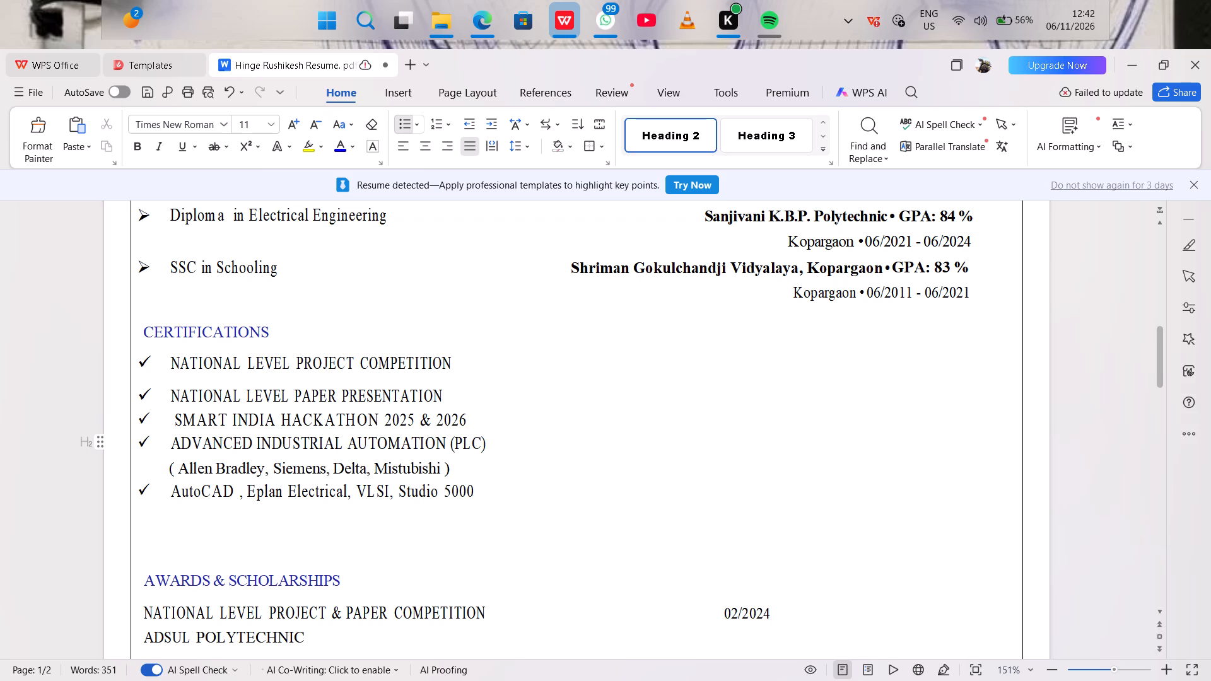
{"action": "left_click", "coordinate": [692, 431]}
{"action": "key", "text": "BackSpace"}
{"action": "key", "text": "BackSpace"}
{"action": "key", "text": "BackSpace"}
{"action": "key", "text": "BackSpace"}
{"action": "key", "text": "BackSpace"}
{"action": "key", "text": "BackSpace"}
{"action": "key", "text": "BackSpace"}
{"action": "key", "text": "BackSpace"}
{"action": "key", "text": "BackSpace"}
{"action": "key", "text": "BackSpace"}
{"action": "key", "text": "BackSpace"}
{"action": "key", "text": "BackSpace"}
{"action": "key", "text": "BackSpace"}
{"action": "key", "text": "BackSpace"}
{"action": "key", "text": "BackSpace"}
{"action": "key", "text": "BackSpace"}
{"action": "key", "text": "BackSpace"}
{"action": "key", "text": "BackSpace"}
{"action": "key", "text": "BackSpace"}
{"action": "key", "text": "BackSpace"}
{"action": "key", "text": "BackSpace"}
{"action": "key", "text": "BackSpace"}
{"action": "key", "text": "BackSpace"}
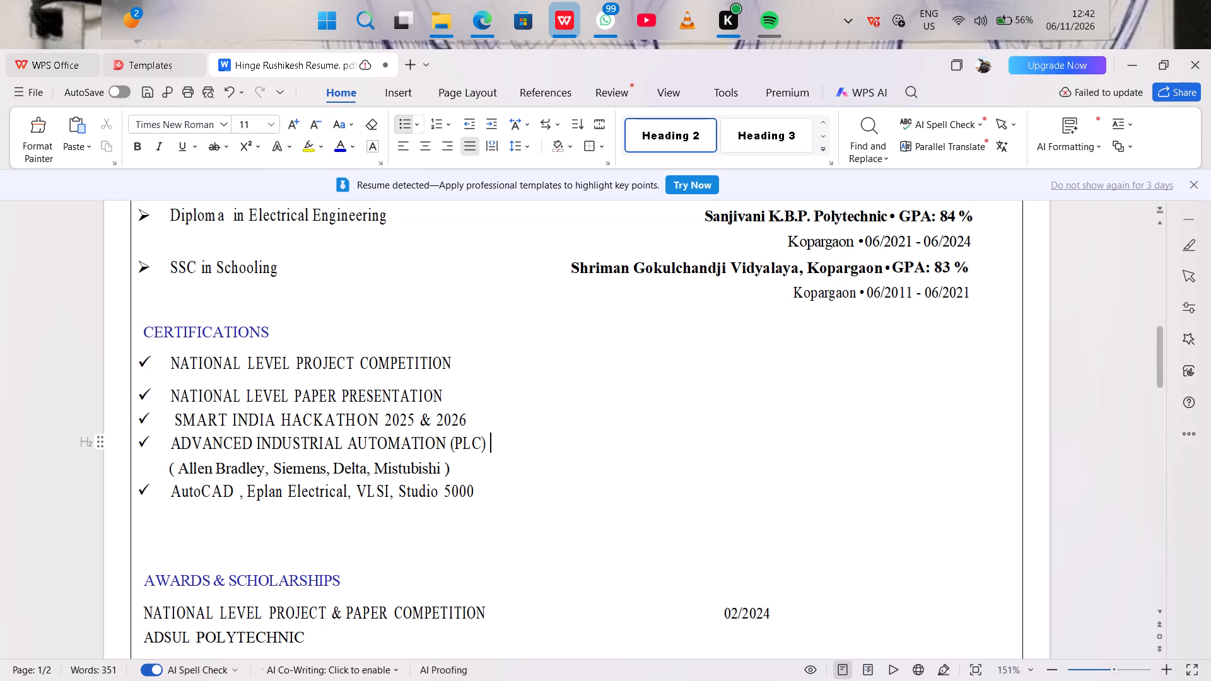
Trim the remaining trailing spaces from the SMART INDIA HACKATHON entry.
{"action": "left_click", "coordinate": [631, 398]}
{"action": "left_click_drag", "start_coordinate": [608, 409], "coordinate": [605, 365]}
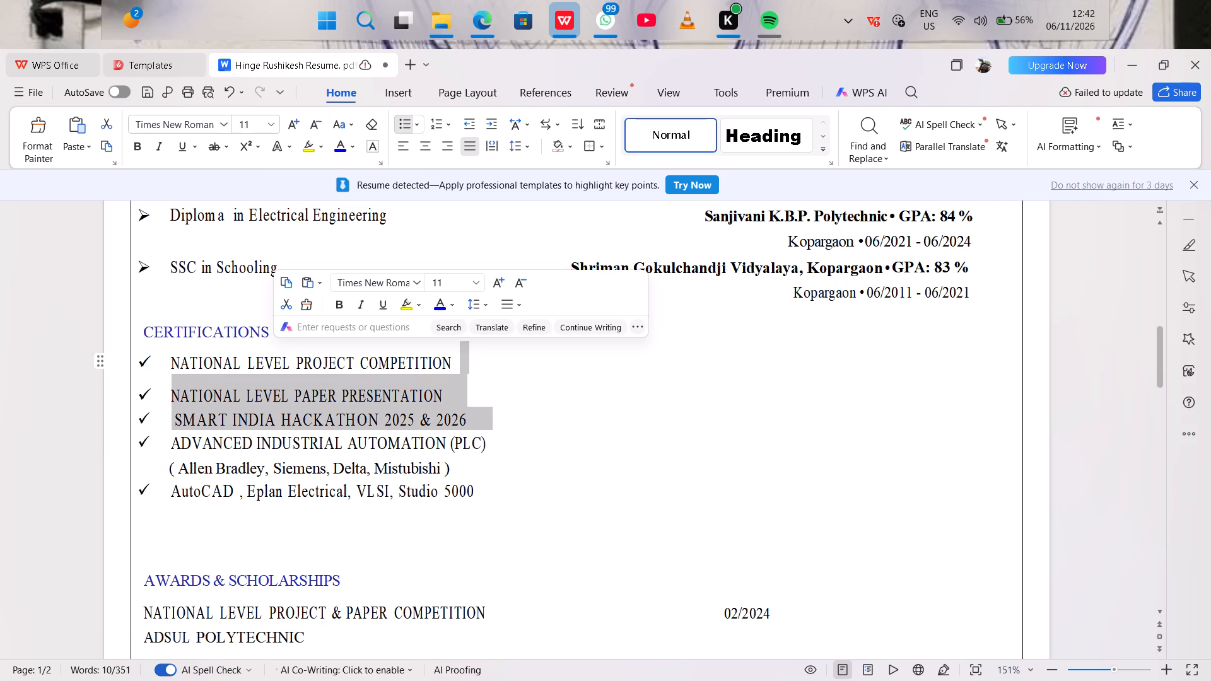
{"action": "left_click", "coordinate": [548, 412]}
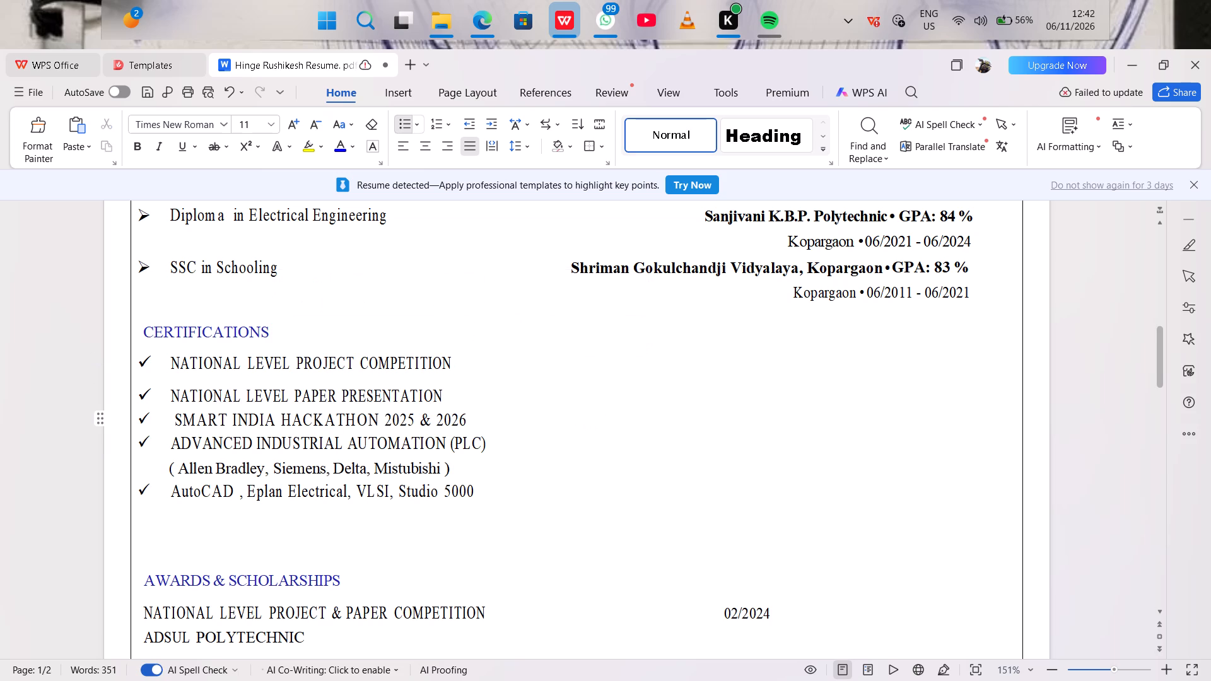
{"action": "key", "text": "BackSpace"}
{"action": "key", "text": "BackSpace"}
{"action": "key", "text": "BackSpace"}
{"action": "key", "text": "BackSpace"}
Lay out all the certification entries, from NATIONAL LEVEL PROJECT COMPETITION through Studio 5000, in two columns.
{"action": "left_click_drag", "start_coordinate": [503, 360], "coordinate": [494, 484]}
{"action": "left_click", "coordinate": [476, 485]}
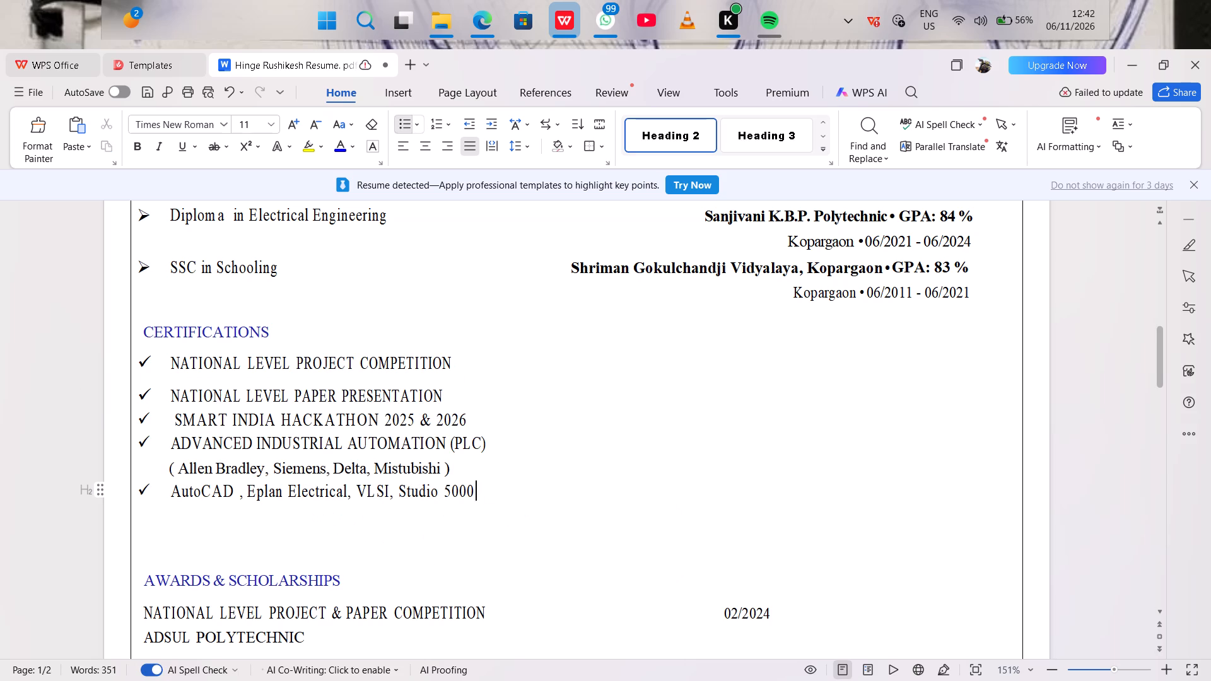
{"action": "left_click_drag", "start_coordinate": [167, 358], "coordinate": [488, 491]}
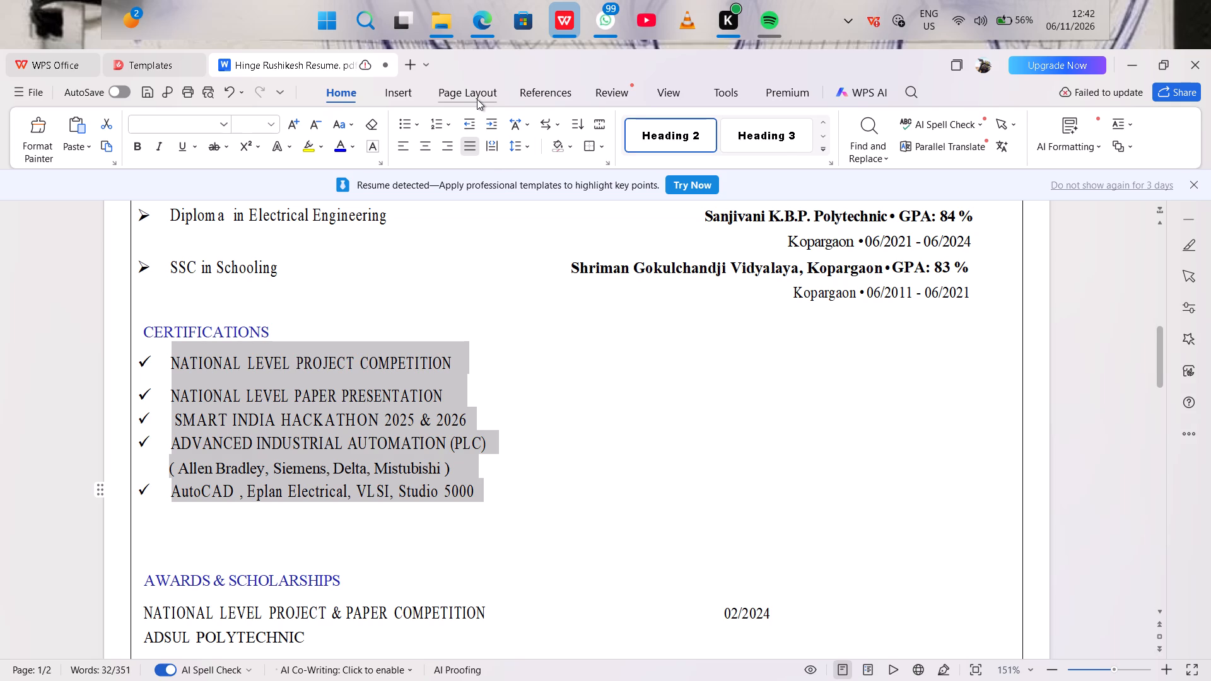
{"action": "left_click", "coordinate": [477, 99]}
{"action": "left_click", "coordinate": [406, 137]}
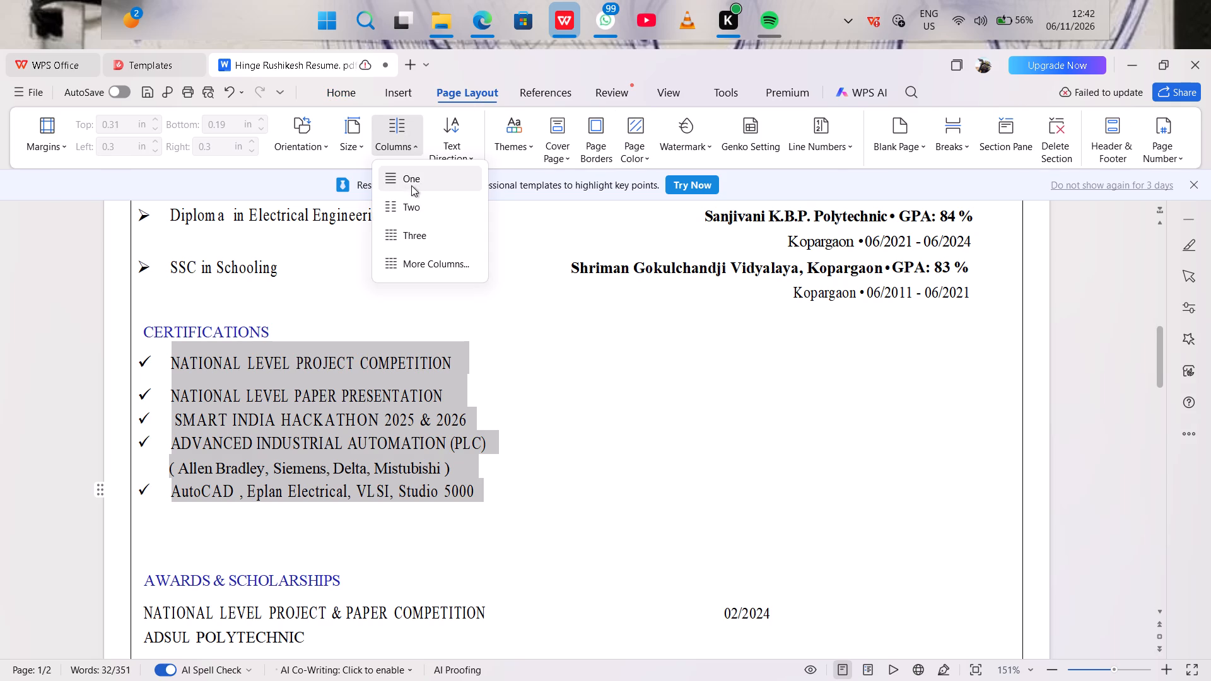
{"action": "left_click", "coordinate": [406, 199]}
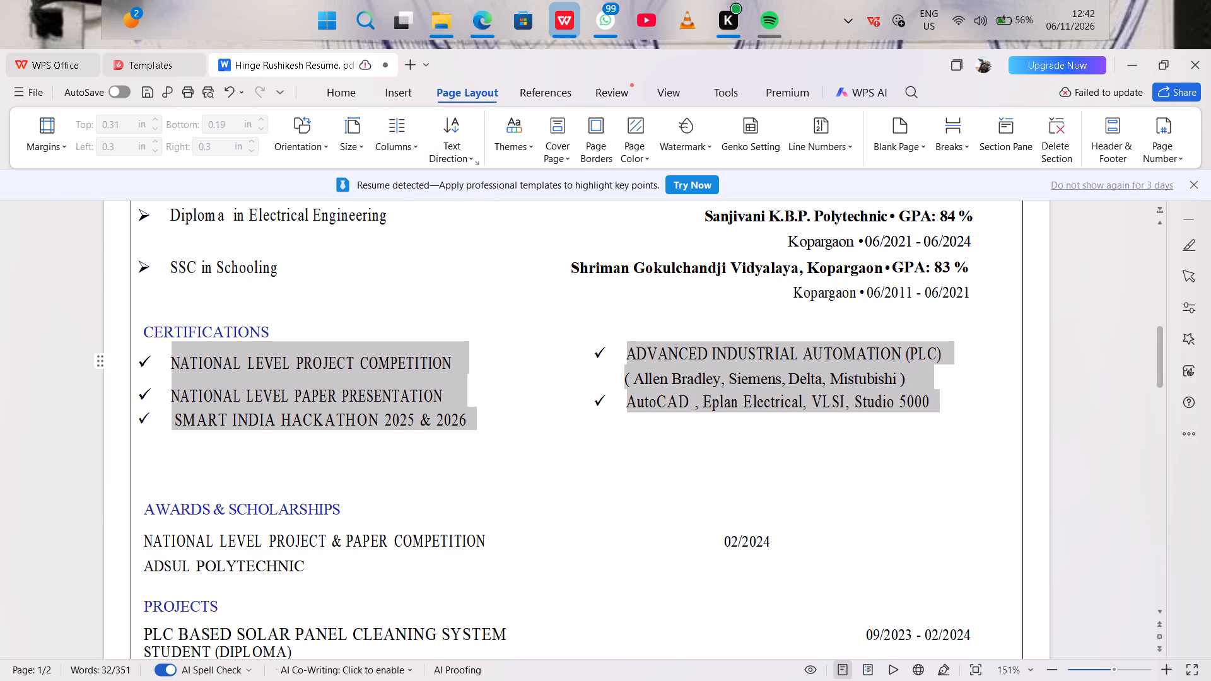
{"action": "left_click", "coordinate": [504, 484]}
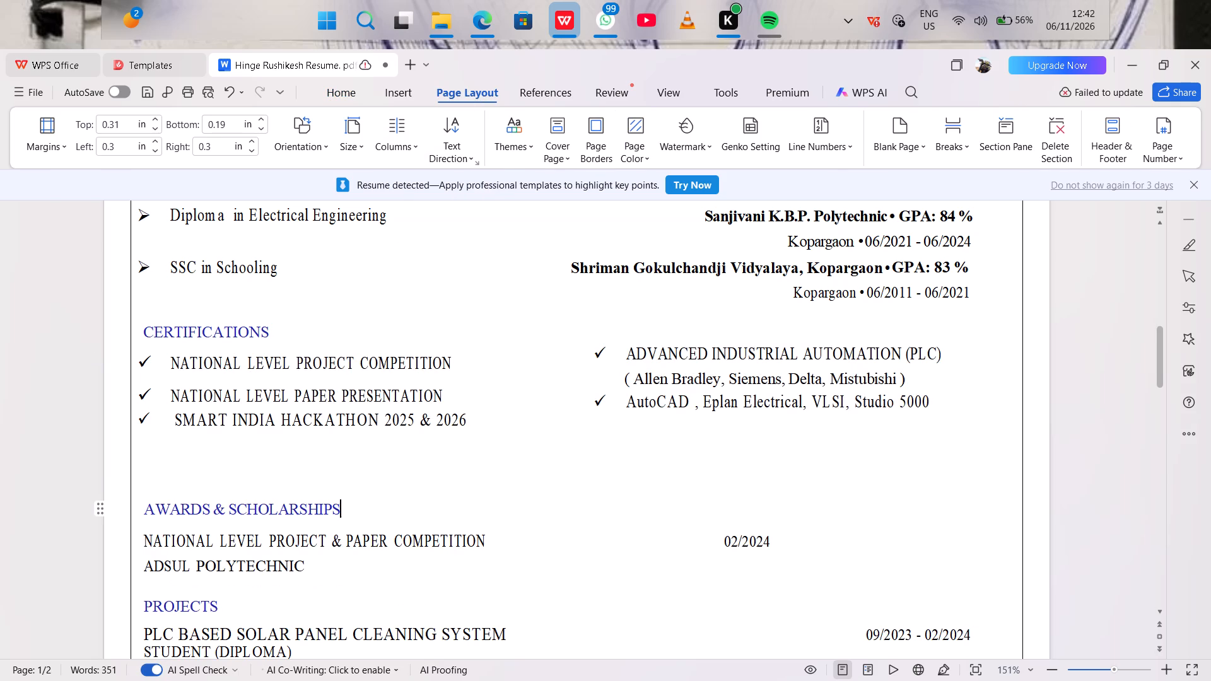
Delete the leading space before "SMART INDIA HACKATHON 2025 & 2026" so it aligns with the other entries.
{"action": "left_click", "coordinate": [175, 418]}
{"action": "key", "text": "BackSpace"}
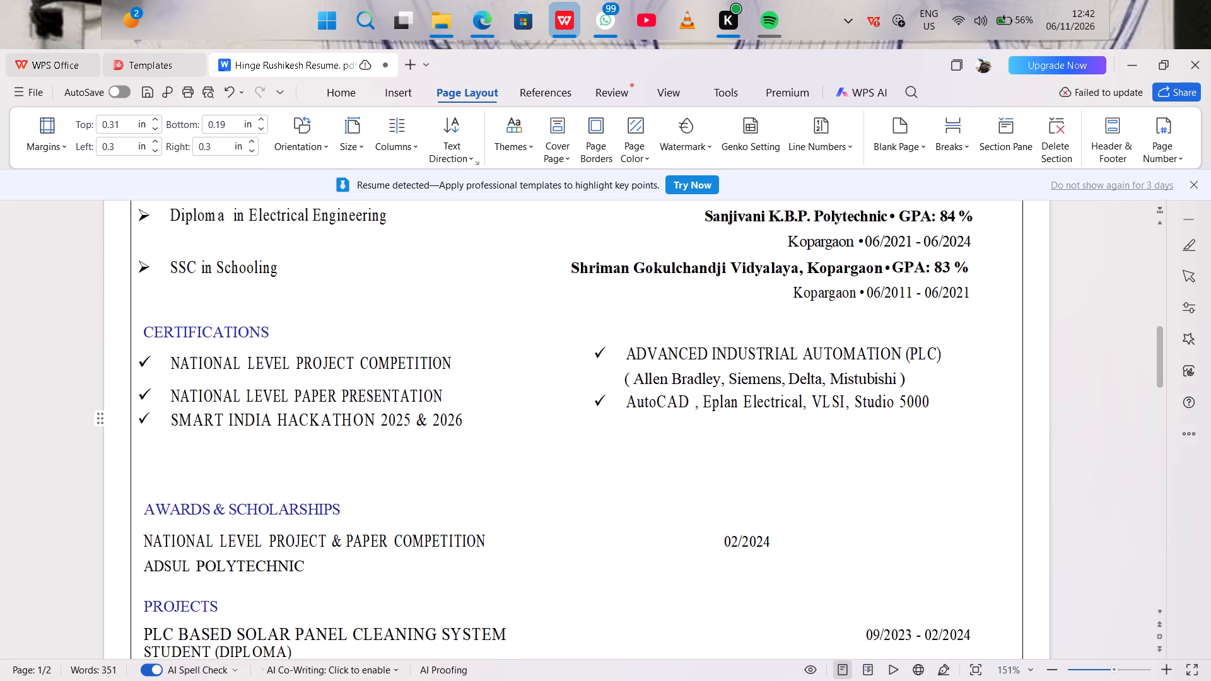
Delete one blank line above the AWARDS & SCHOLARSHIPS heading.
{"action": "scroll", "coordinate": [663, 487], "scroll_direction": "down", "scroll_amount": 2}
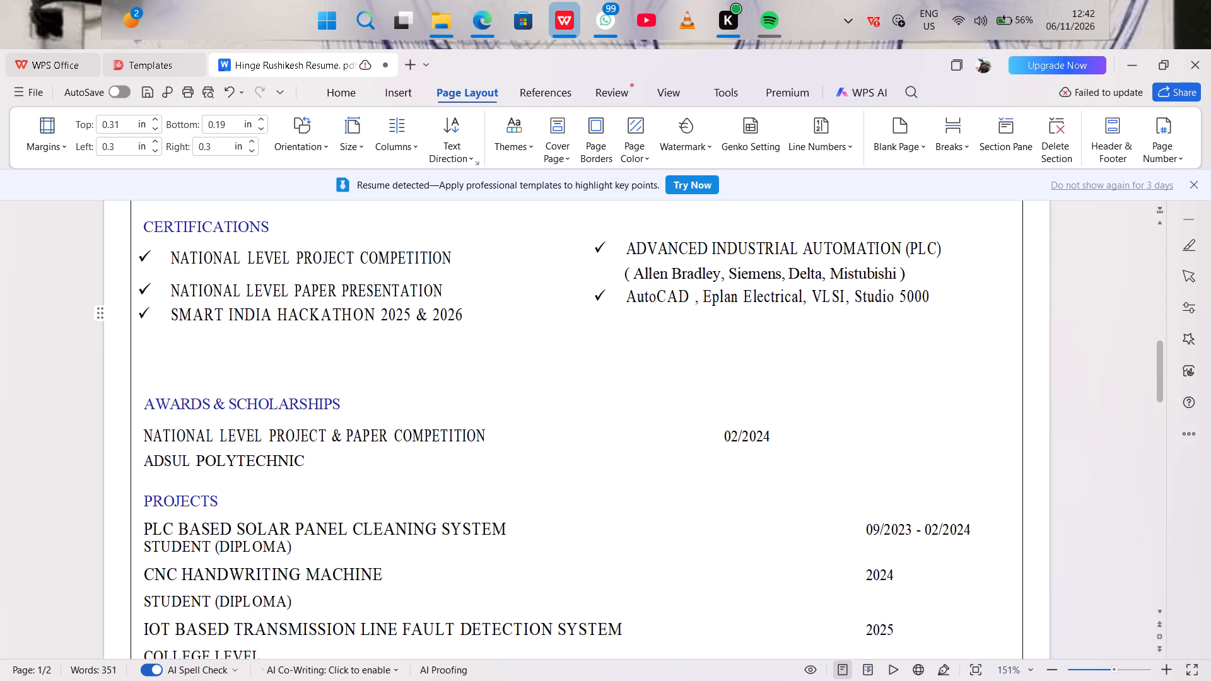
{"action": "left_click", "coordinate": [166, 380]}
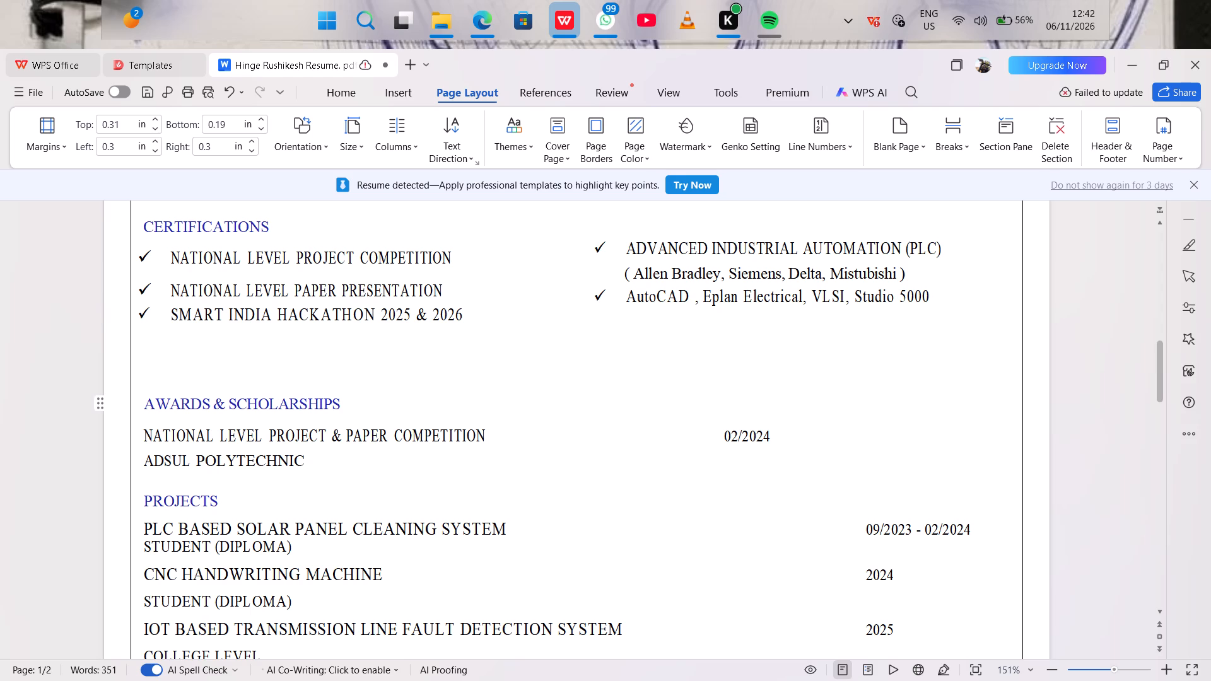
{"action": "left_click", "coordinate": [160, 380]}
{"action": "left_click", "coordinate": [146, 364]}
{"action": "key", "text": "BackSpace"}
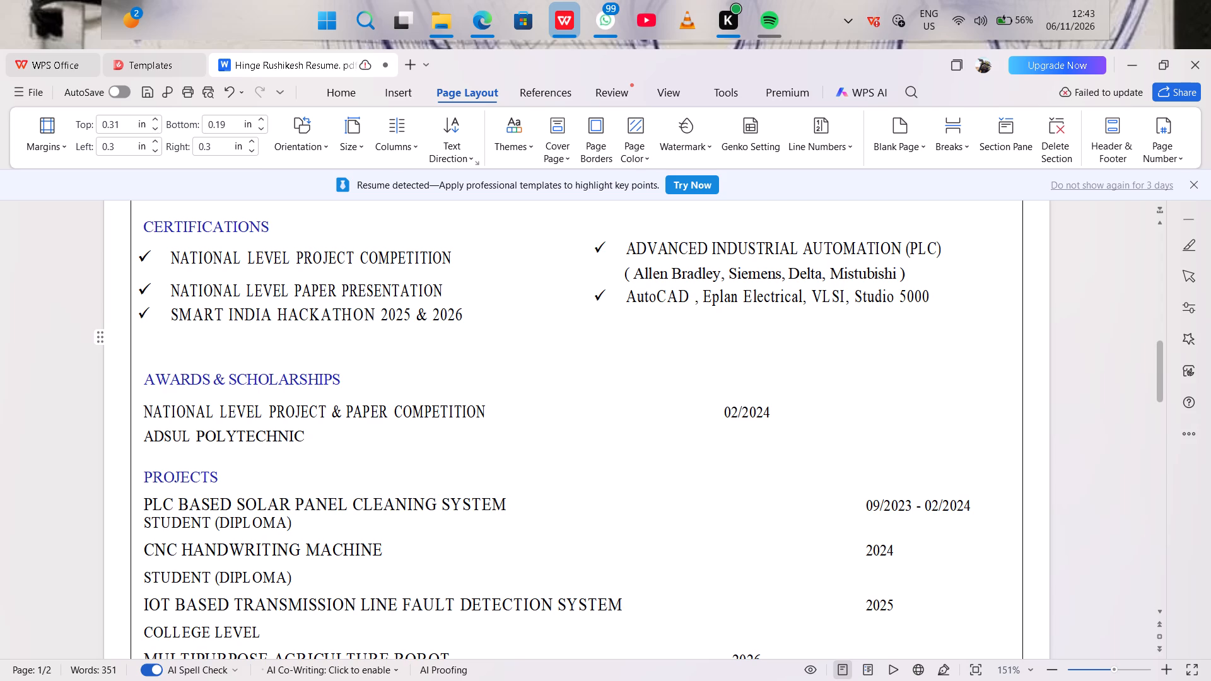
Shorten the AWARDS & SCHOLARSHIPS heading to "AWARDS".
{"action": "left_click", "coordinate": [364, 375]}
{"action": "key", "text": "BackSpace"}
{"action": "key", "text": "BackSpace"}
{"action": "key", "text": "BackSpace"}
{"action": "key", "text": "BackSpace"}
{"action": "key", "text": "BackSpace"}
{"action": "key", "text": "BackSpace"}
{"action": "key", "text": "BackSpace"}
{"action": "key", "text": "BackSpace"}
{"action": "key", "text": "BackSpace"}
{"action": "key", "text": "BackSpace"}
{"action": "key", "text": "BackSpace"}
{"action": "key", "text": "BackSpace"}
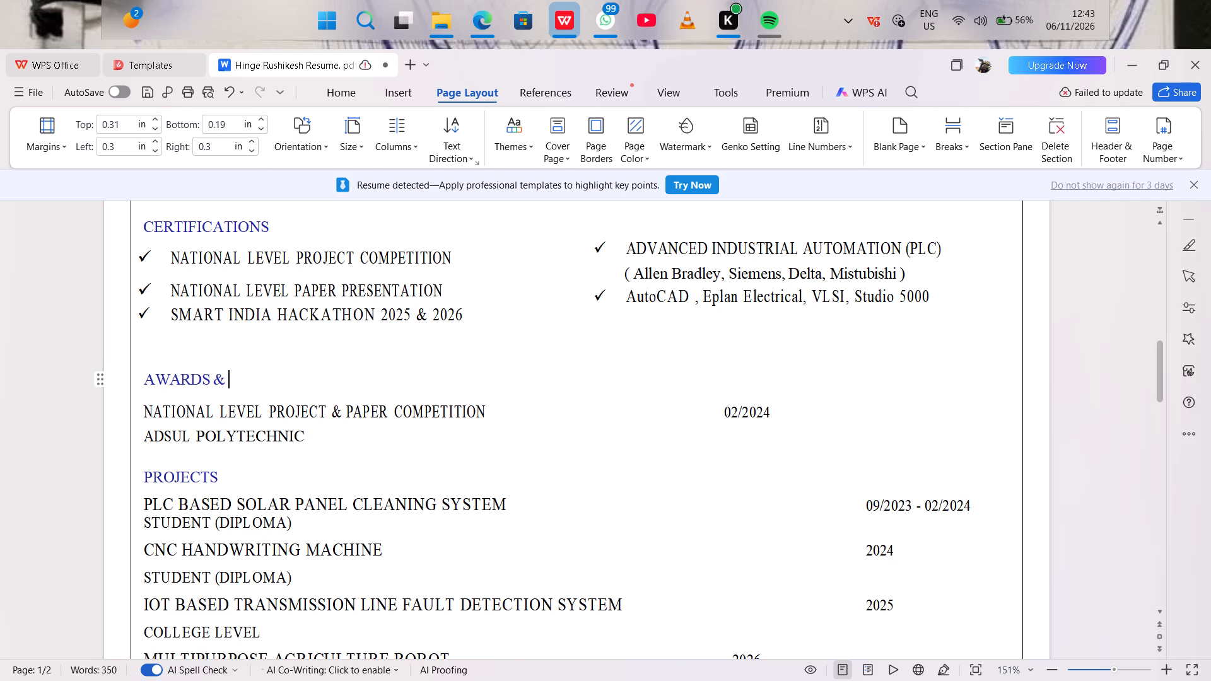
{"action": "key", "text": "BackSpace"}
{"action": "key", "text": "BackSpace"}
{"action": "key", "text": "BackSpace"}
{"action": "key", "text": "space"}
Delete the text "ADSUL POLYTECHNIC" below the NATIONAL LEVEL PROJECT & PAPER COMPETITION award.
{"action": "left_click", "coordinate": [305, 436]}
{"action": "key", "text": "BackSpace"}
{"action": "key", "text": "BackSpace"}
{"action": "key", "text": "BackSpace"}
{"action": "key", "text": "BackSpace"}
{"action": "key", "text": "BackSpace"}
{"action": "key", "text": "BackSpace"}
{"action": "key", "text": "BackSpace"}
{"action": "key", "text": "BackSpace"}
{"action": "key", "text": "BackSpace"}
{"action": "key", "text": "BackSpace"}
{"action": "key", "text": "BackSpace"}
{"action": "key", "text": "BackSpace"}
{"action": "key", "text": "BackSpace"}
{"action": "key", "text": "BackSpace"}
{"action": "key", "text": "BackSpace"}
{"action": "key", "text": "BackSpace"}
{"action": "key", "text": "BackSpace"}
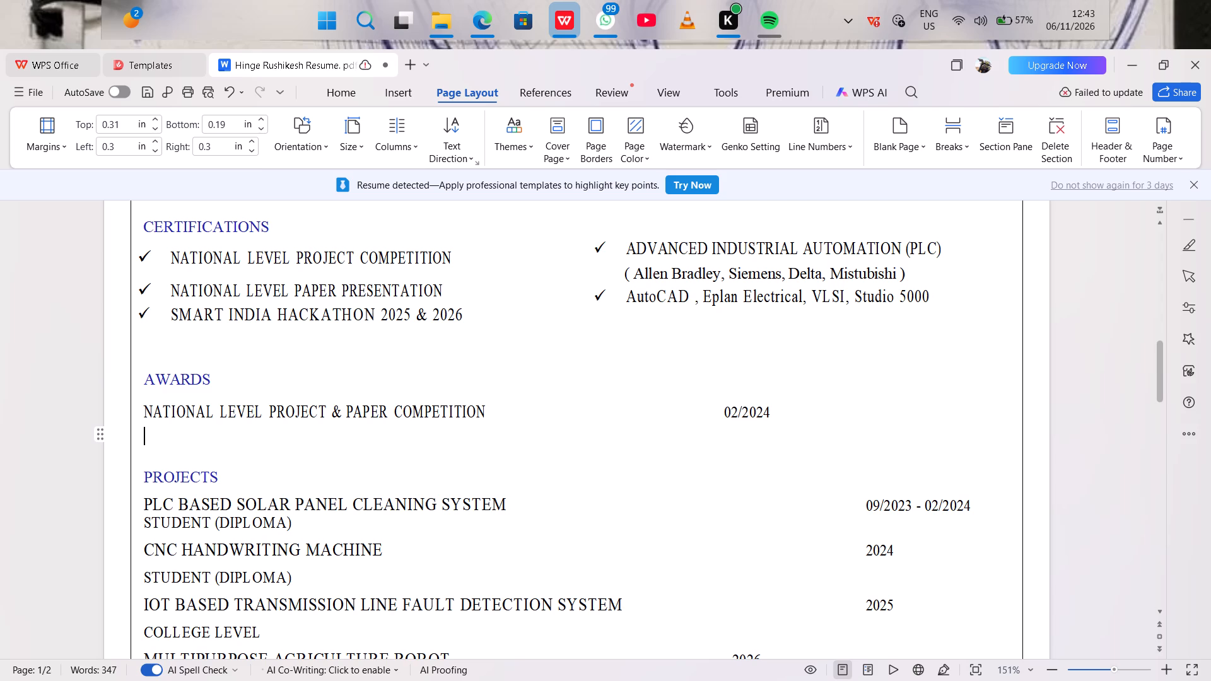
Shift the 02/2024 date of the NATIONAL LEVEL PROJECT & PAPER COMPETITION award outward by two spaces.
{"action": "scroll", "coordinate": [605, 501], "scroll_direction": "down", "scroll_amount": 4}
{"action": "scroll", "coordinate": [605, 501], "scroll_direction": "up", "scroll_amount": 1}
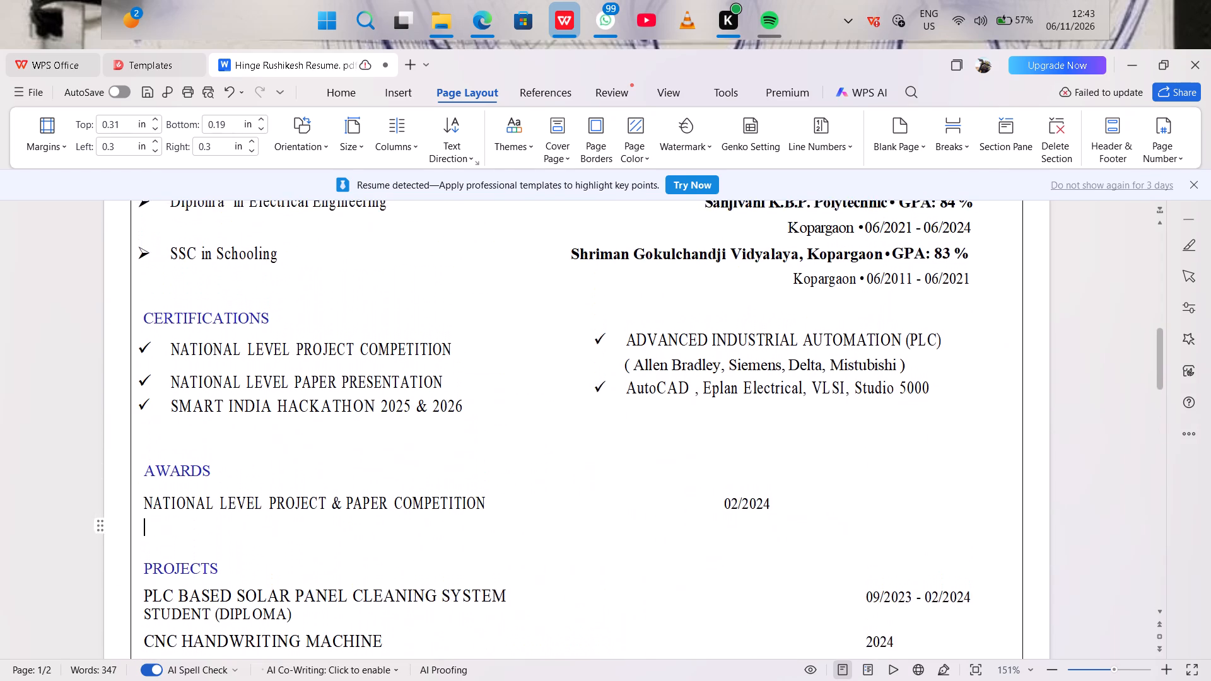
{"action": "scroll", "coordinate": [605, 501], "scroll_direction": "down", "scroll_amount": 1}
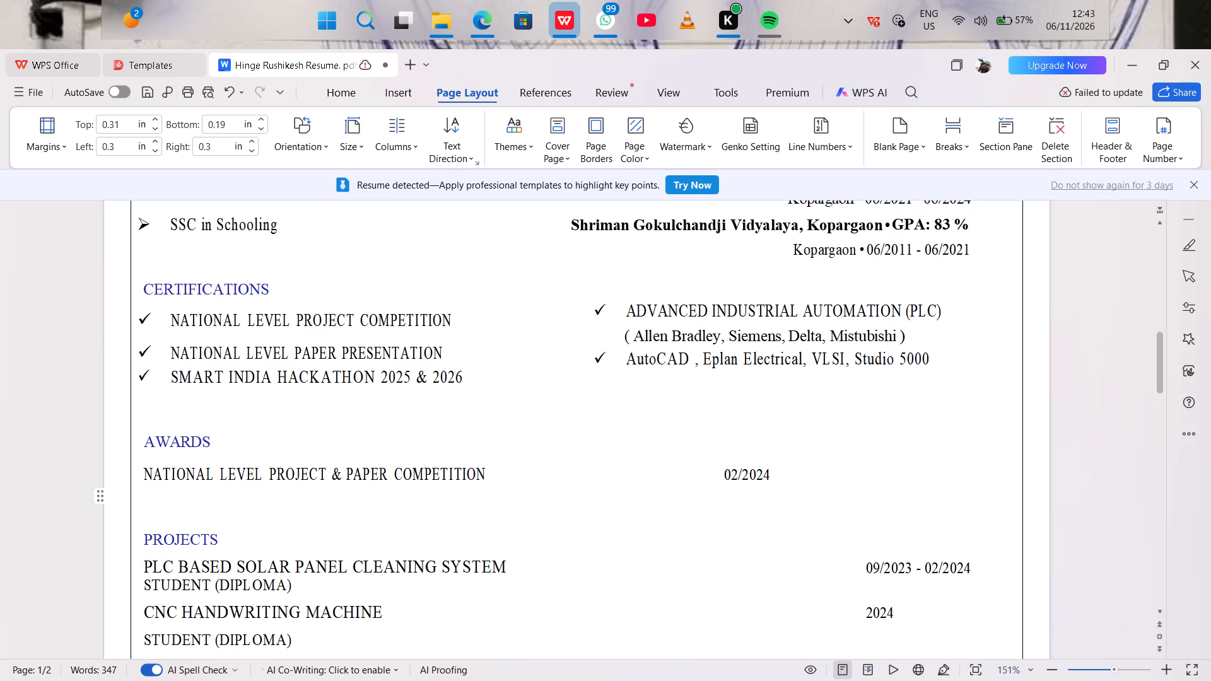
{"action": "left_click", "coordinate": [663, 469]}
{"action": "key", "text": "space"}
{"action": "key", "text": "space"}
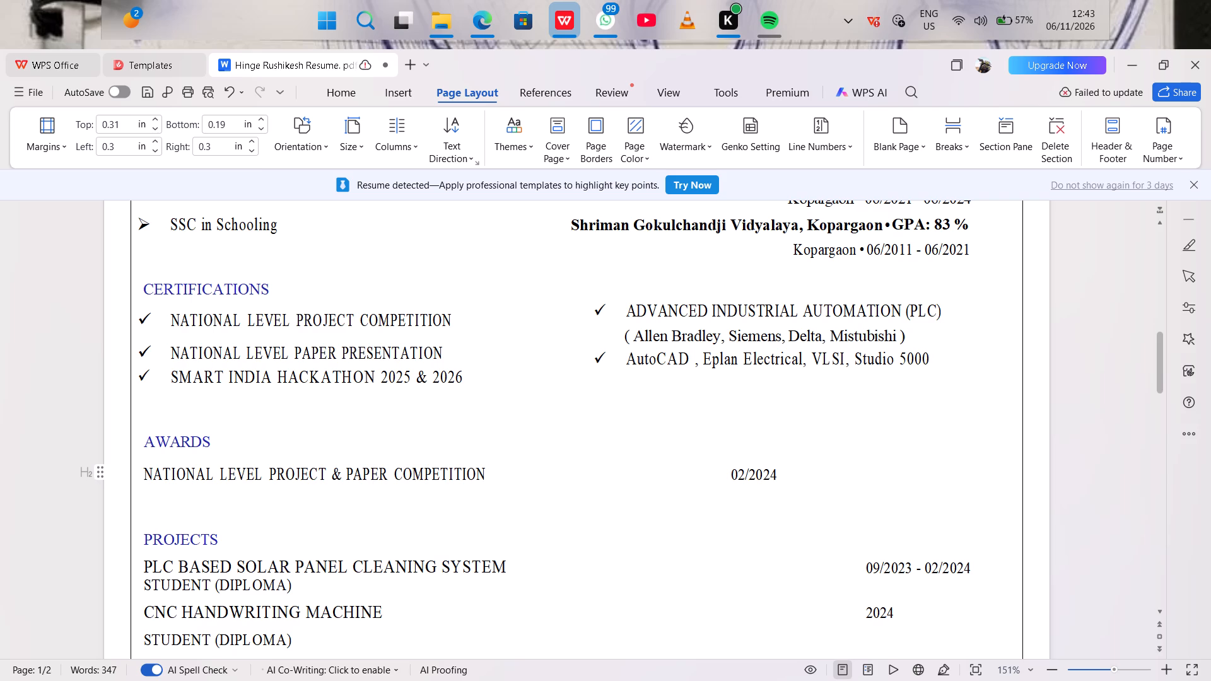
Delete the AWARDS heading together with its NATIONAL LEVEL PROJECT & PAPER COMPETITION entry and date.
{"action": "left_click_drag", "start_coordinate": [795, 478], "coordinate": [518, 477]}
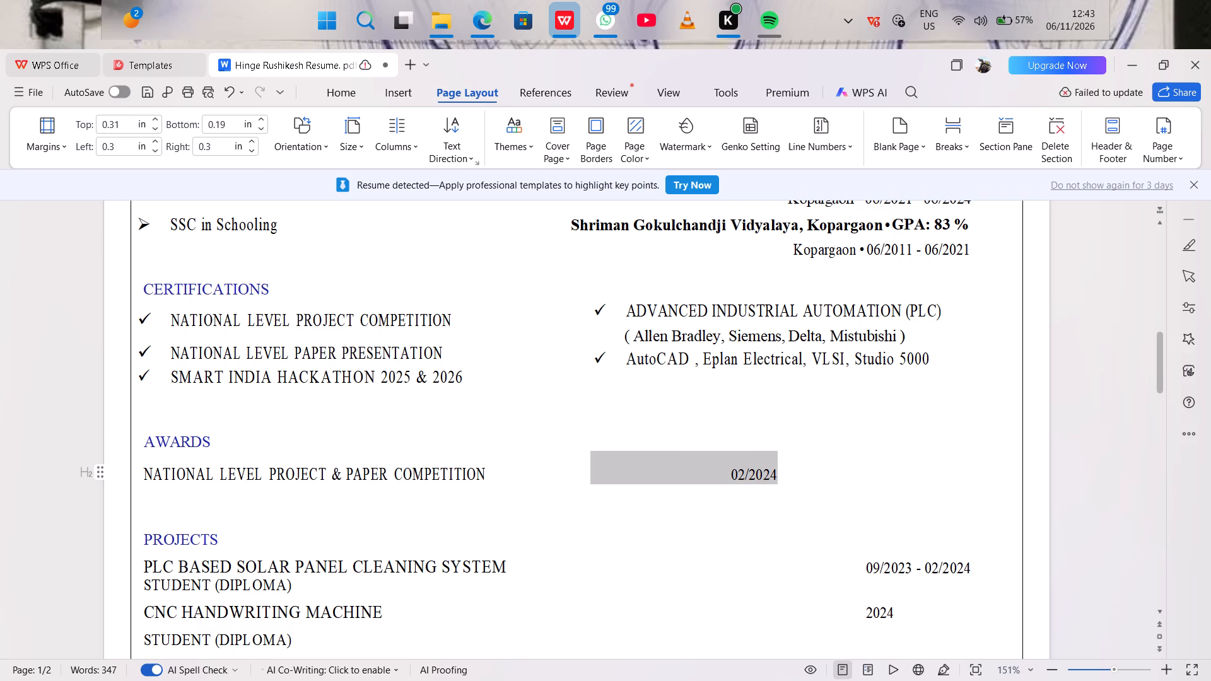
{"action": "left_click_drag", "start_coordinate": [518, 477], "coordinate": [117, 445]}
{"action": "key", "text": "BackSpace"}
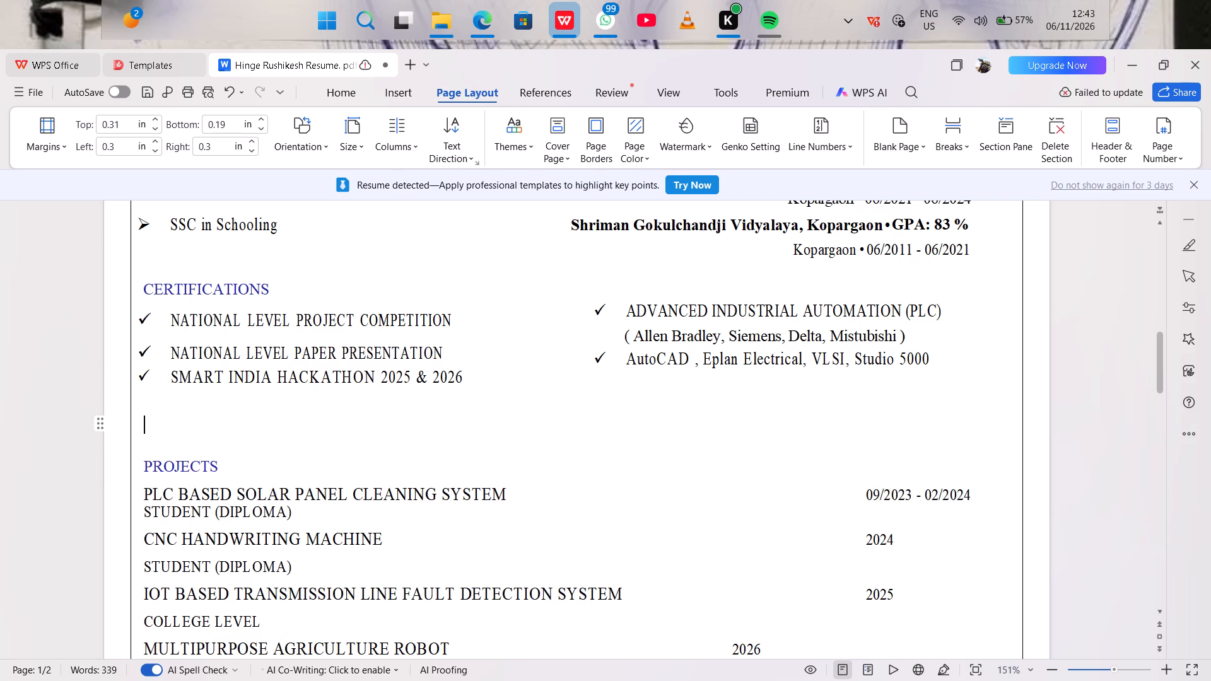
{"action": "key", "text": "BackSpace"}
Add spaces before the MULTIPURPOSE AGRICULTURE ROBOT date, 2026, to line it up with the other project dates.
{"action": "scroll", "coordinate": [451, 433], "scroll_direction": "down", "scroll_amount": 3}
{"action": "scroll", "coordinate": [542, 417], "scroll_direction": "down", "scroll_amount": 1}
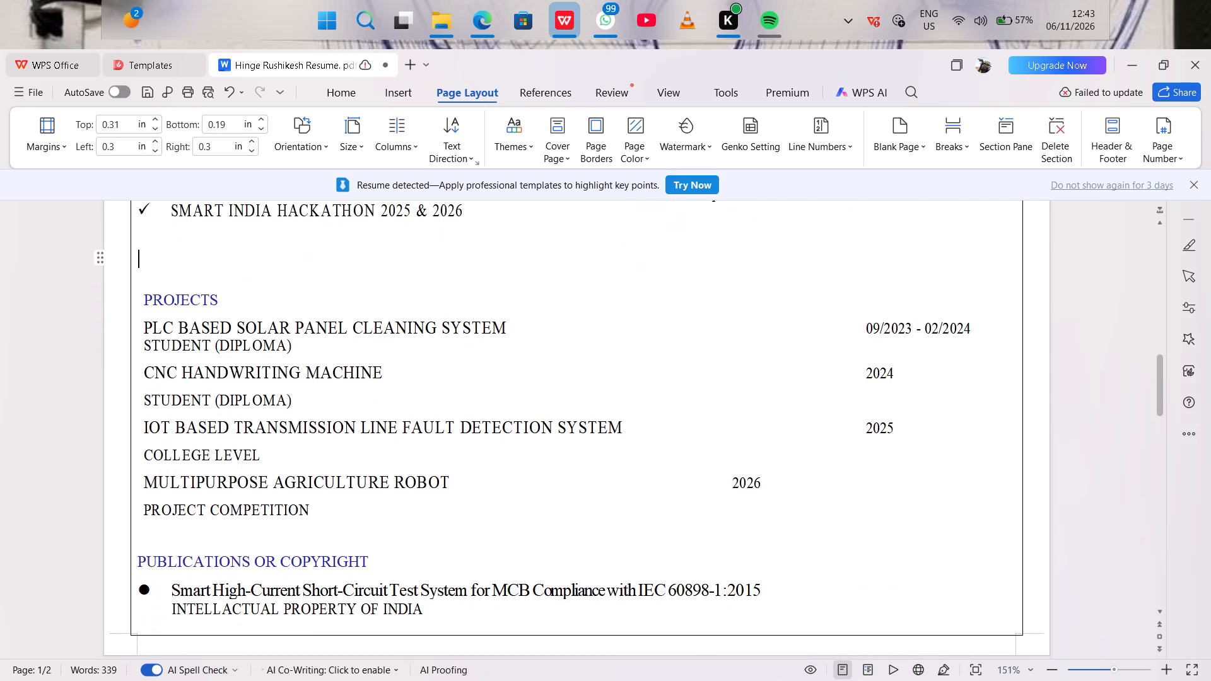
{"action": "scroll", "coordinate": [542, 417], "scroll_direction": "down", "scroll_amount": 1}
{"action": "left_click", "coordinate": [727, 484]}
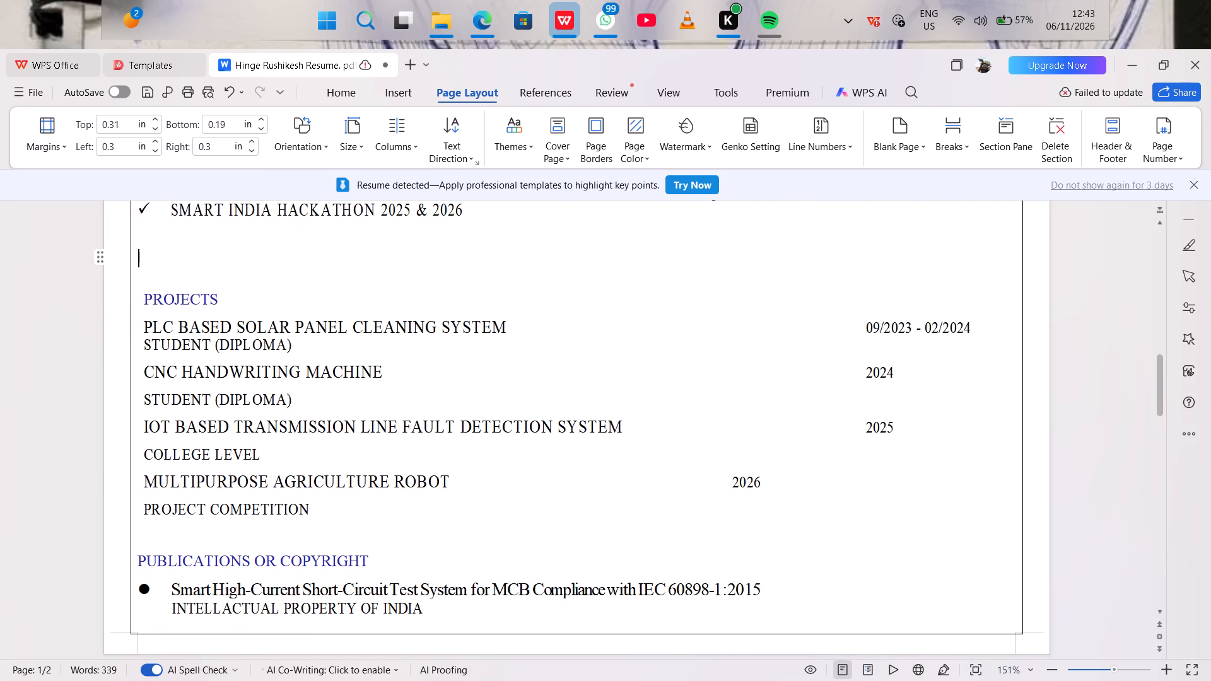
{"action": "key", "text": "space"}
{"action": "key", "text": "space"}
{"action": "key", "text": "space"}
{"action": "key", "text": "space"}
{"action": "key", "text": "space"}
{"action": "key", "text": "space"}
{"action": "key", "text": "space"}
{"action": "key", "text": "space"}
{"action": "key", "text": "space"}
{"action": "key", "text": "space"}
{"action": "key", "text": "space"}
{"action": "key", "text": "space"}
{"action": "key", "text": "space"}
{"action": "key", "text": "space"}
{"action": "key", "text": "space"}
{"action": "key", "text": "space"}
{"action": "key", "text": "space"}
{"action": "key", "text": "space"}
{"action": "key", "text": "space"}
{"action": "key", "text": "space"}
{"action": "key", "text": "space"}
{"action": "key", "text": "space"}
{"action": "key", "text": "space"}
{"action": "key", "text": "space"}
{"action": "key", "text": "space"}
{"action": "key", "text": "space"}
{"action": "key", "text": "space"}
{"action": "key", "text": "space"}
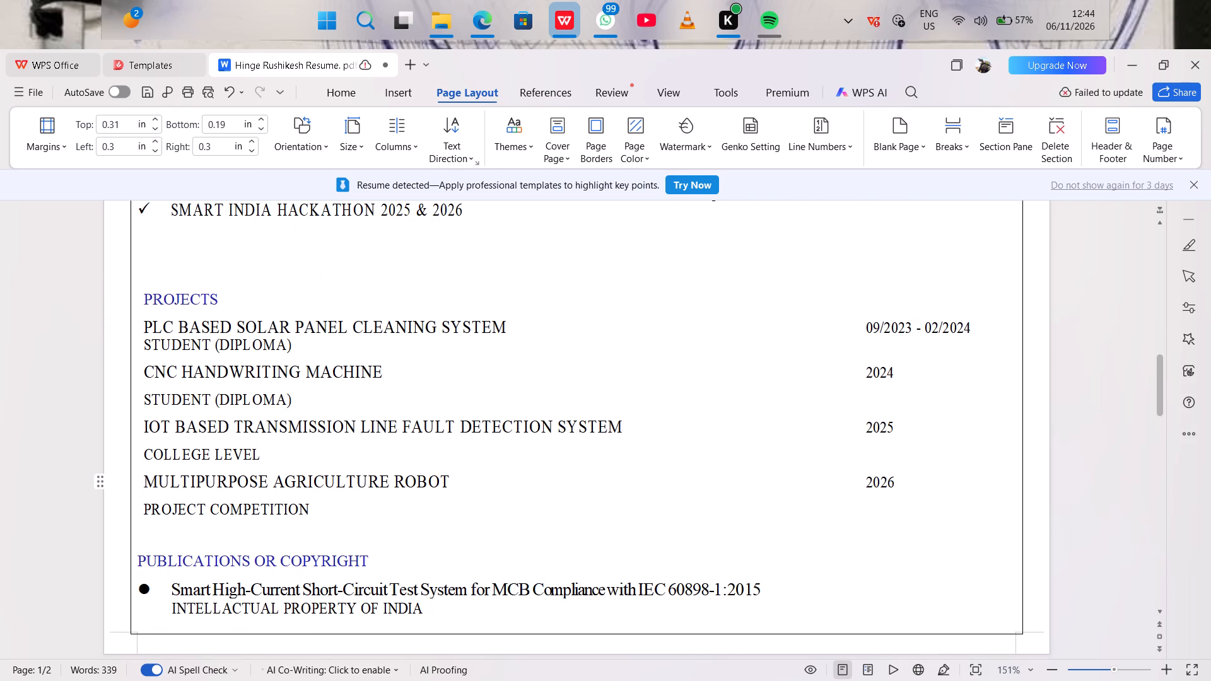
{"action": "key", "text": "BackSpace"}
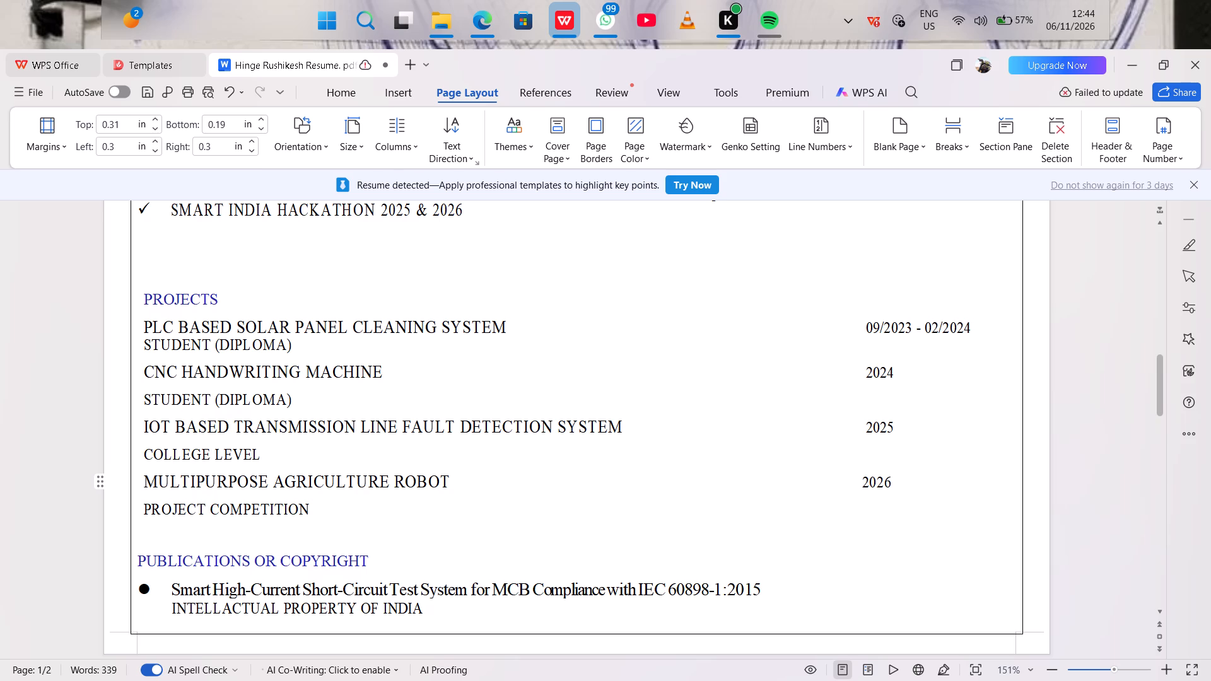
Set the four project subtitle lines, both STUDENT (DIPLOMA), COLLEGE LEVEL and PROJECT COMPETITION, in the Century font.
{"action": "left_click_drag", "start_coordinate": [295, 349], "coordinate": [219, 339]}
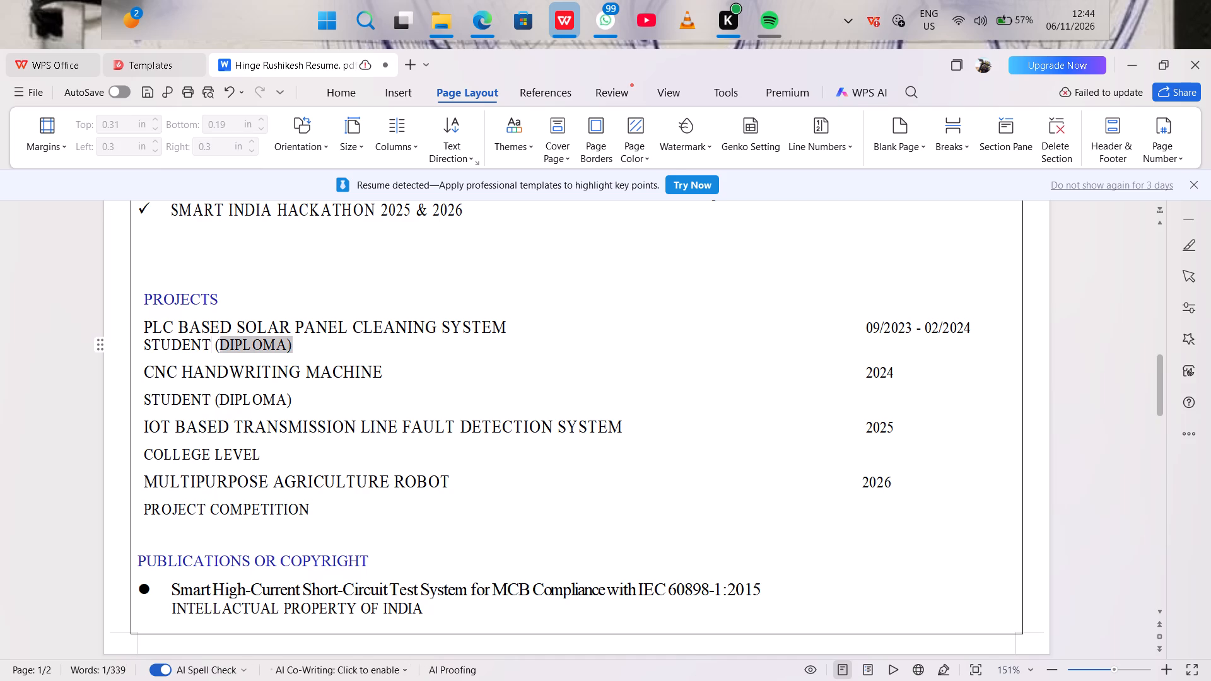
{"action": "left_click_drag", "start_coordinate": [219, 339], "coordinate": [140, 342]}
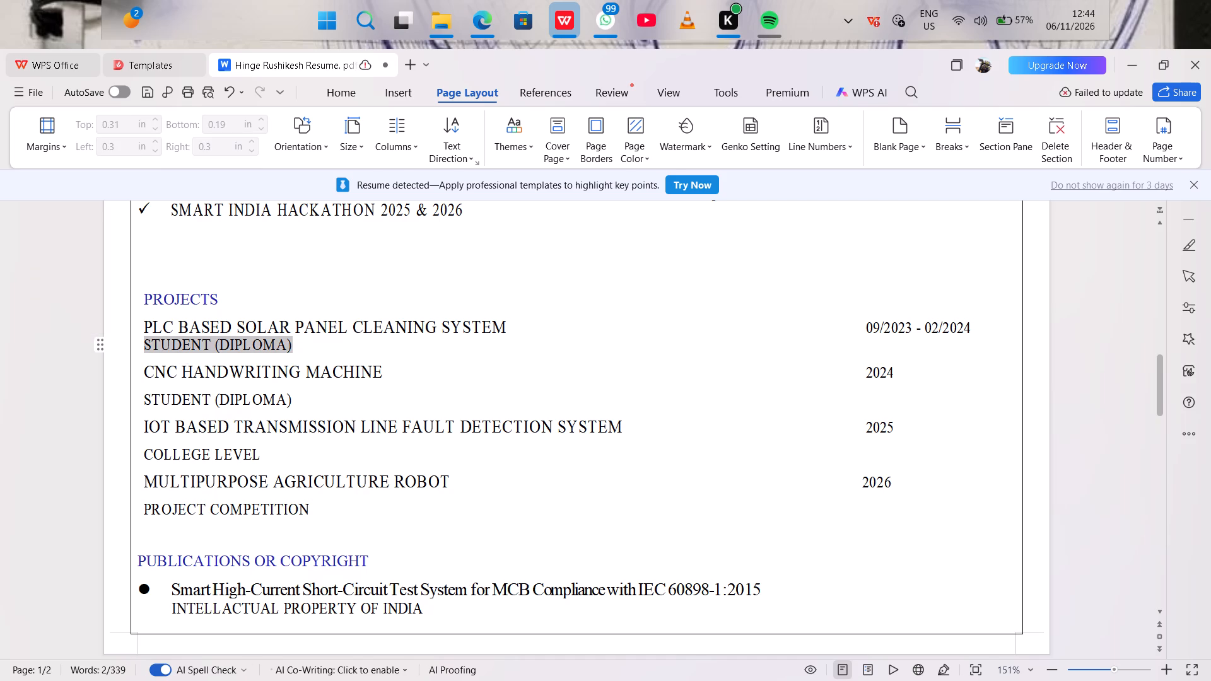
{"action": "left_click_drag", "start_coordinate": [296, 400], "coordinate": [145, 392], "text": "ctrl"}
{"action": "left_click_drag", "start_coordinate": [263, 453], "coordinate": [160, 451], "text": "ctrl"}
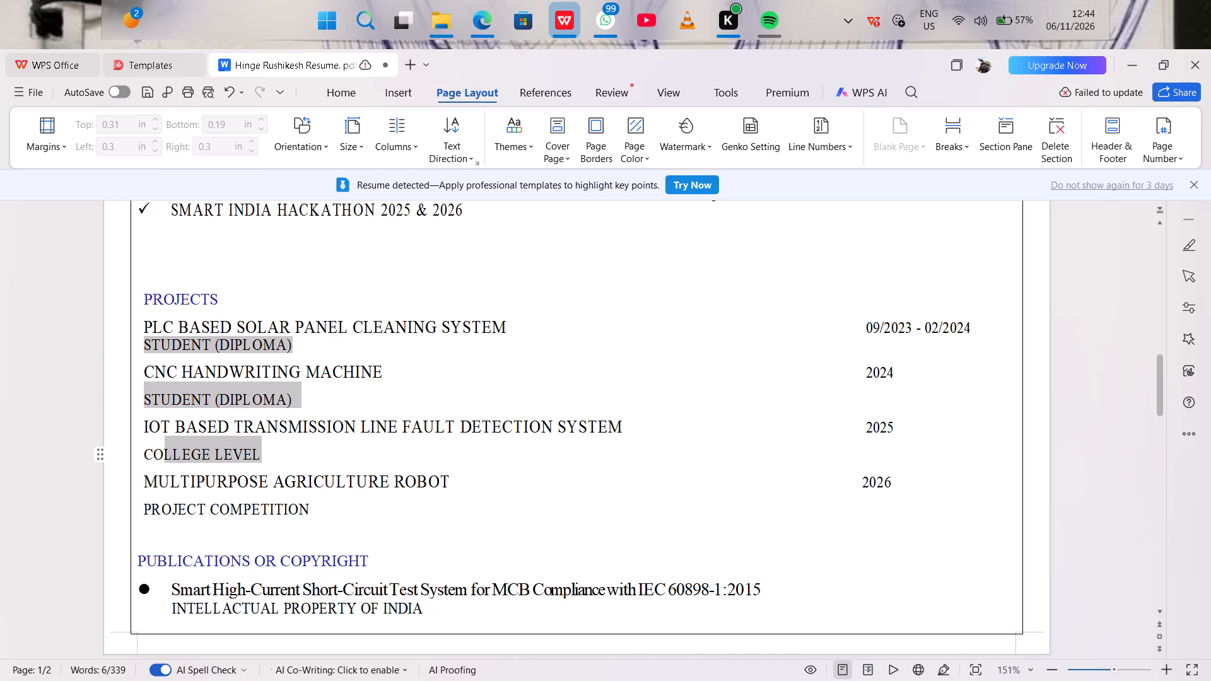
{"action": "left_click_drag", "start_coordinate": [160, 451], "coordinate": [146, 450], "text": "ctrl"}
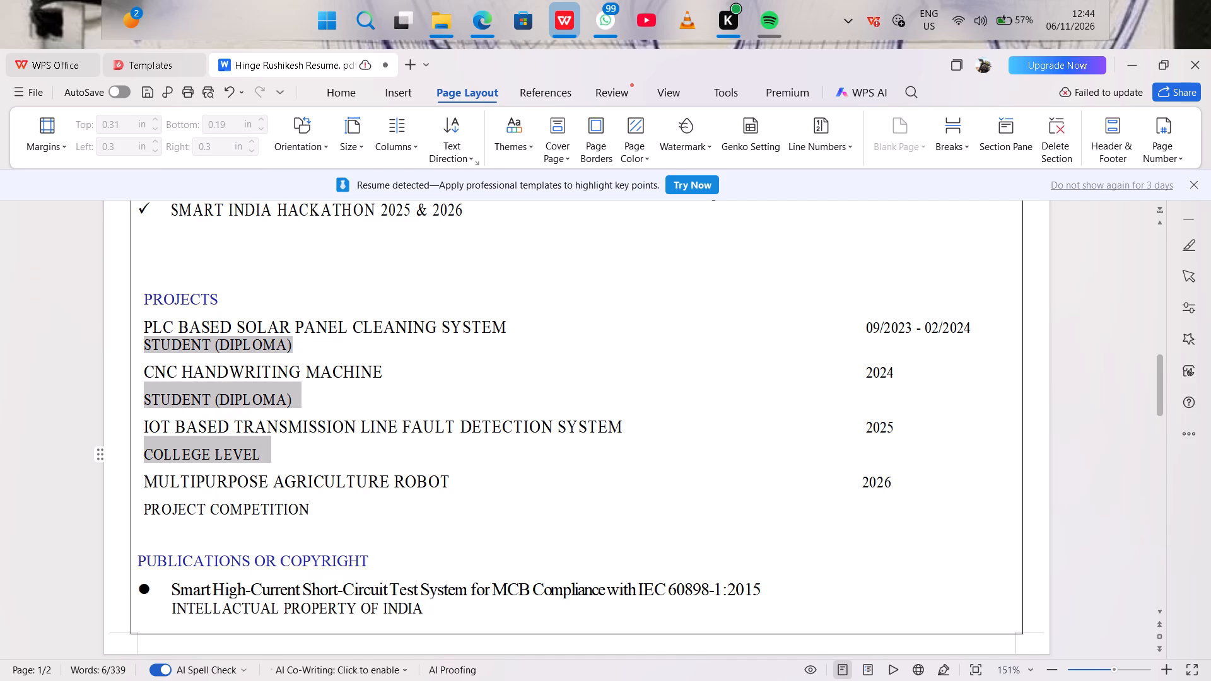
{"action": "left_click_drag", "start_coordinate": [315, 509], "coordinate": [142, 502], "text": "ctrl"}
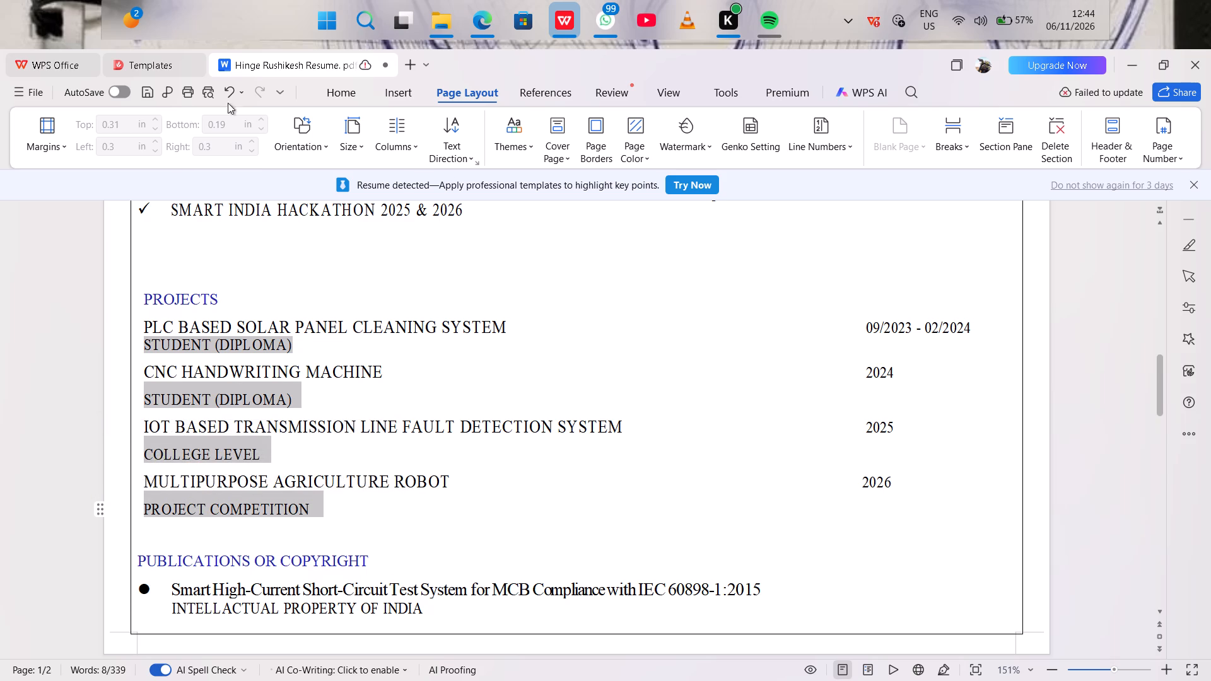
{"action": "left_click", "coordinate": [338, 100]}
{"action": "left_click", "coordinate": [199, 122]}
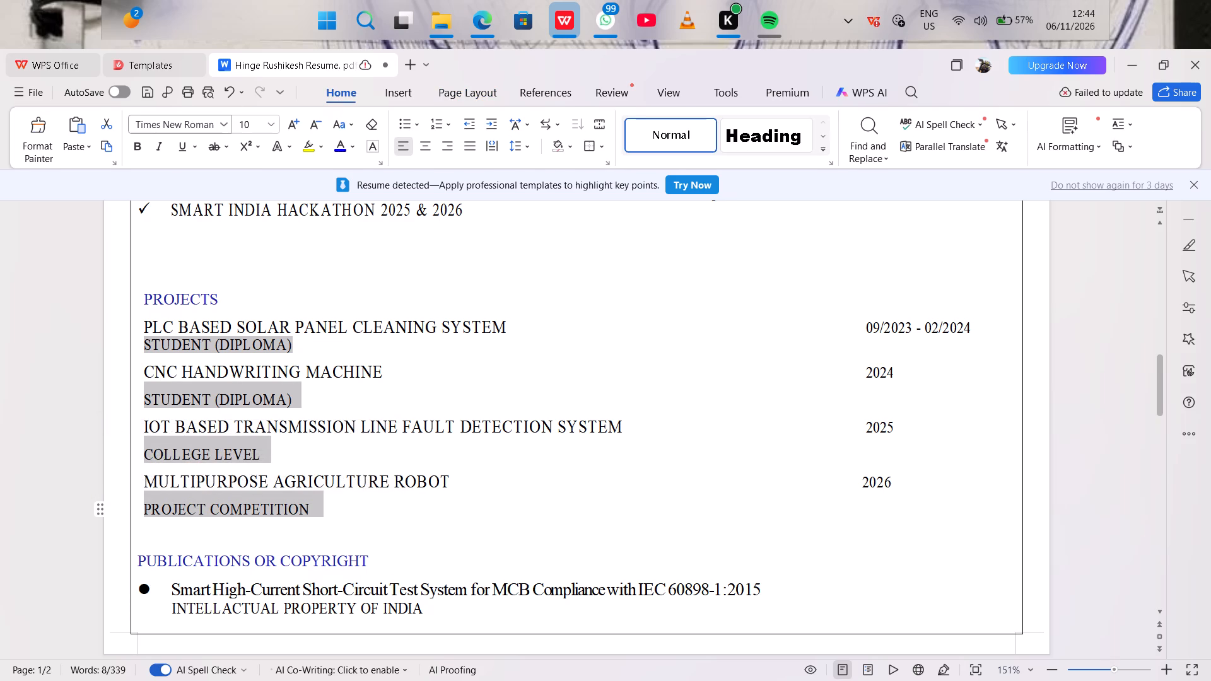
{"action": "type", "text": "CENT"}
{"action": "type", "text": "UR"}
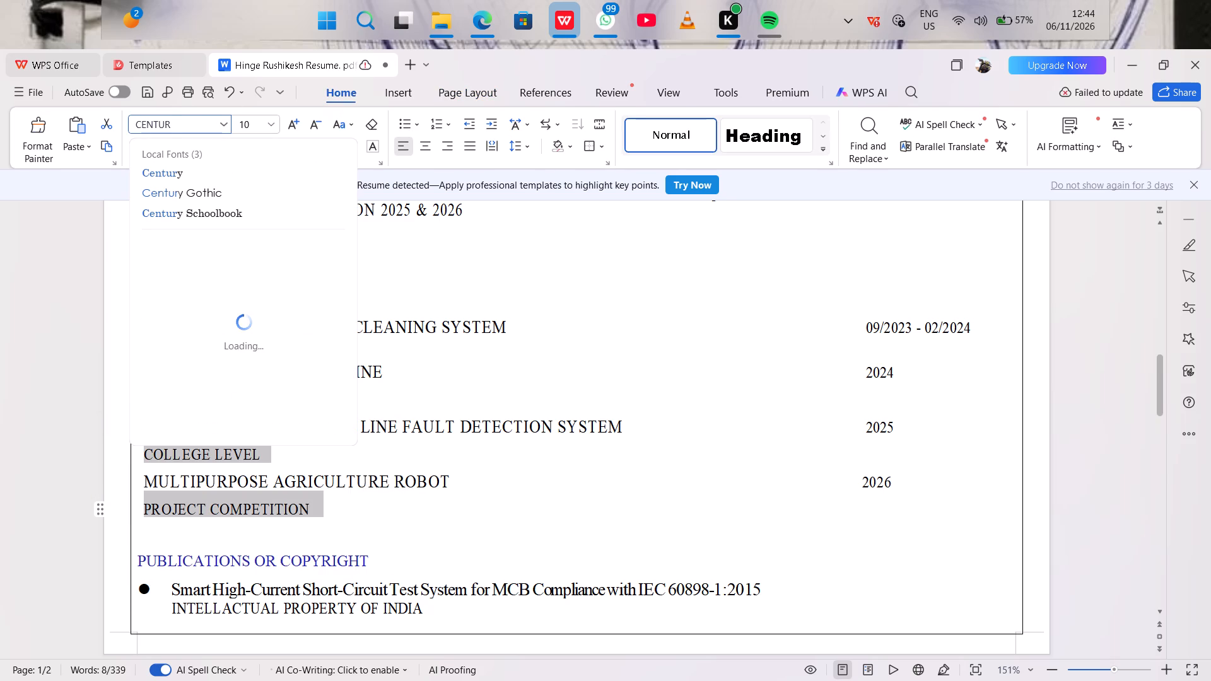
{"action": "left_click", "coordinate": [151, 173]}
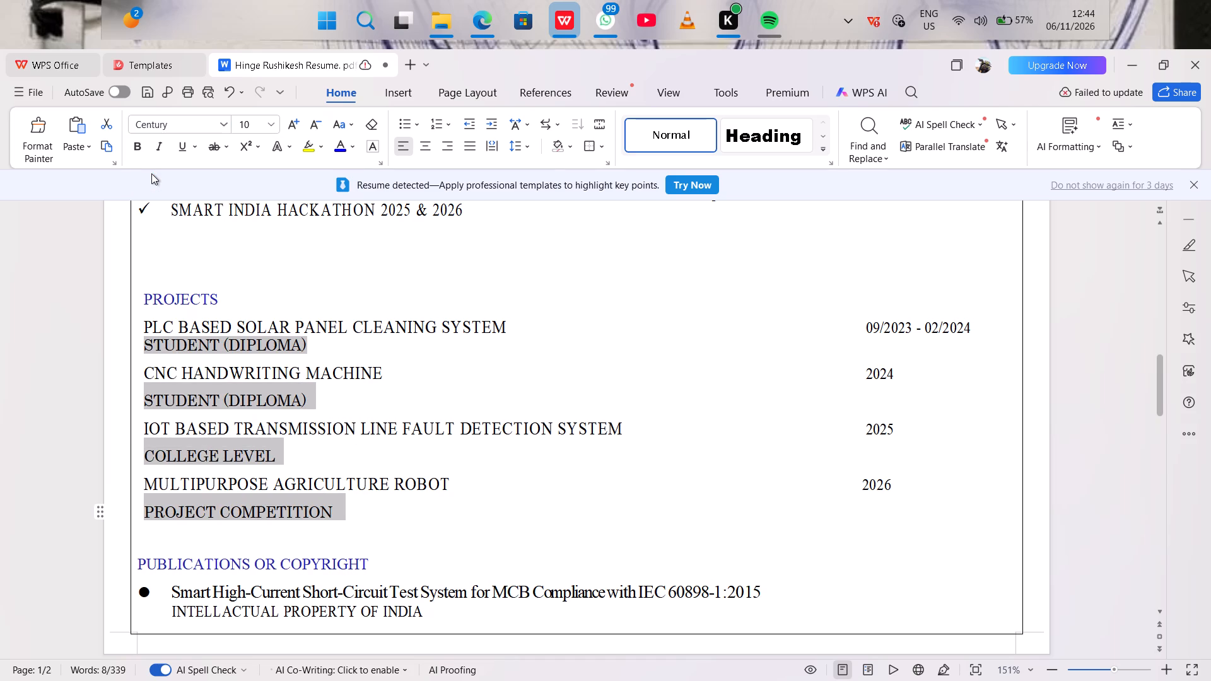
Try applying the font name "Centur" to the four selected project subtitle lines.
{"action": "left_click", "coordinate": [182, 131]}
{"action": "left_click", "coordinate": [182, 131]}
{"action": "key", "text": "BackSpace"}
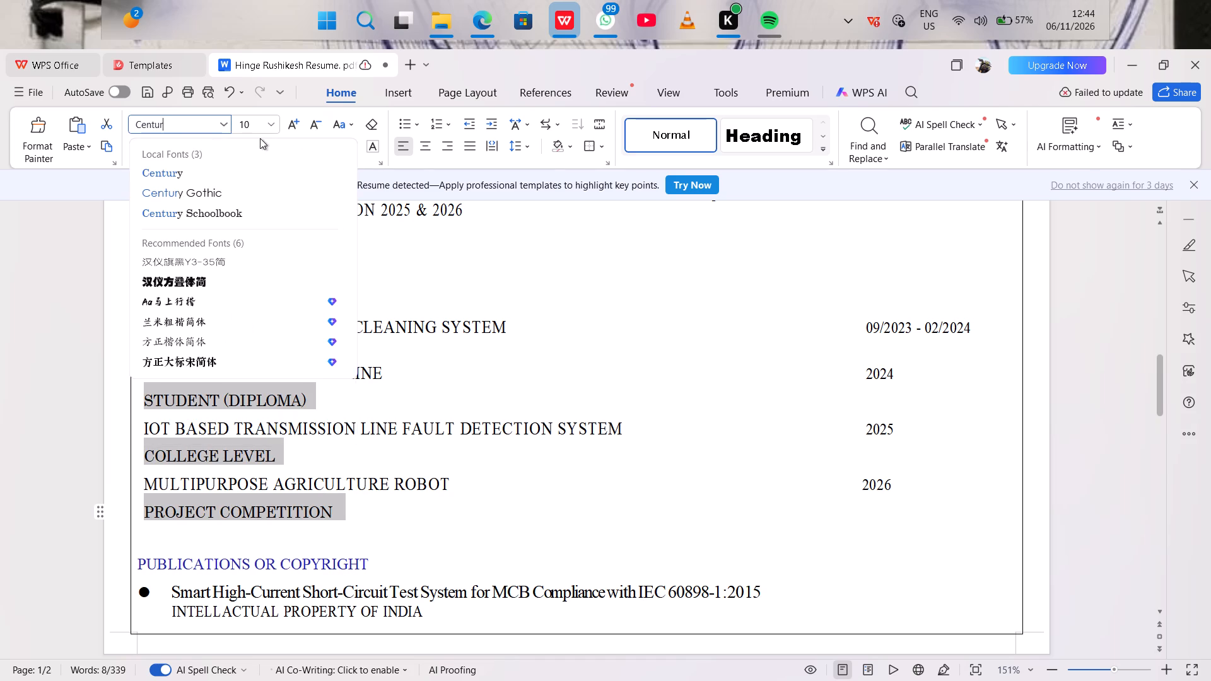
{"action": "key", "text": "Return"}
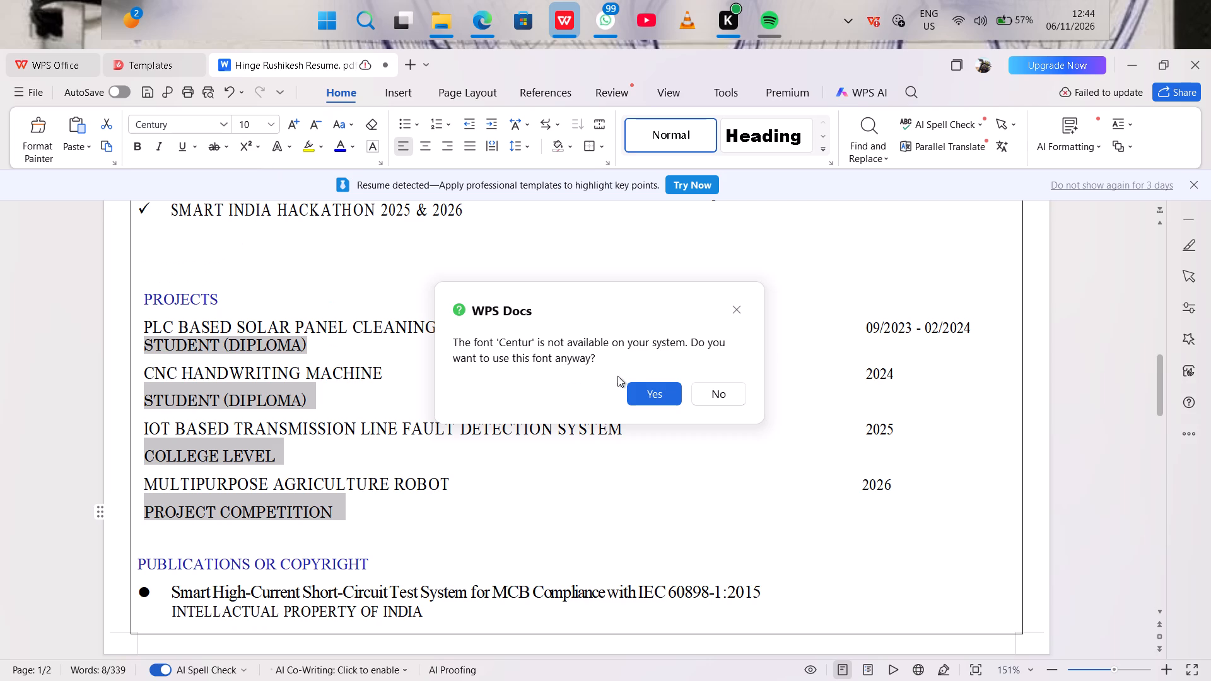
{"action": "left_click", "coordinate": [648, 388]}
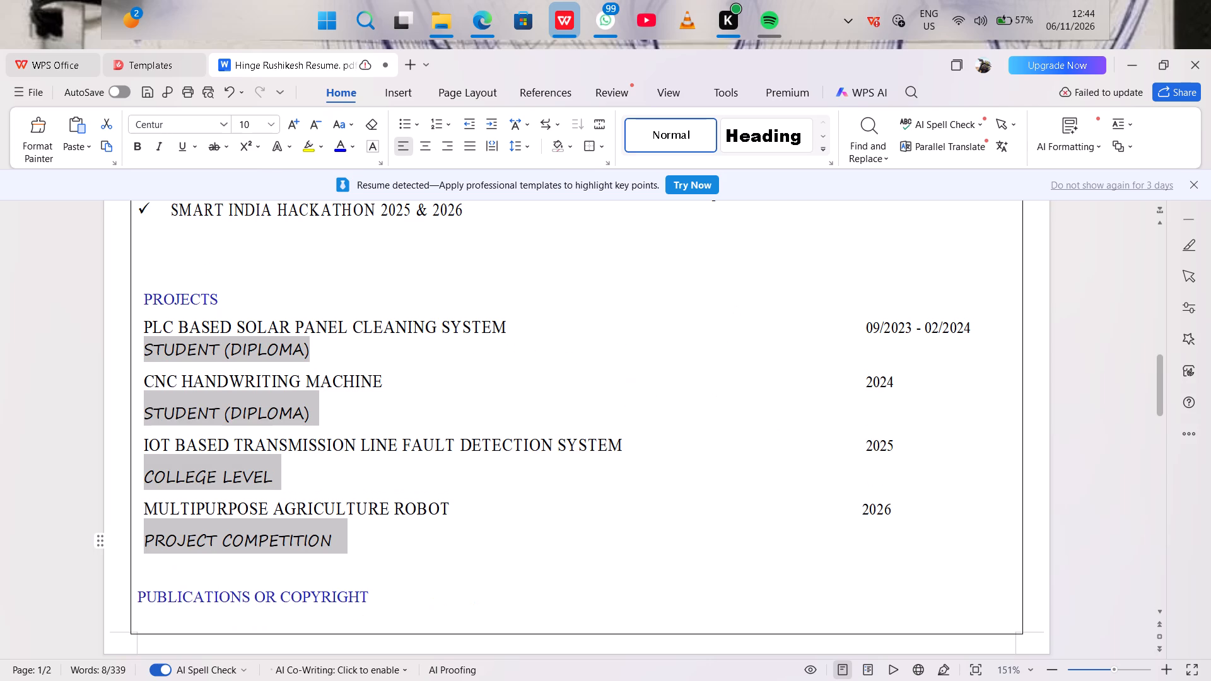
Change the font of the four selected project subtitle lines to Centaur.
{"action": "left_click", "coordinate": [187, 120]}
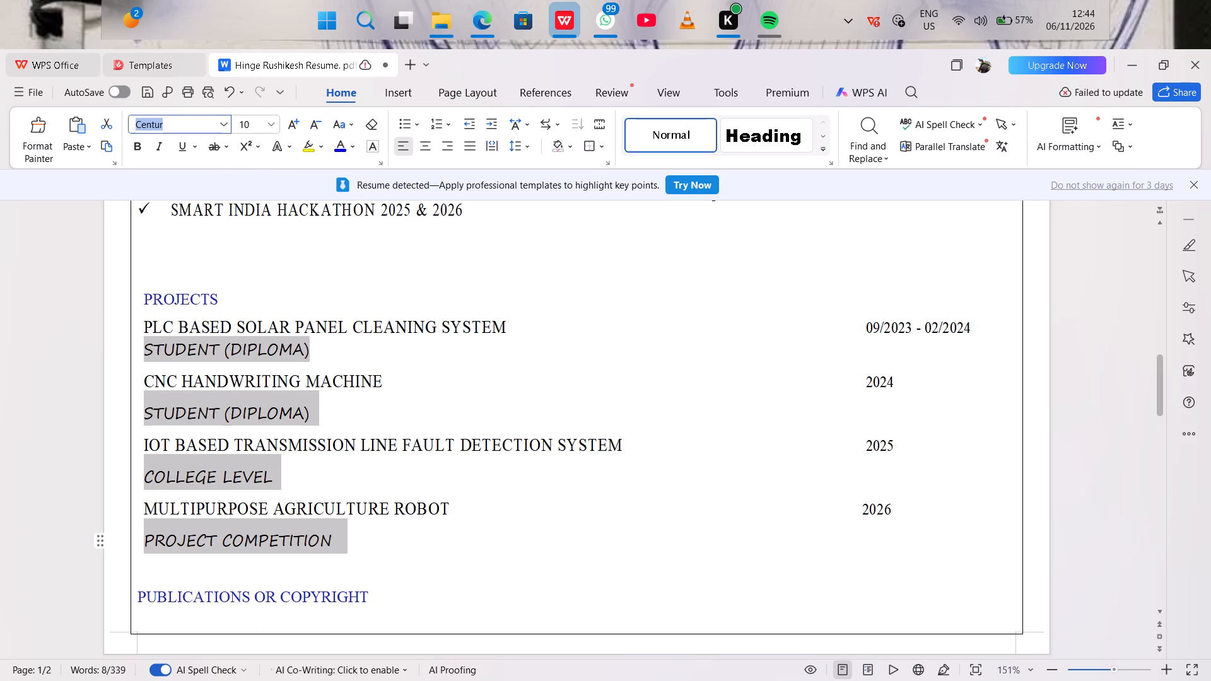
{"action": "left_click", "coordinate": [217, 124]}
{"action": "left_click", "coordinate": [186, 131]}
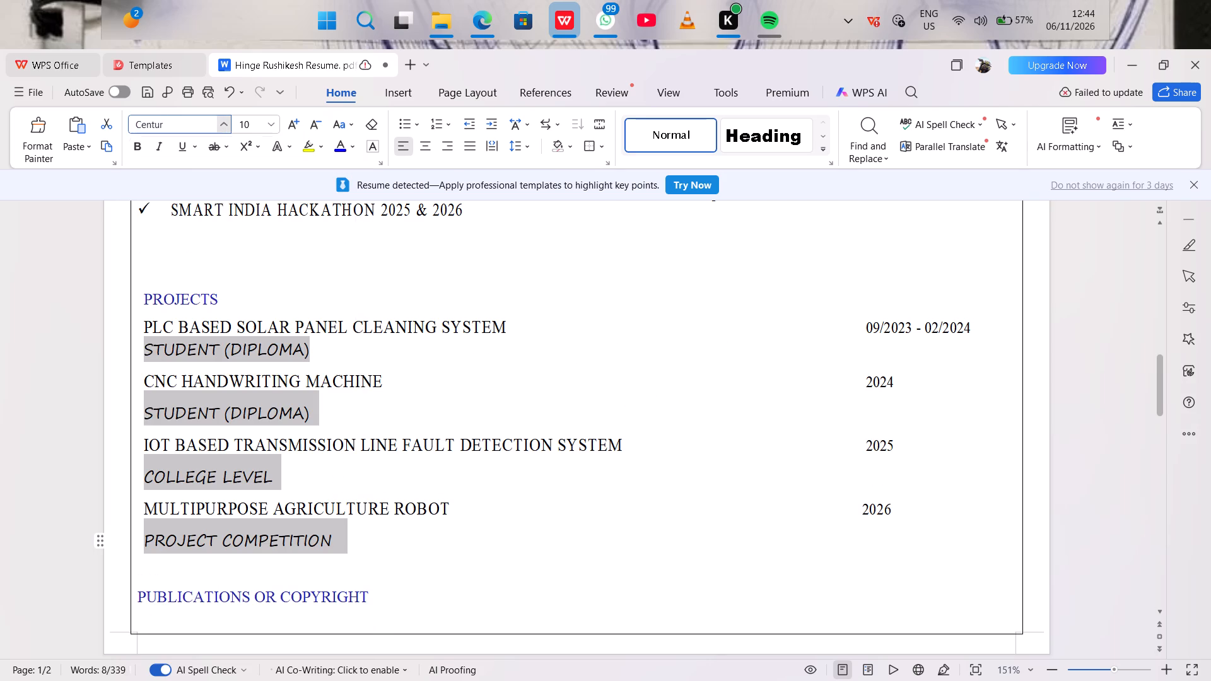
{"action": "key", "text": "BackSpace"}
{"action": "key", "text": "BackSpace"}
{"action": "key", "text": "BackSpace"}
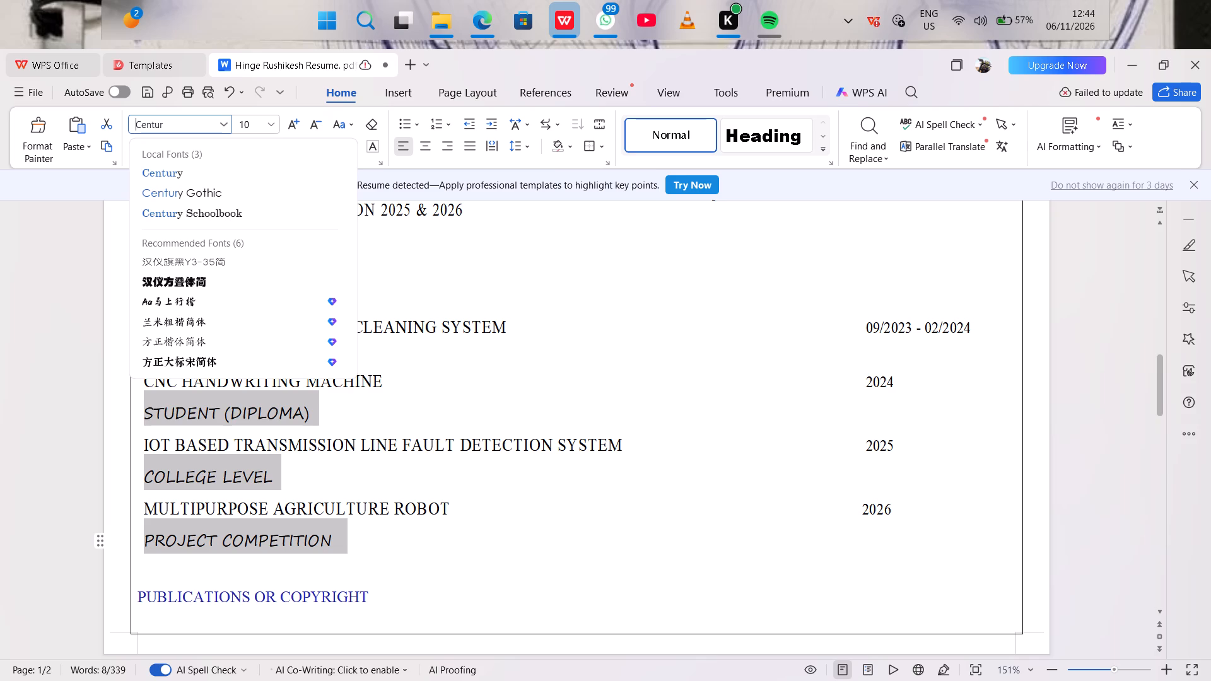
{"action": "key", "text": "c"}
{"action": "key", "text": "Right"}
{"action": "key", "text": "Right"}
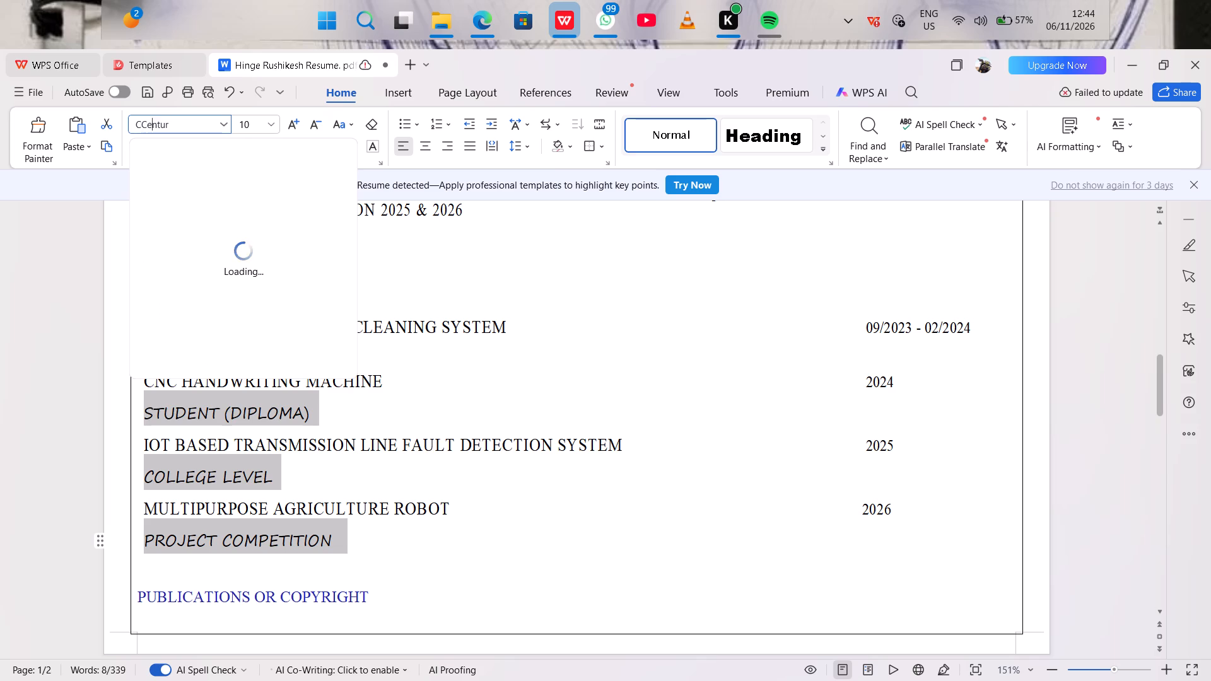
{"action": "key", "text": "Right"}
{"action": "key", "text": "Right"}
{"action": "key", "text": "Right"}
{"action": "key", "text": "Right"}
{"action": "key", "text": "BackSpace"}
{"action": "key", "text": "BackSpace"}
{"action": "key", "text": "BackSpace"}
{"action": "key", "text": "BackSpace"}
{"action": "key", "text": "BackSpace"}
{"action": "key", "text": "BackSpace"}
{"action": "key", "text": "BackSpace"}
{"action": "key", "text": "BackSpace"}
{"action": "key", "text": "BackSpace"}
{"action": "key", "text": "BackSpace"}
{"action": "key", "text": "BackSpace"}
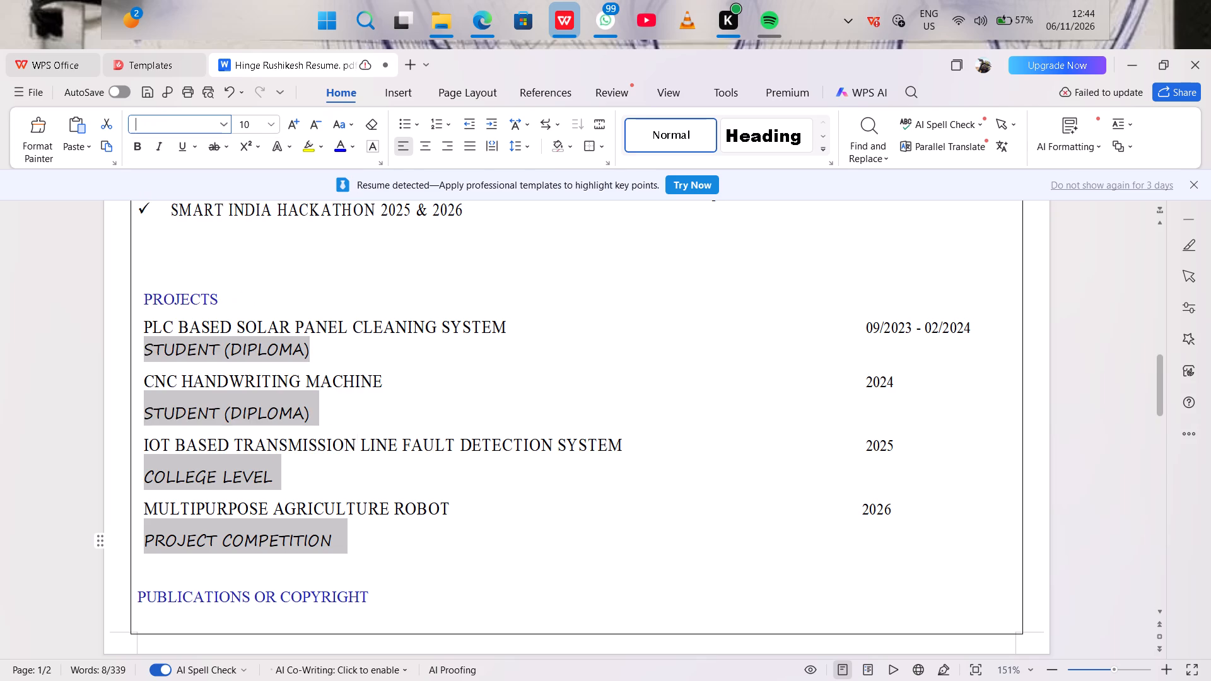
{"action": "type", "text": "CE"}
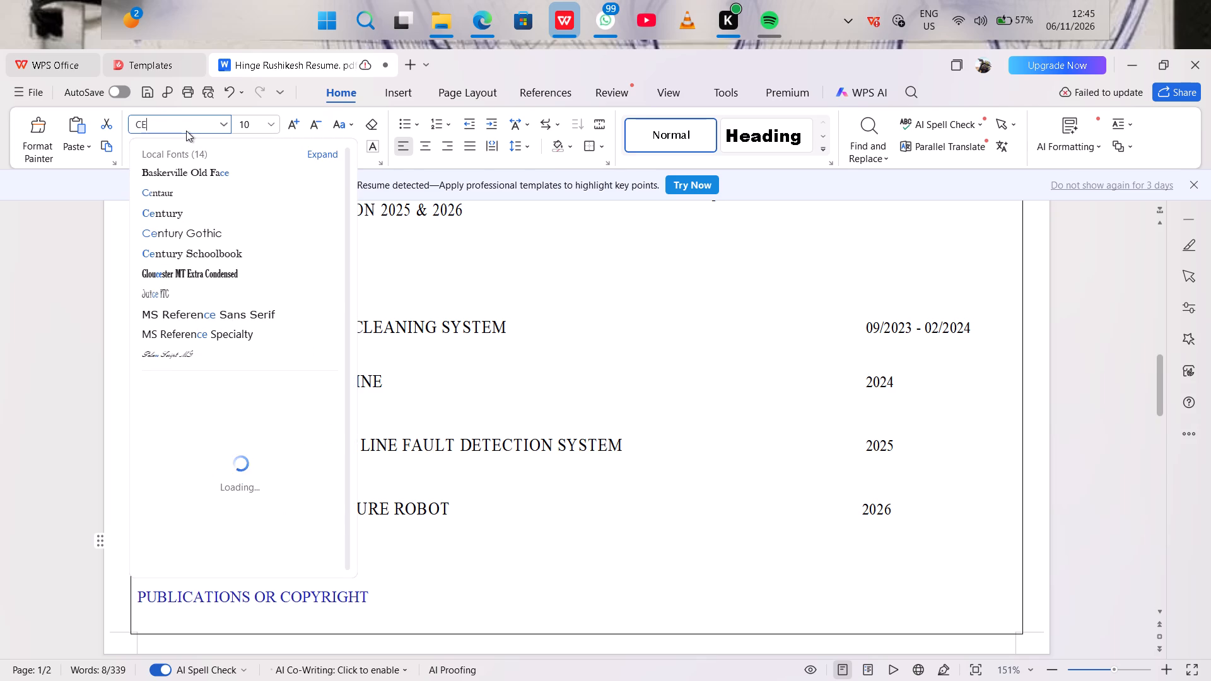
{"action": "left_click", "coordinate": [164, 192]}
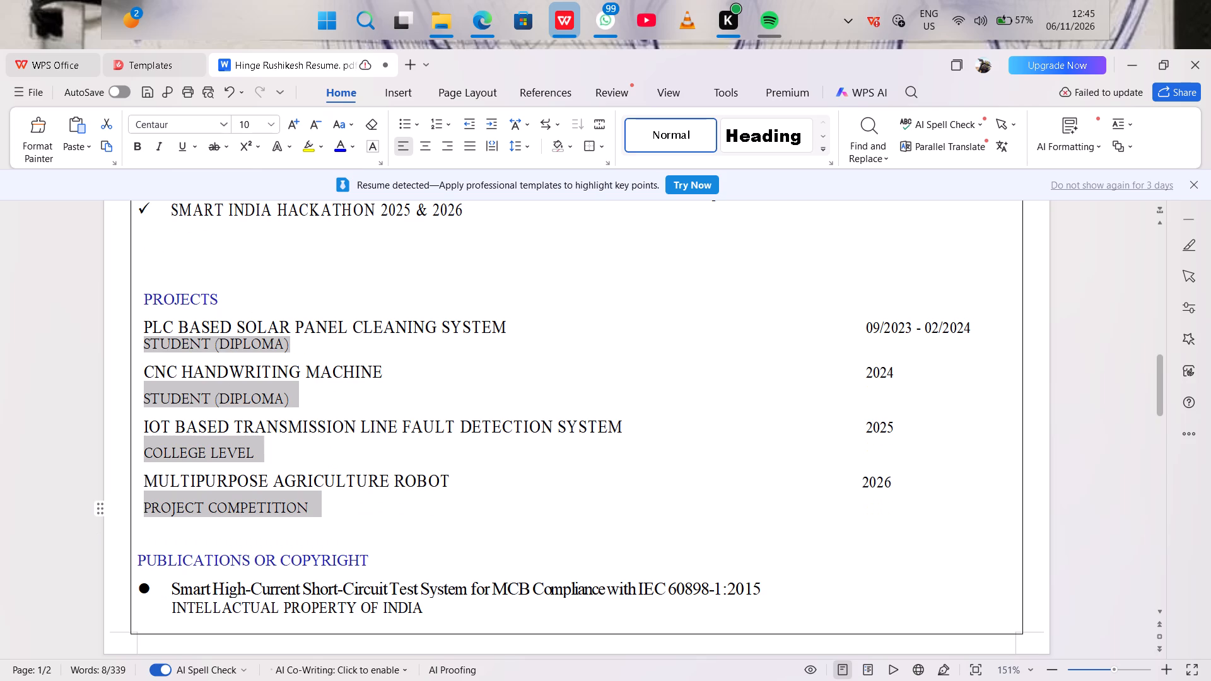
{"action": "left_click", "coordinate": [441, 515]}
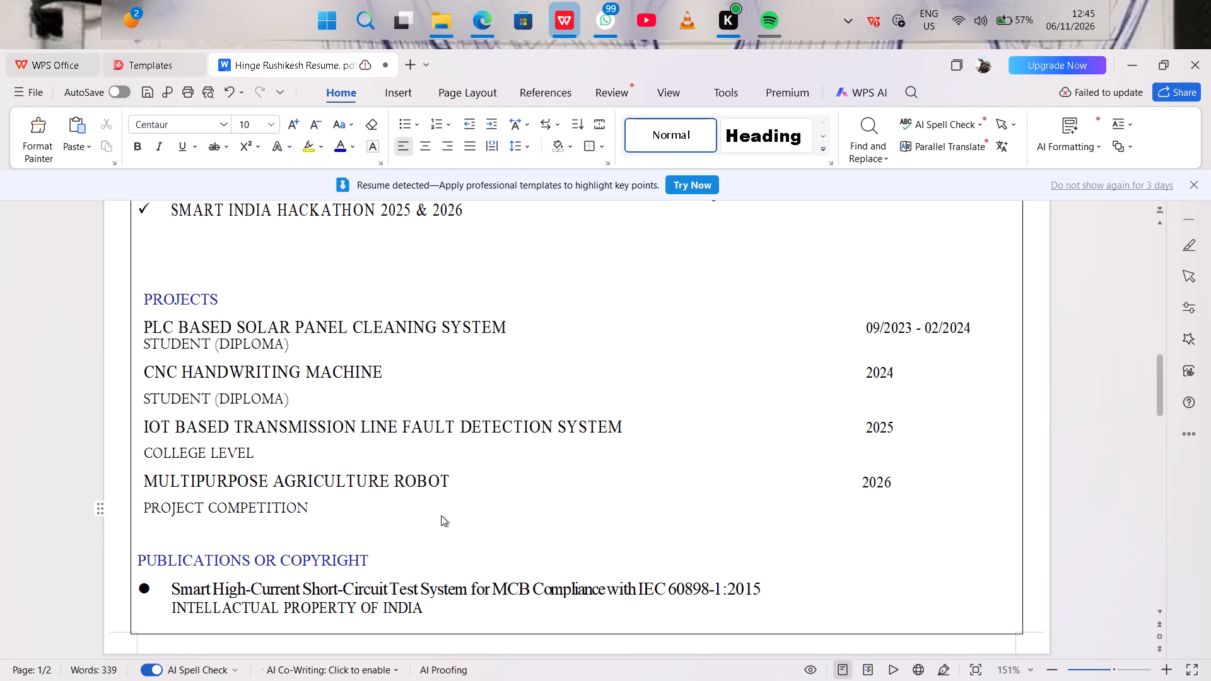
Insert four blank lines above the PUBLICATIONS OR COPYRIGHT heading to move that section onto the second page.
{"action": "scroll", "coordinate": [441, 515], "scroll_direction": "down", "scroll_amount": 5}
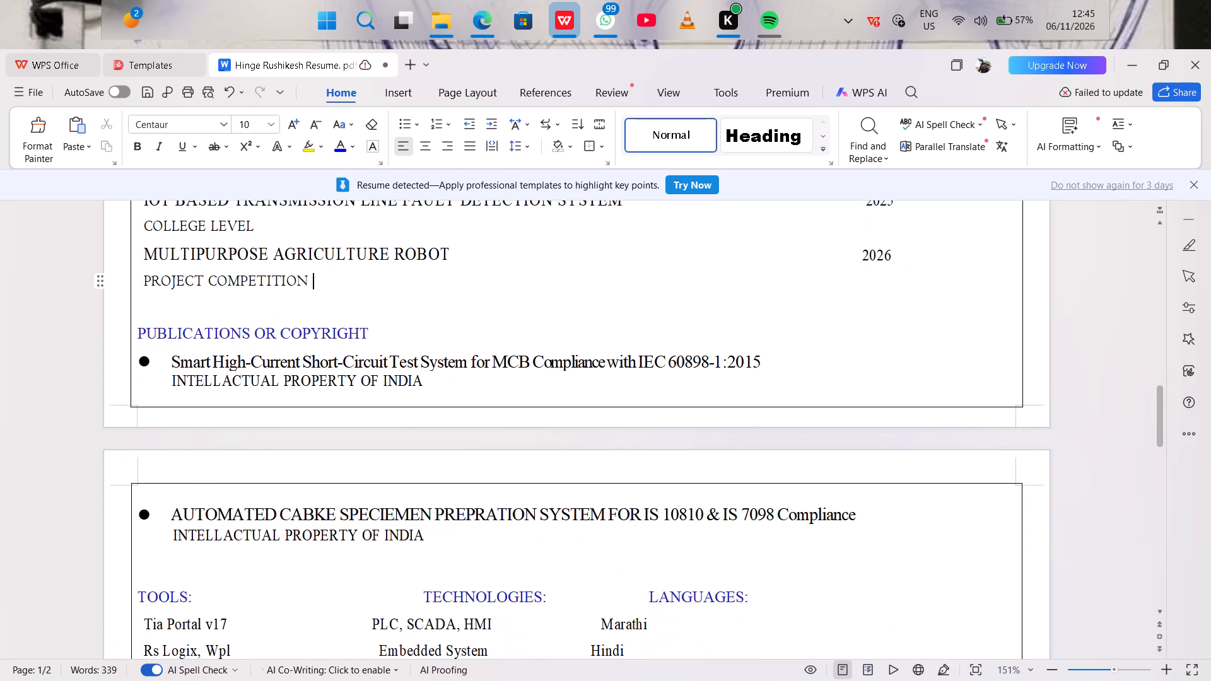
{"action": "left_click", "coordinate": [272, 305]}
{"action": "key", "text": "Return"}
{"action": "key", "text": "Return"}
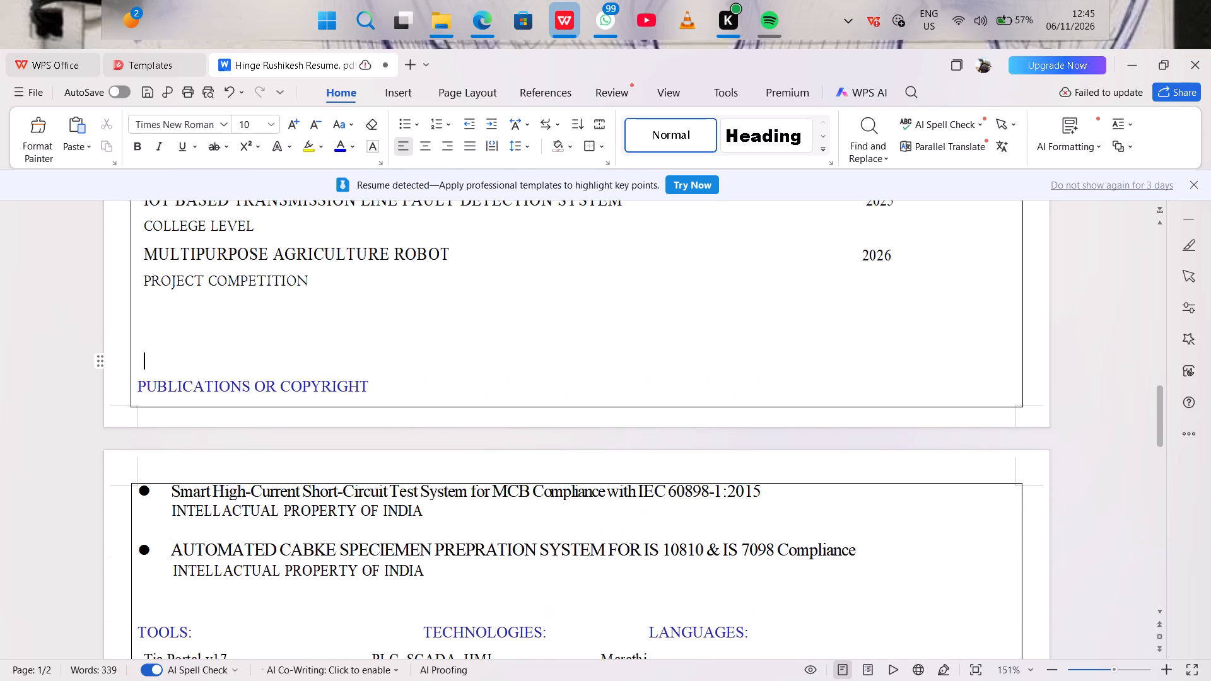
{"action": "key", "text": "Return"}
{"action": "key", "text": "Return"}
{"action": "scroll", "coordinate": [272, 305], "scroll_direction": "down", "scroll_amount": 2}
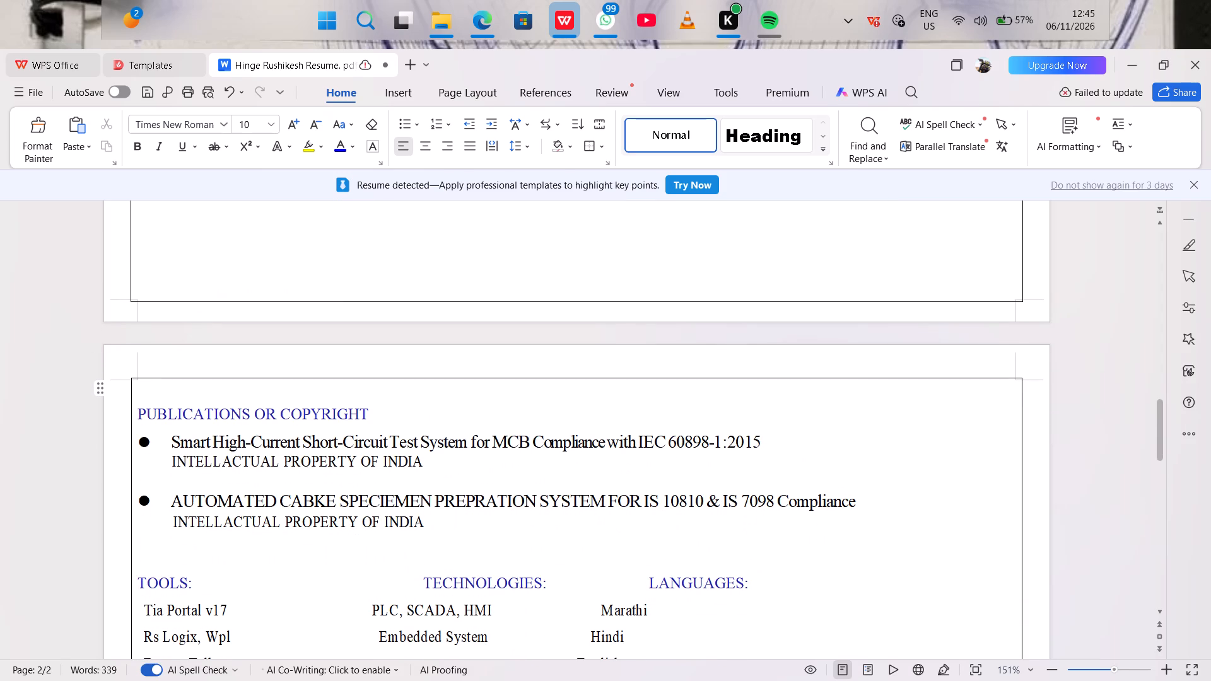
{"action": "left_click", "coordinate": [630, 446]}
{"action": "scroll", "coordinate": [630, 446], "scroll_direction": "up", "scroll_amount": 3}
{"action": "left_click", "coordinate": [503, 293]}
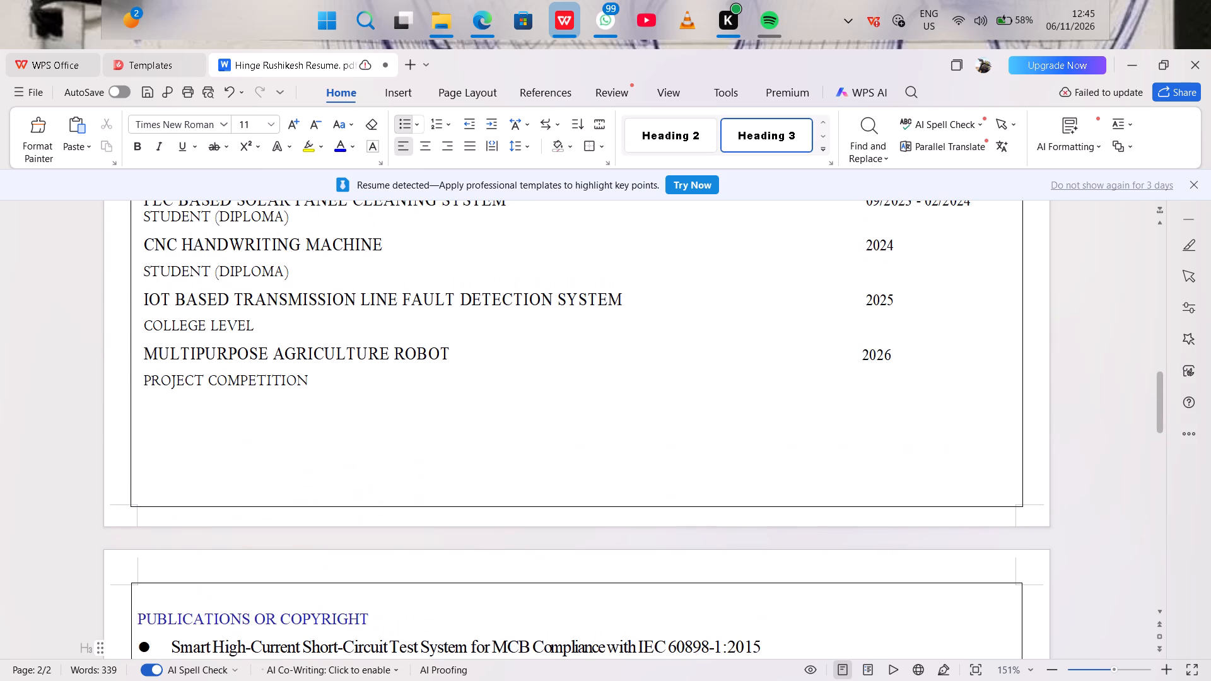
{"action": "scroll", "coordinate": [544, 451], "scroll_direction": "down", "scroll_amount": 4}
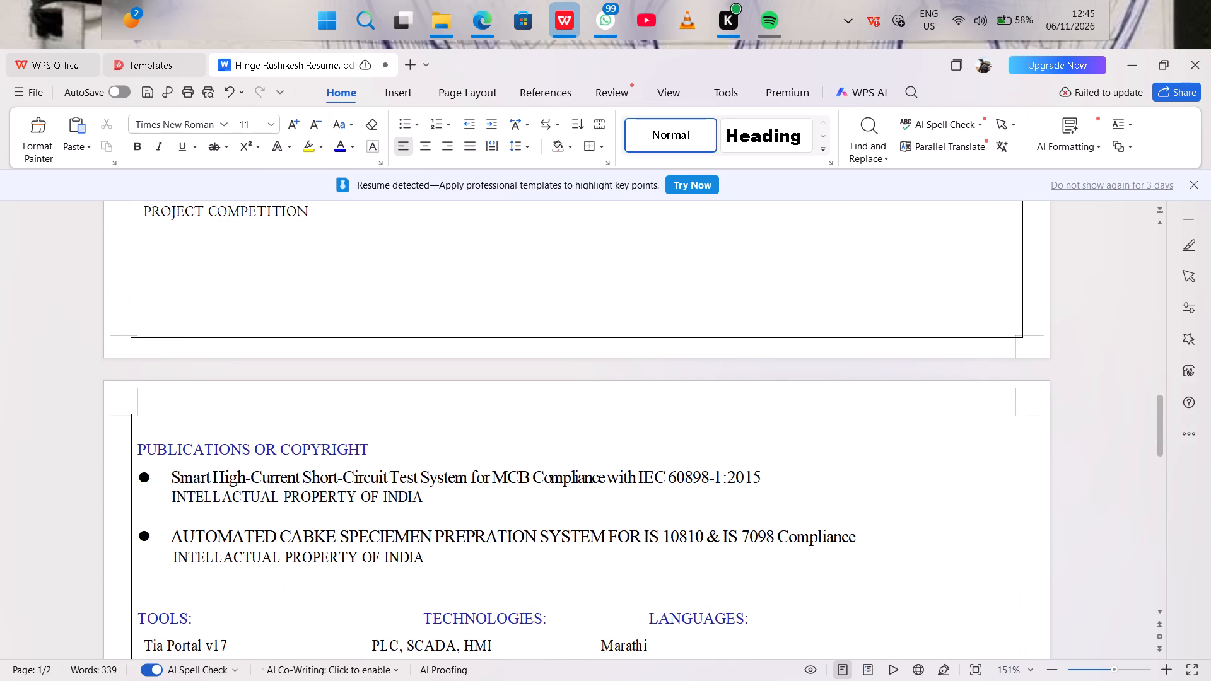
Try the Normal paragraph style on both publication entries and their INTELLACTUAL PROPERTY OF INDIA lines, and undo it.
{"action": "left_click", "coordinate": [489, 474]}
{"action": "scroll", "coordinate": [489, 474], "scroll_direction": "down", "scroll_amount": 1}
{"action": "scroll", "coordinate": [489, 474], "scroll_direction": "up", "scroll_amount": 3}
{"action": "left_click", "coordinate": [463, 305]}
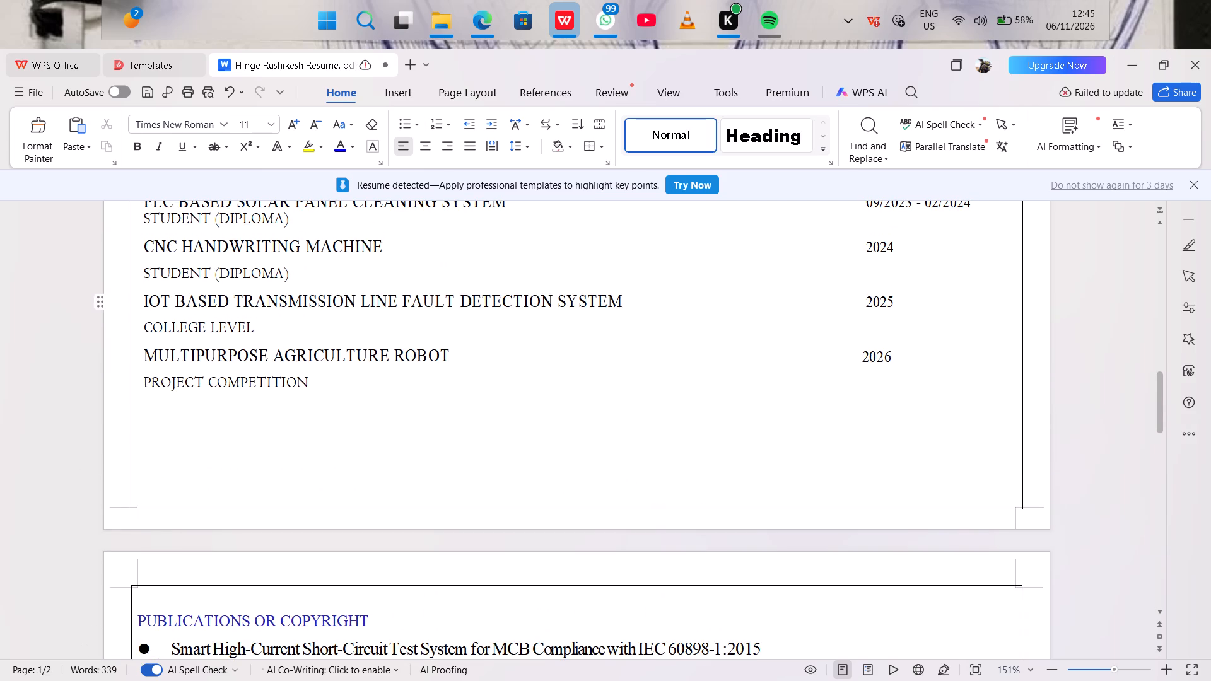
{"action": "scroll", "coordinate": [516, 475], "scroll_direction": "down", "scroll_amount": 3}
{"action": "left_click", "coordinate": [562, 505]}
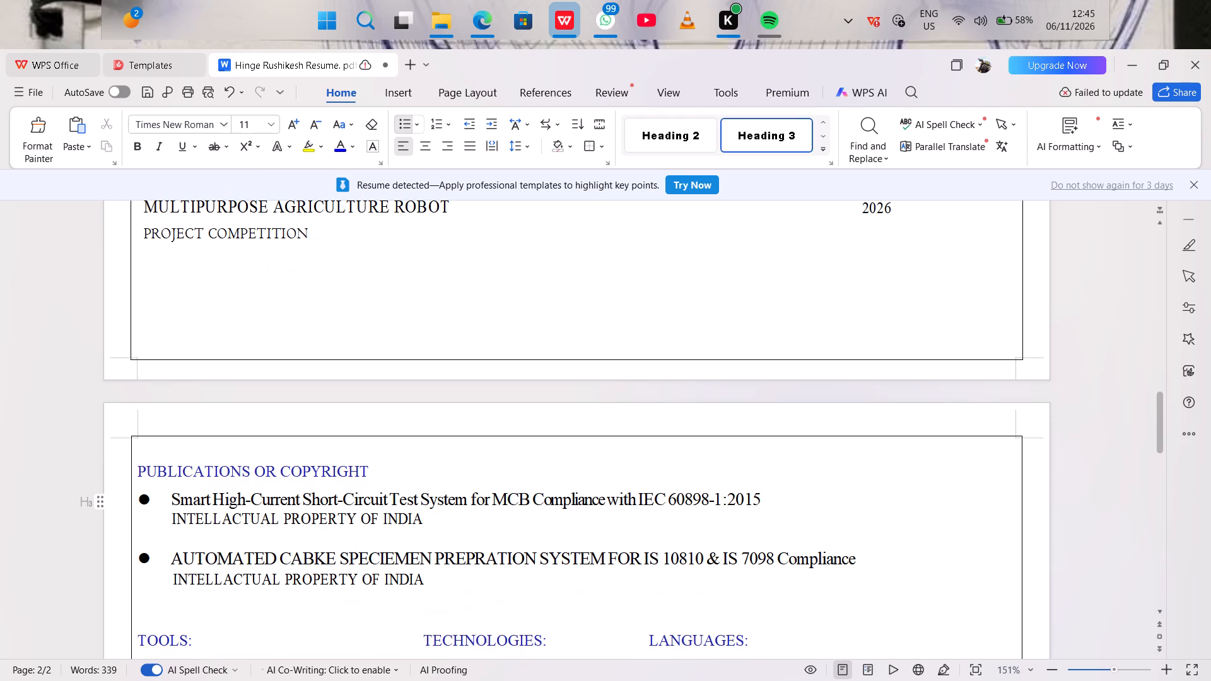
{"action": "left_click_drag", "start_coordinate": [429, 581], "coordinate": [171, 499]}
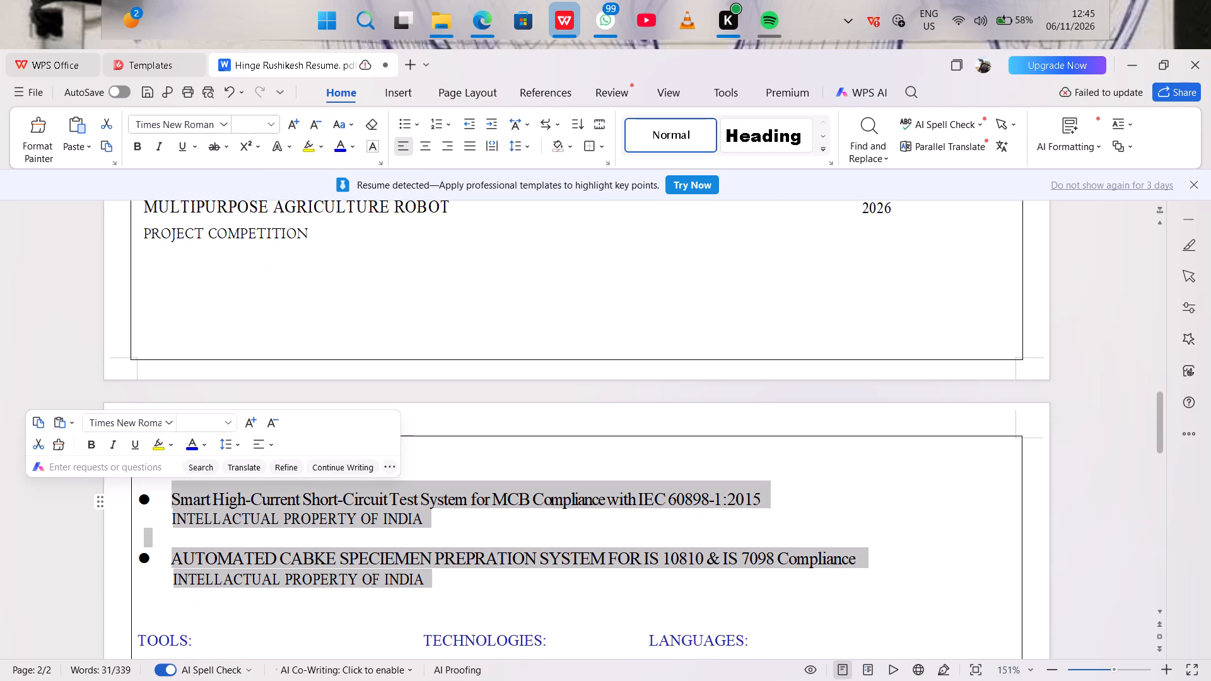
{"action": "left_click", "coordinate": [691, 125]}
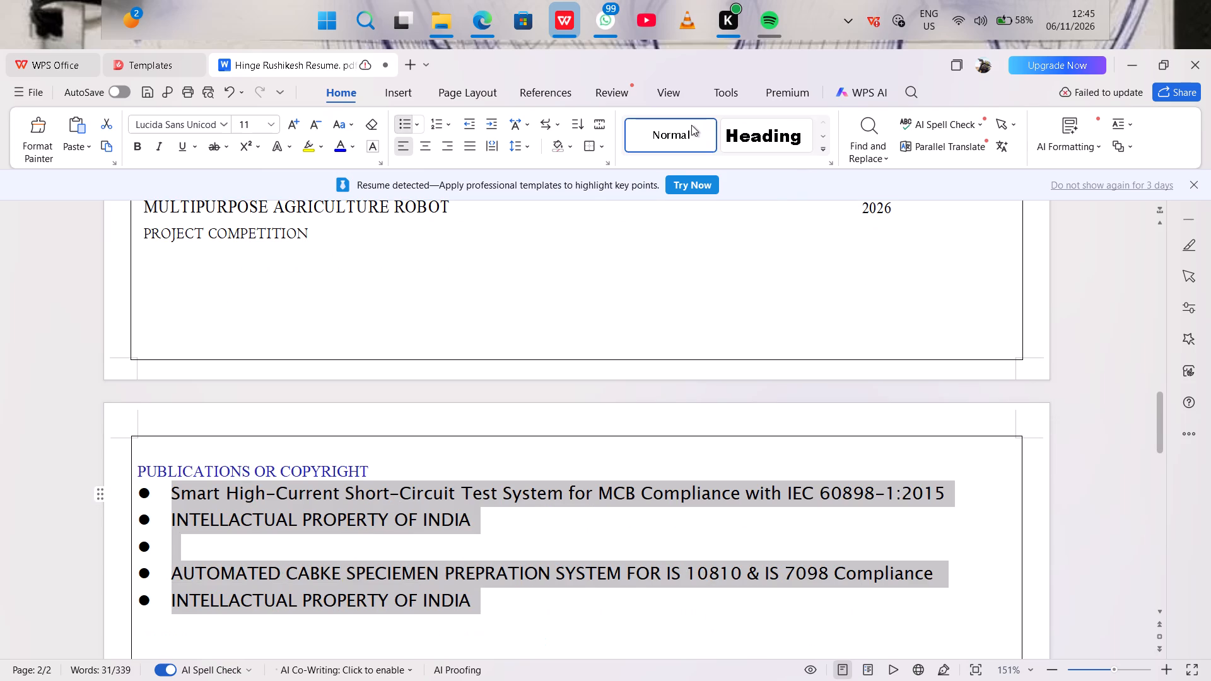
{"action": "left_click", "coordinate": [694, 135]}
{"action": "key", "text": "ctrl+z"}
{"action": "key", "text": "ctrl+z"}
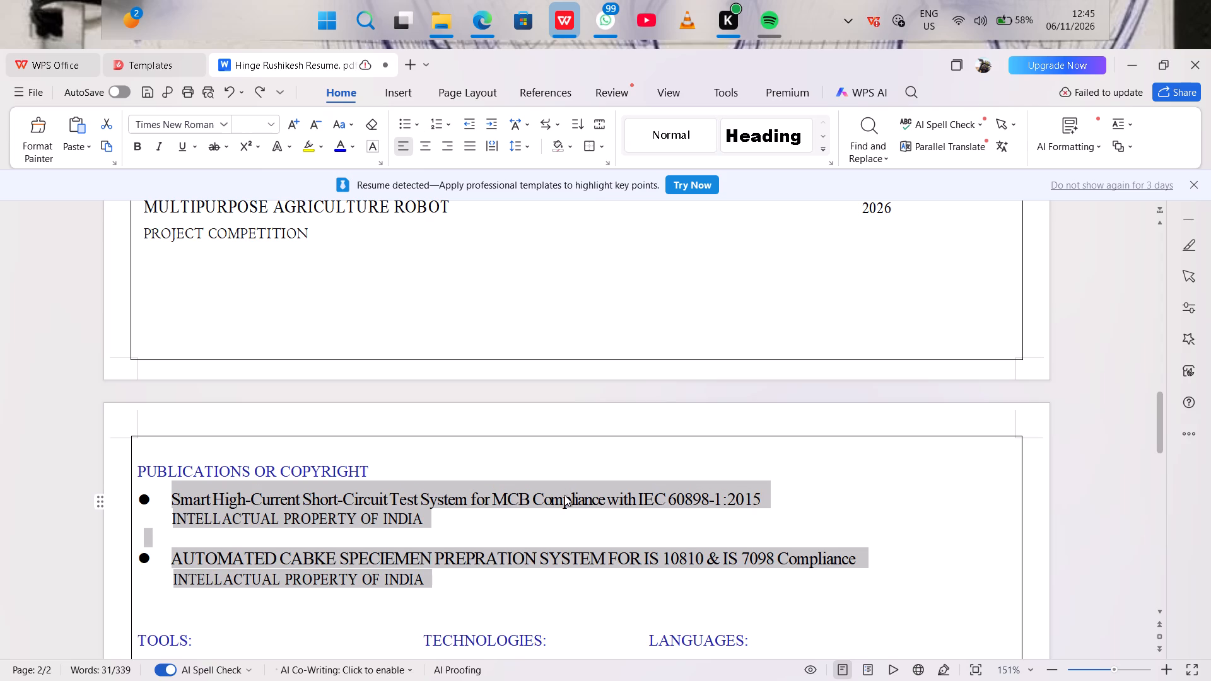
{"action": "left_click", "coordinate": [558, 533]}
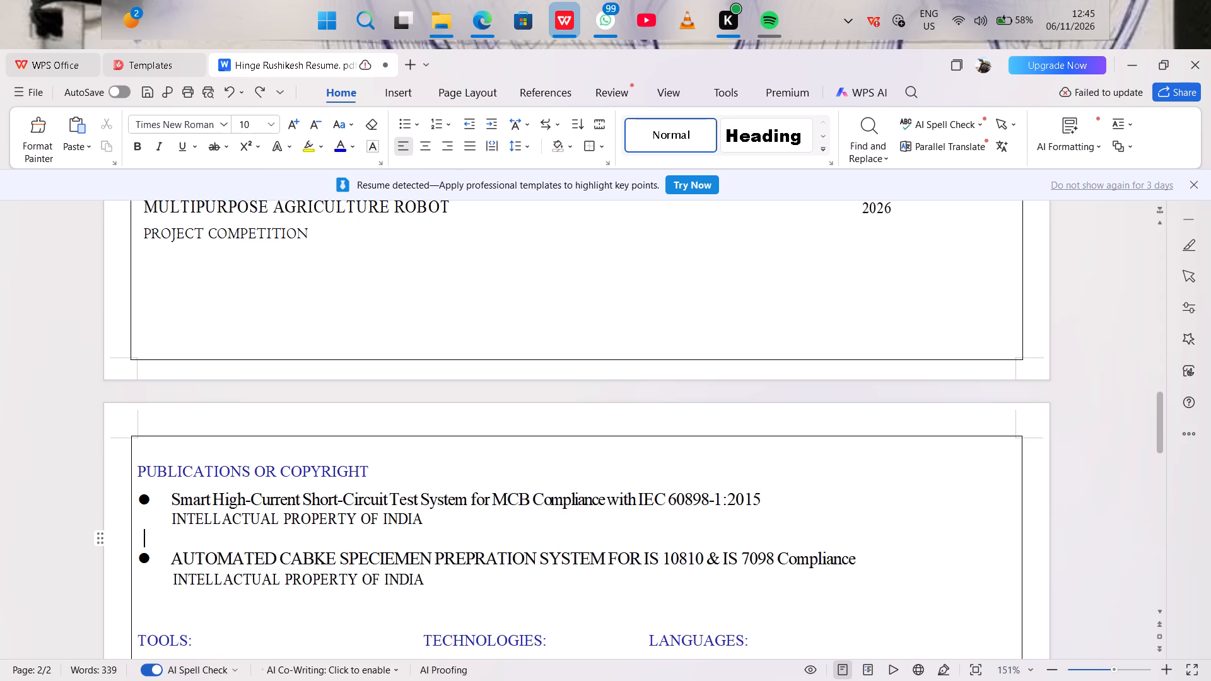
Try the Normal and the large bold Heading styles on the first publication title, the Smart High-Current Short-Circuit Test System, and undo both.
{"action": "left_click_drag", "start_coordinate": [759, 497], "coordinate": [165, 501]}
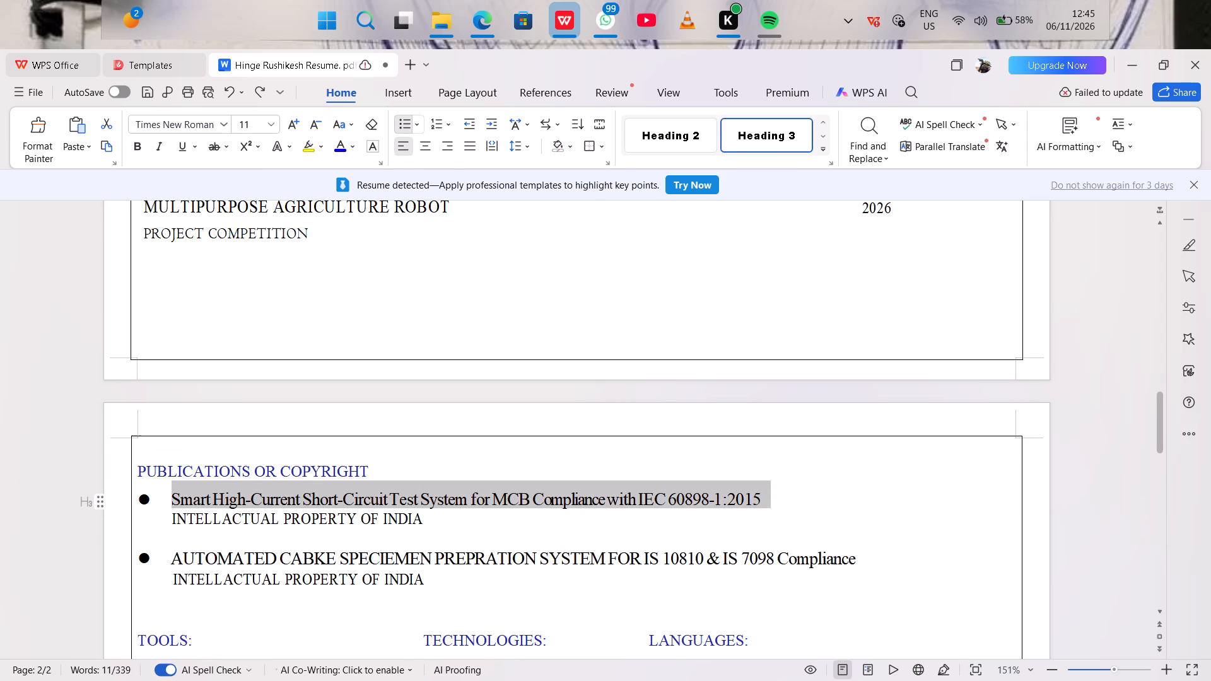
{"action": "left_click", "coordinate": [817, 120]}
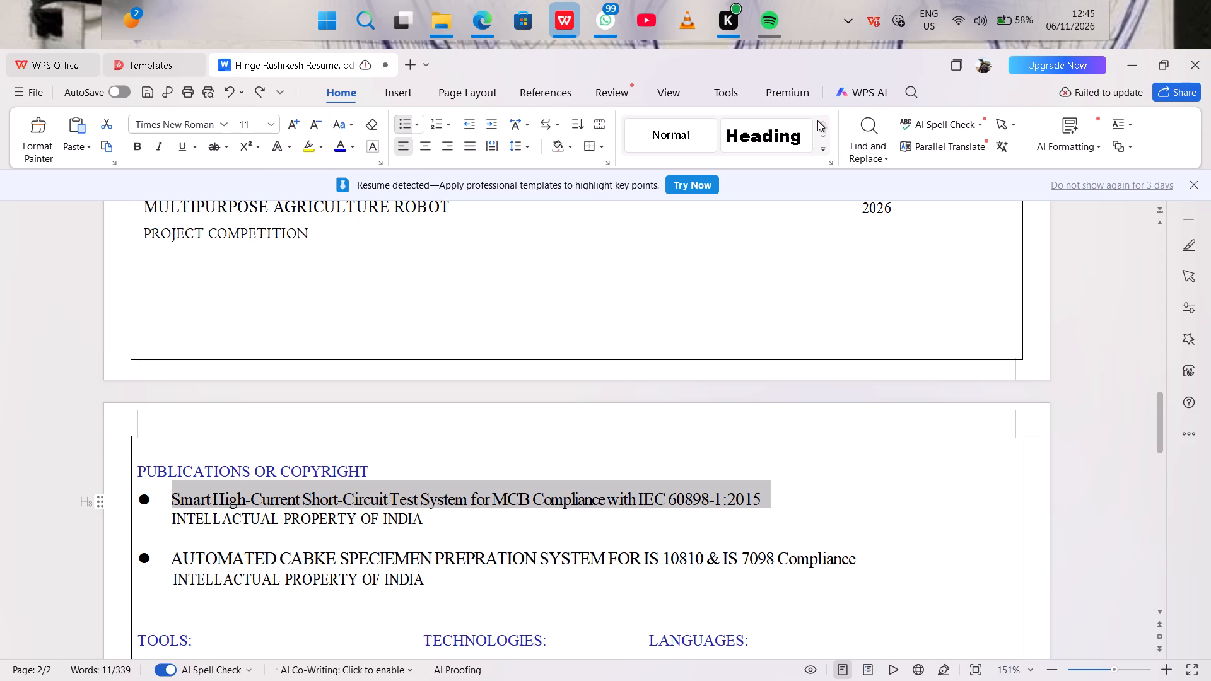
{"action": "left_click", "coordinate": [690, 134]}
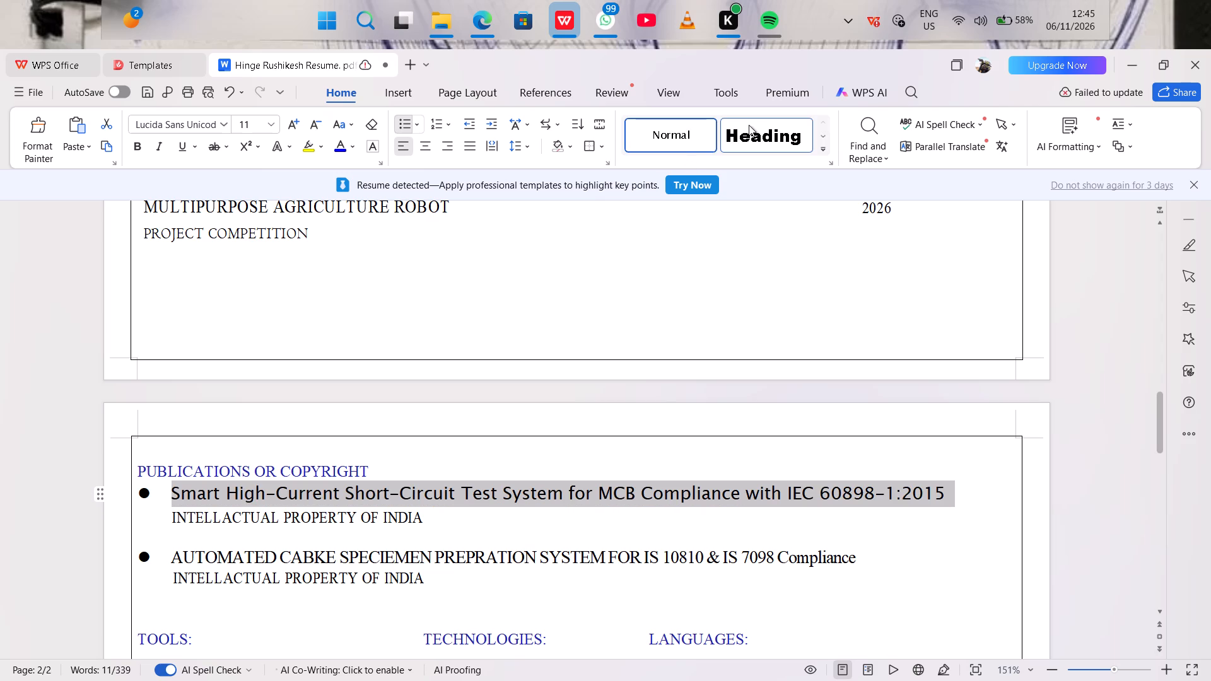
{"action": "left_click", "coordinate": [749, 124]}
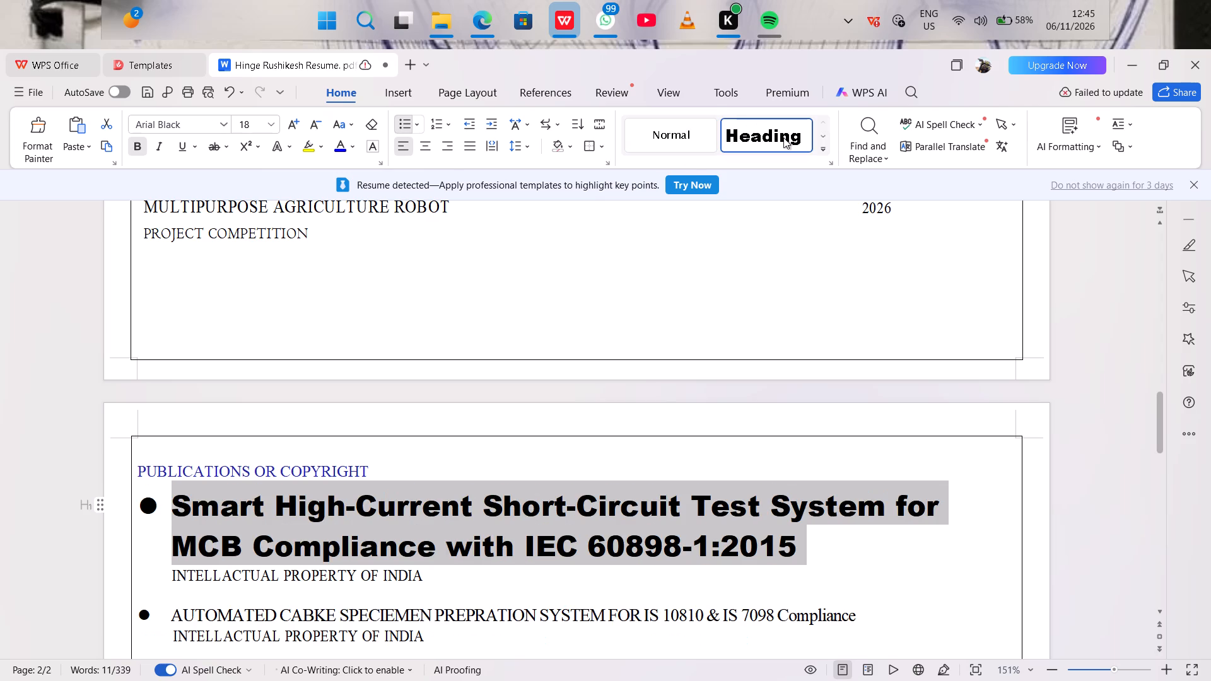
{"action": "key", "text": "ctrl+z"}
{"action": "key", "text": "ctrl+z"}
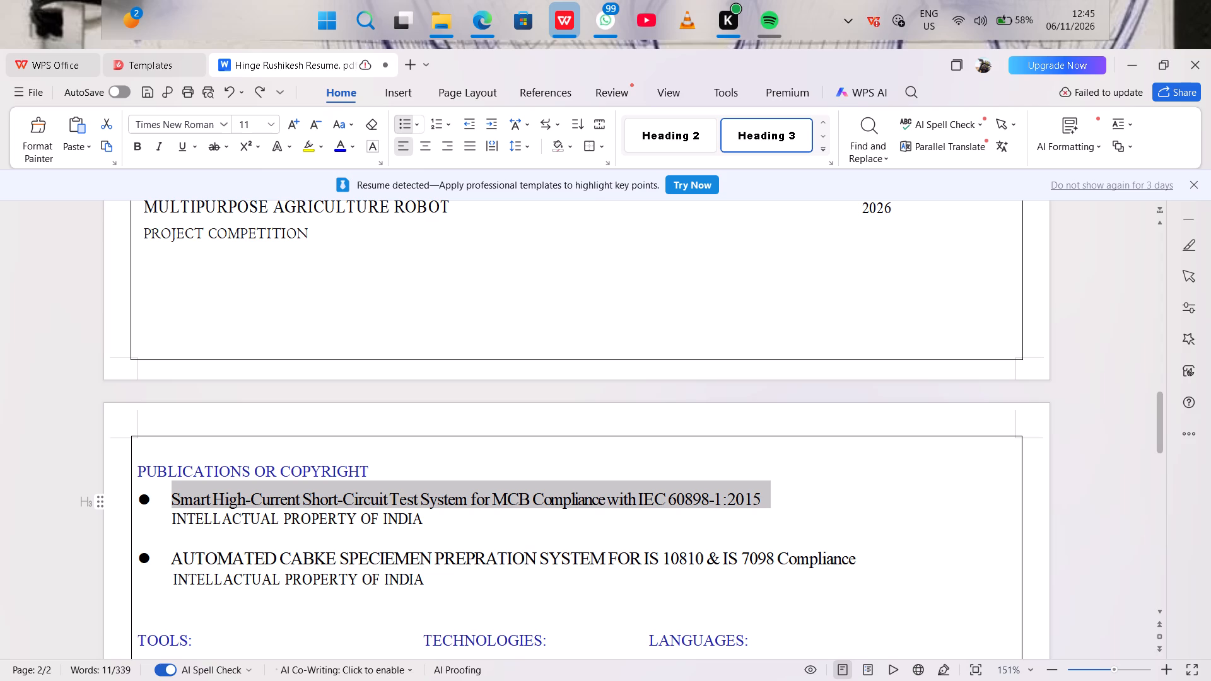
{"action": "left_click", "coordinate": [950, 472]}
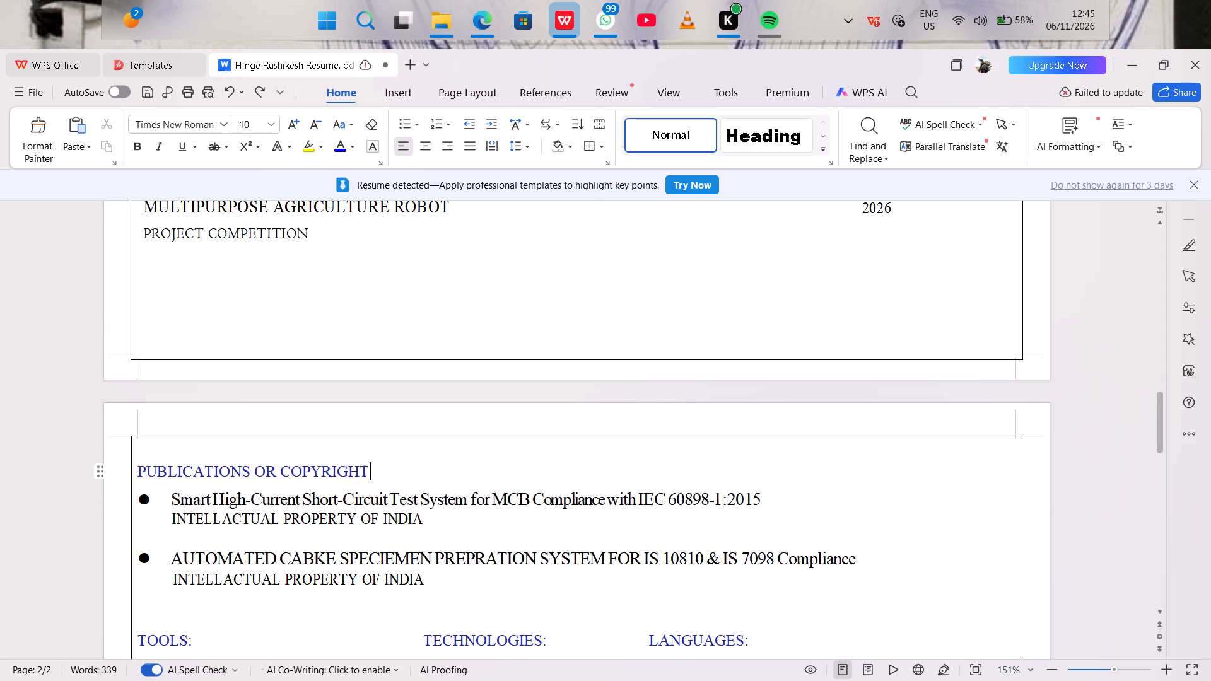
Lay out the TOOLS, TECHNOLOGIES and LANGUAGES block, from its heading line through Visual Studio, in three columns.
{"action": "scroll", "coordinate": [950, 472], "scroll_direction": "down", "scroll_amount": 3}
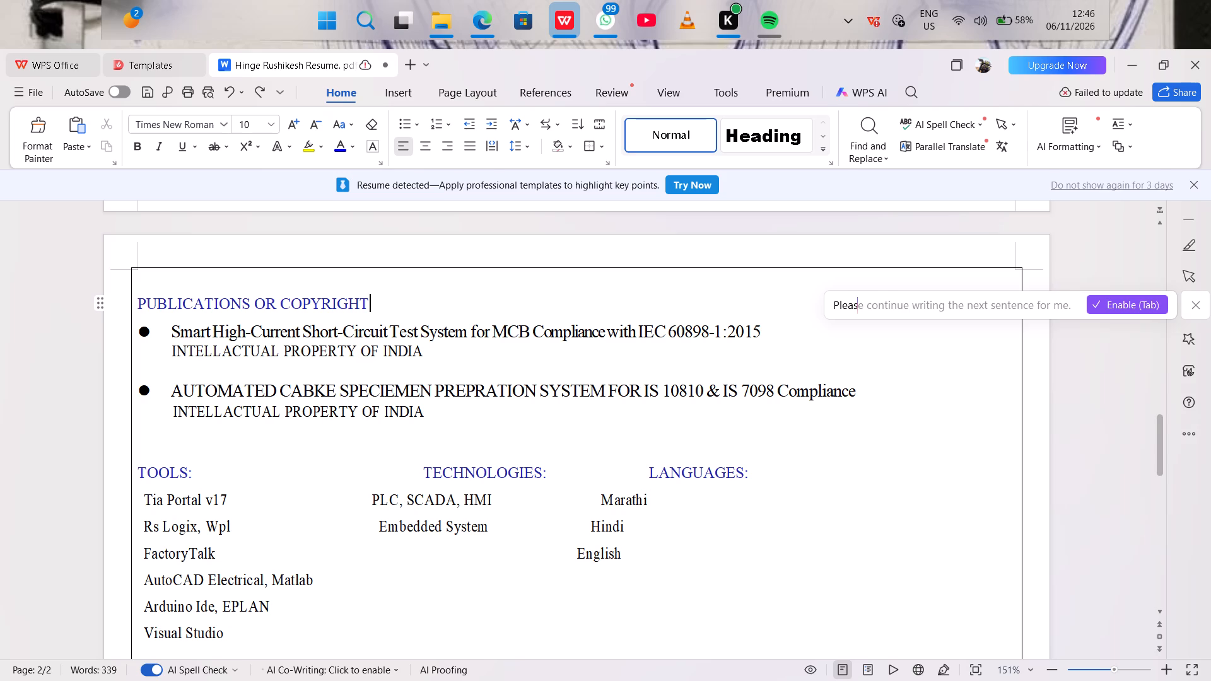
{"action": "scroll", "coordinate": [810, 513], "scroll_direction": "down", "scroll_amount": 4}
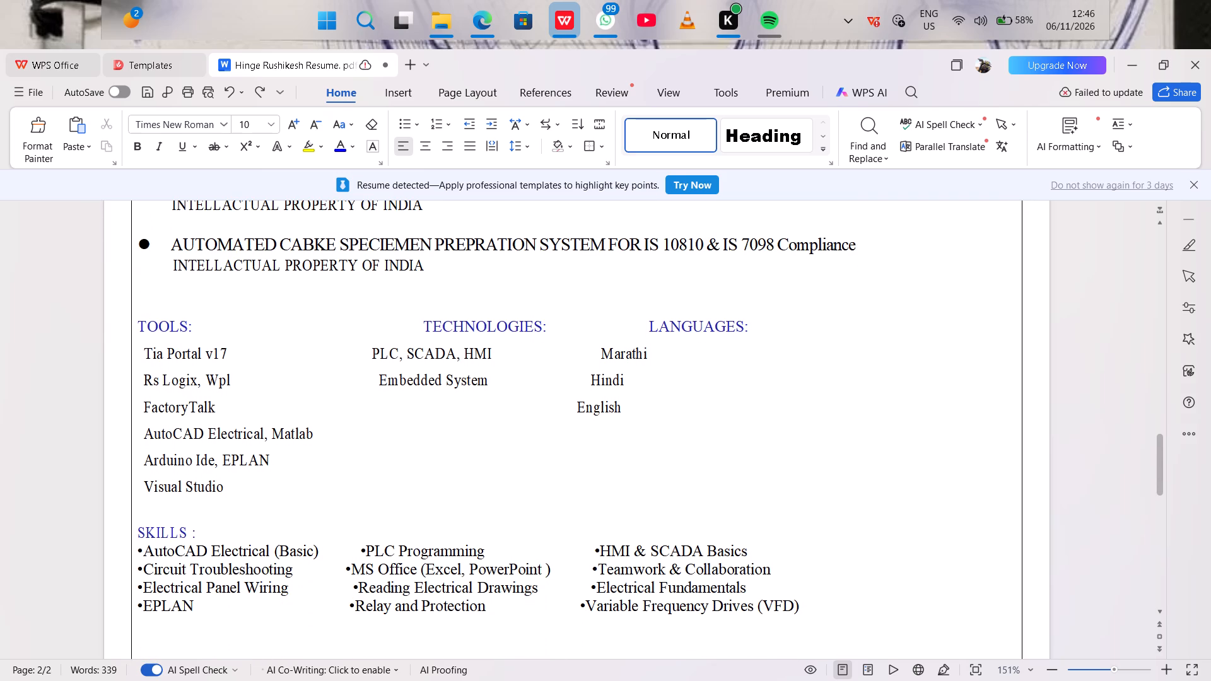
{"action": "left_click_drag", "start_coordinate": [138, 325], "coordinate": [277, 477]}
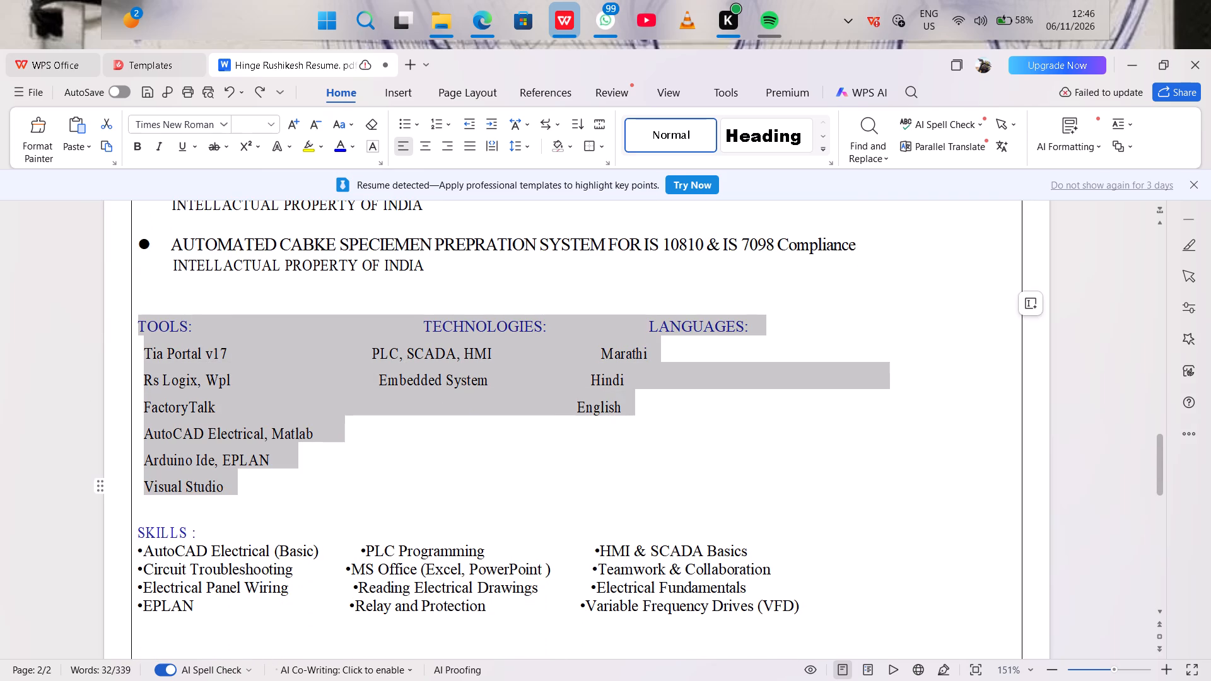
{"action": "left_click_drag", "start_coordinate": [277, 477], "coordinate": [270, 479]}
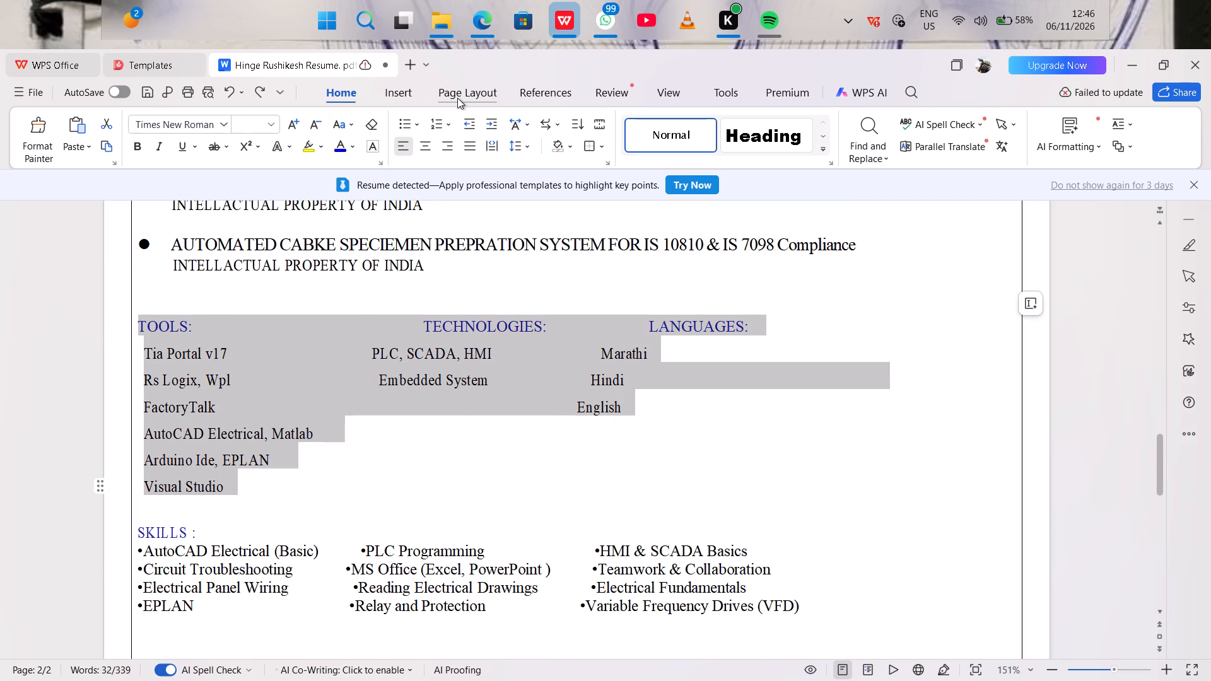
{"action": "left_click", "coordinate": [457, 98]}
{"action": "left_click", "coordinate": [405, 133]}
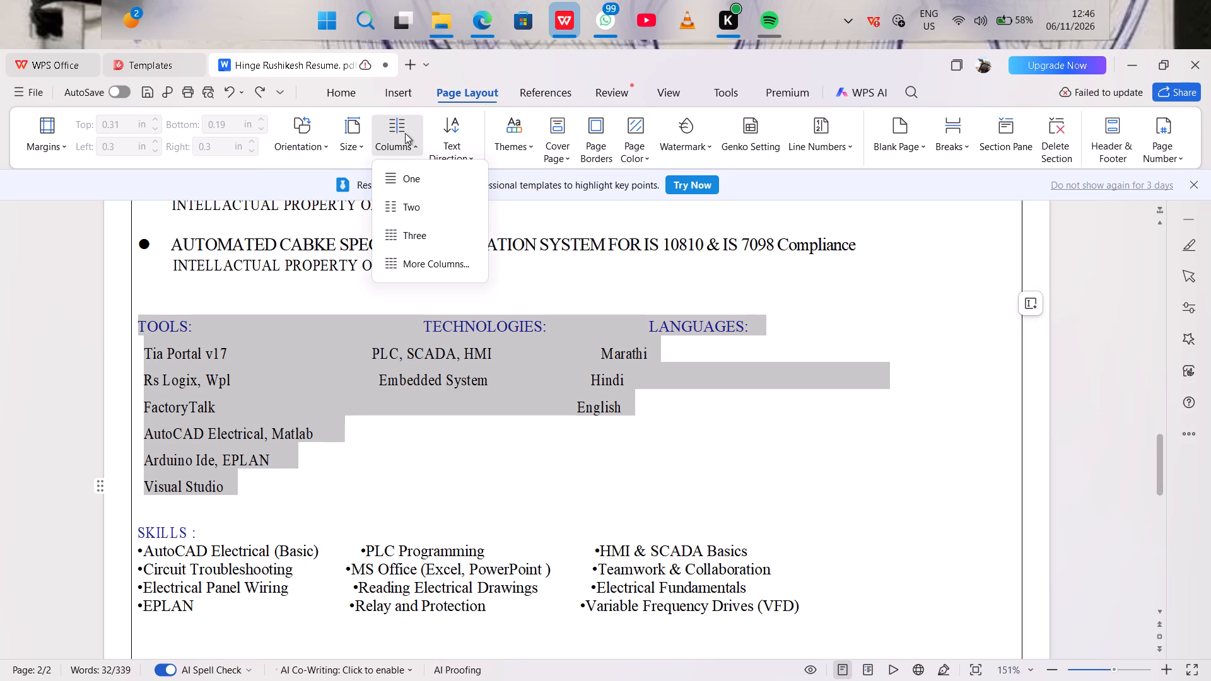
{"action": "left_click", "coordinate": [402, 231]}
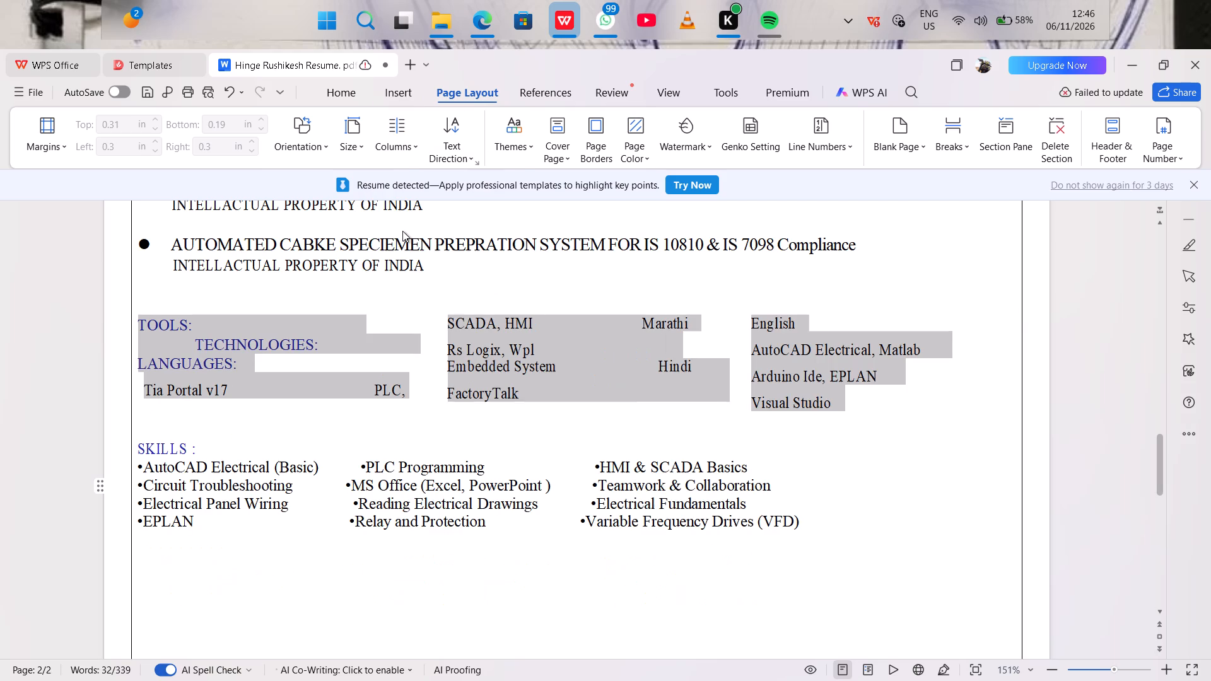
{"action": "left_click", "coordinate": [370, 402]}
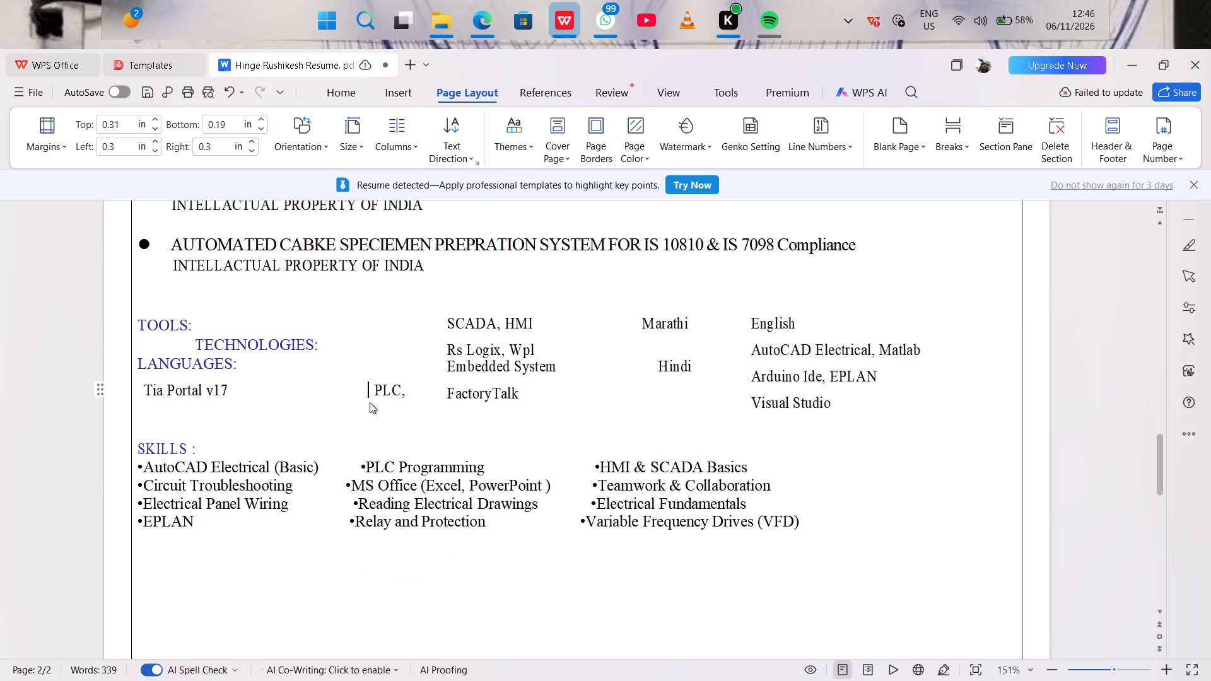
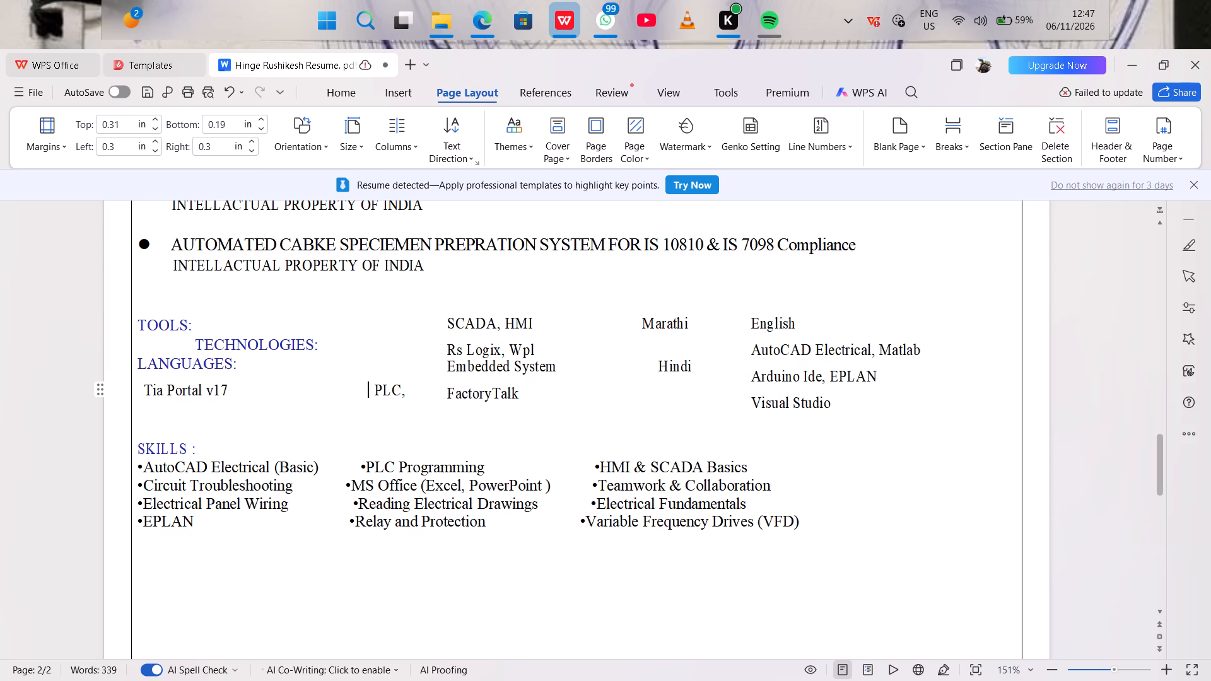
Undo the three-column layout of the TOOLS, TECHNOLOGIES and LANGUAGES block, redo it to compare, and undo it again.
{"action": "key", "text": "ctrl+z"}
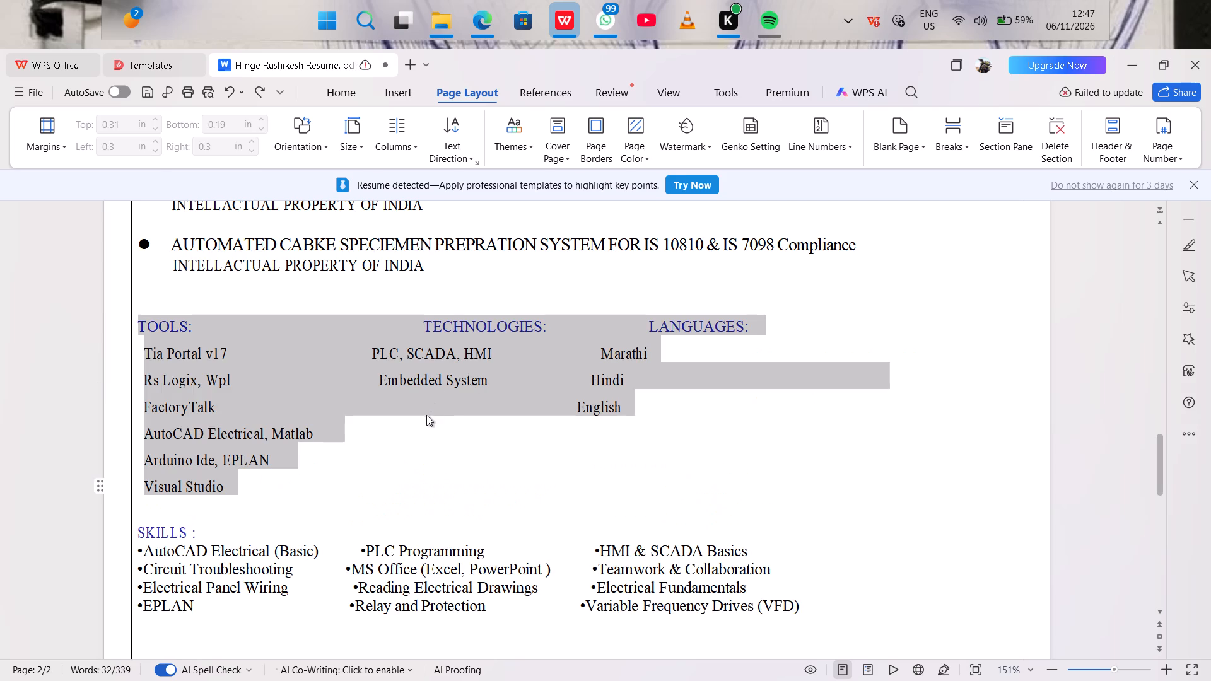
{"action": "left_click", "coordinate": [425, 416]}
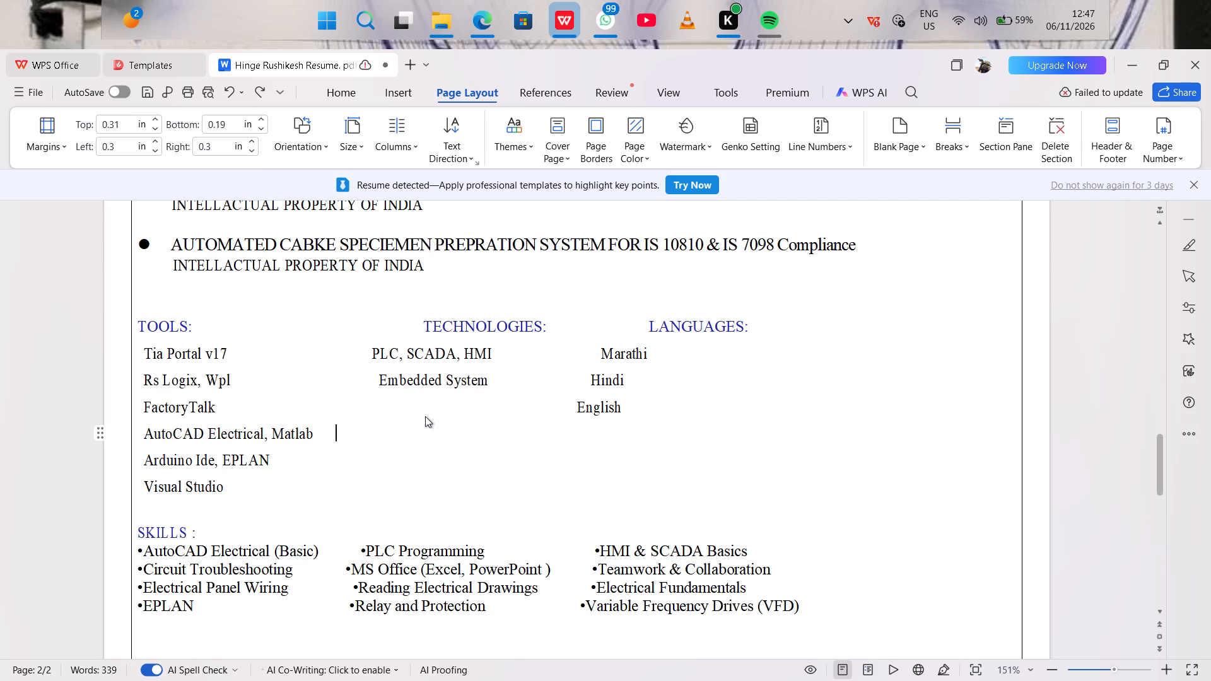
{"action": "key", "text": "ctrl+y"}
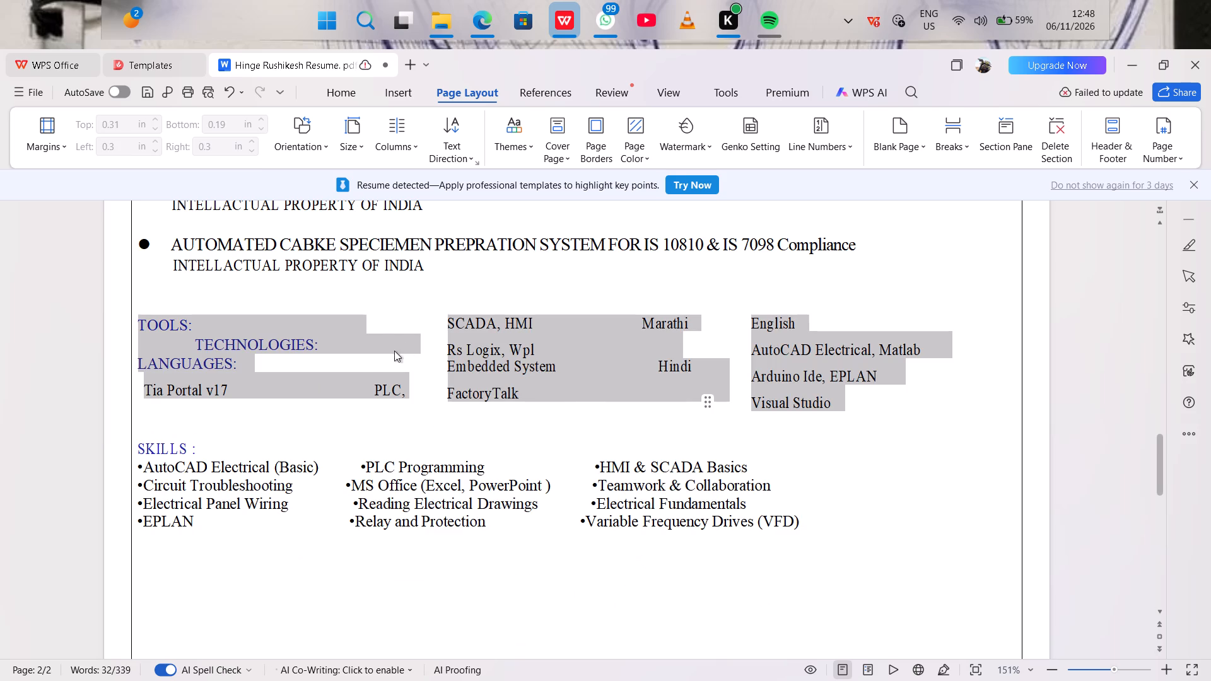
{"action": "left_click", "coordinate": [381, 330]}
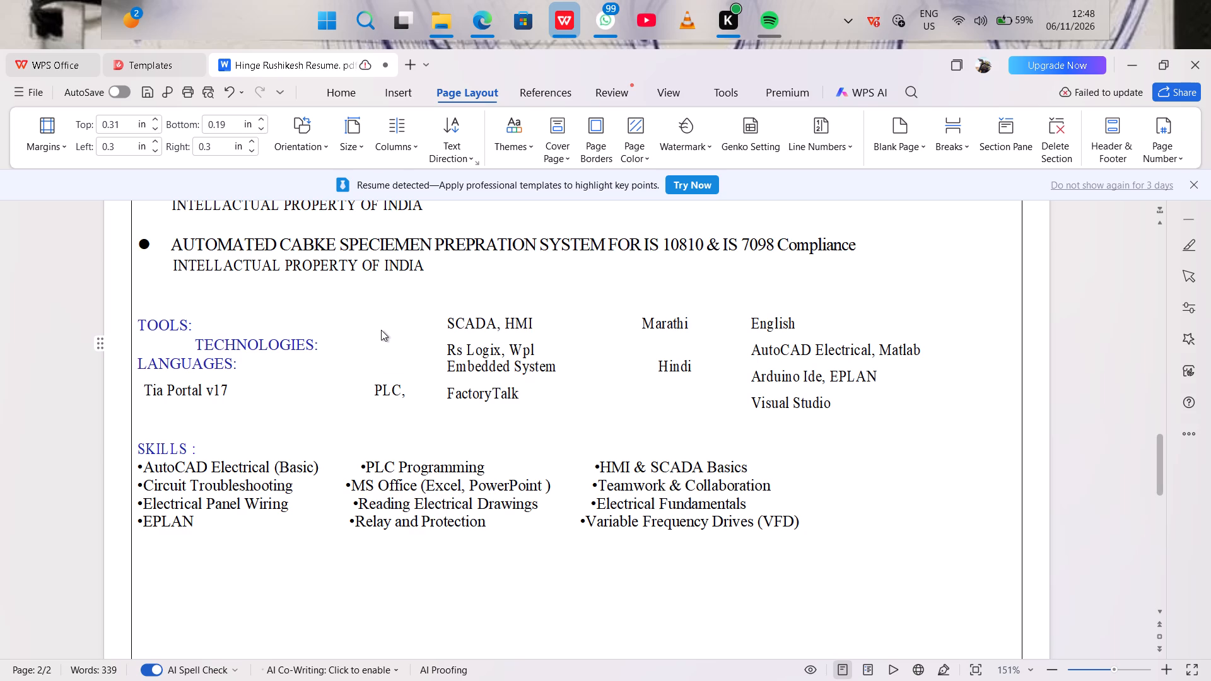
{"action": "key", "text": "ctrl+z"}
Copy the TOOLS, TECHNOLOGIES and LANGUAGES block into a new blank document placed beside the resume.
{"action": "key", "text": "ctrl+c"}
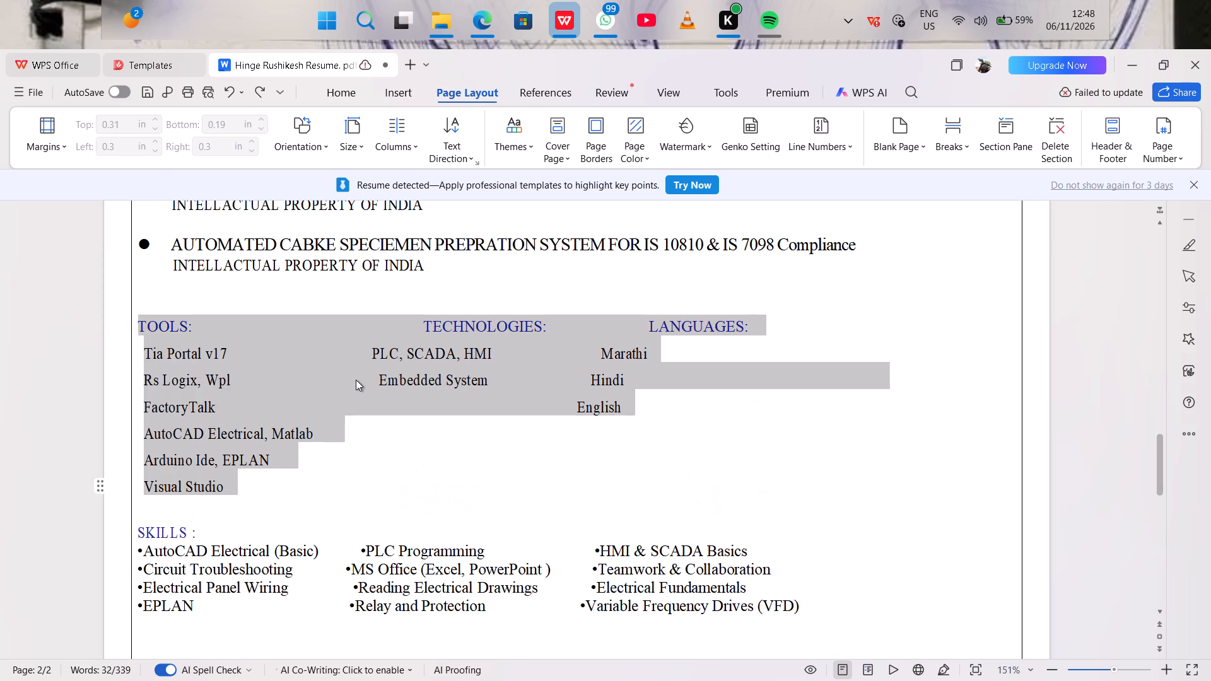
{"action": "left_click", "coordinate": [428, 66]}
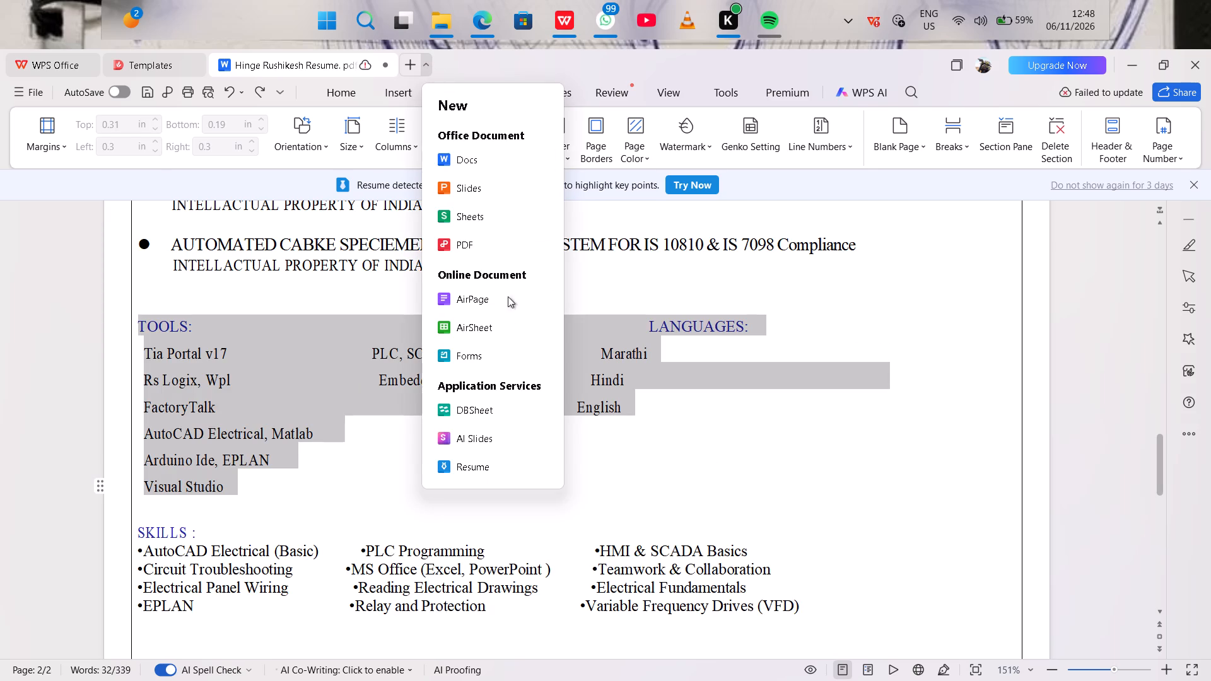
Create a new blank text document and paste the copied TOOLS, TECHNOLOGIES and LANGUAGES block into it.
{"action": "left_click", "coordinate": [484, 157]}
{"action": "key", "text": "ctrl+v"}
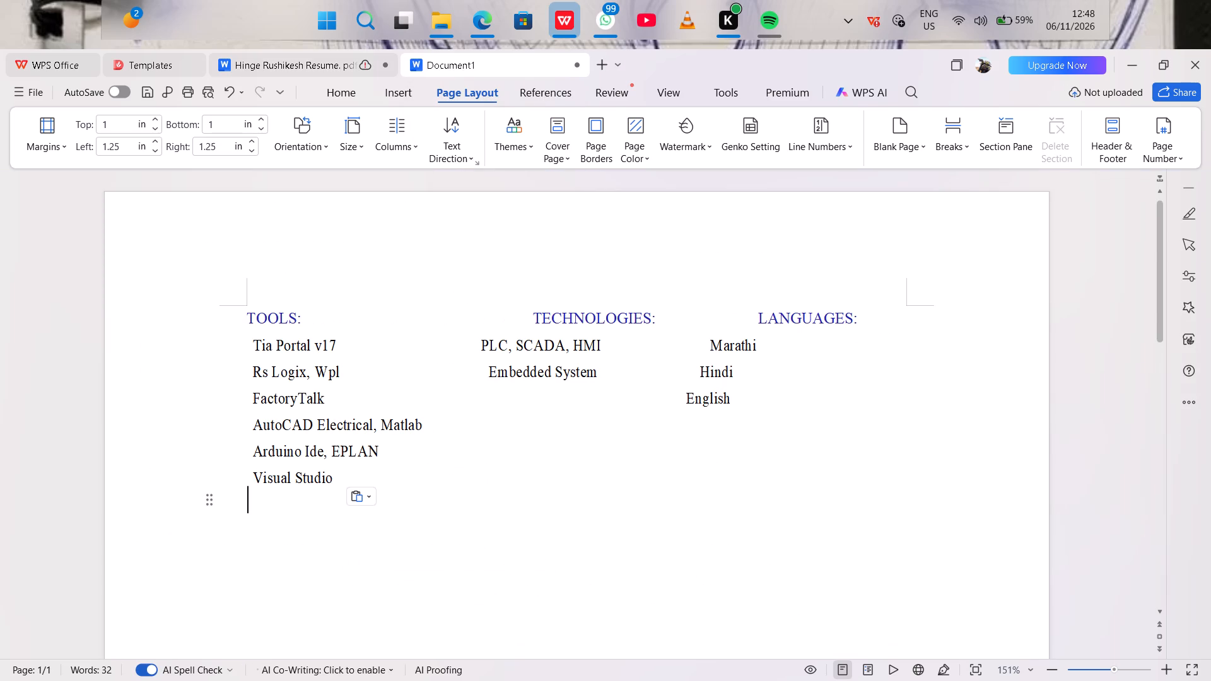
Separate the new document into its own window and arrange it side by side with the resume.
{"action": "left_click", "coordinate": [331, 66]}
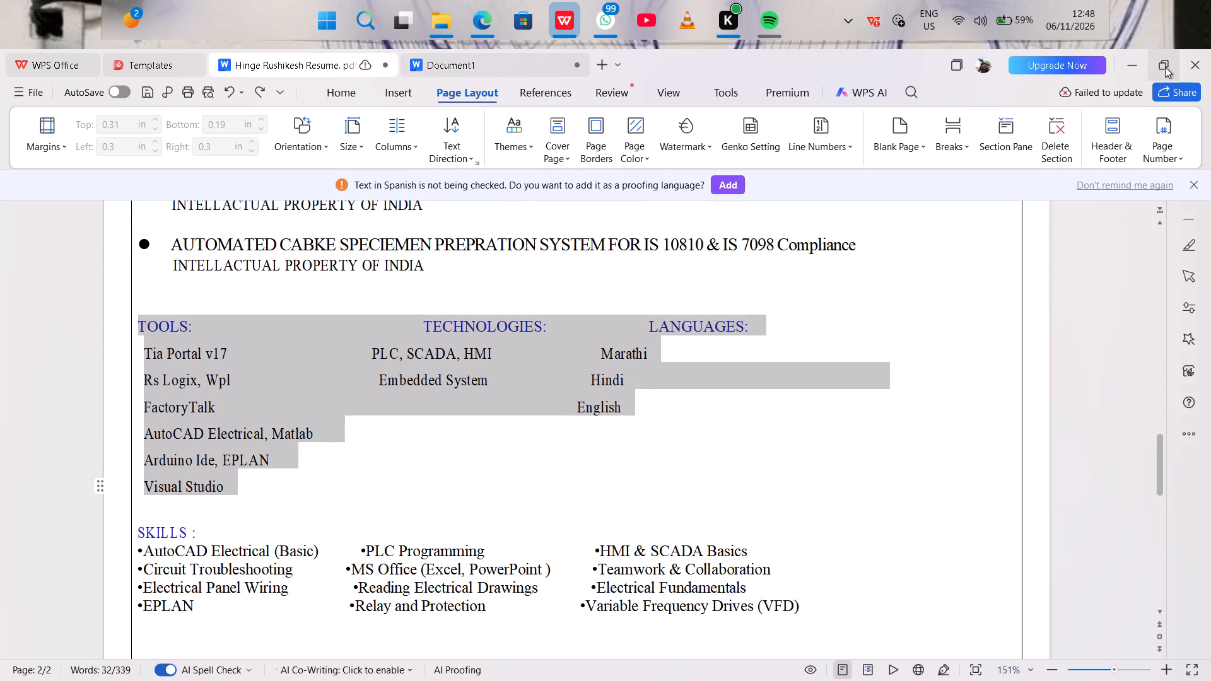
{"action": "left_click", "coordinate": [1057, 175]}
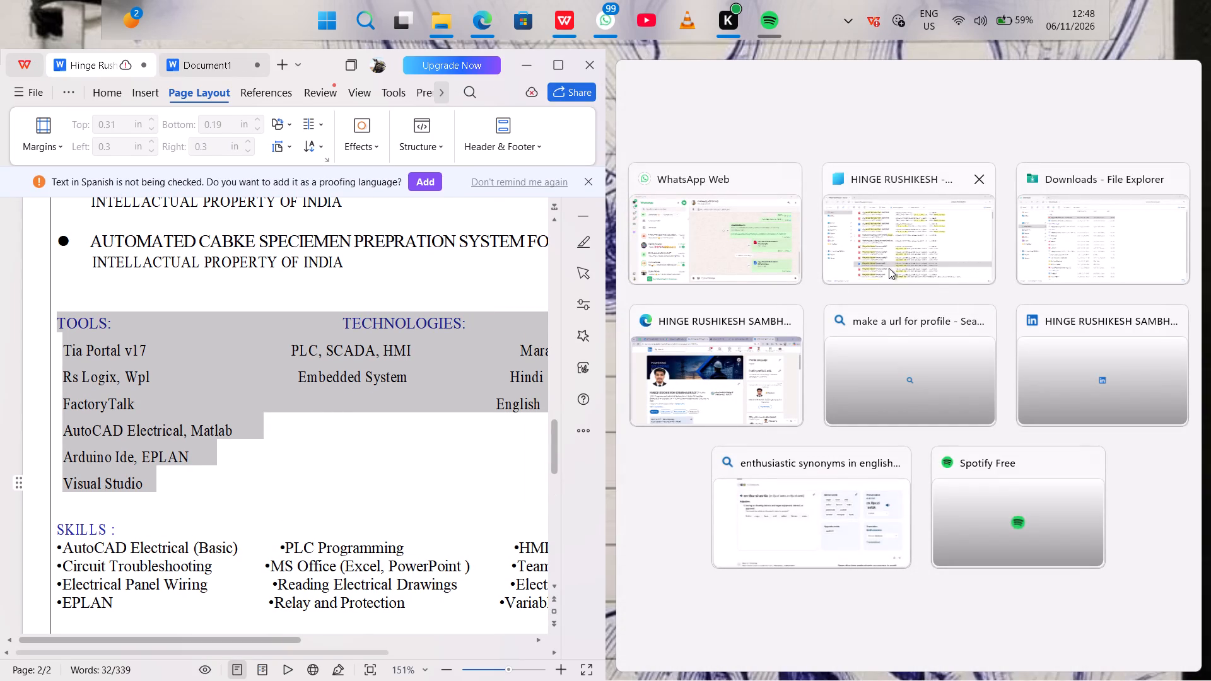
{"action": "left_click", "coordinate": [223, 63]}
{"action": "left_click_drag", "start_coordinate": [223, 63], "coordinate": [268, 173]}
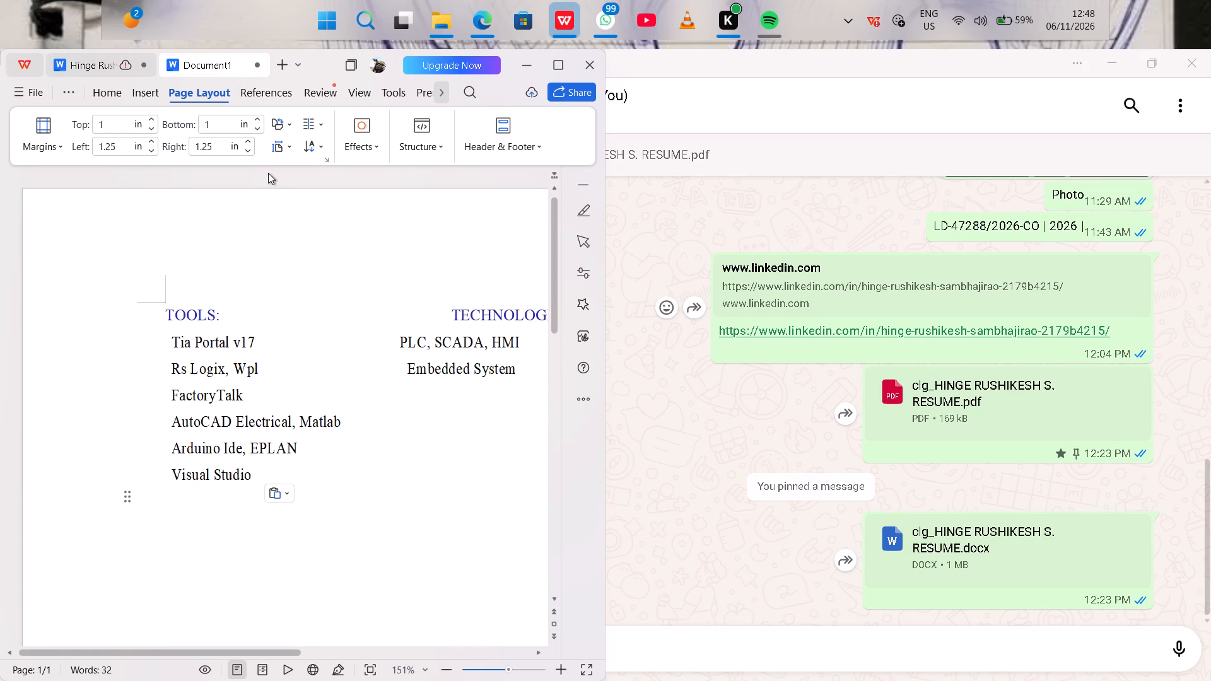
{"action": "left_click_drag", "start_coordinate": [217, 67], "coordinate": [249, 160]}
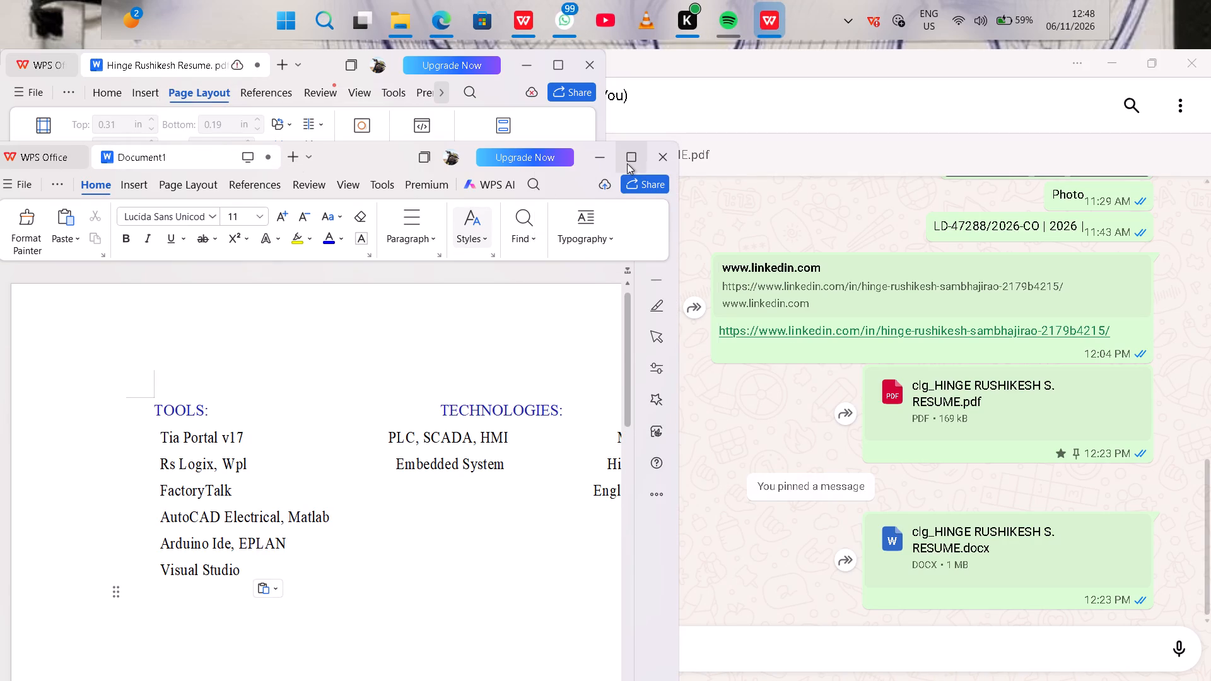
{"action": "left_click", "coordinate": [609, 248]}
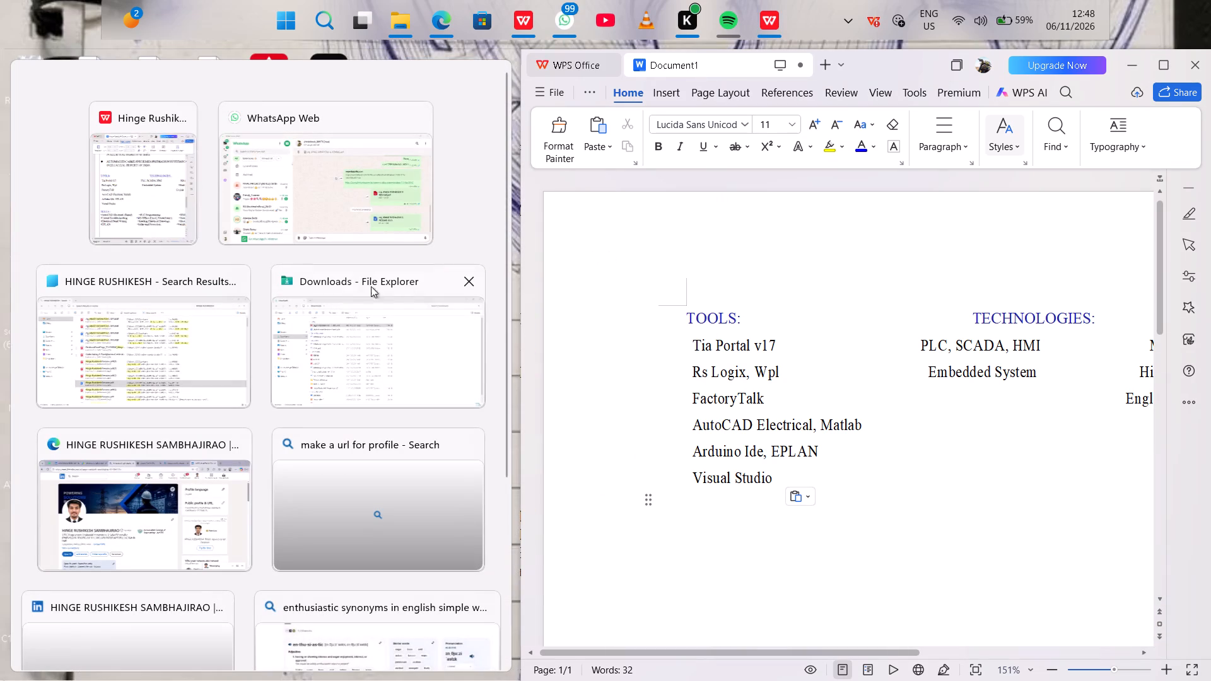
{"action": "left_click", "coordinate": [129, 179]}
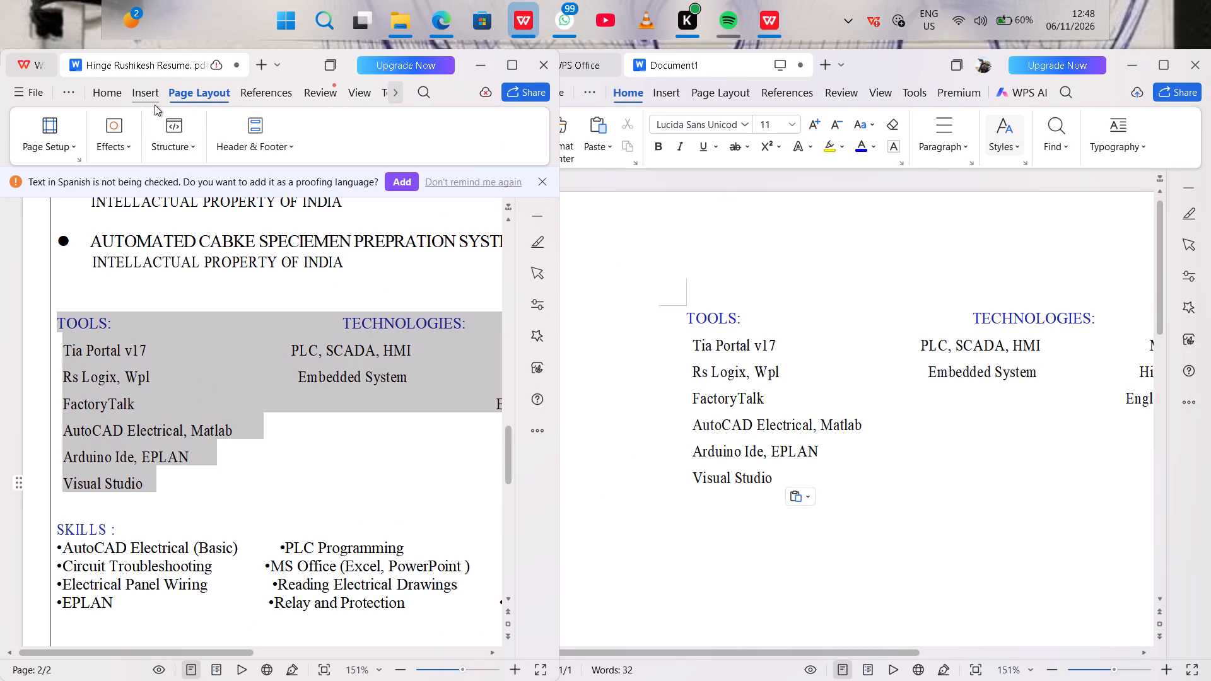
Open the page setup options for the selected TOOLS, TECHNOLOGIES and LANGUAGES block in the resume.
{"action": "left_click", "coordinate": [77, 144]}
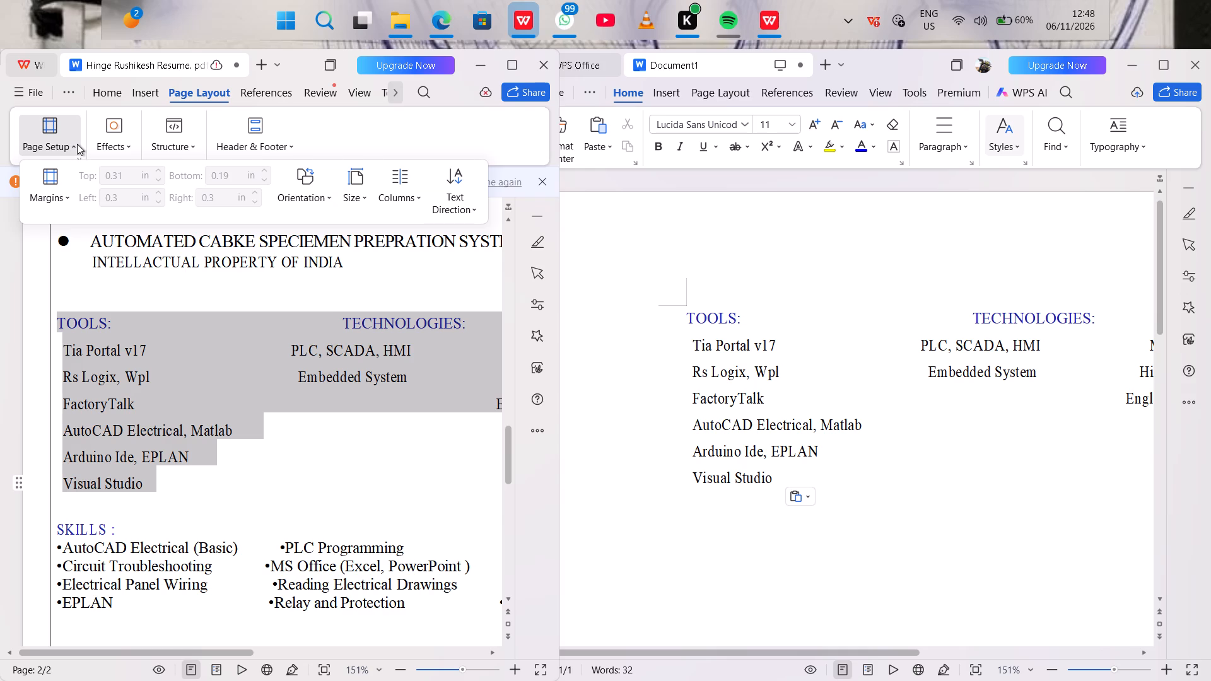
{"action": "double_click", "coordinate": [77, 144]}
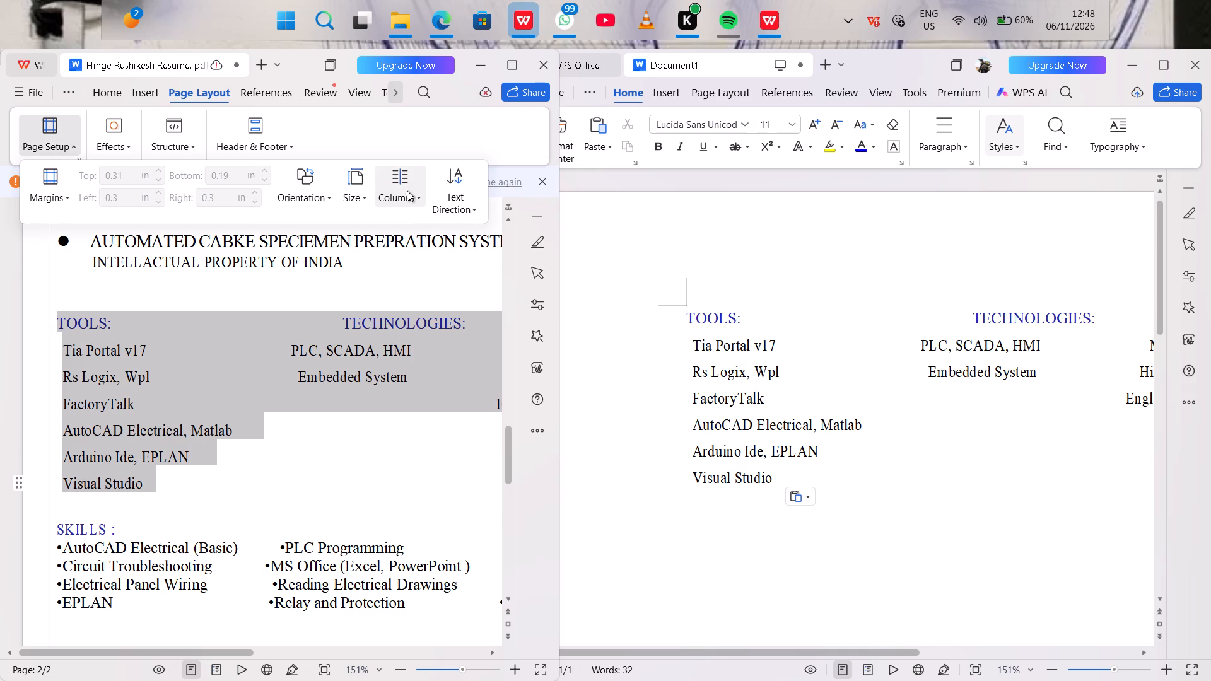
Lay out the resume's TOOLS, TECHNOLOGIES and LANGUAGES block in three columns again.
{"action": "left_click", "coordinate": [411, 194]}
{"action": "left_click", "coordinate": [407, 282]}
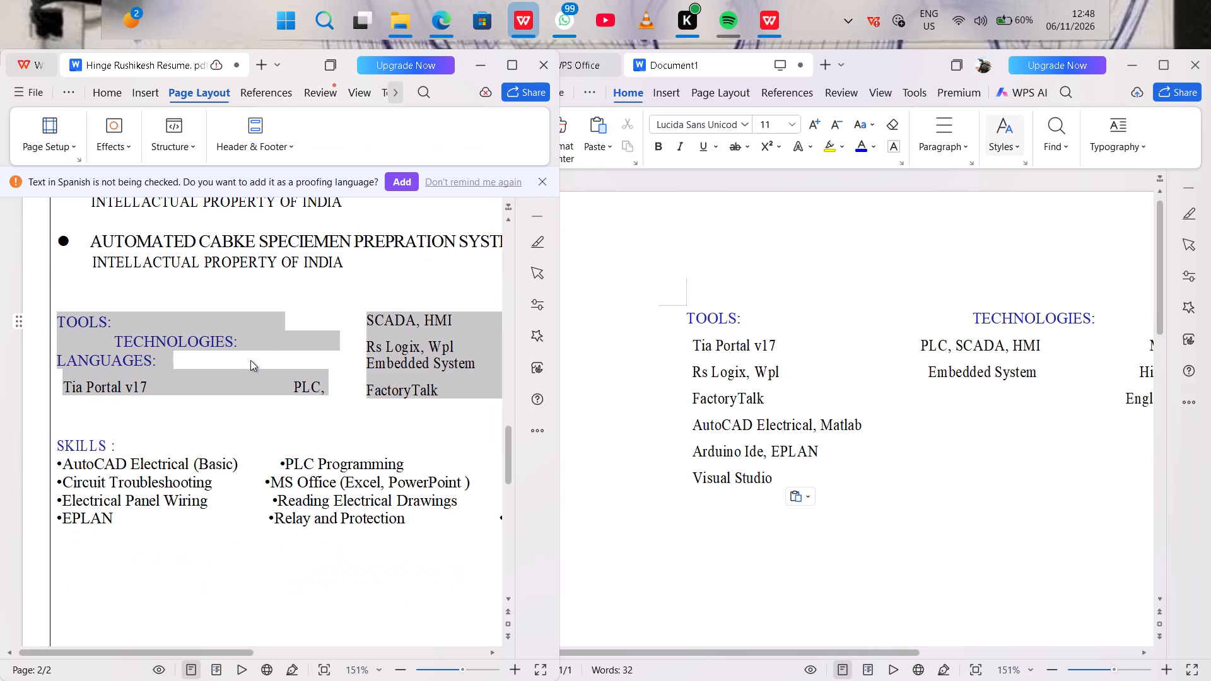
Delete the whole TOOLS, TECHNOLOGIES and LANGUAGES block above the SKILLS section from the resume.
{"action": "scroll", "coordinate": [250, 360], "scroll_direction": "up", "scroll_amount": 1}
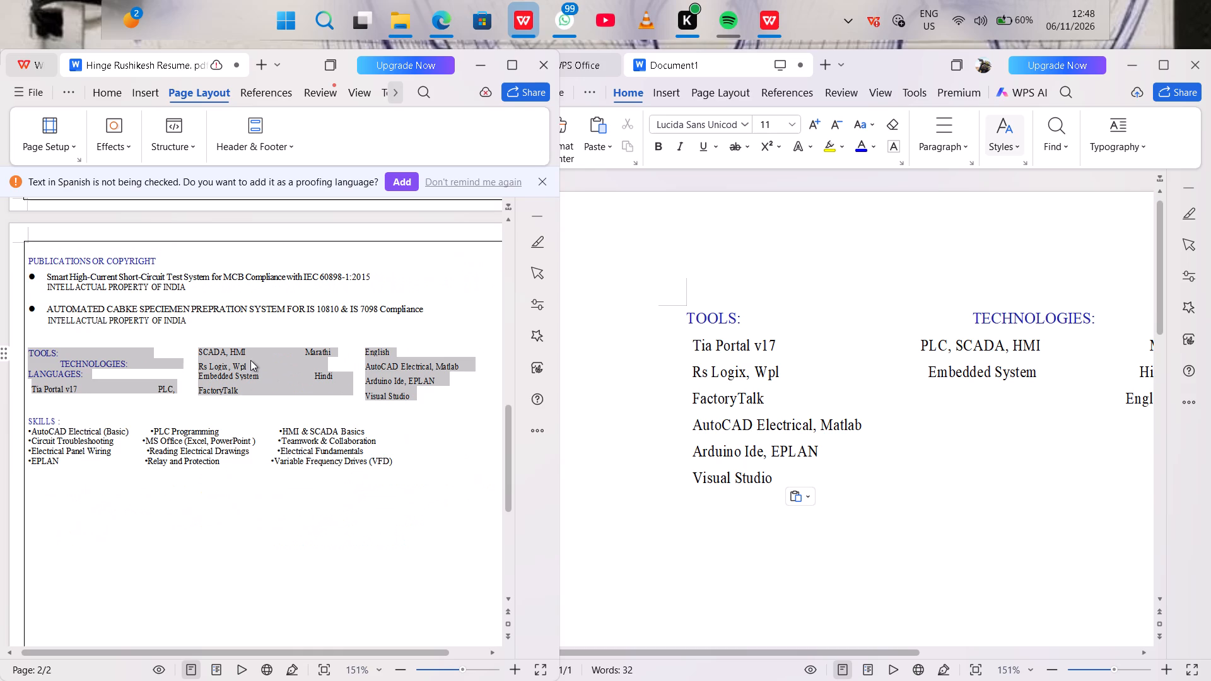
{"action": "left_click", "coordinate": [421, 402]}
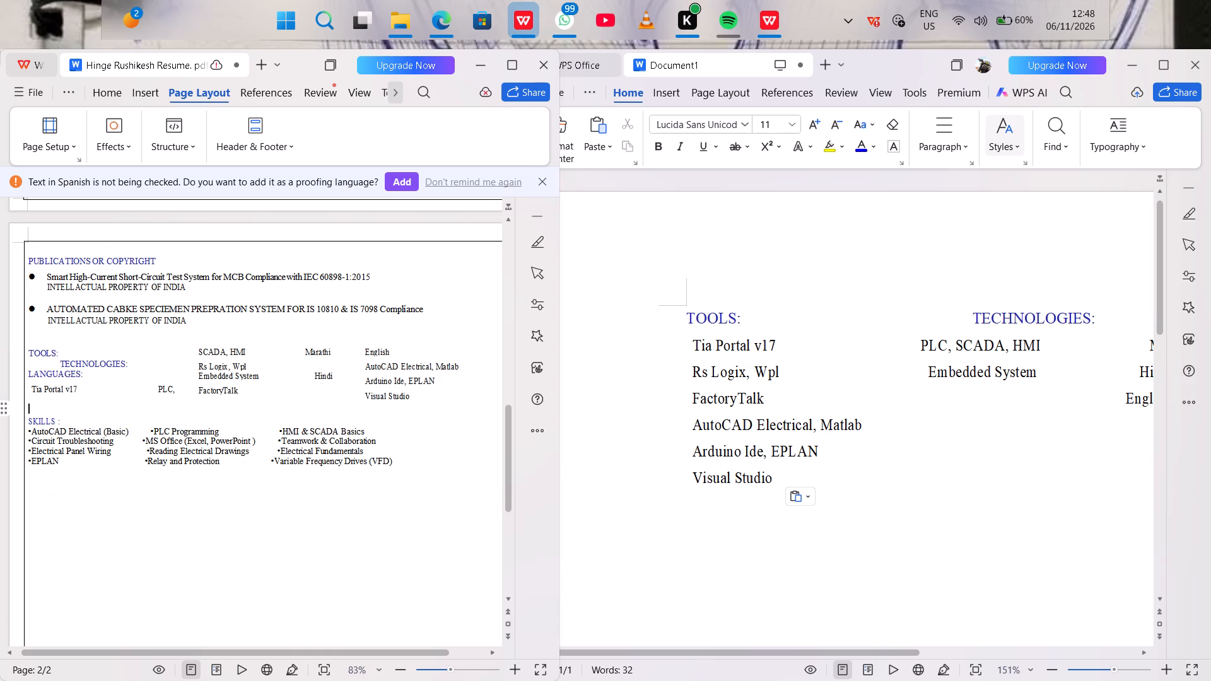
{"action": "key", "text": "BackSpace"}
{"action": "key", "text": "BackSpace"}
{"action": "key", "text": "BackSpace"}
{"action": "key", "text": "BackSpace"}
{"action": "key", "text": "BackSpace"}
{"action": "key", "text": "BackSpace"}
{"action": "key", "text": "BackSpace"}
{"action": "key", "text": "BackSpace"}
{"action": "key", "text": "BackSpace"}
{"action": "key", "text": "BackSpace"}
{"action": "key", "text": "BackSpace"}
{"action": "key", "text": "BackSpace"}
{"action": "key", "text": "BackSpace"}
{"action": "key", "text": "BackSpace"}
{"action": "key", "text": "BackSpace"}
{"action": "key", "text": "BackSpace"}
{"action": "key", "text": "BackSpace"}
{"action": "key", "text": "BackSpace"}
{"action": "key", "text": "BackSpace"}
{"action": "key", "text": "BackSpace"}
{"action": "key", "text": "BackSpace"}
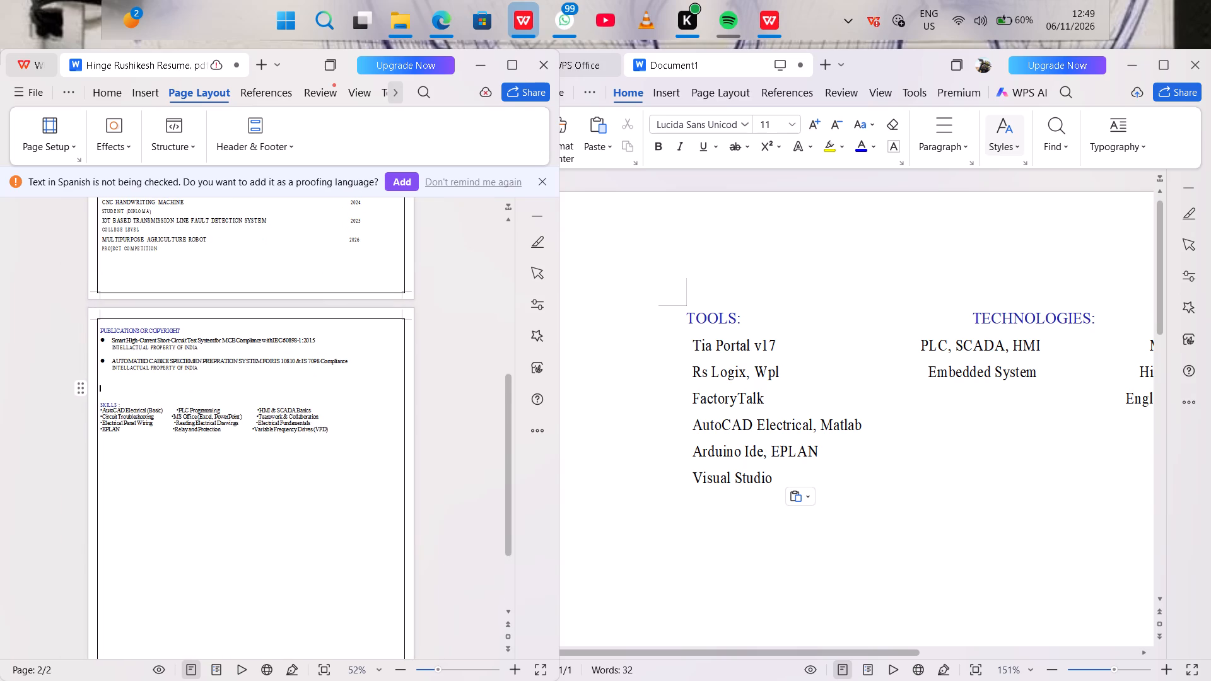
Dismiss the Spanish proofing-language suggestion in the resume and close its guidance message.
{"action": "scroll", "coordinate": [218, 375], "scroll_direction": "right", "scroll_amount": 1}
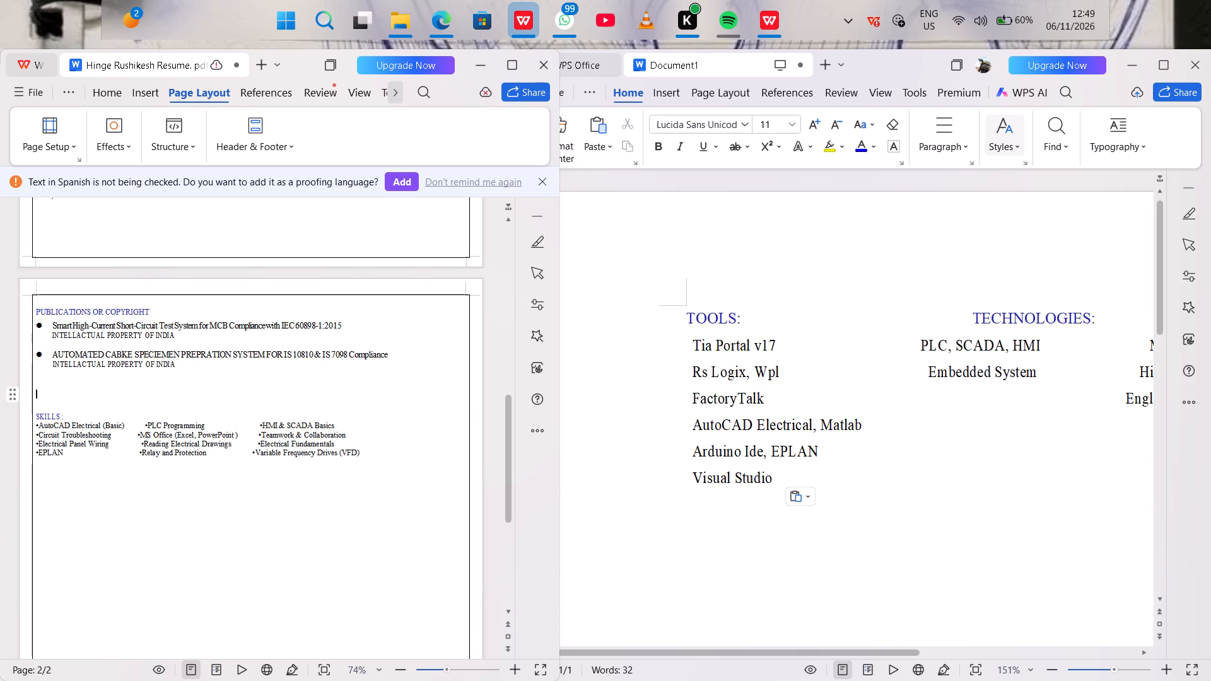
{"action": "left_click", "coordinate": [491, 180]}
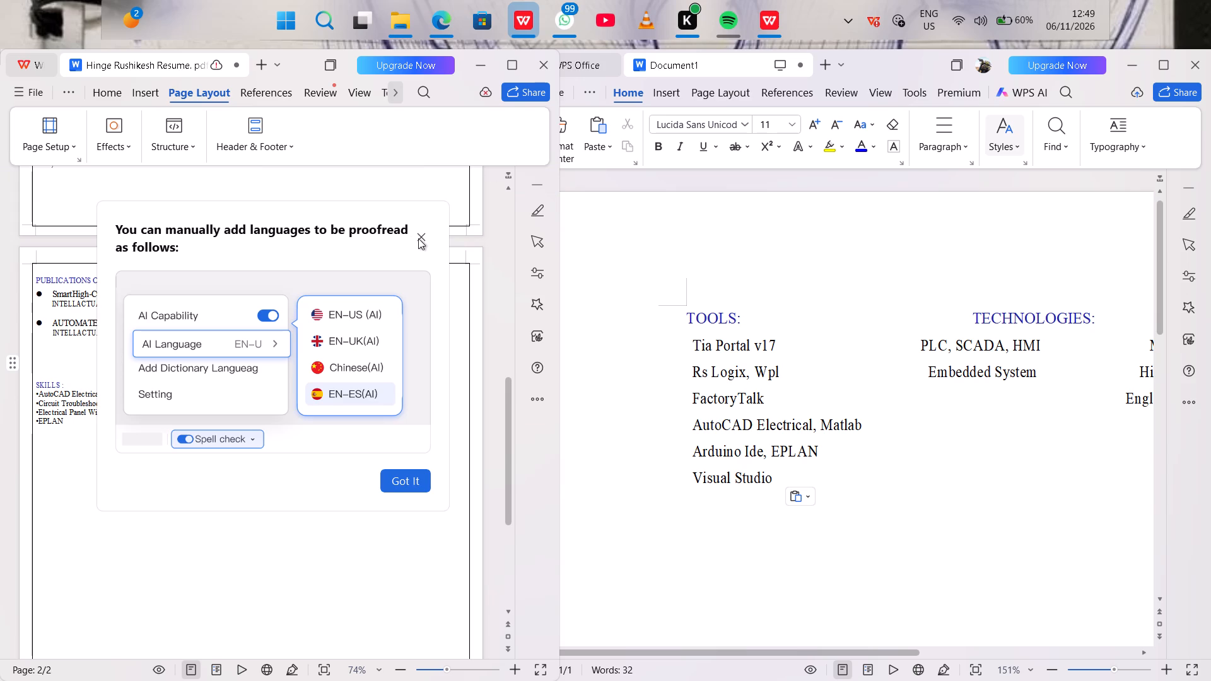
{"action": "left_click", "coordinate": [420, 238]}
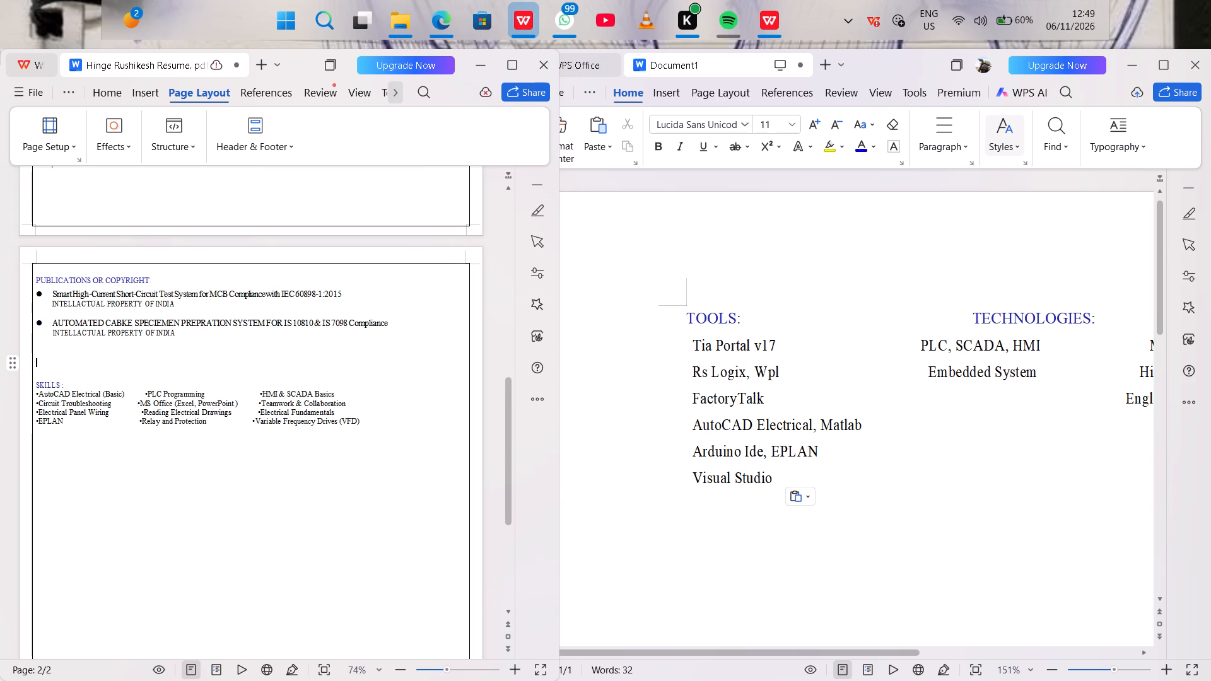
Undo the last deletion, then remove the TOOLS, TECHNOLOGIES and LANGUAGES heading line and the empty line below the second publication.
{"action": "key", "text": "ctrl+z"}
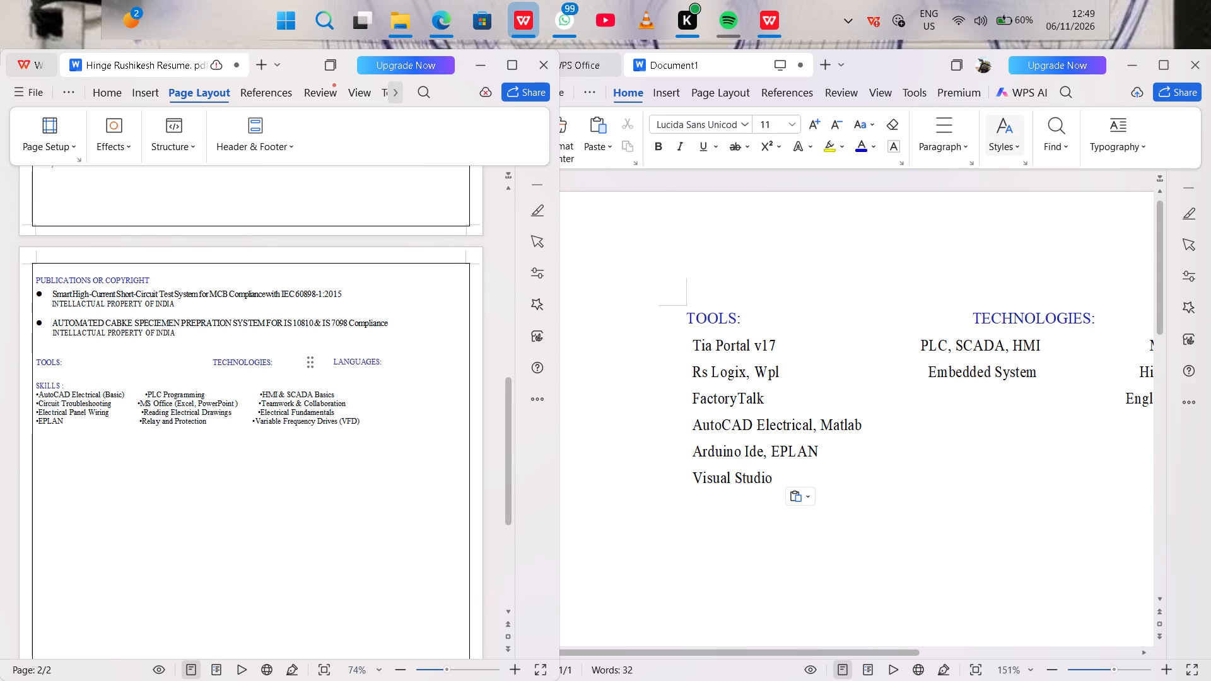
{"action": "key", "text": "BackSpace"}
{"action": "key", "text": "BackSpace"}
{"action": "key", "text": "BackSpace"}
{"action": "key", "text": "BackSpace"}
{"action": "key", "text": "BackSpace"}
{"action": "key", "text": "BackSpace"}
{"action": "key", "text": "BackSpace"}
{"action": "key", "text": "BackSpace"}
{"action": "key", "text": "BackSpace"}
{"action": "key", "text": "BackSpace"}
{"action": "key", "text": "BackSpace"}
{"action": "key", "text": "BackSpace"}
{"action": "key", "text": "BackSpace"}
{"action": "key", "text": "BackSpace"}
{"action": "key", "text": "BackSpace"}
{"action": "key", "text": "BackSpace"}
{"action": "key", "text": "BackSpace"}
{"action": "key", "text": "BackSpace"}
{"action": "key", "text": "BackSpace"}
{"action": "key", "text": "BackSpace"}
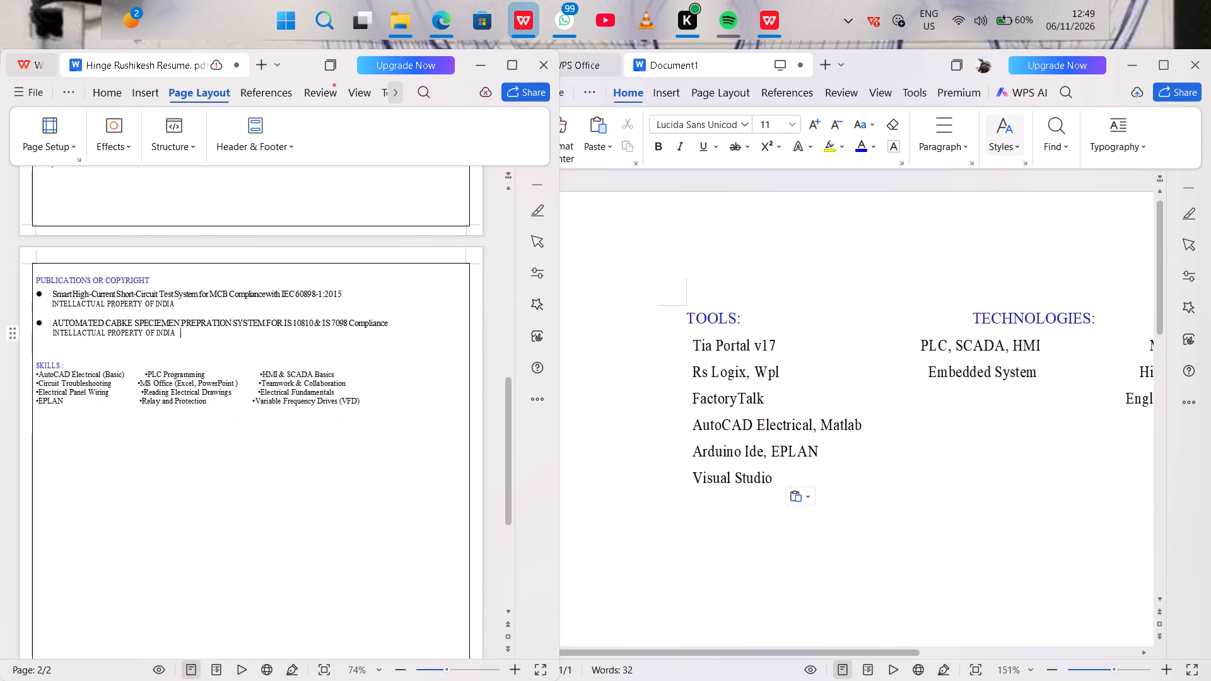
Add a new heading line reading TOOLS : below the second publication entry, followed by an empty line.
{"action": "key", "text": "Return"}
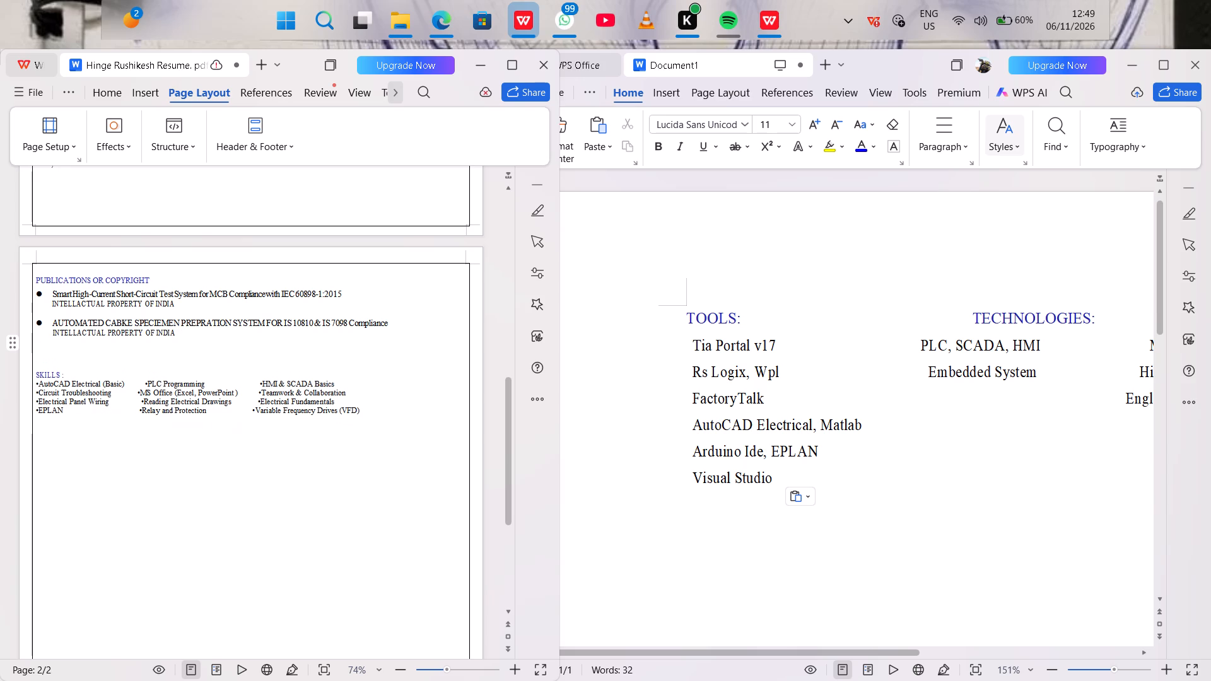
{"action": "key", "text": "shift+t"}
{"action": "key", "text": "BackSpace"}
{"action": "key", "text": "t"}
{"action": "type", "text": "OOL"}
{"action": "type", "text": "S"}
{"action": "key", "text": "space"}
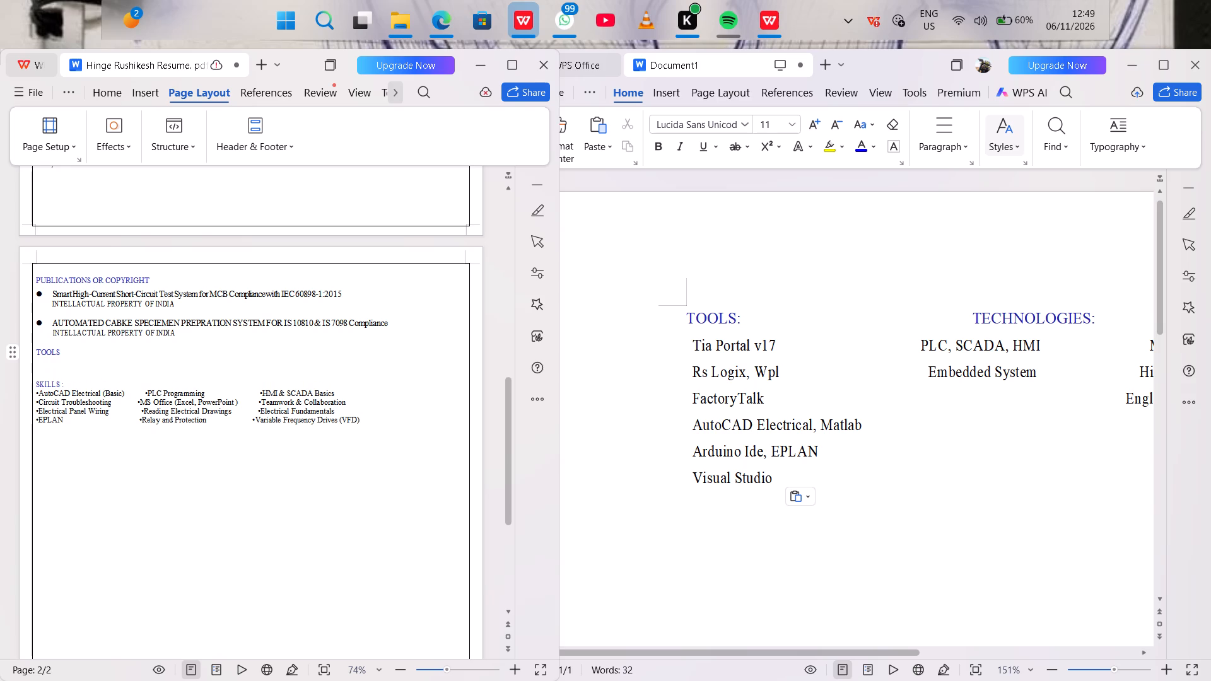
{"action": "key", "text": "shift+colon"}
{"action": "key", "text": "Return"}
{"action": "key", "text": "Return"}
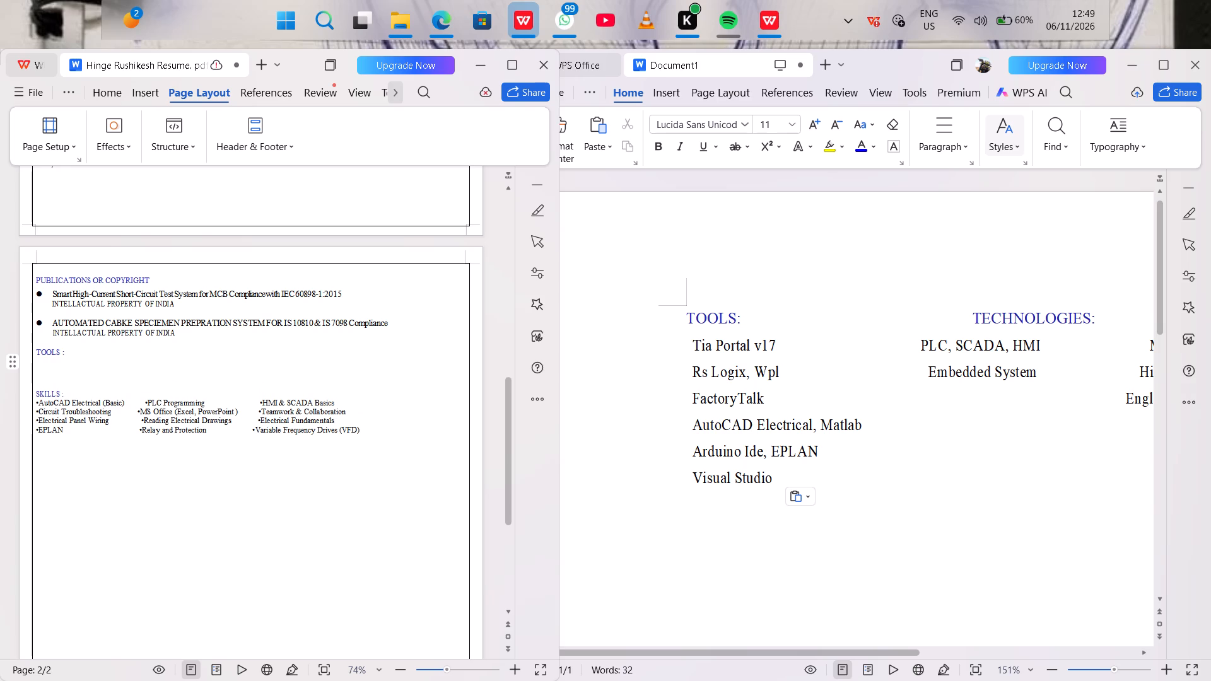
{"action": "key", "text": "BackSpace"}
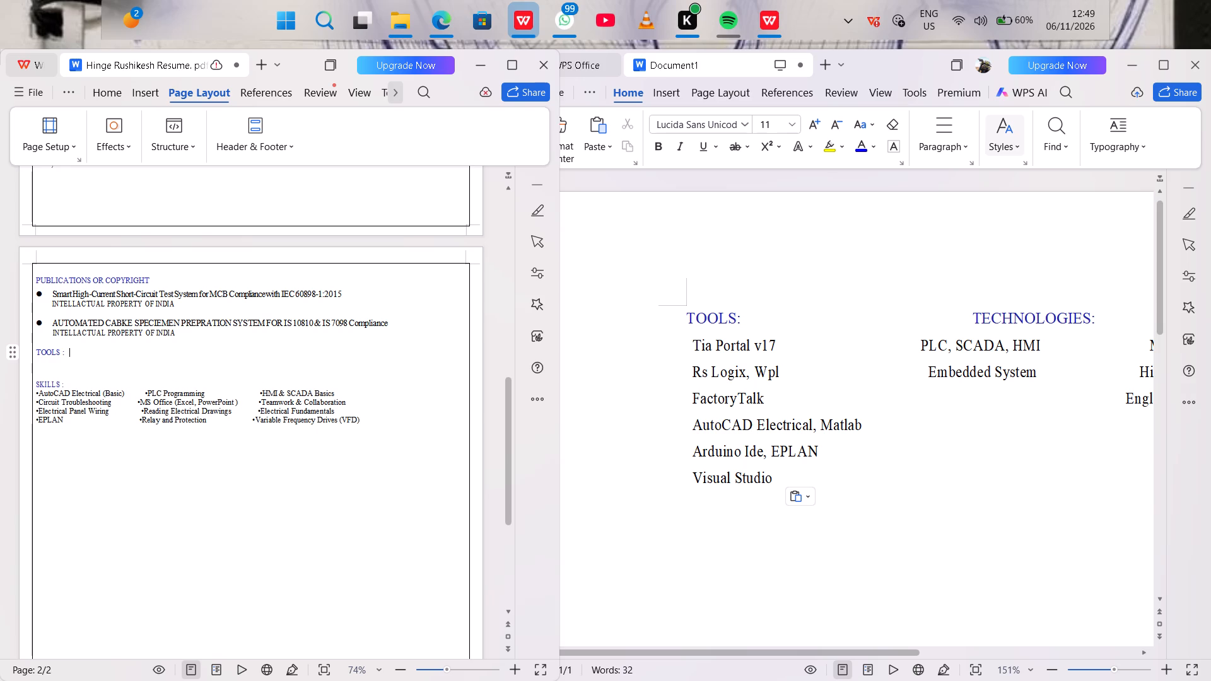
{"action": "key", "text": "Return"}
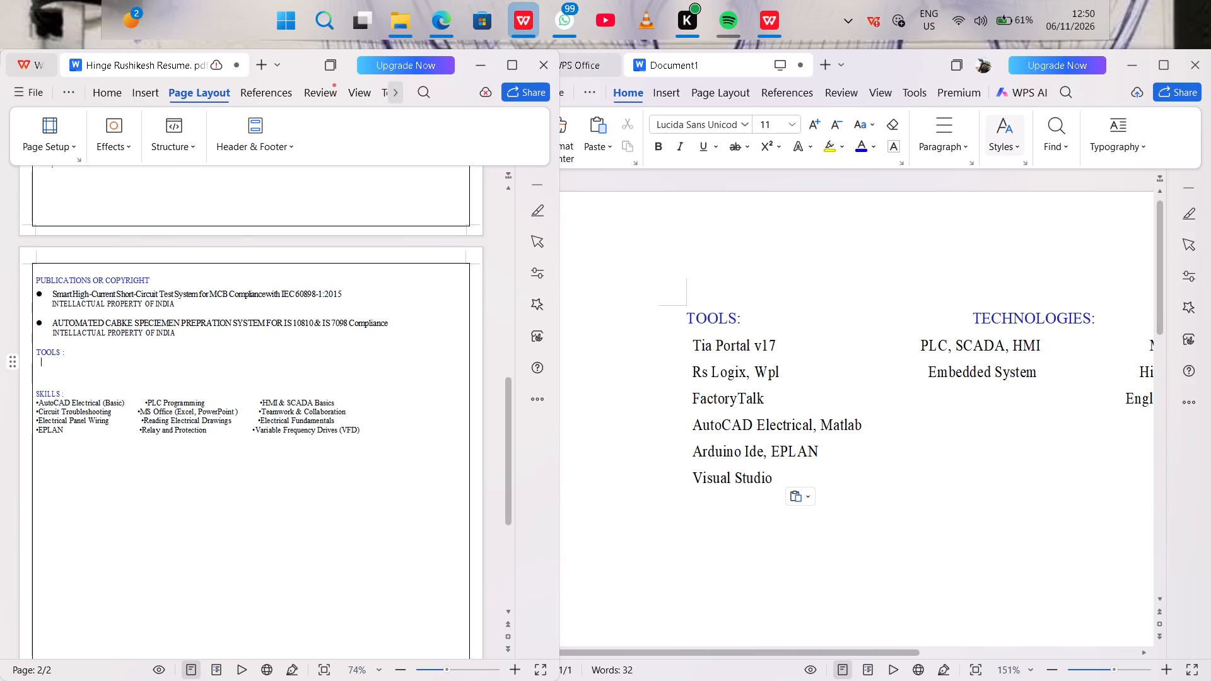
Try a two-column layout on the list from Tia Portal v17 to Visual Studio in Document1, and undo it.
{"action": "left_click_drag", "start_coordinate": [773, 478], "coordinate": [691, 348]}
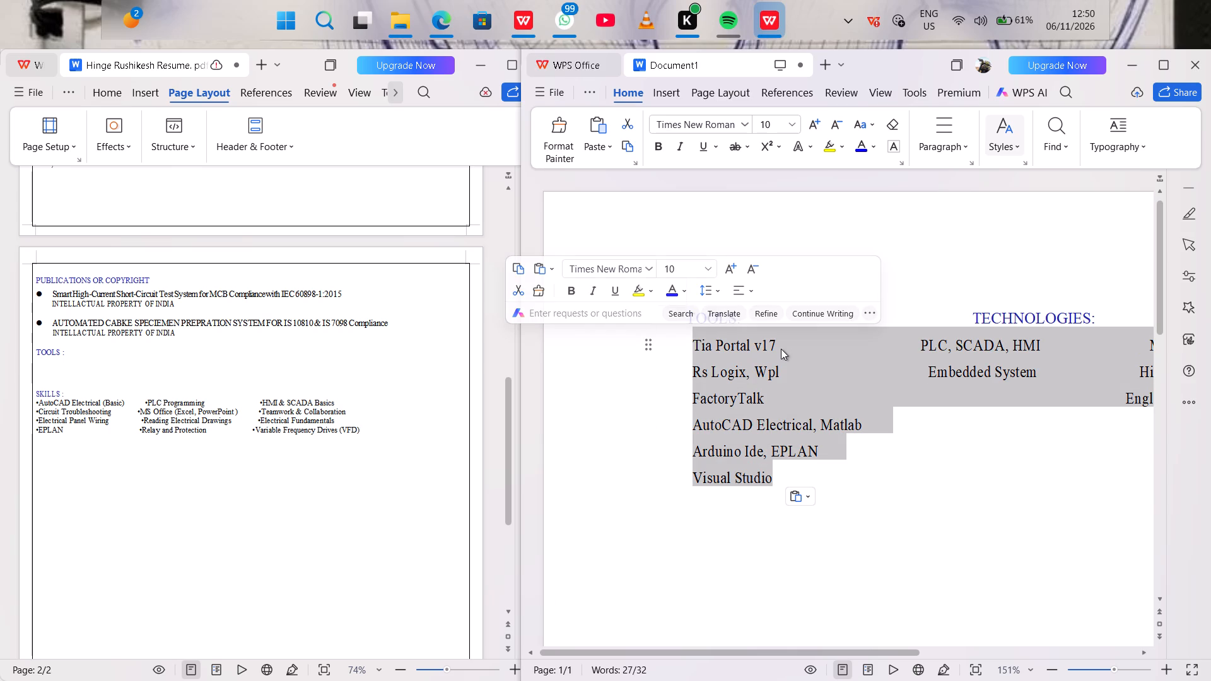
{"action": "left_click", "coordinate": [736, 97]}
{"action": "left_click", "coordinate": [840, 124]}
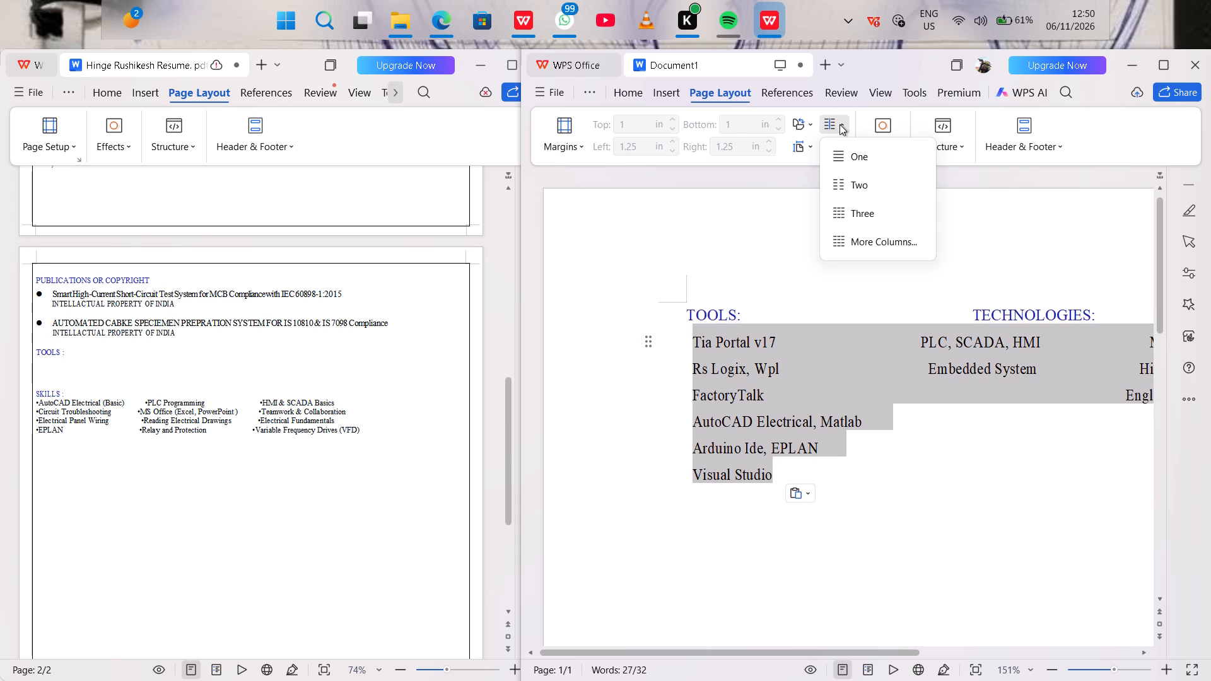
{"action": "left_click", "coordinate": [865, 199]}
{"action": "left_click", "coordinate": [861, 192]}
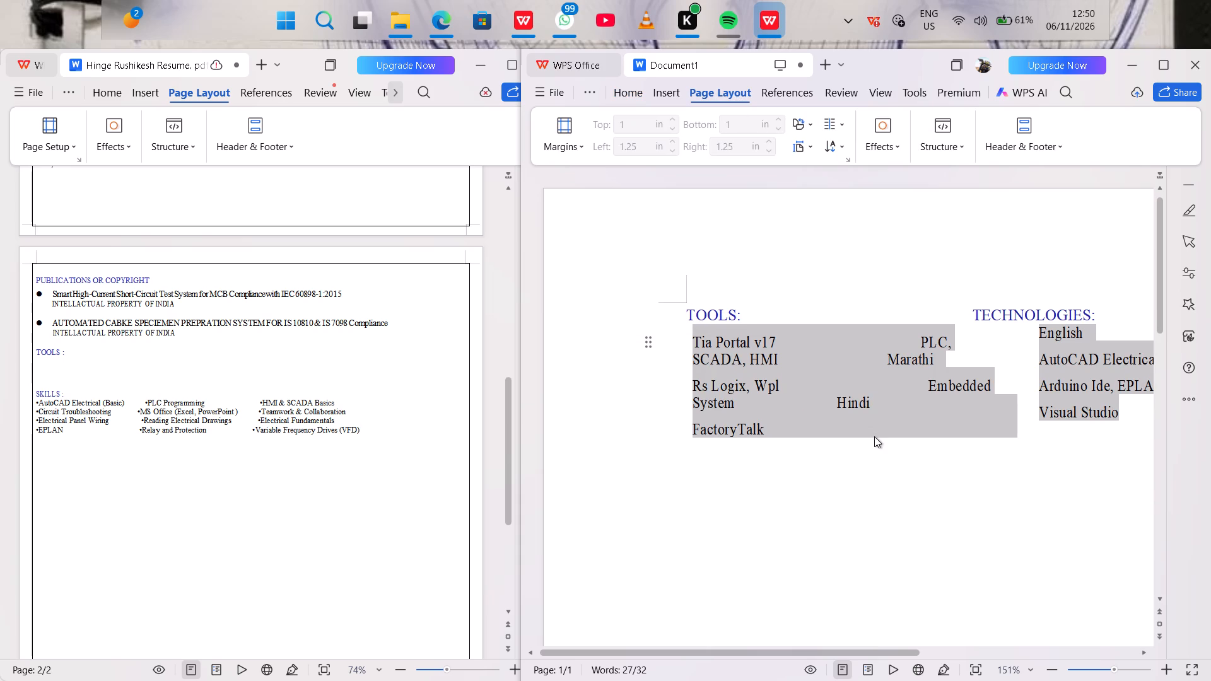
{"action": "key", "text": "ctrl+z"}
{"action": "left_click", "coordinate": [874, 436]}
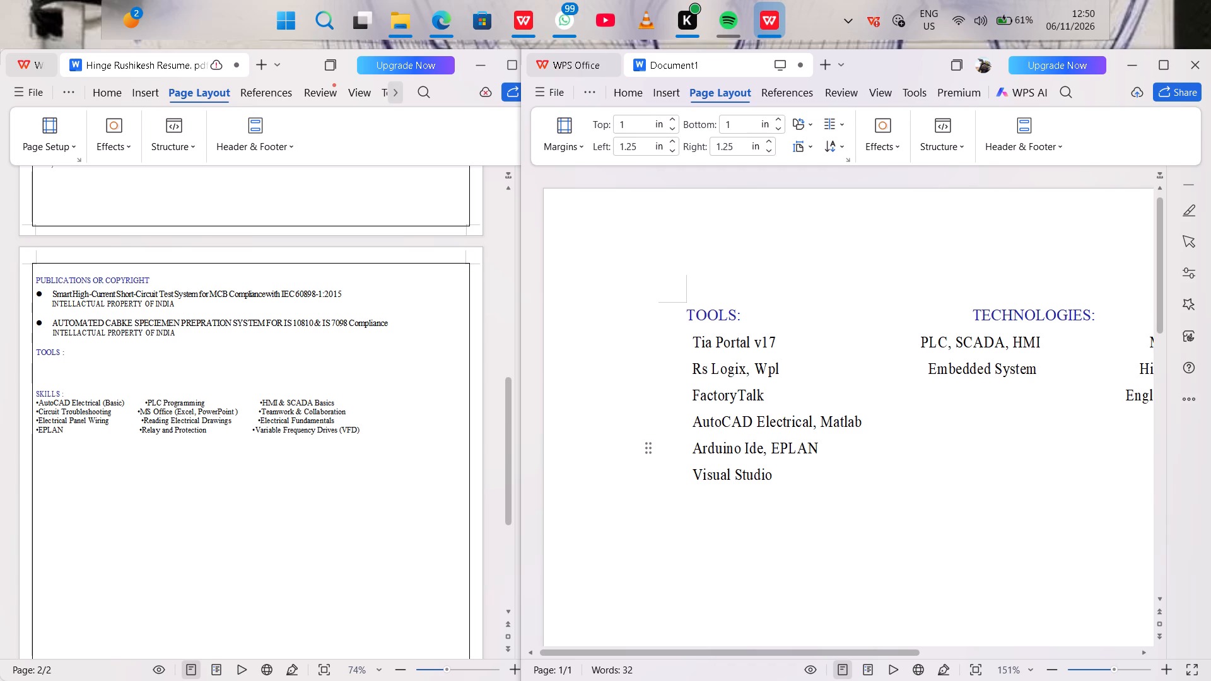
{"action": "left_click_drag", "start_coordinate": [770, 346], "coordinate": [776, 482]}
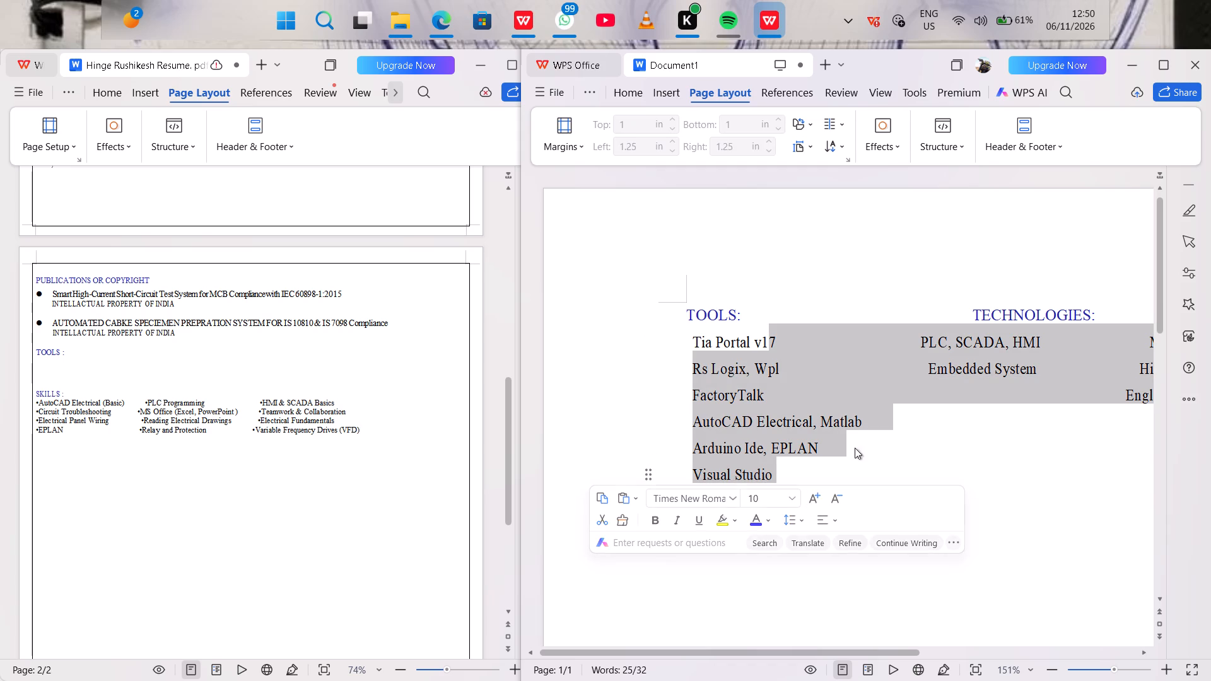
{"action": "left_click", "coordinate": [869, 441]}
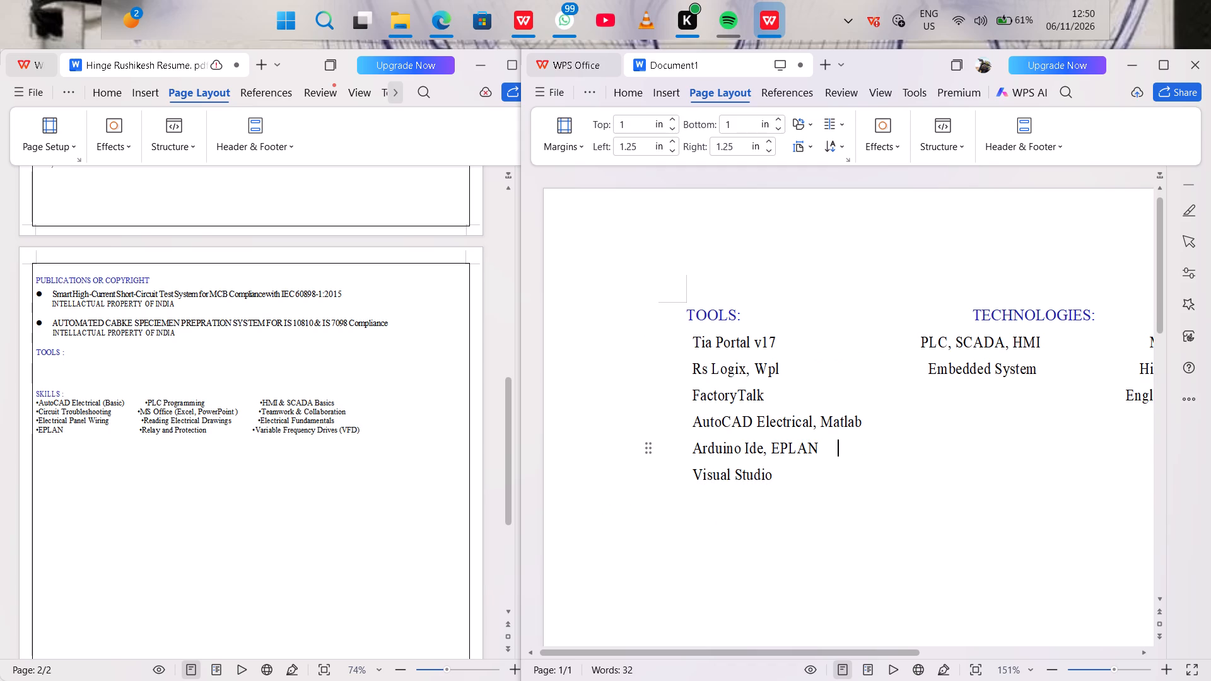
Enter TIA Portal V17 as the first item under the TOOLS heading in the resume.
{"action": "left_click", "coordinate": [189, 361]}
{"action": "key", "text": "t"}
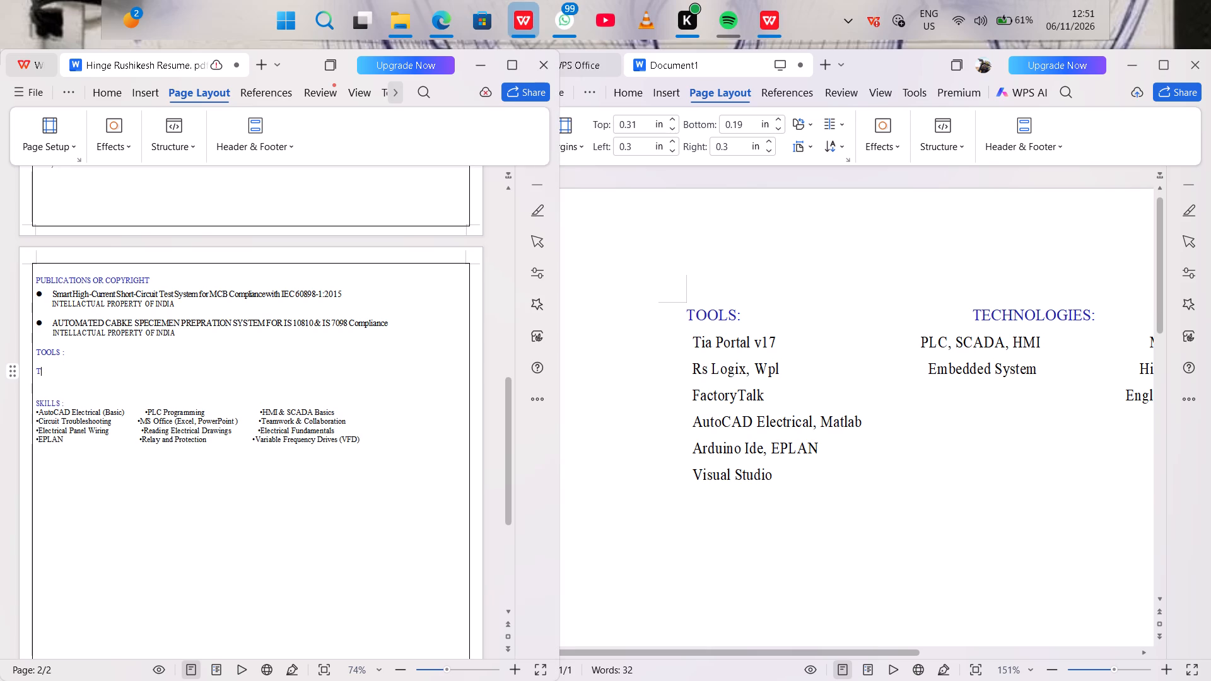
{"action": "type", "text": "IA"}
{"action": "key", "text": "space"}
{"action": "key", "text": "p"}
{"action": "key", "text": "BackSpace"}
{"action": "key", "text": "BackSpace"}
{"action": "key", "text": "space"}
{"action": "key", "text": "p"}
{"action": "type", "text": "ortal"}
{"action": "key", "text": "space"}
{"action": "key", "text": "shift+v"}
{"action": "type", "text": "19"}
{"action": "key", "text": "BackSpace"}
{"action": "key", "text": "7"}
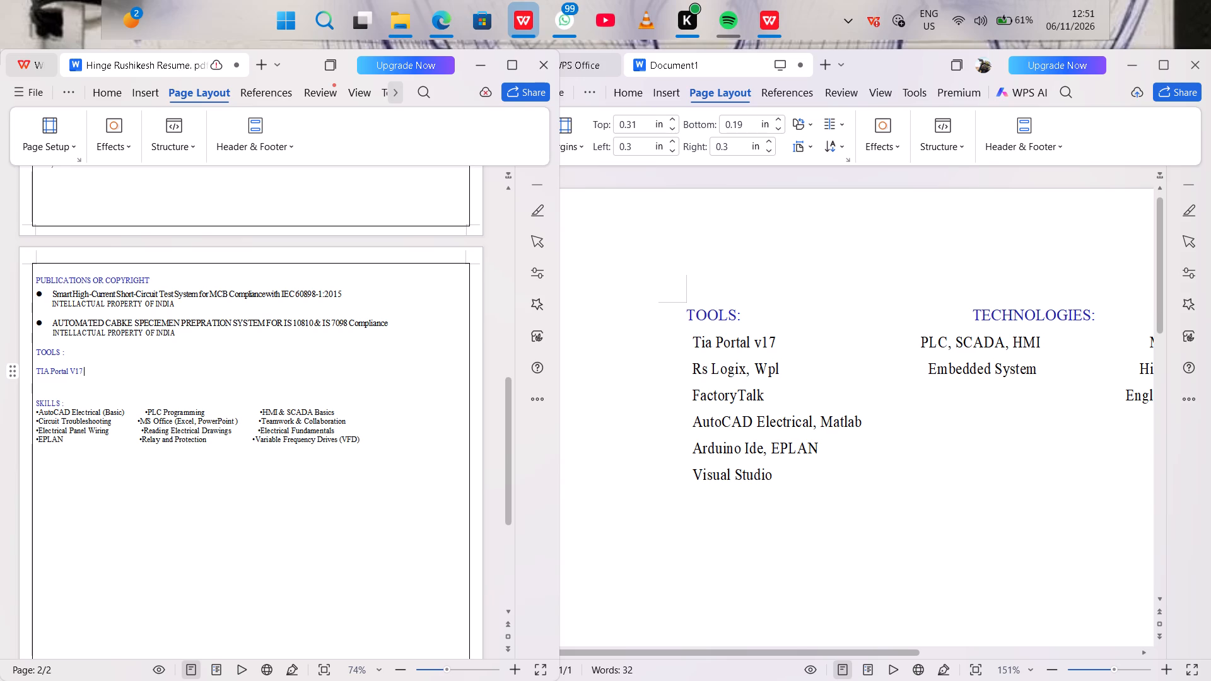
Add RS Logix as the second tool below TIA Portal V17, leaving an empty line between them.
{"action": "key", "text": "Return"}
{"action": "key", "text": "Return"}
{"action": "key", "text": "BackSpace"}
{"action": "key", "text": "Return"}
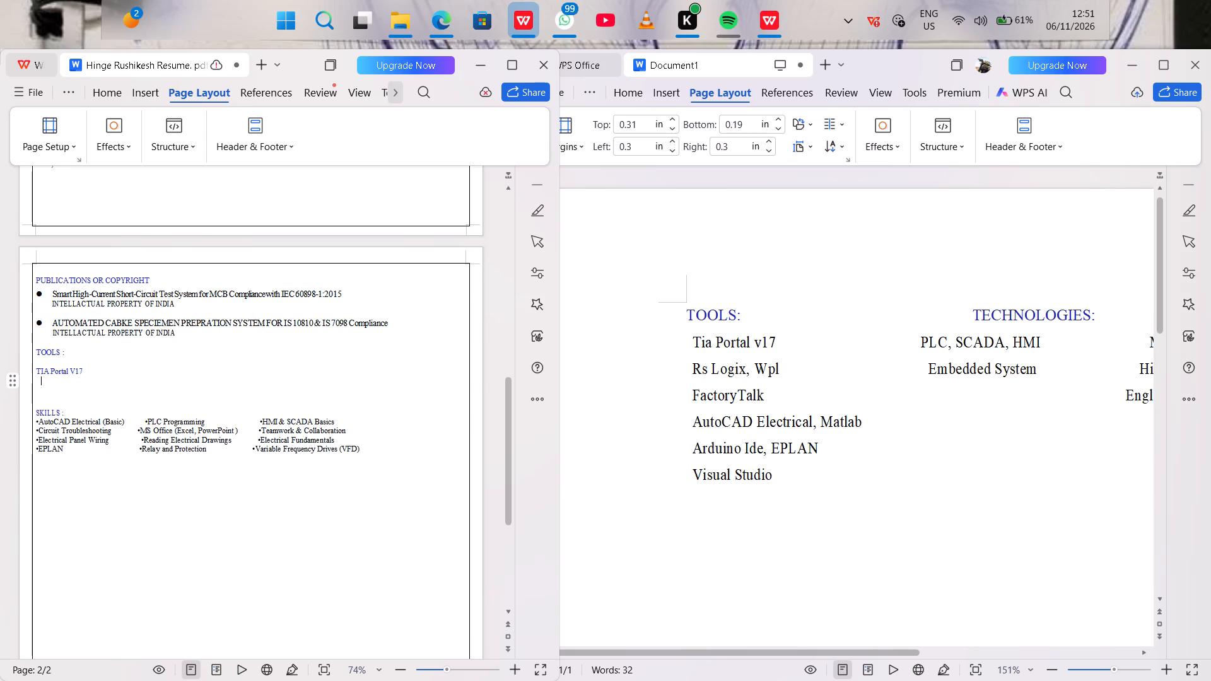
{"action": "type", "text": "RS"}
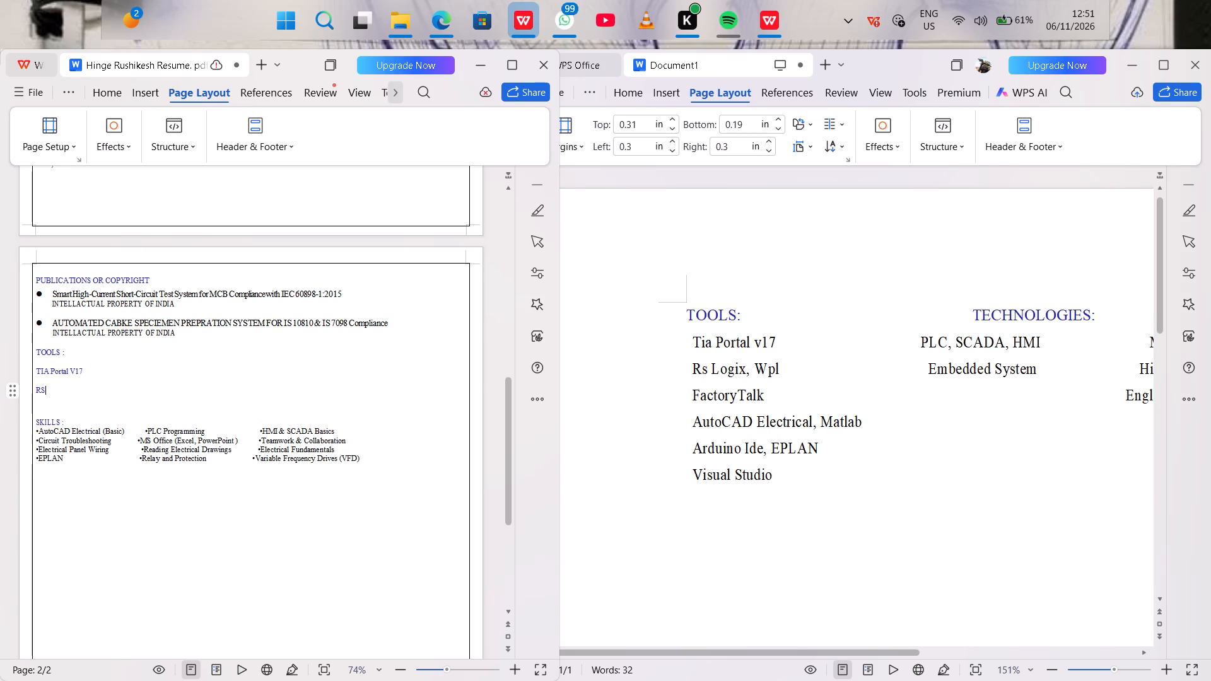
{"action": "key", "text": "space"}
{"action": "type", "text": "Logix"}
{"action": "key", "text": "comma"}
{"action": "key", "text": "BackSpace"}
Add Factory Talk as the next tool below RS Logix, separated by an empty line.
{"action": "key", "text": "Return"}
{"action": "key", "text": "Return"}
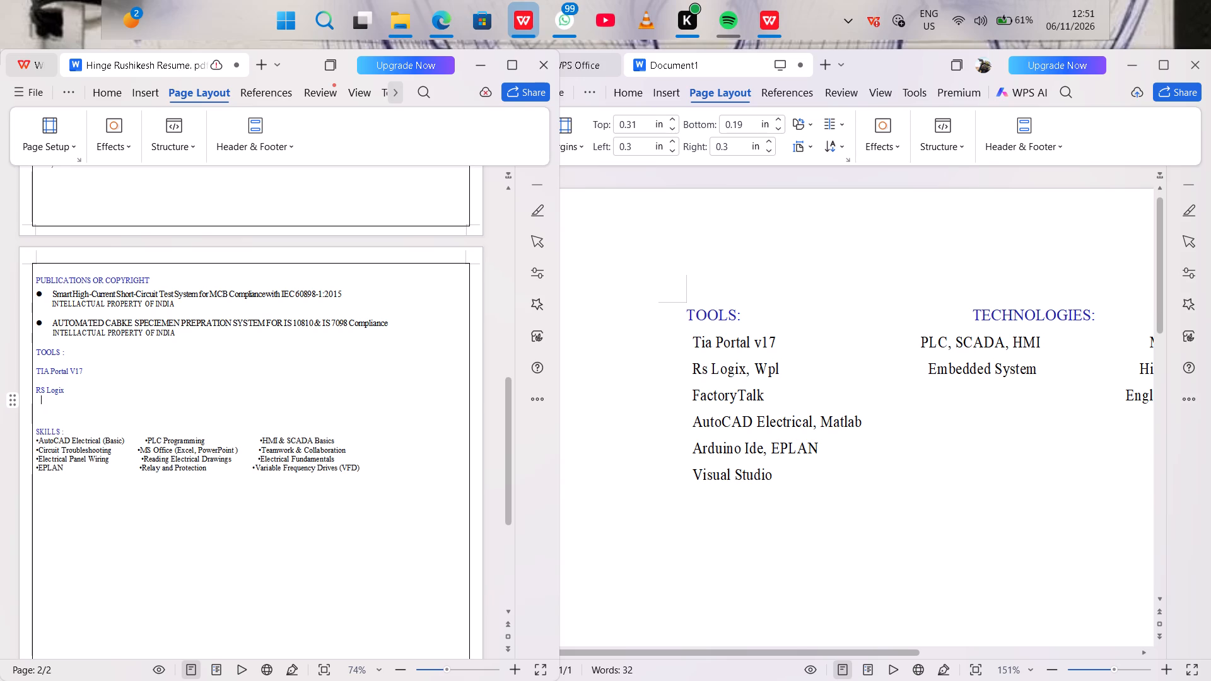
{"action": "type", "text": "Fa"}
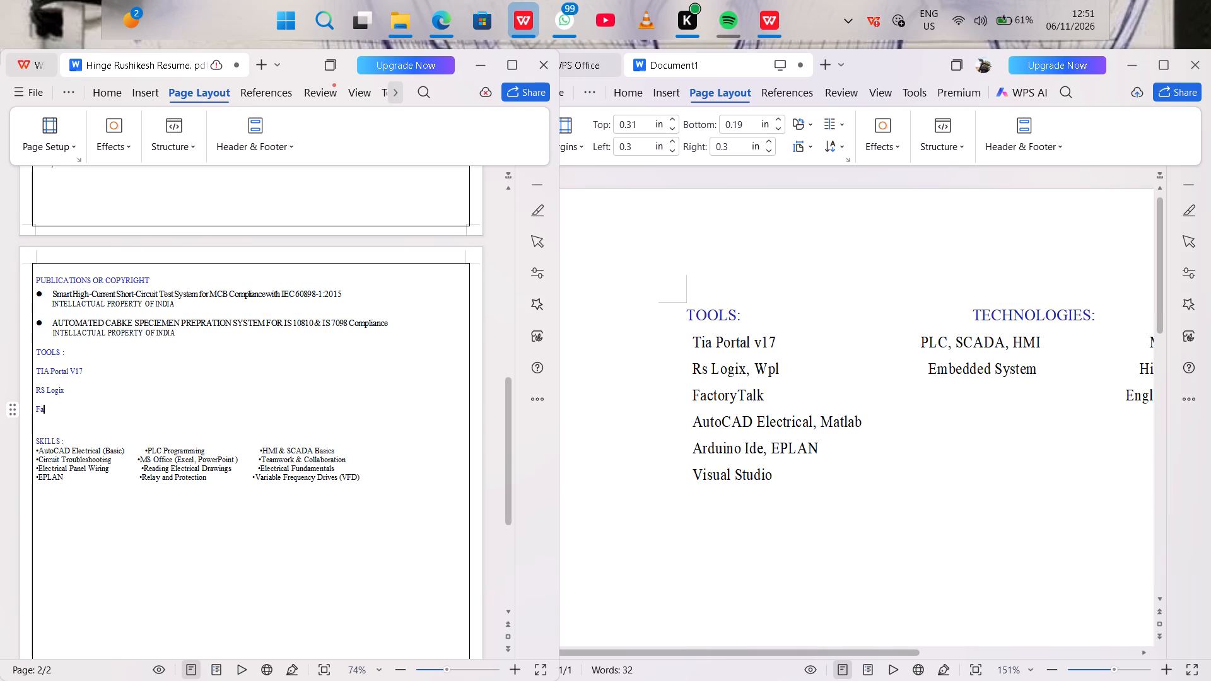
{"action": "type", "text": "ctr"}
{"action": "key", "text": "BackSpace"}
{"action": "type", "text": "or"}
{"action": "type", "text": "y Talk"}
Add the item AutoCAD Electrical, MATLAB below Factory Talk, separated by an empty line.
{"action": "key", "text": "Return"}
{"action": "key", "text": "Return"}
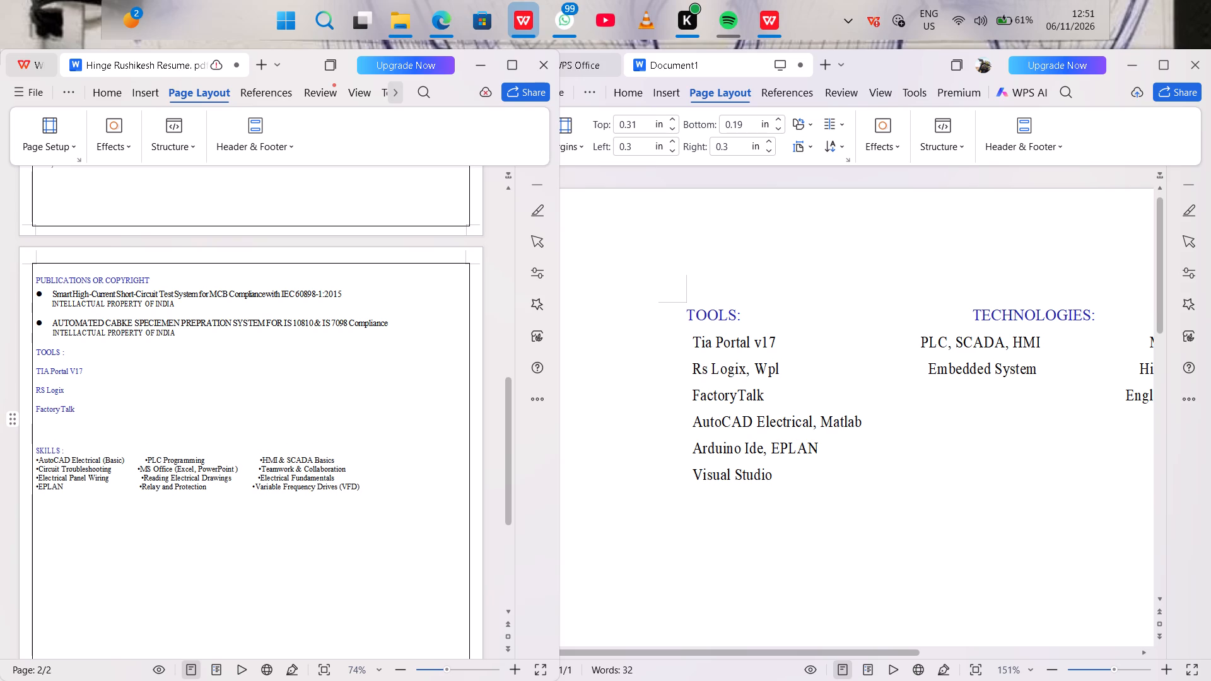
{"action": "type", "text": "Autocad"}
{"action": "key", "text": "BackSpace"}
{"action": "key", "text": "BackSpace"}
{"action": "key", "text": "BackSpace"}
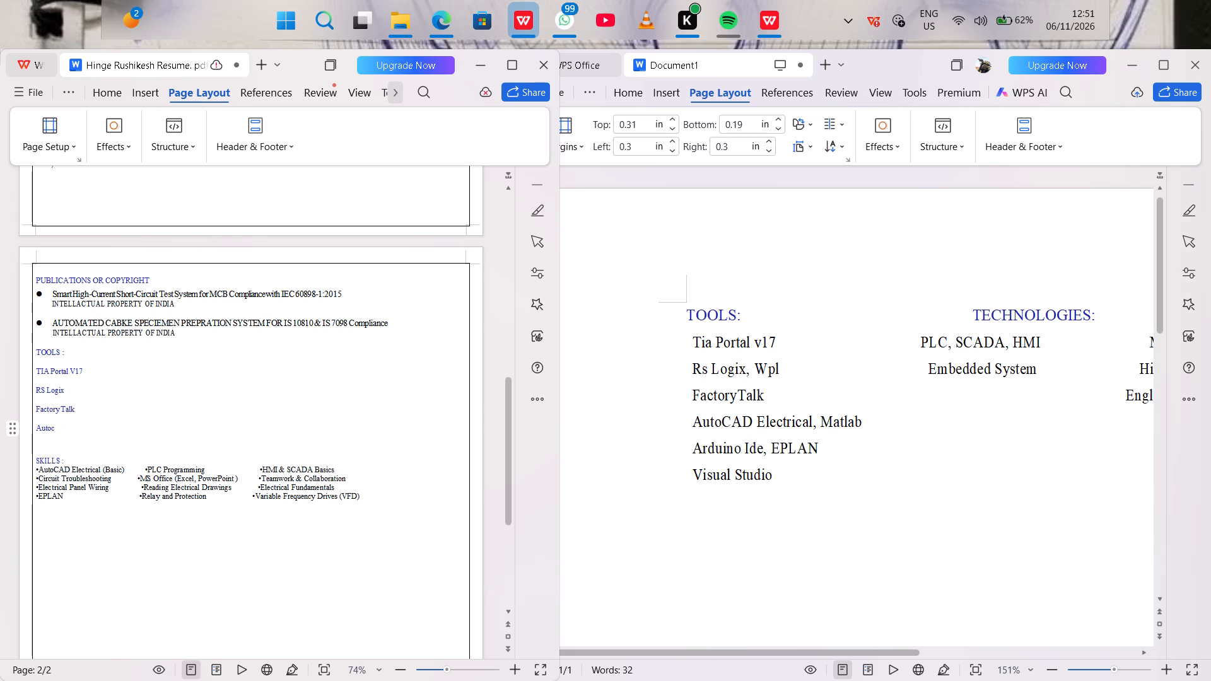
{"action": "type", "text": "CAD"}
{"action": "key", "text": "space"}
{"action": "type", "text": "Electrical"}
{"action": "type", "text": ","}
{"action": "key", "text": "space"}
{"action": "type", "text": "MAT"}
{"action": "type", "text": "LAB"}
Add EPLAN in capitals below the AutoCAD Electrical, MATLAB item after an empty line, ignoring the spelling suggestion.
{"action": "key", "text": "Return"}
{"action": "key", "text": "Return"}
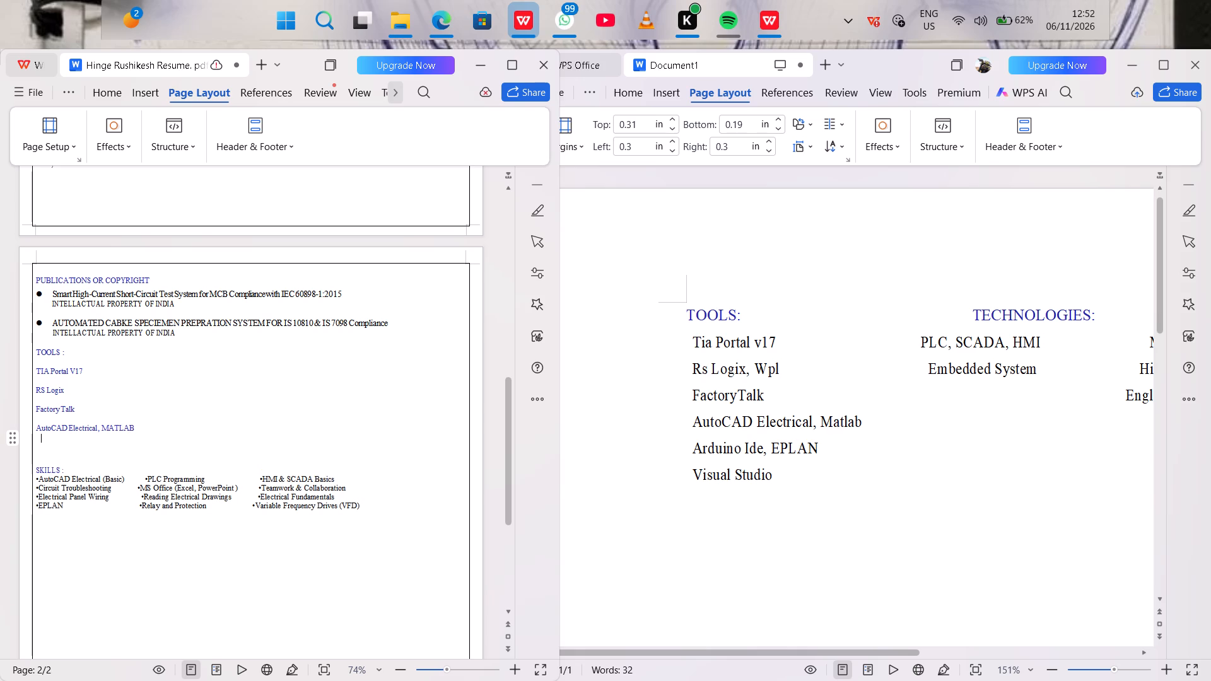
{"action": "key", "text": "shift+a"}
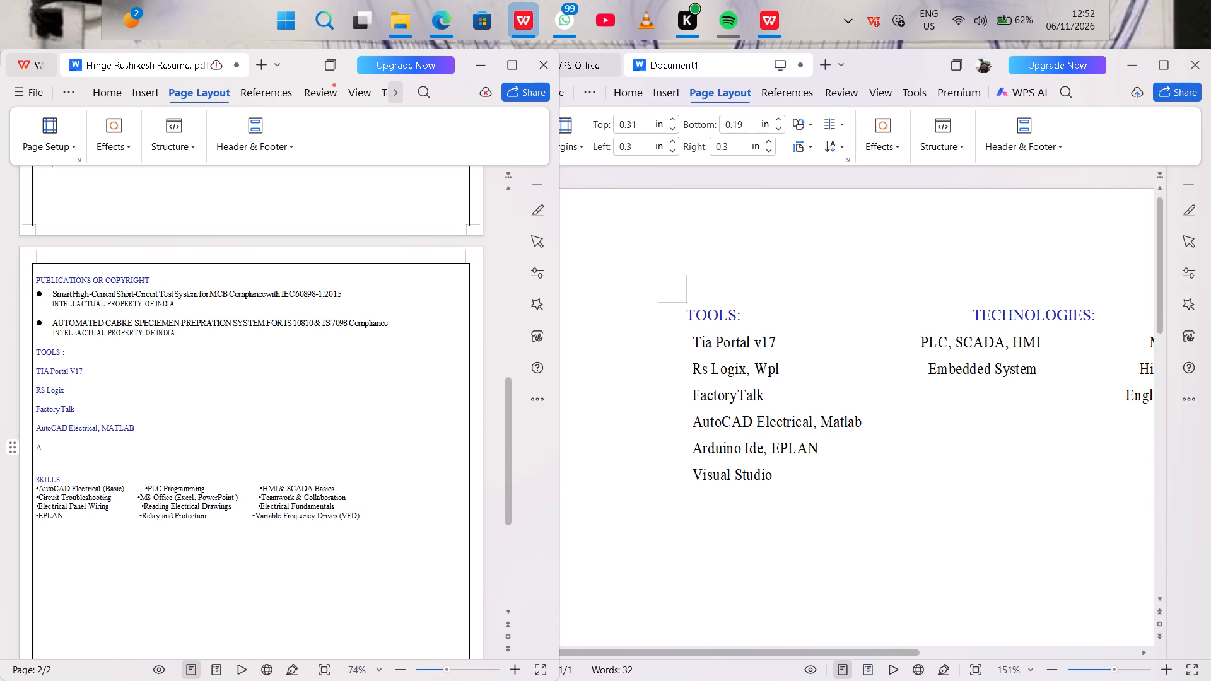
{"action": "key", "text": "BackSpace"}
{"action": "type", "text": "Eplan"}
{"action": "key", "text": "space"}
{"action": "key", "text": "Return"}
{"action": "key", "text": "Return"}
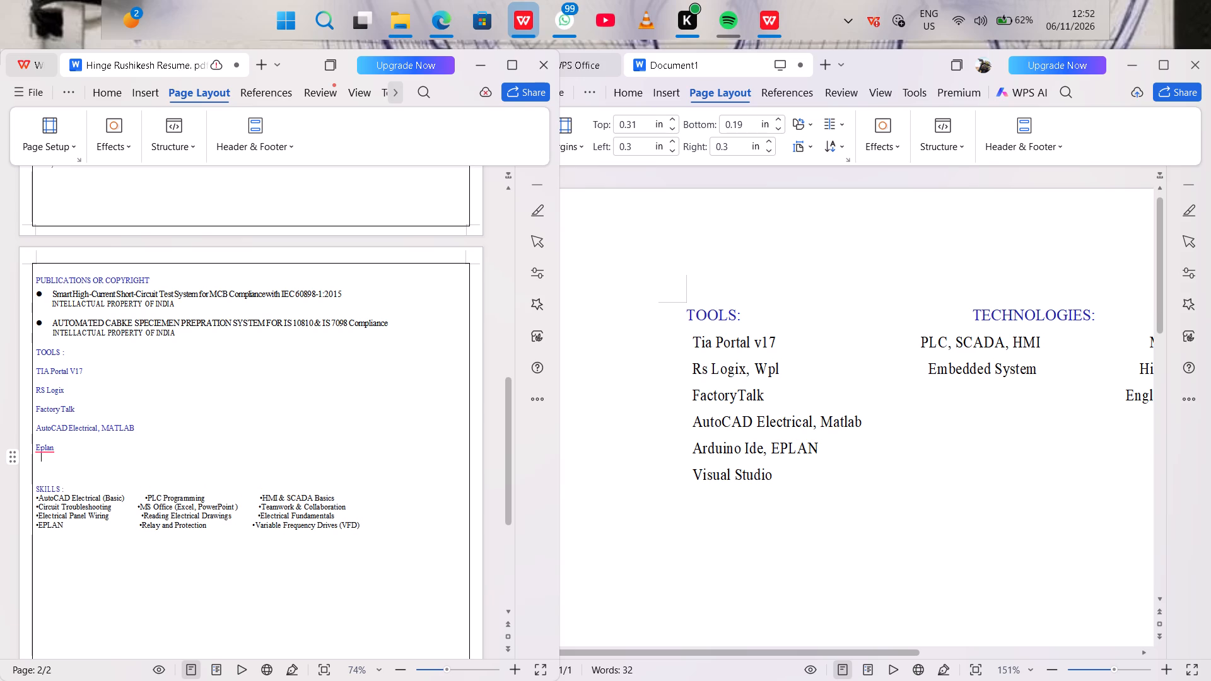
{"action": "left_click", "coordinate": [47, 448]}
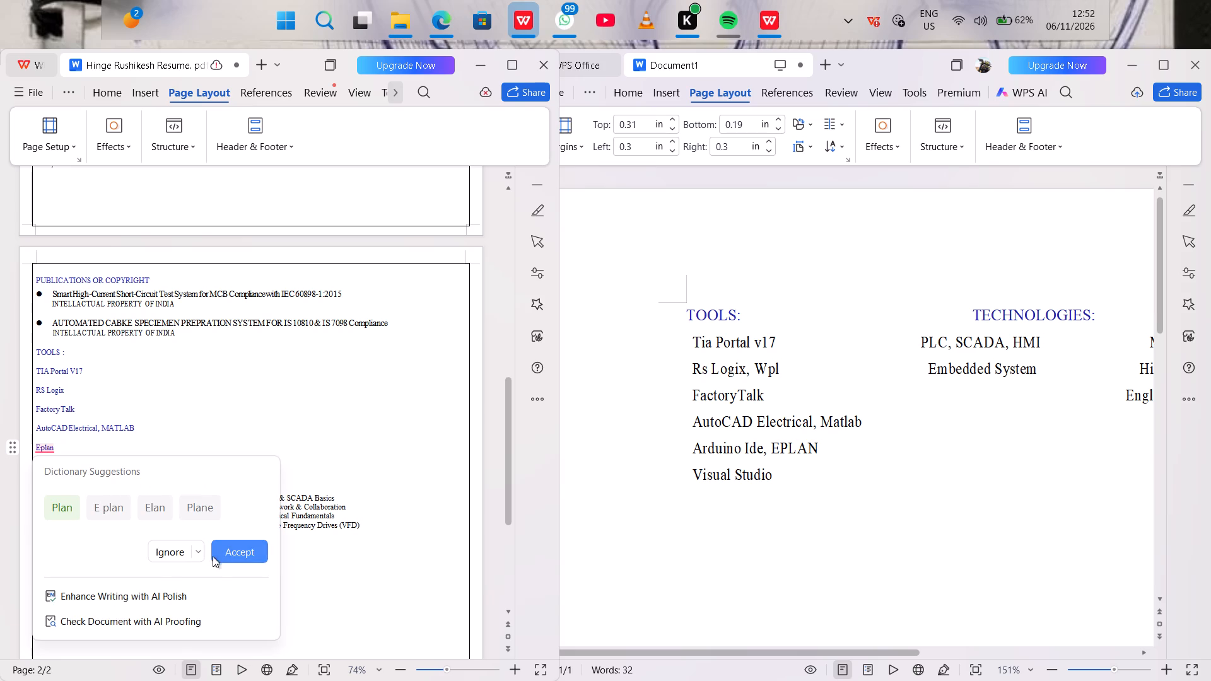
{"action": "left_click", "coordinate": [168, 555]}
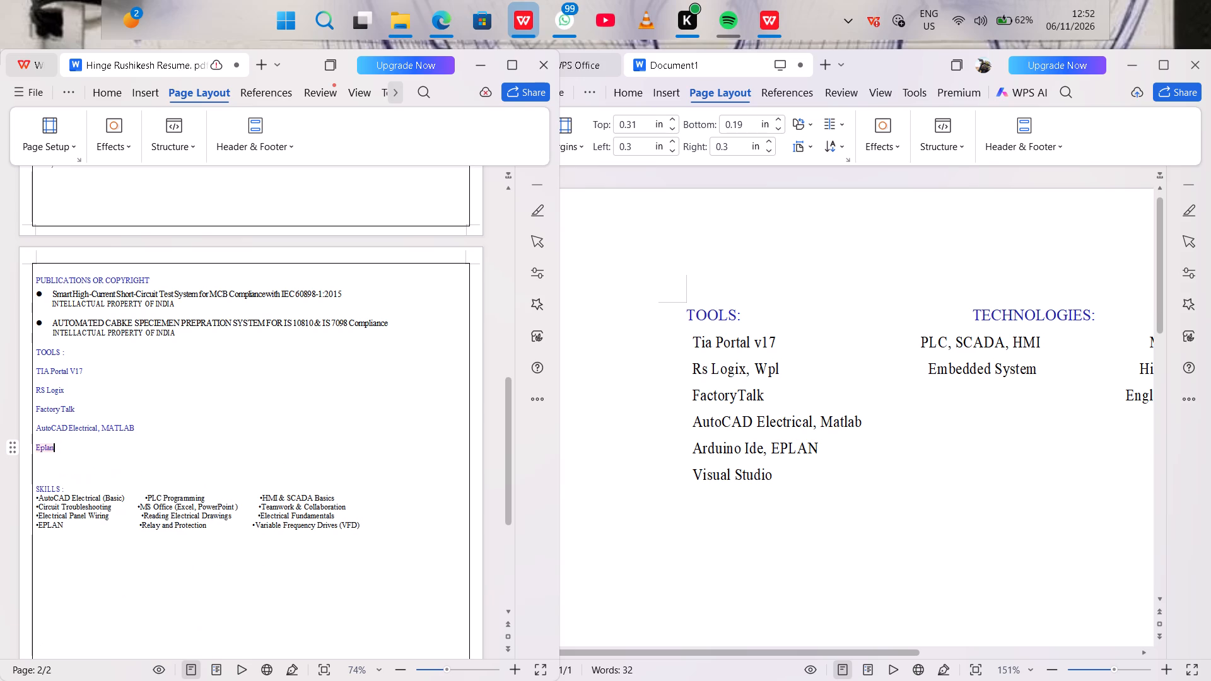
{"action": "key", "text": "BackSpace"}
{"action": "key", "text": "BackSpace"}
{"action": "key", "text": "BackSpace"}
{"action": "key", "text": "BackSpace"}
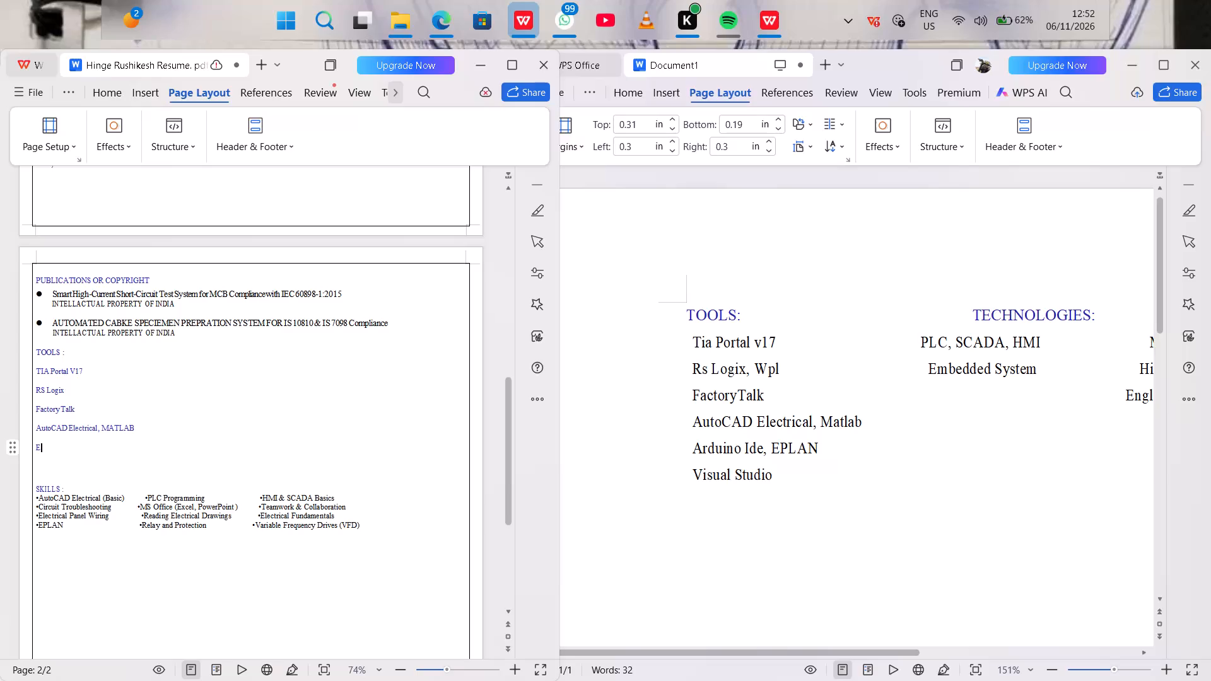
{"action": "type", "text": "PLAN"}
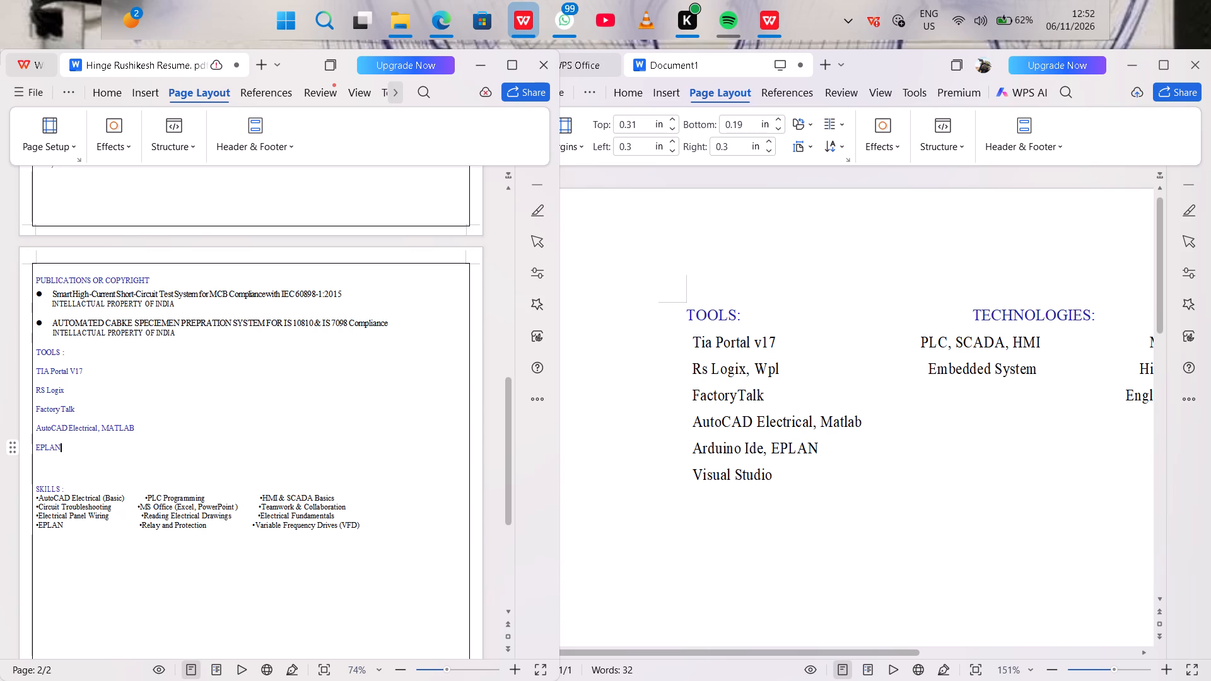
Add Visual Studio on the line directly below EPLAN as the last tool.
{"action": "key", "text": "Return"}
{"action": "key", "text": "v"}
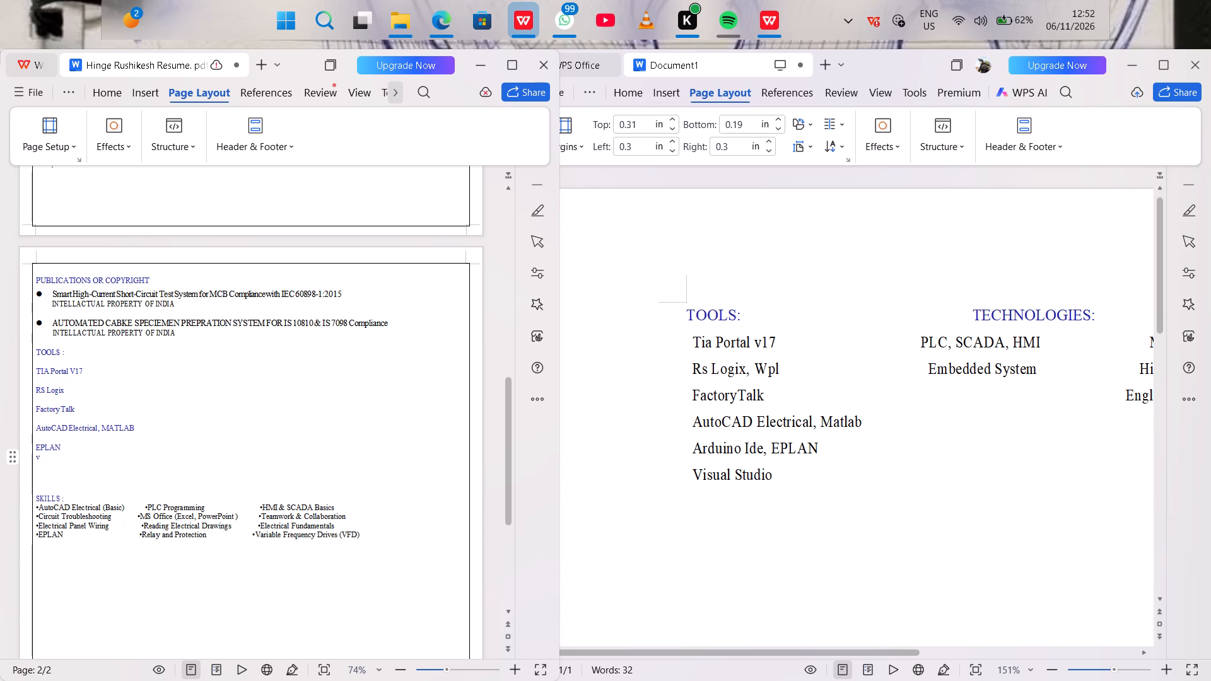
{"action": "key", "text": "BackSpace"}
{"action": "type", "text": "Visual Studio"}
{"action": "key", "text": "space"}
Remove the empty lines between the tools from TIA Portal V17 down to EPLAN.
{"action": "left_click", "coordinate": [91, 438]}
{"action": "key", "text": "BackSpace"}
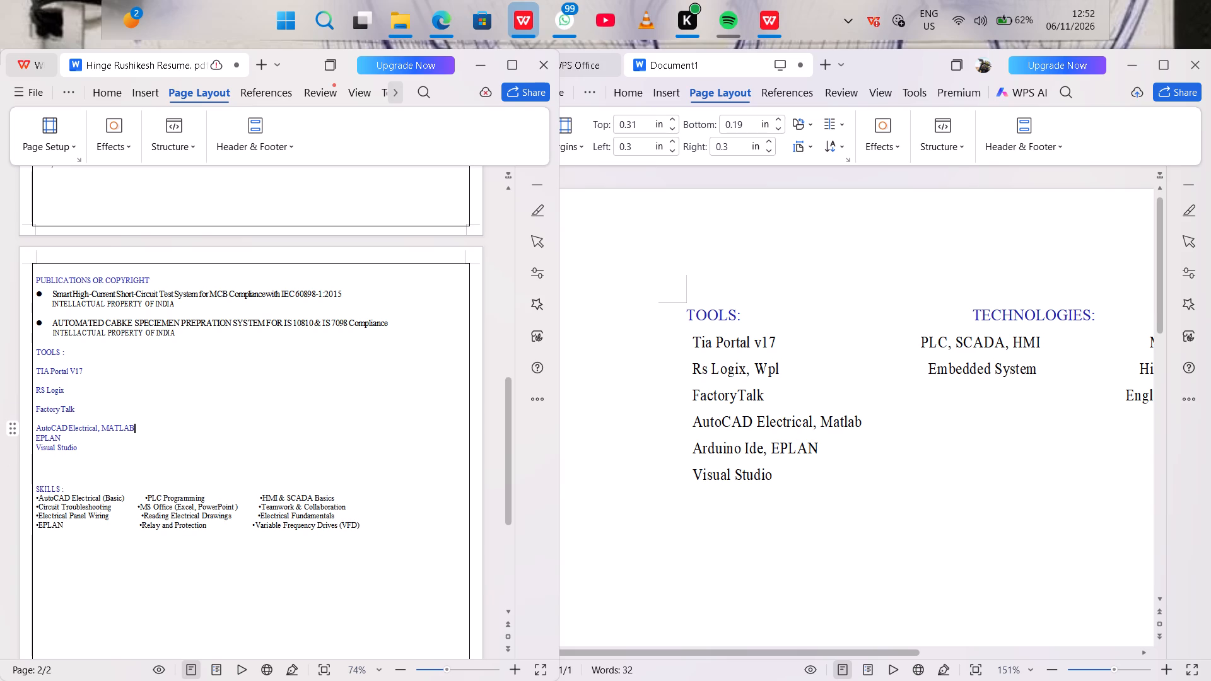
{"action": "left_click", "coordinate": [41, 418]}
{"action": "key", "text": "BackSpace"}
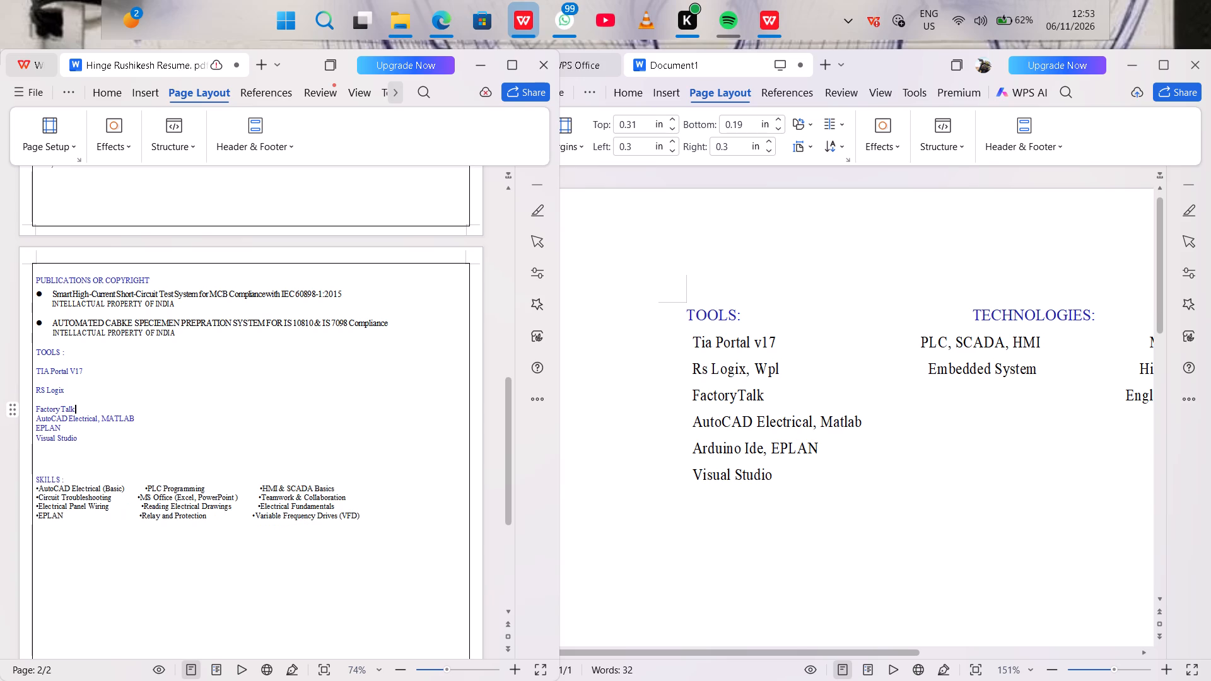
{"action": "left_click", "coordinate": [37, 400]}
{"action": "key", "text": "BackSpace"}
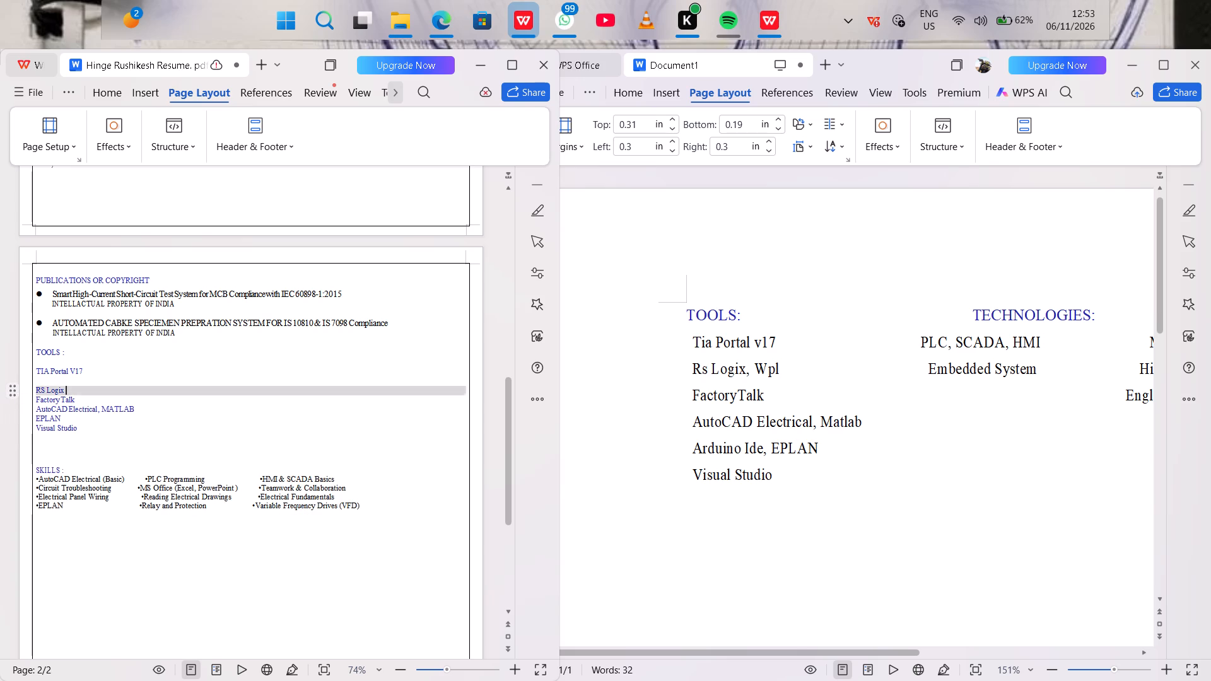
{"action": "left_click", "coordinate": [38, 381]}
{"action": "key", "text": "BackSpace"}
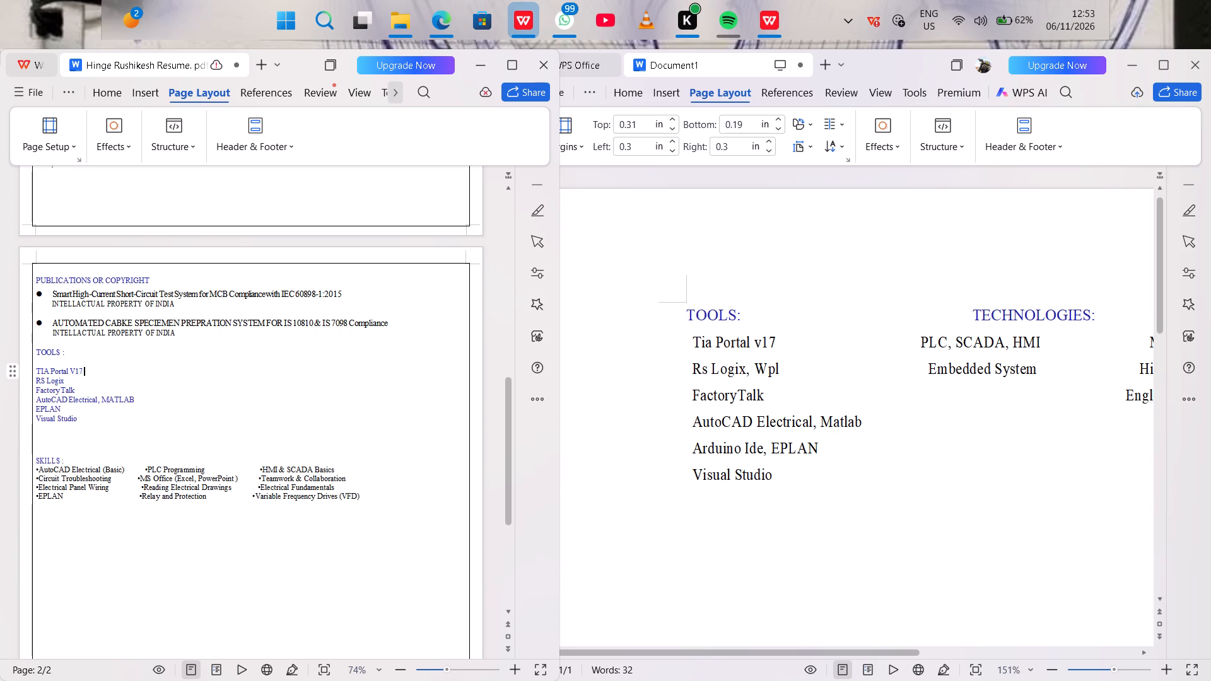
Add the heading TECHNOLOGIES : in capitals below the Visual Studio item, separated from it by an empty line.
{"action": "left_click", "coordinate": [179, 357]}
{"action": "left_click", "coordinate": [59, 434]}
{"action": "type", "text": "te"}
{"action": "key", "text": "BackSpace"}
{"action": "key", "text": "BackSpace"}
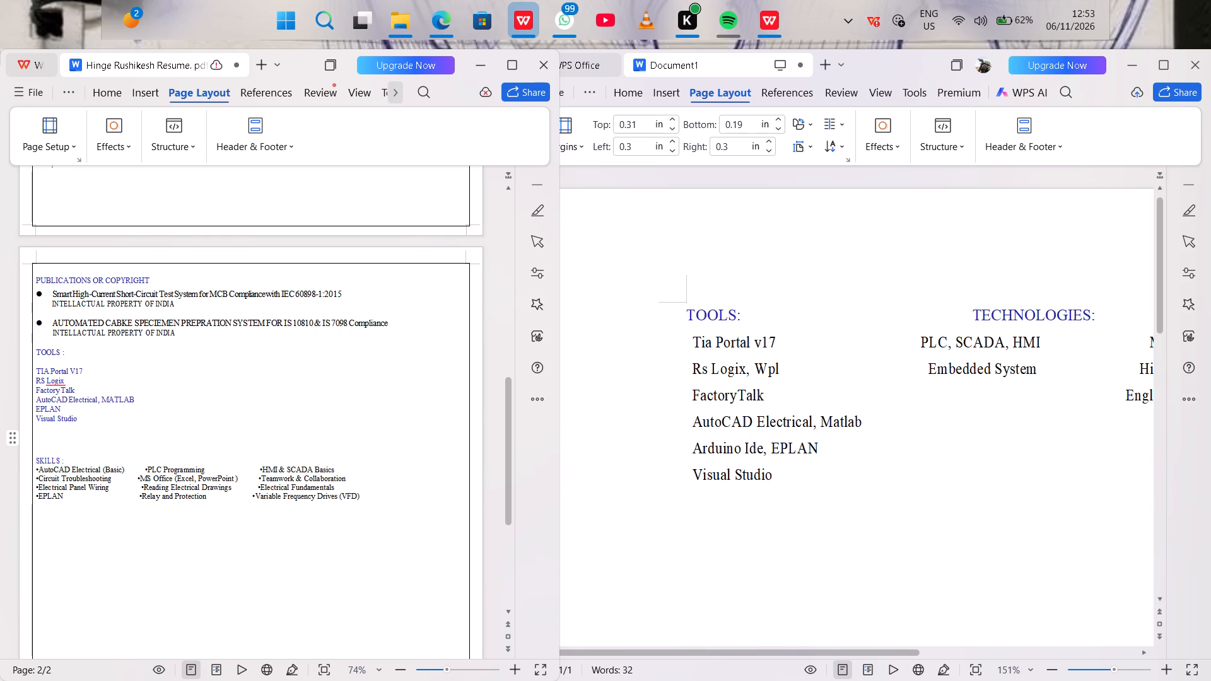
{"action": "type", "text": "TEC"}
{"action": "type", "text": "HNOLOGIES"}
{"action": "key", "text": "space"}
{"action": "key", "text": "Return"}
{"action": "key", "text": "BackSpace"}
{"action": "key", "text": "BackSpace"}
{"action": "key", "text": "space"}
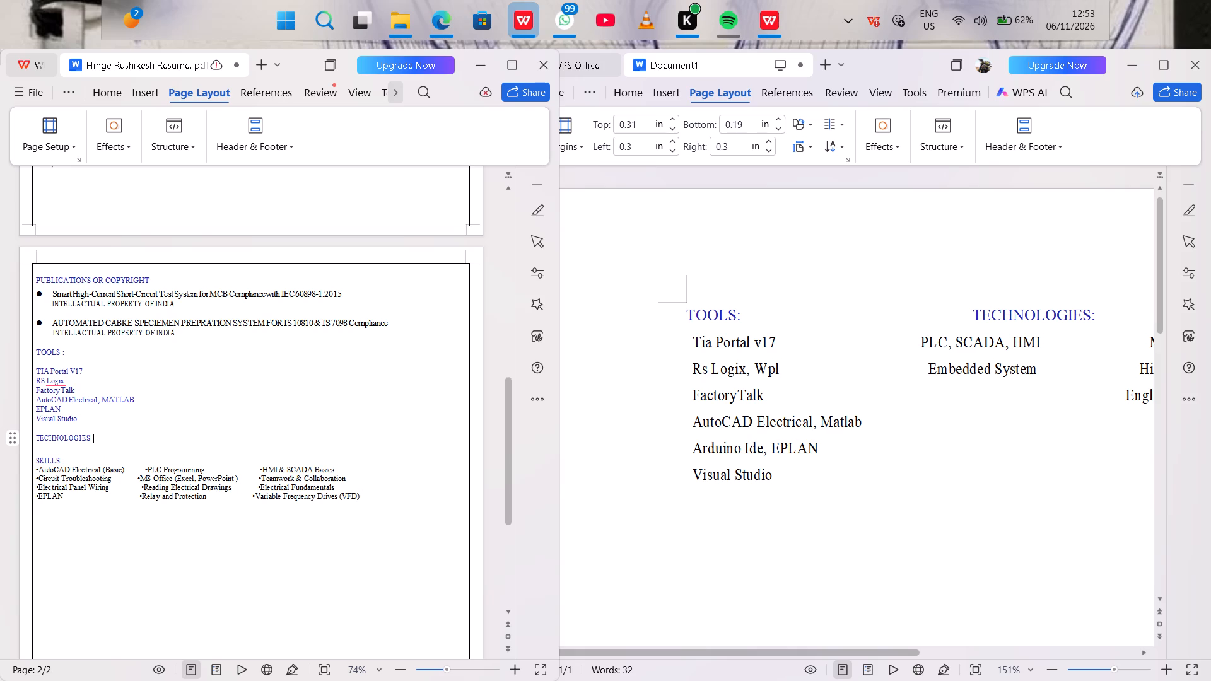
{"action": "key", "text": "shift+colon"}
List PLC, SCADA and HMI on separate lines under the TECHNOLOGIES heading, leaving an empty line after the heading and ending directly above SKILLS.
{"action": "key", "text": "Return"}
{"action": "key", "text": "Return"}
{"action": "key", "text": "Return"}
{"action": "key", "text": "Return"}
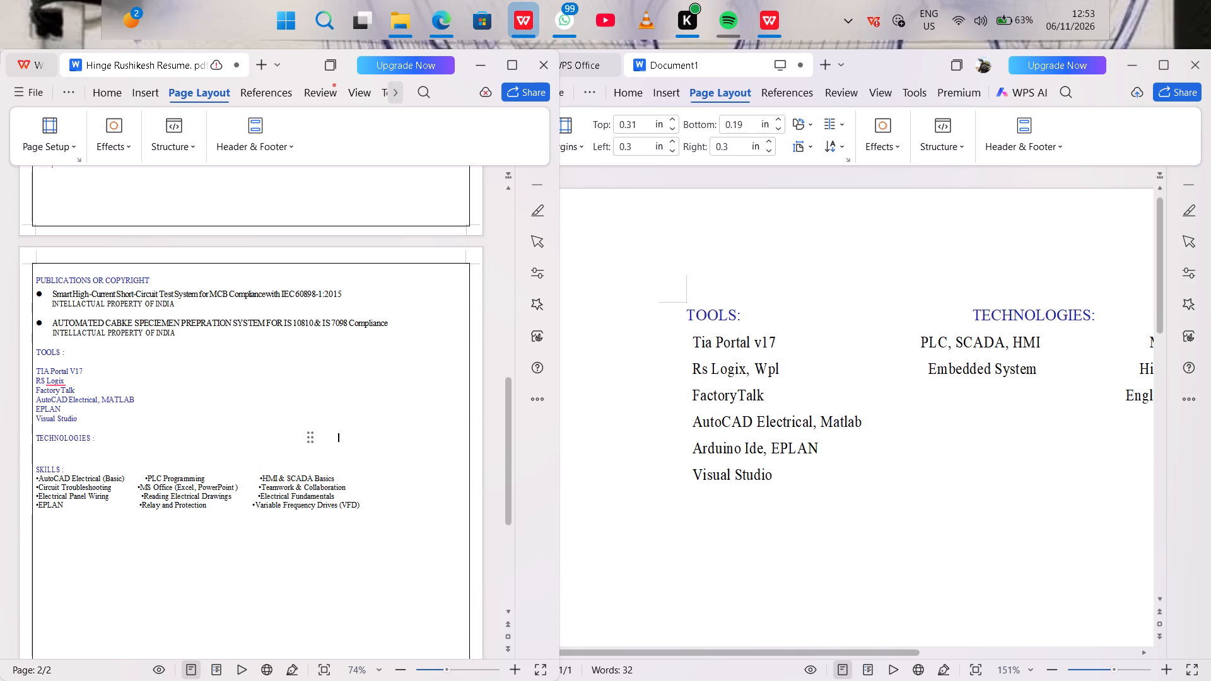
{"action": "key", "text": "Return"}
{"action": "left_click", "coordinate": [81, 453]}
{"action": "type", "text": "PL"}
{"action": "key", "text": "c"}
{"action": "key", "text": "Return"}
{"action": "type", "text": "SCADA"}
{"action": "key", "text": "Return"}
{"action": "type", "text": "HMI"}
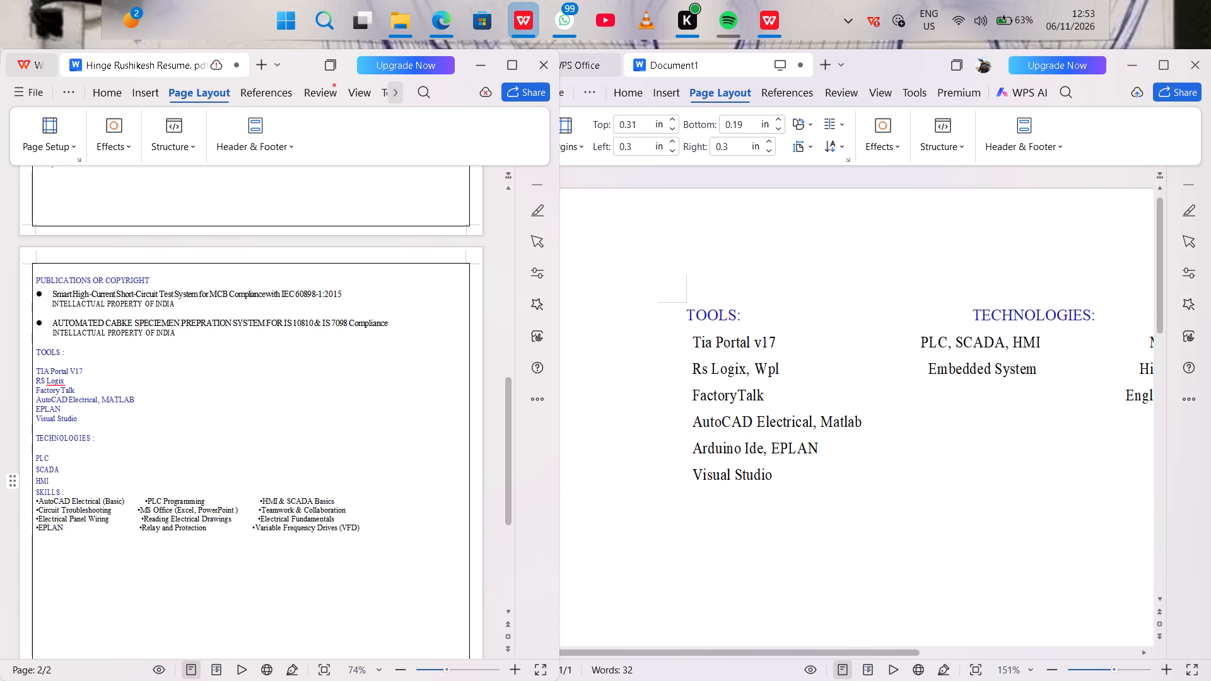
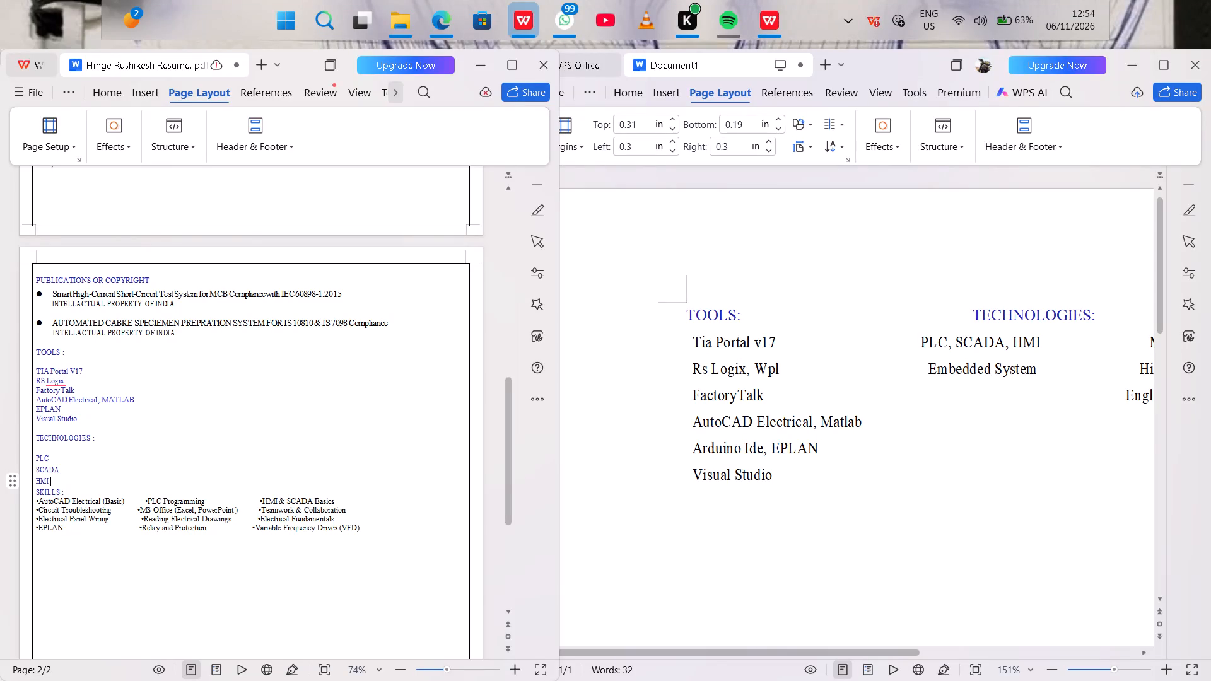
Ignore the spelling suggestion for Logix in the tools list.
{"action": "left_click", "coordinate": [52, 381]}
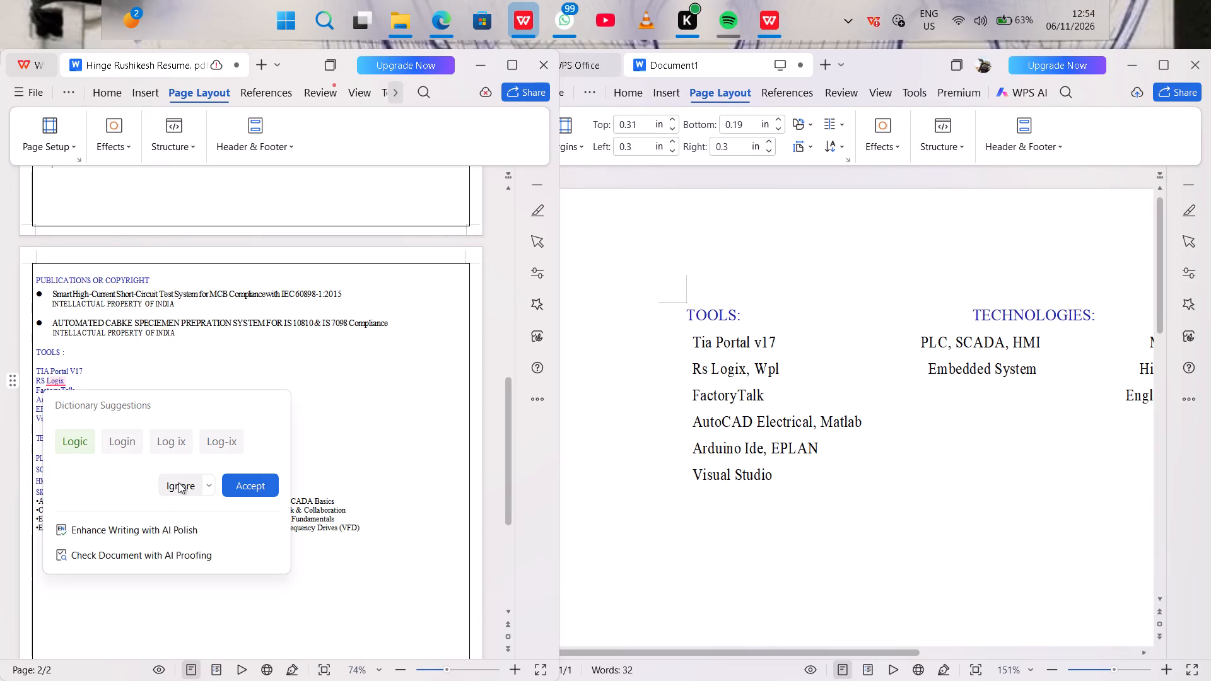
{"action": "left_click", "coordinate": [184, 483]}
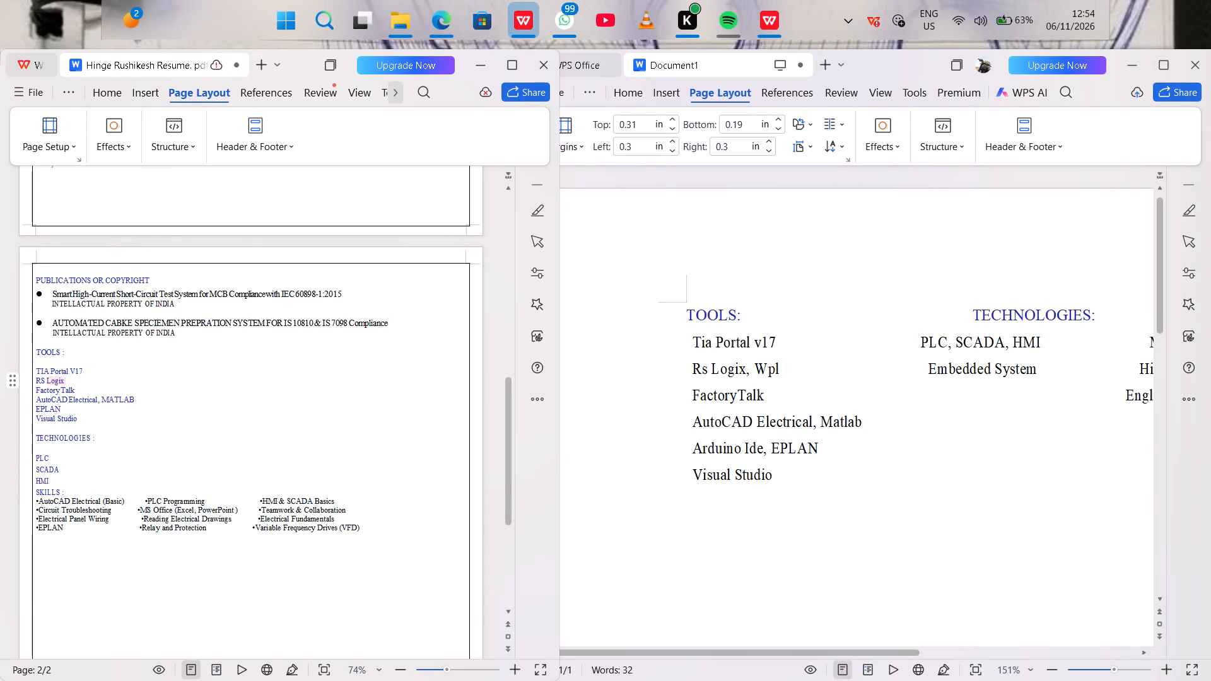
Add Embedded System on a new line directly below HMI in the technologies list.
{"action": "left_click", "coordinate": [74, 482]}
{"action": "key", "text": "Return"}
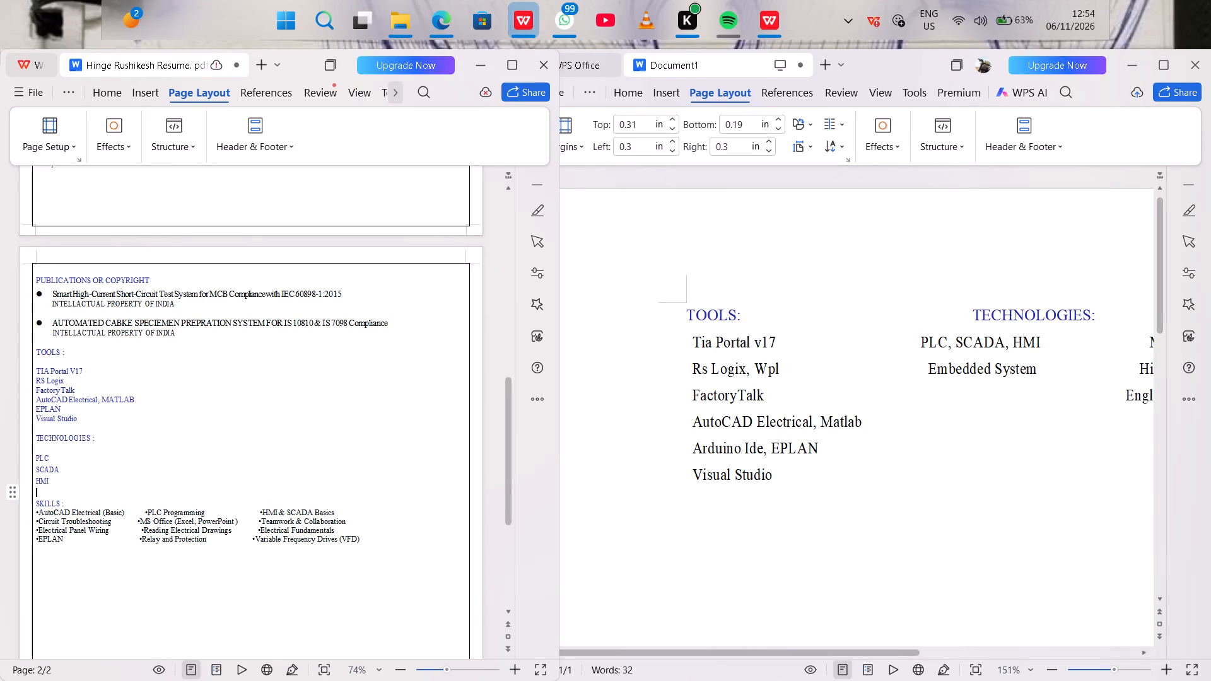
{"action": "key", "text": "e"}
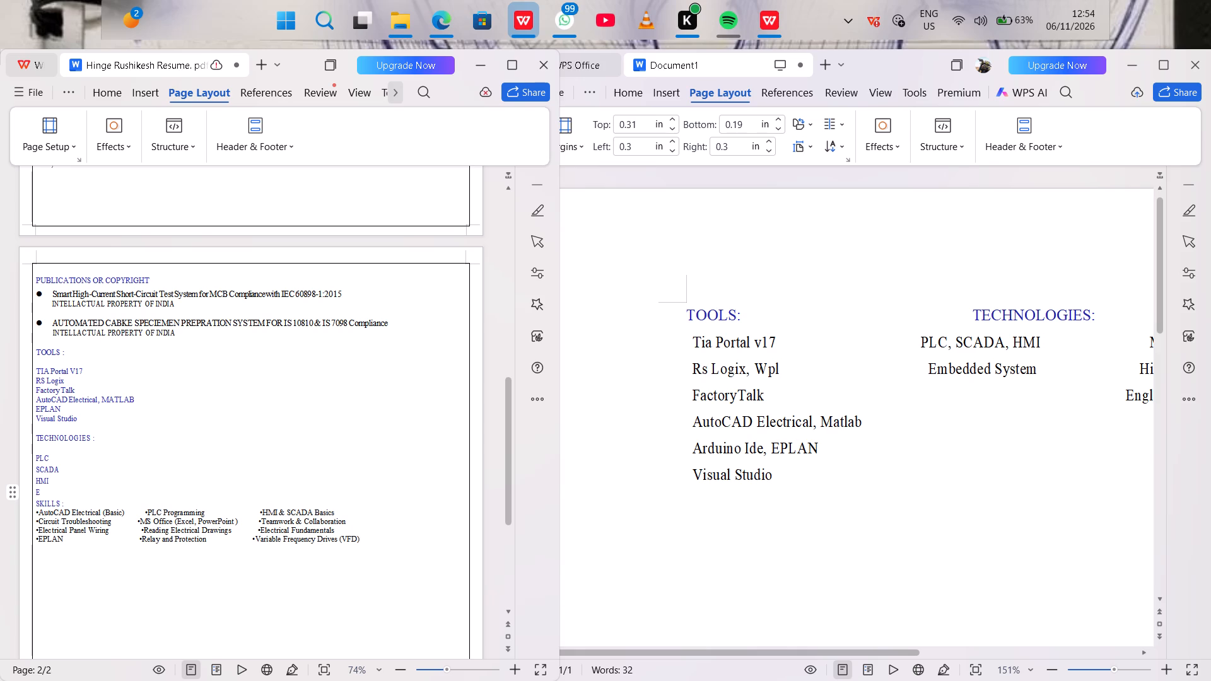
{"action": "type", "text": "mbe"}
{"action": "type", "text": "dded"}
{"action": "key", "text": "space"}
{"action": "type", "text": "System"}
Add the heading LANGUAGES : in capitals below Embedded System, separated from it by an empty line.
{"action": "scroll", "coordinate": [737, 402], "scroll_direction": "left", "scroll_amount": 5}
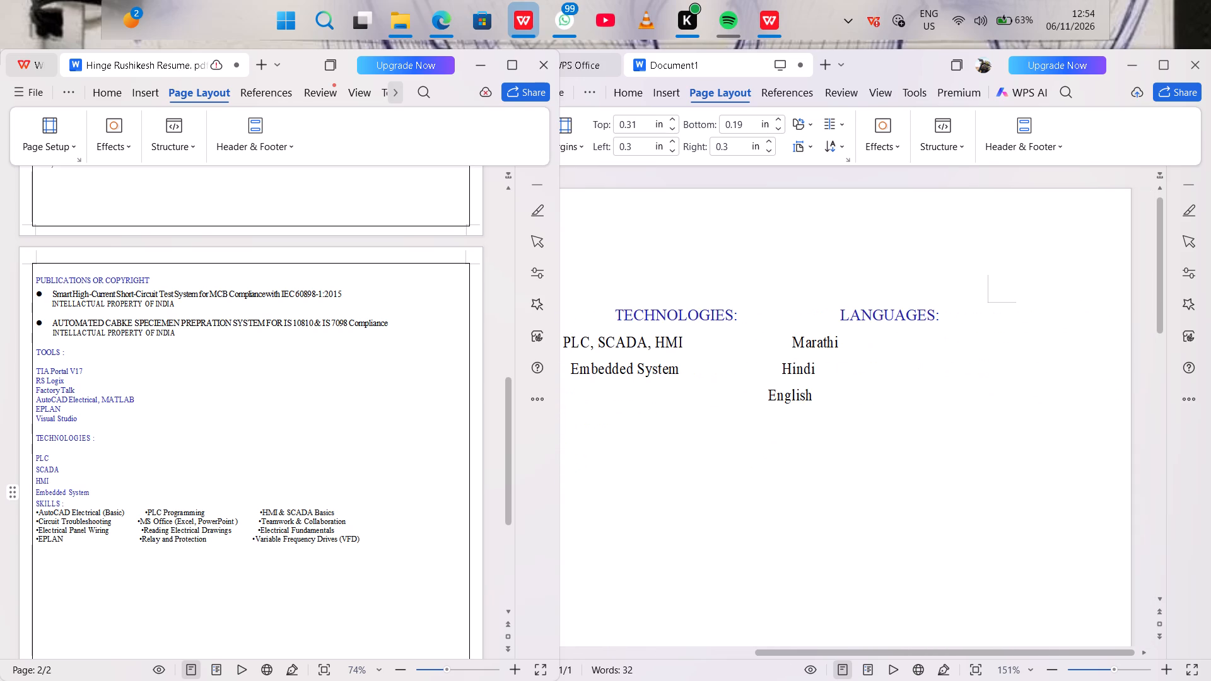
{"action": "key", "text": "Return"}
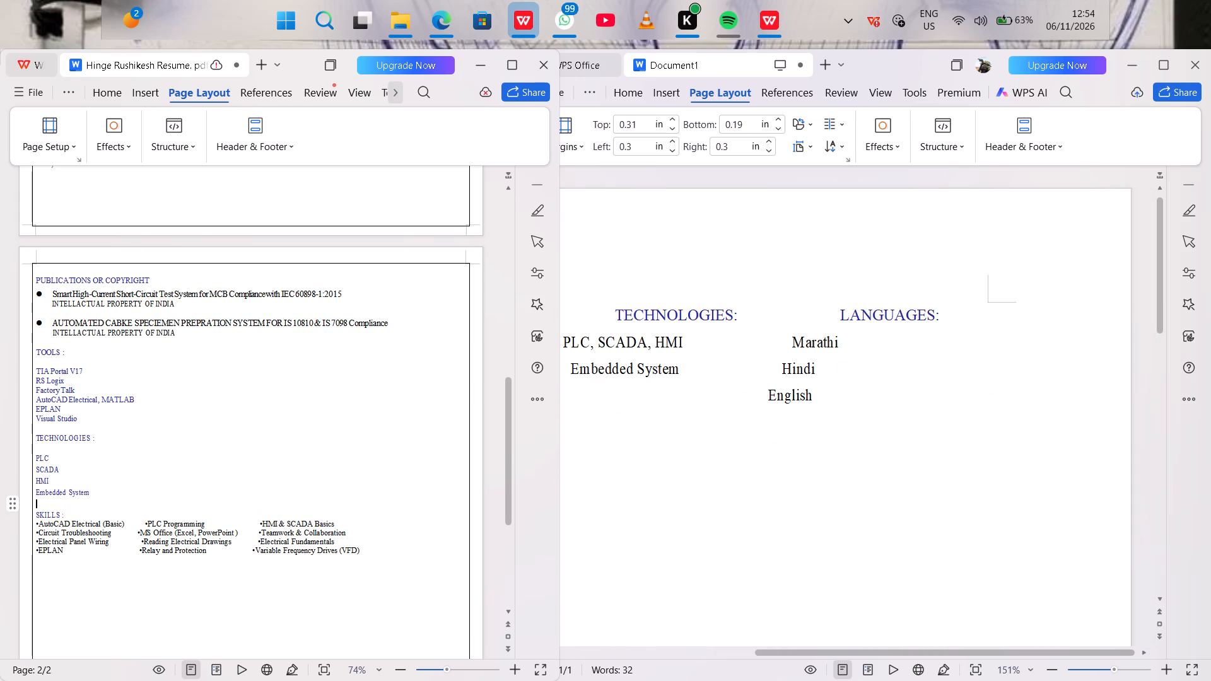
{"action": "key", "text": "Return"}
{"action": "type", "text": "LANGUAGES :"}
List MARATHI, HINDI and ENGLISH in capitals on separate lines directly under the LANGUAGES heading.
{"action": "key", "text": "Return"}
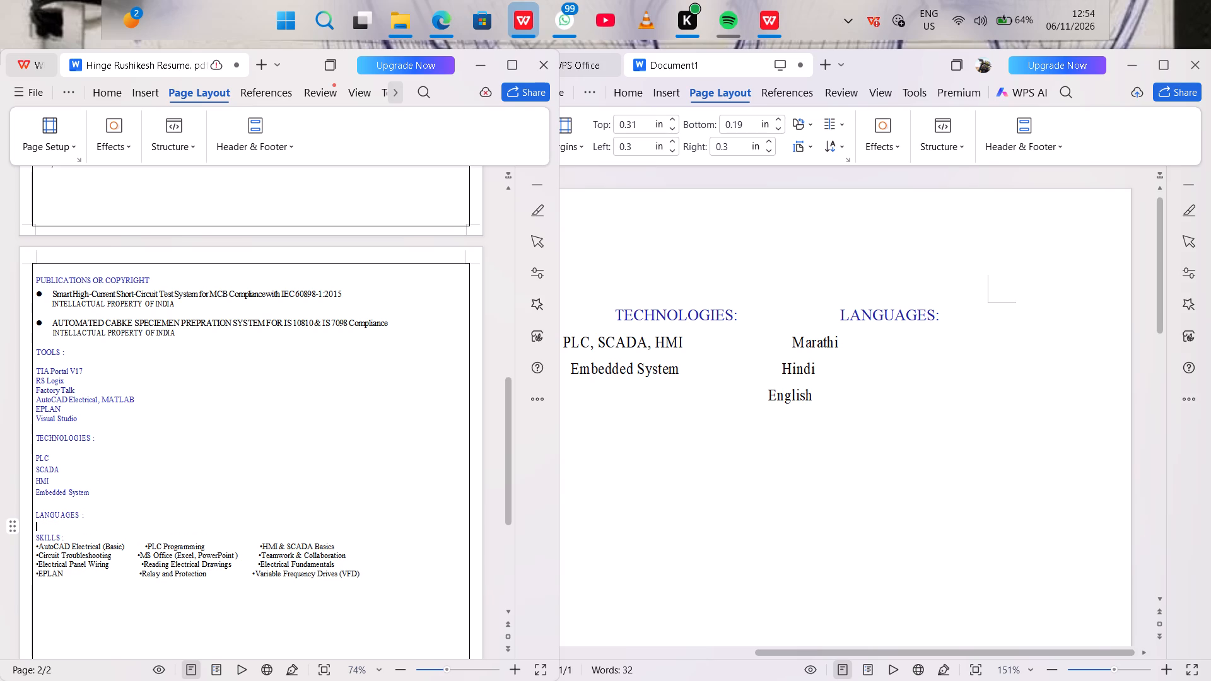
{"action": "key", "text": "shift+m"}
{"action": "key", "text": "BackSpace"}
{"action": "type", "text": "MARATHI"}
{"action": "key", "text": "space"}
{"action": "key", "text": "Return"}
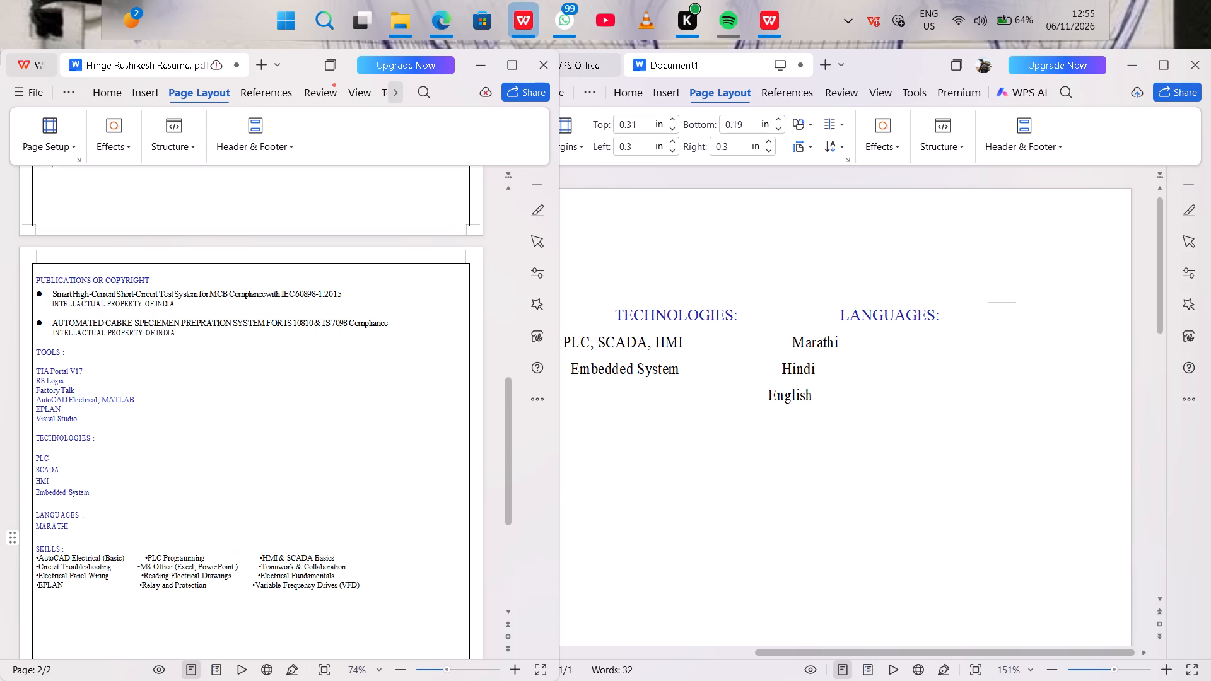
{"action": "type", "text": "HINDI"}
{"action": "key", "text": "Return"}
{"action": "type", "text": "ENGLISH"}
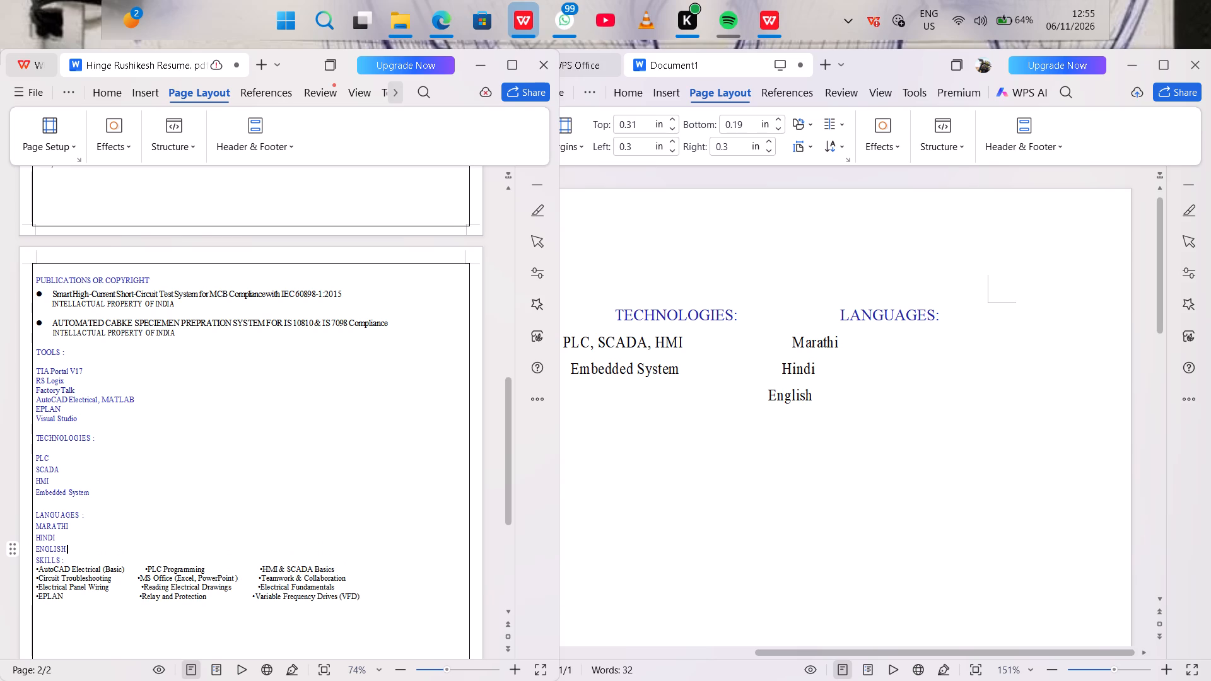
Add JAPANESE (BASIC) on the line below ENGLISH.
{"action": "key", "text": "Return"}
{"action": "type", "text": "JAPANESE"}
{"action": "key", "text": "space"}
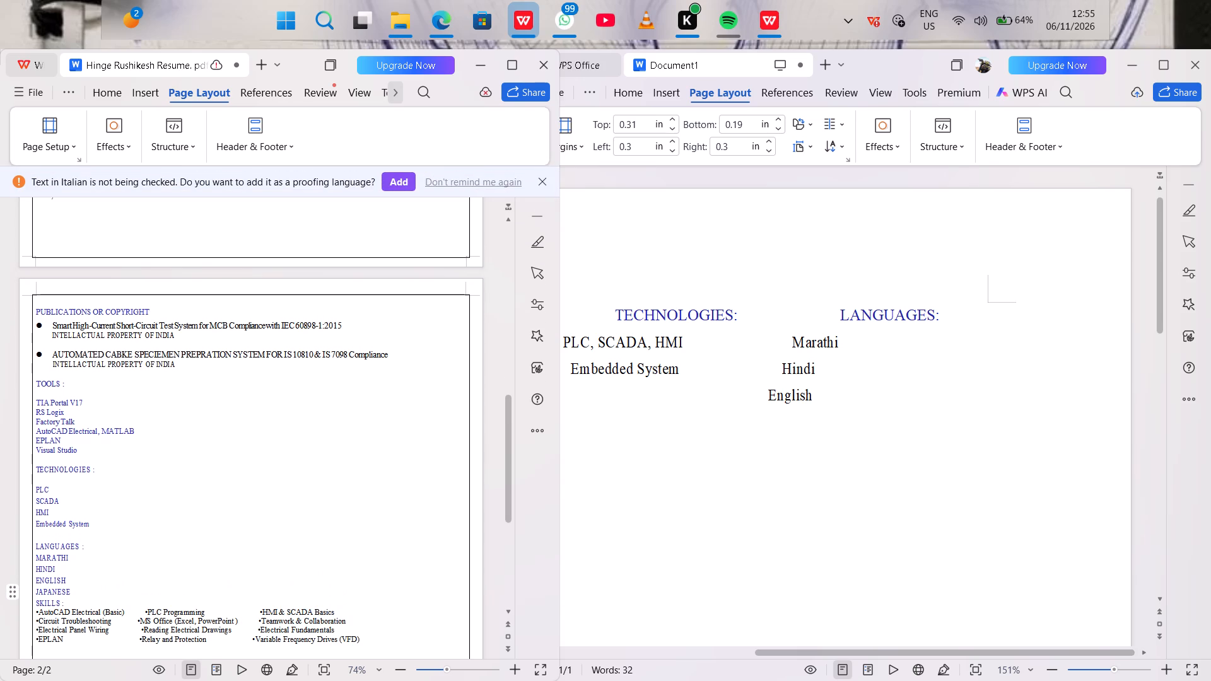
{"action": "type", "text": "()"}
{"action": "key", "text": "Left"}
{"action": "type", "text": "BASIC"}
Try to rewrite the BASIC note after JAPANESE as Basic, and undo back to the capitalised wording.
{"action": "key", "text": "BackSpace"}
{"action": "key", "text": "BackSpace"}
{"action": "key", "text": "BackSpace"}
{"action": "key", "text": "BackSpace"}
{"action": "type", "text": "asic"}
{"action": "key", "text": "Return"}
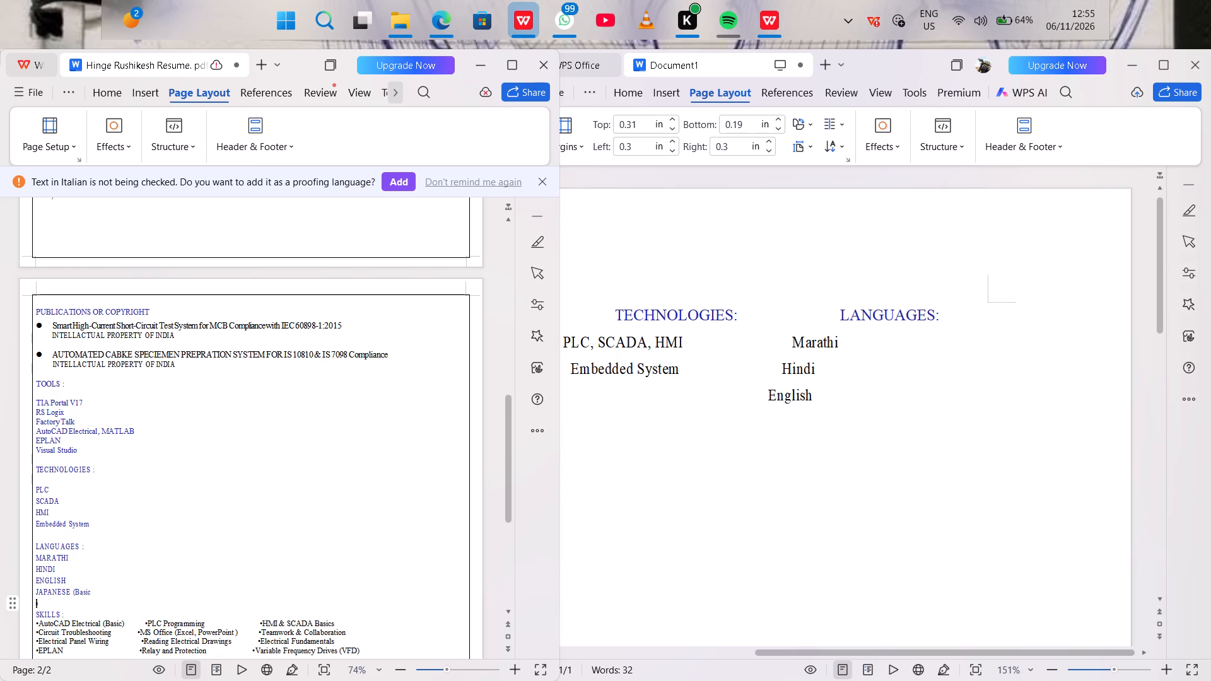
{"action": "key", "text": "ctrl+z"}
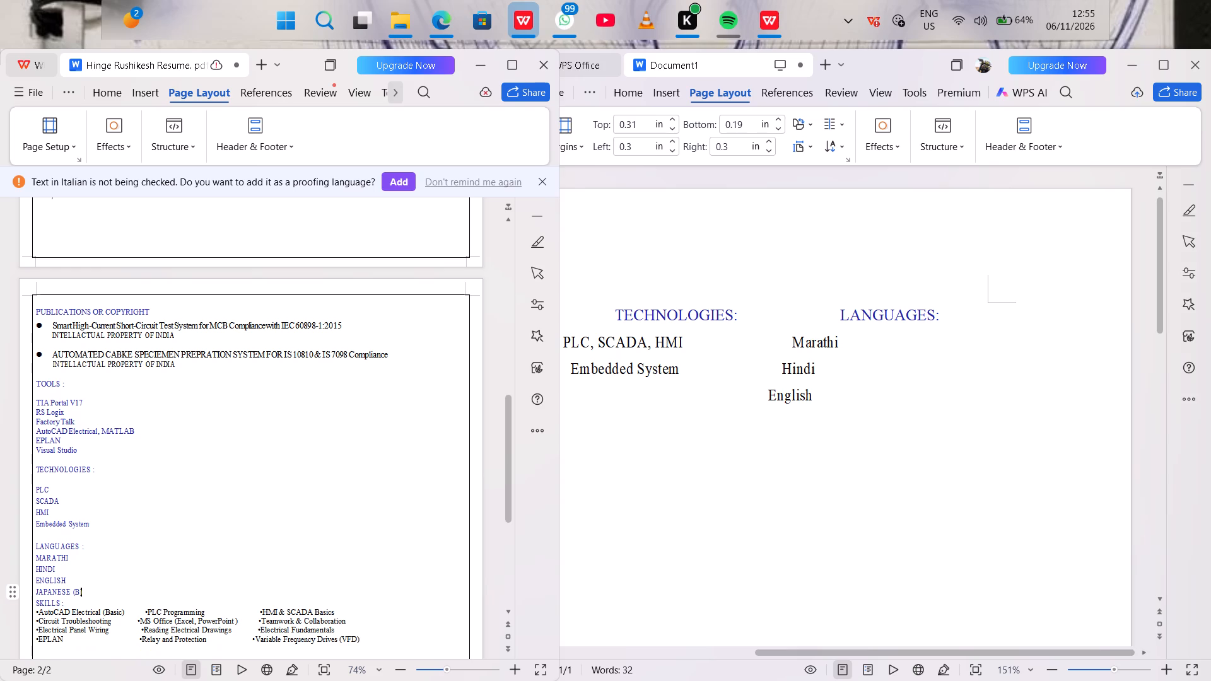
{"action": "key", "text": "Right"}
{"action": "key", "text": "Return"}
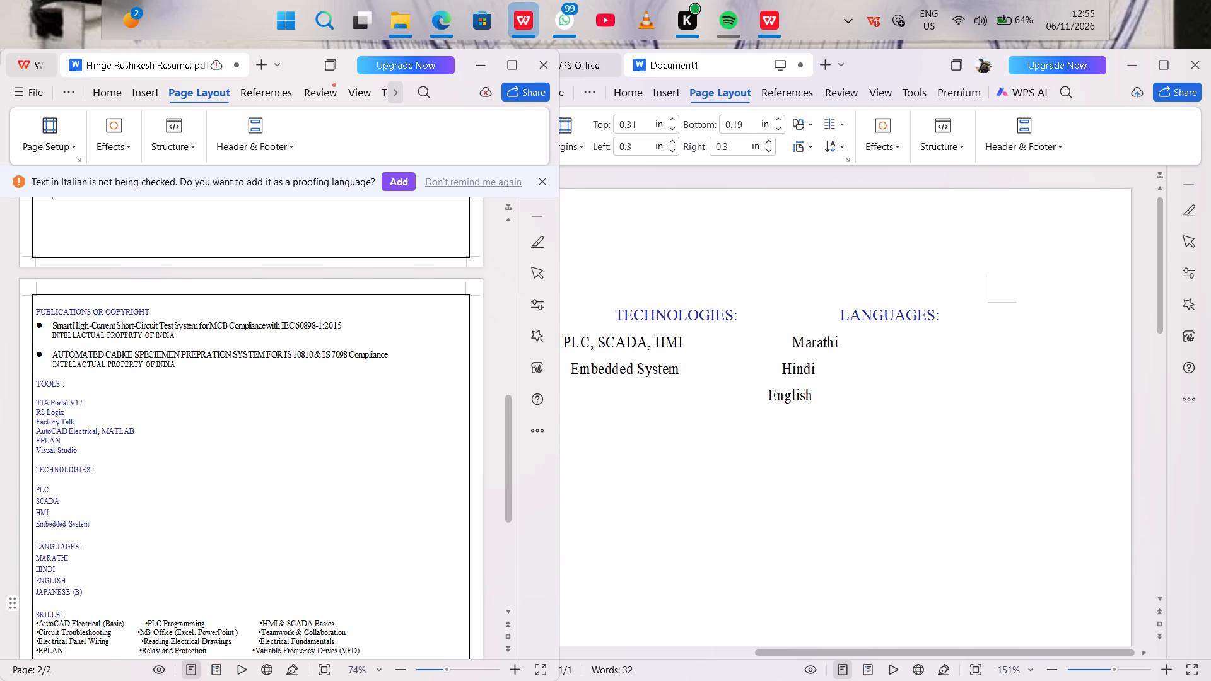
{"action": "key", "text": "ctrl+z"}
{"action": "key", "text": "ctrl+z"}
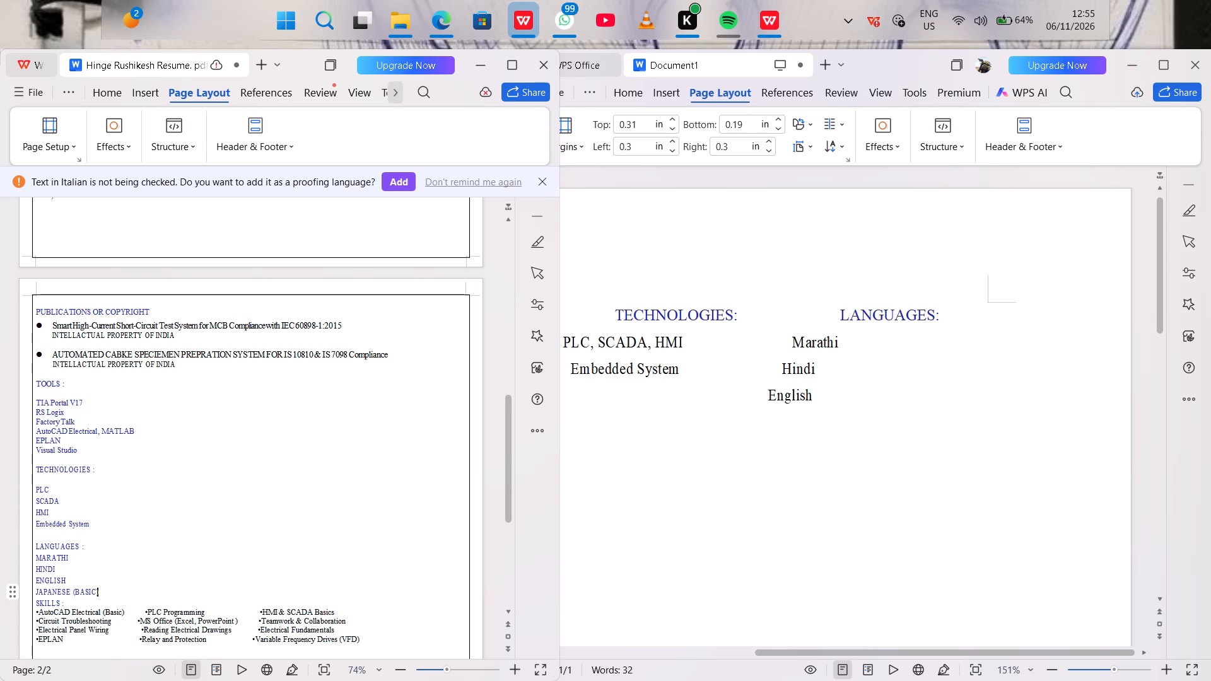
Change the note in parentheses after JAPANESE to Basic and add an empty line before SKILLS.
{"action": "key", "text": "BackSpace"}
{"action": "key", "text": "BackSpace"}
{"action": "key", "text": "BackSpace"}
{"action": "key", "text": "BackSpace"}
{"action": "key", "text": "shift+a"}
{"action": "type", "text": "sic"}
{"action": "key", "text": "Right"}
{"action": "key", "text": "Return"}
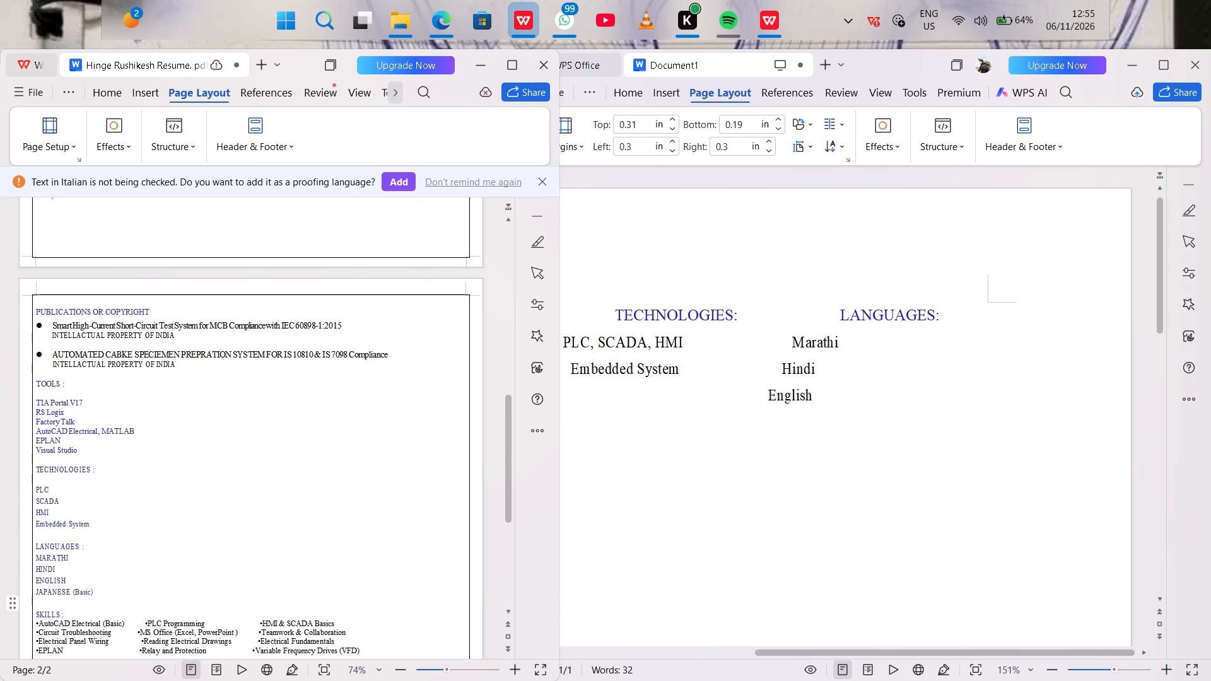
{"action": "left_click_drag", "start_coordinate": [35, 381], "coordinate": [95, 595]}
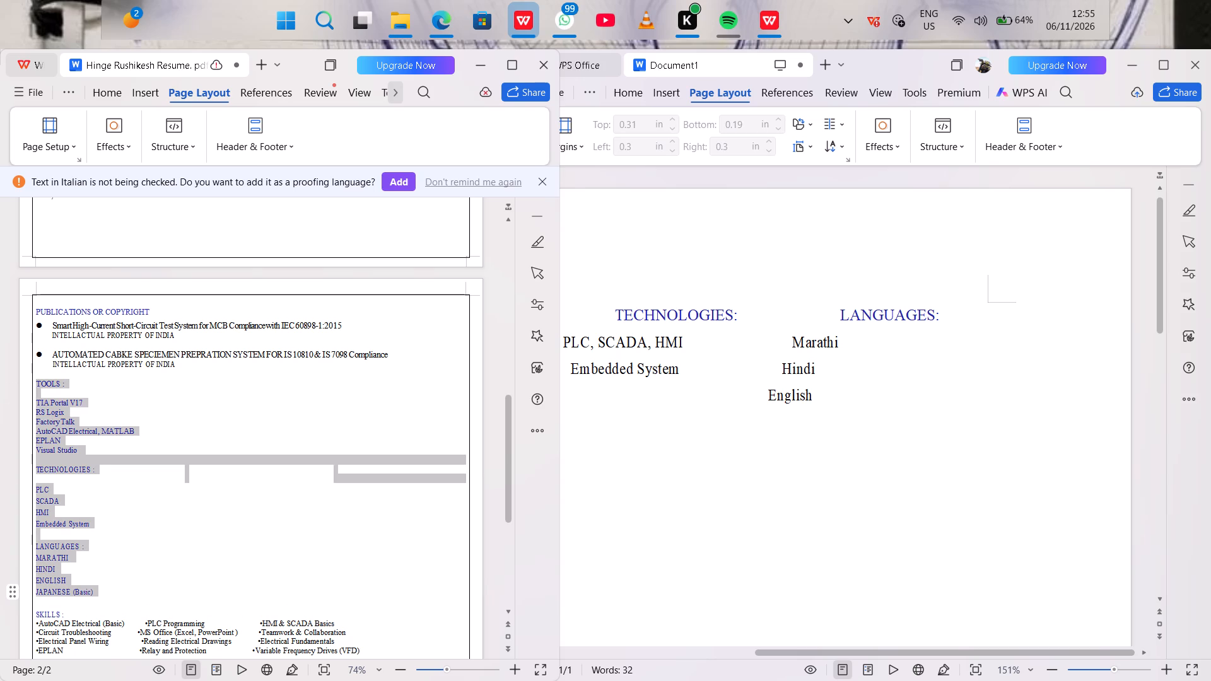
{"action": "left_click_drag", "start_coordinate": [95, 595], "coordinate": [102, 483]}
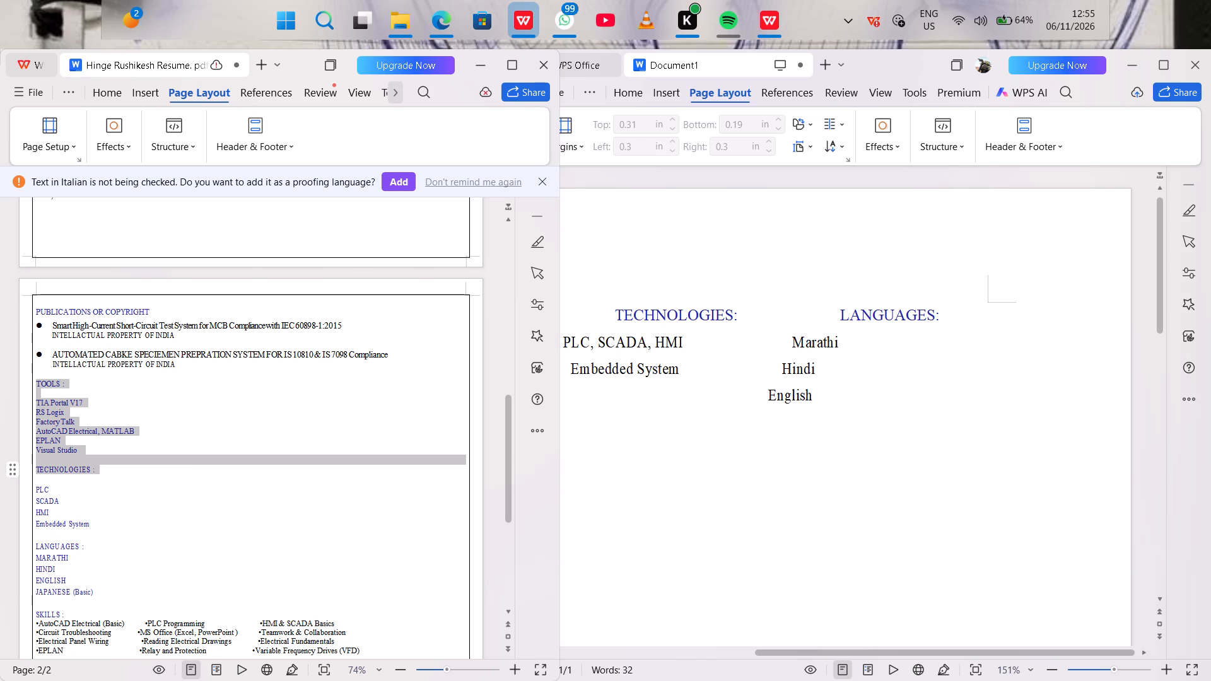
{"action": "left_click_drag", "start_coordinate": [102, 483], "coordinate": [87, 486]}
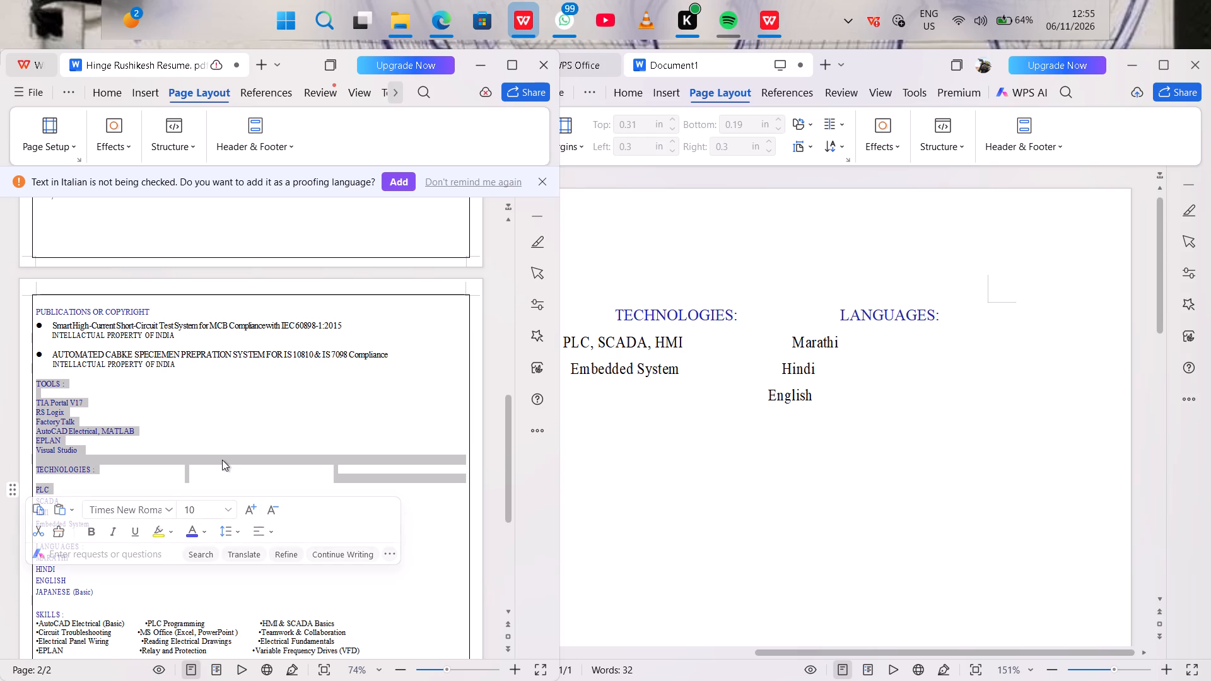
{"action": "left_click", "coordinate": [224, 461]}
Remove the blank line between the TECHNOLOGIES heading and PLC.
{"action": "left_click", "coordinate": [351, 484]}
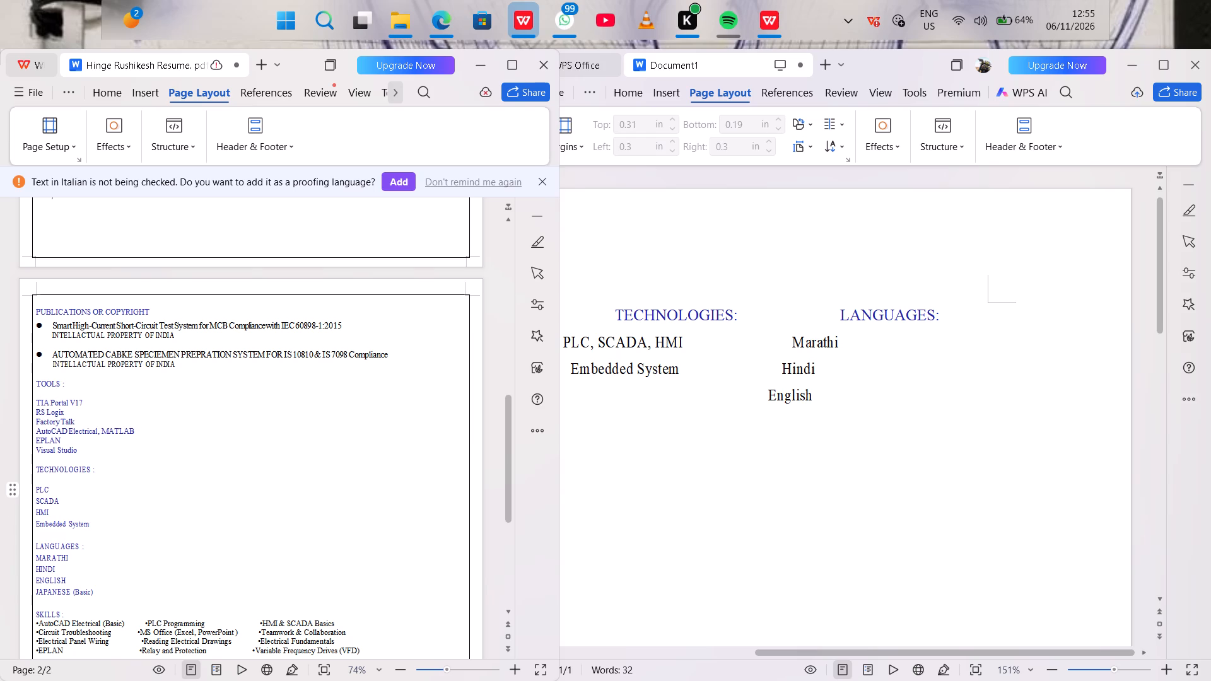
{"action": "left_click", "coordinate": [375, 474]}
{"action": "key", "text": "BackSpace"}
{"action": "key", "text": "BackSpace"}
{"action": "key", "text": "BackSpace"}
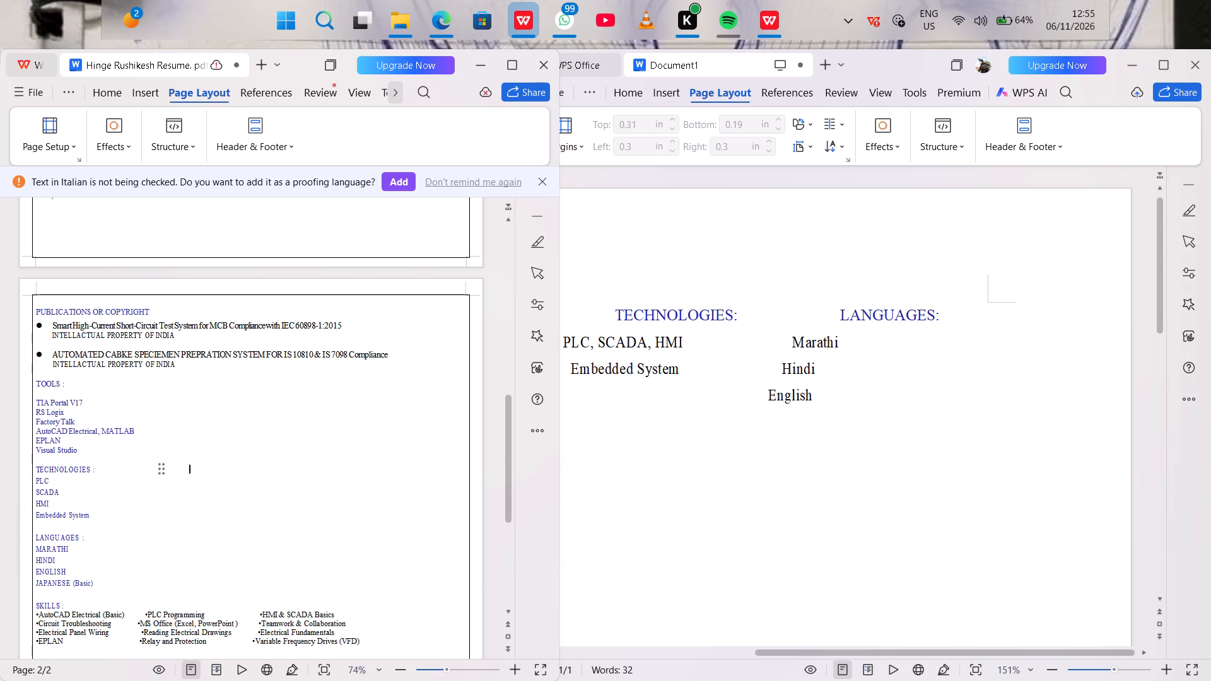
{"action": "key", "text": "BackSpace"}
{"action": "key", "text": "BackSpace"}
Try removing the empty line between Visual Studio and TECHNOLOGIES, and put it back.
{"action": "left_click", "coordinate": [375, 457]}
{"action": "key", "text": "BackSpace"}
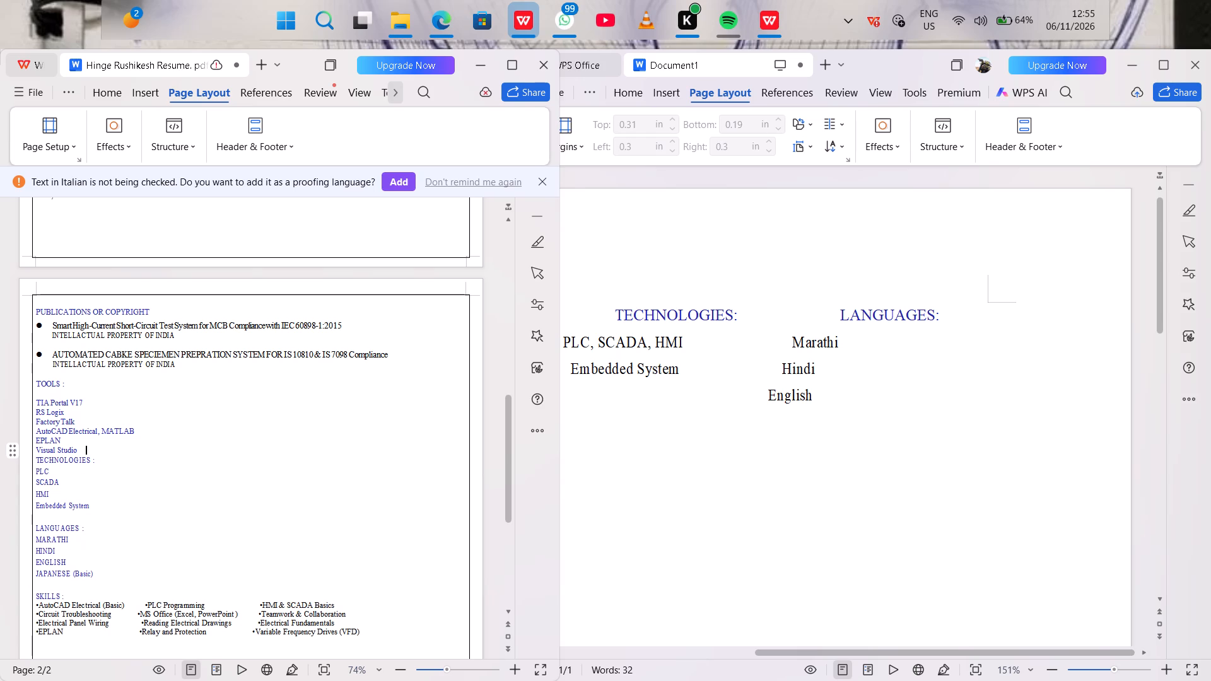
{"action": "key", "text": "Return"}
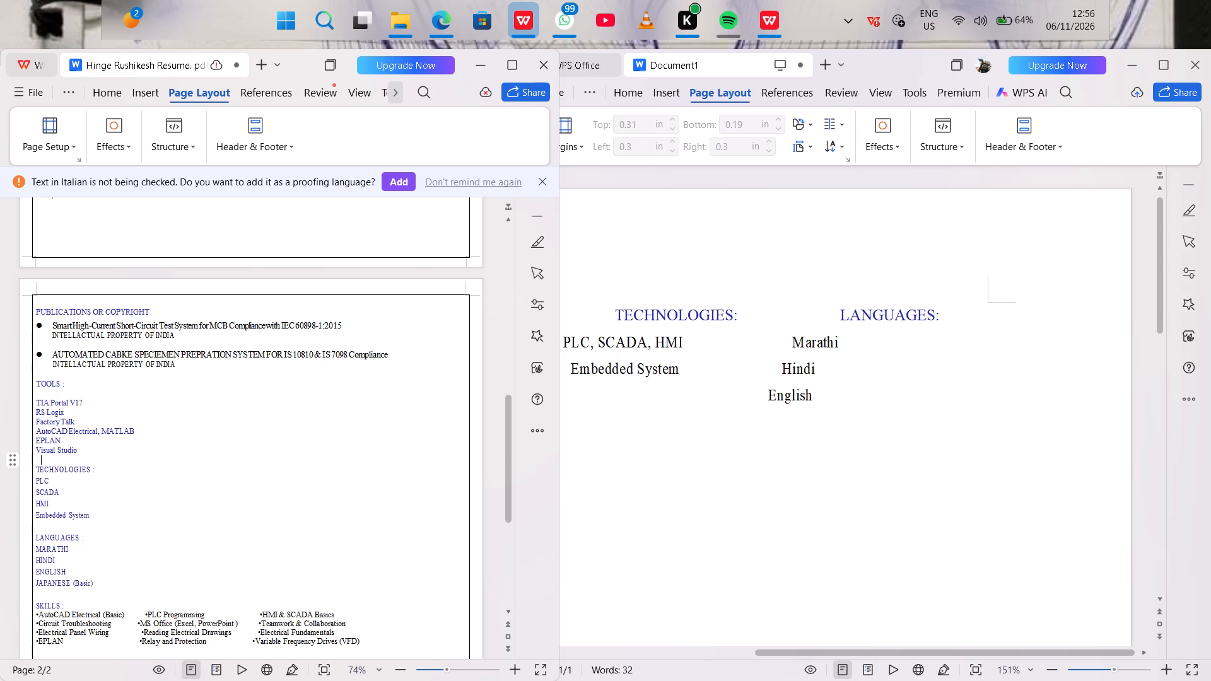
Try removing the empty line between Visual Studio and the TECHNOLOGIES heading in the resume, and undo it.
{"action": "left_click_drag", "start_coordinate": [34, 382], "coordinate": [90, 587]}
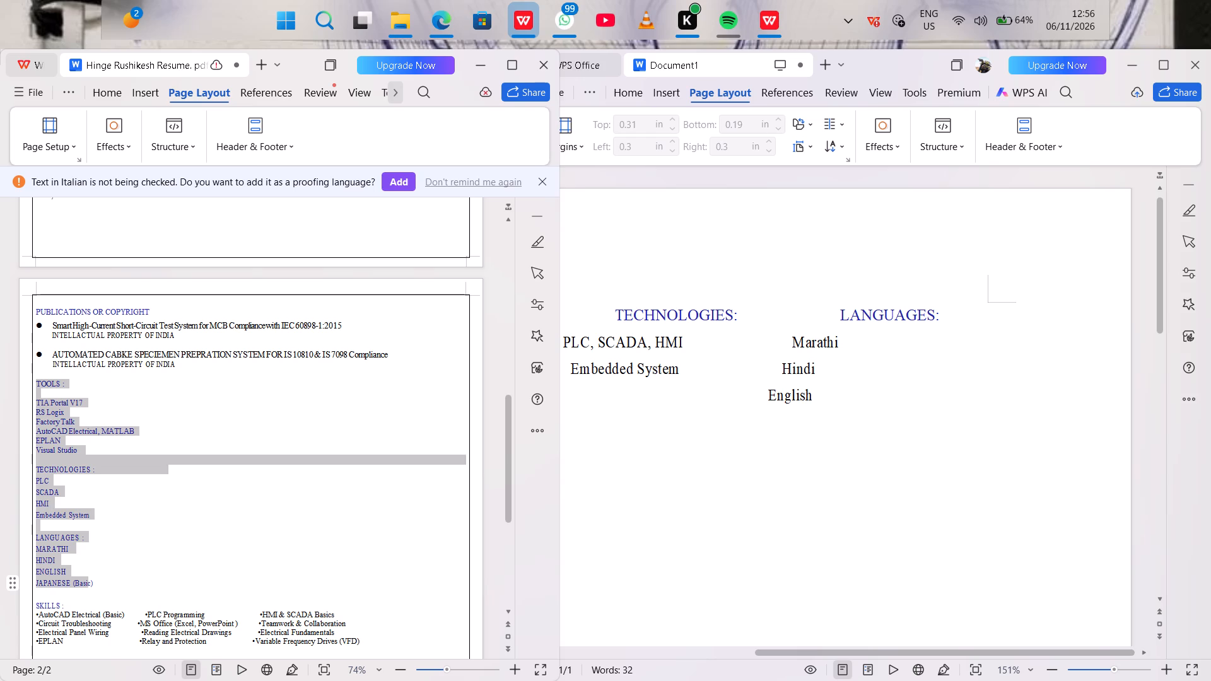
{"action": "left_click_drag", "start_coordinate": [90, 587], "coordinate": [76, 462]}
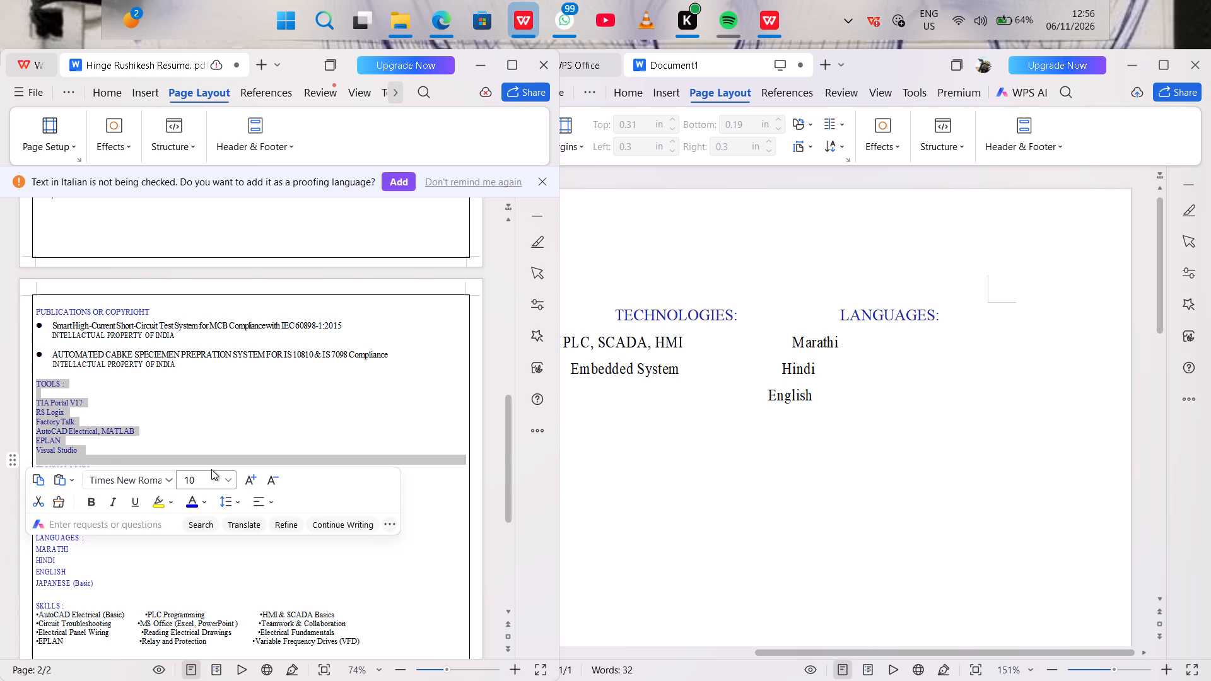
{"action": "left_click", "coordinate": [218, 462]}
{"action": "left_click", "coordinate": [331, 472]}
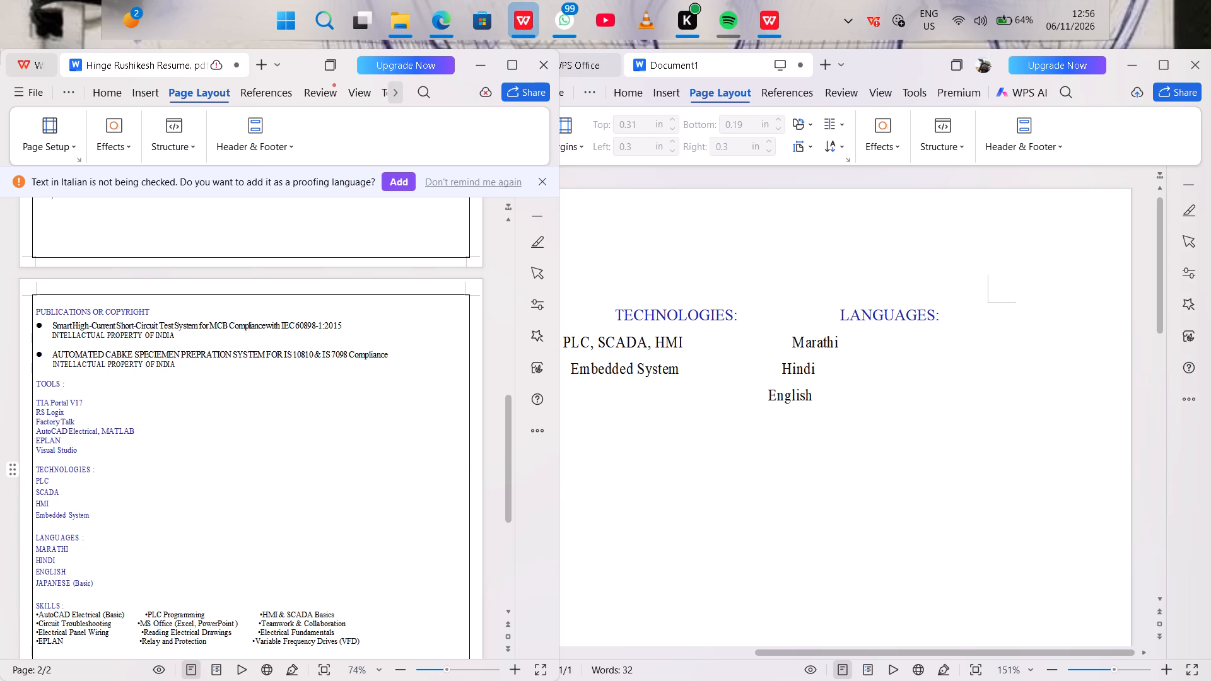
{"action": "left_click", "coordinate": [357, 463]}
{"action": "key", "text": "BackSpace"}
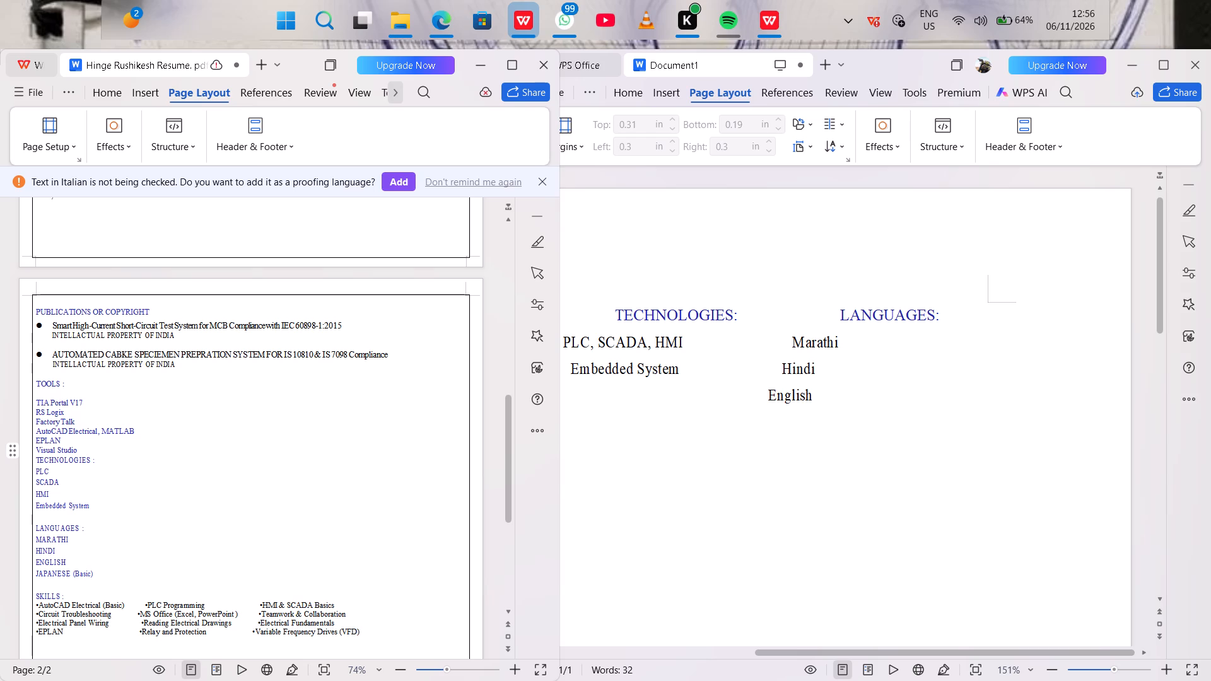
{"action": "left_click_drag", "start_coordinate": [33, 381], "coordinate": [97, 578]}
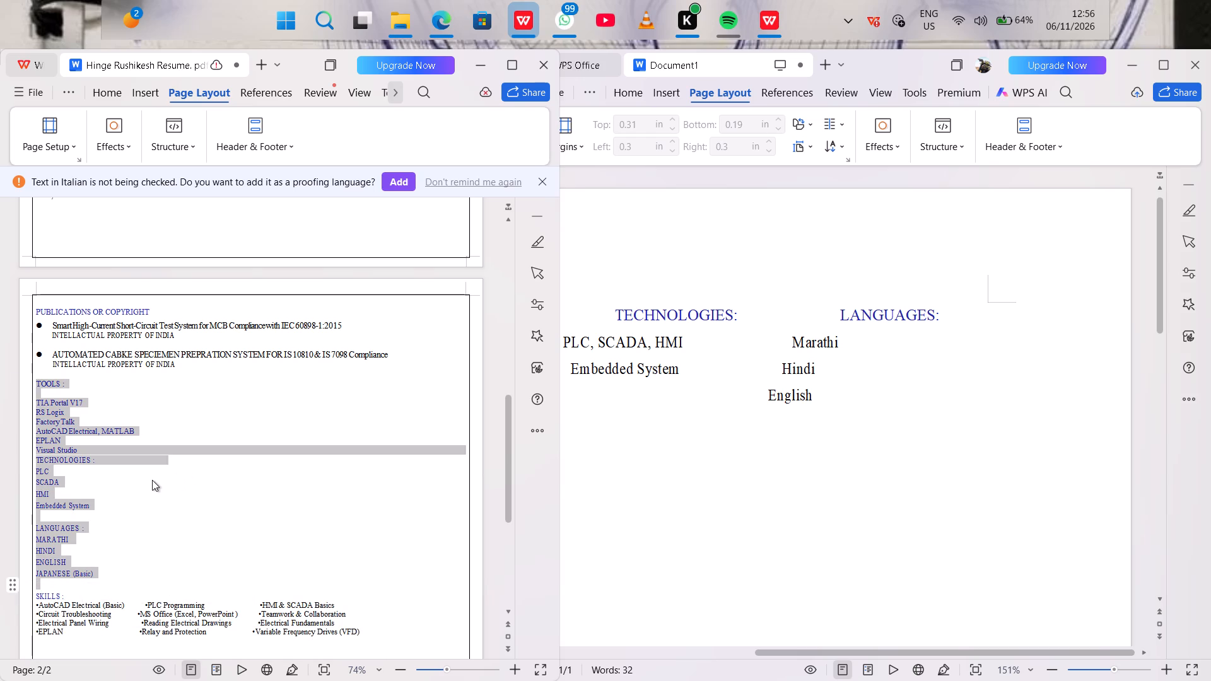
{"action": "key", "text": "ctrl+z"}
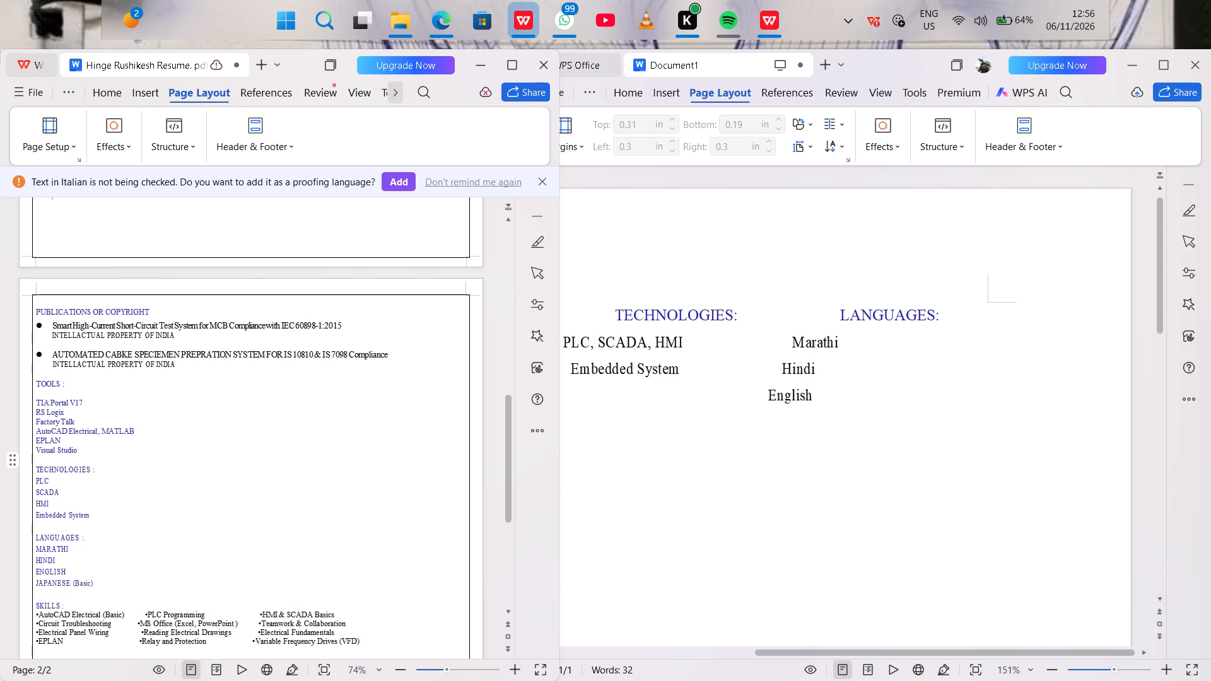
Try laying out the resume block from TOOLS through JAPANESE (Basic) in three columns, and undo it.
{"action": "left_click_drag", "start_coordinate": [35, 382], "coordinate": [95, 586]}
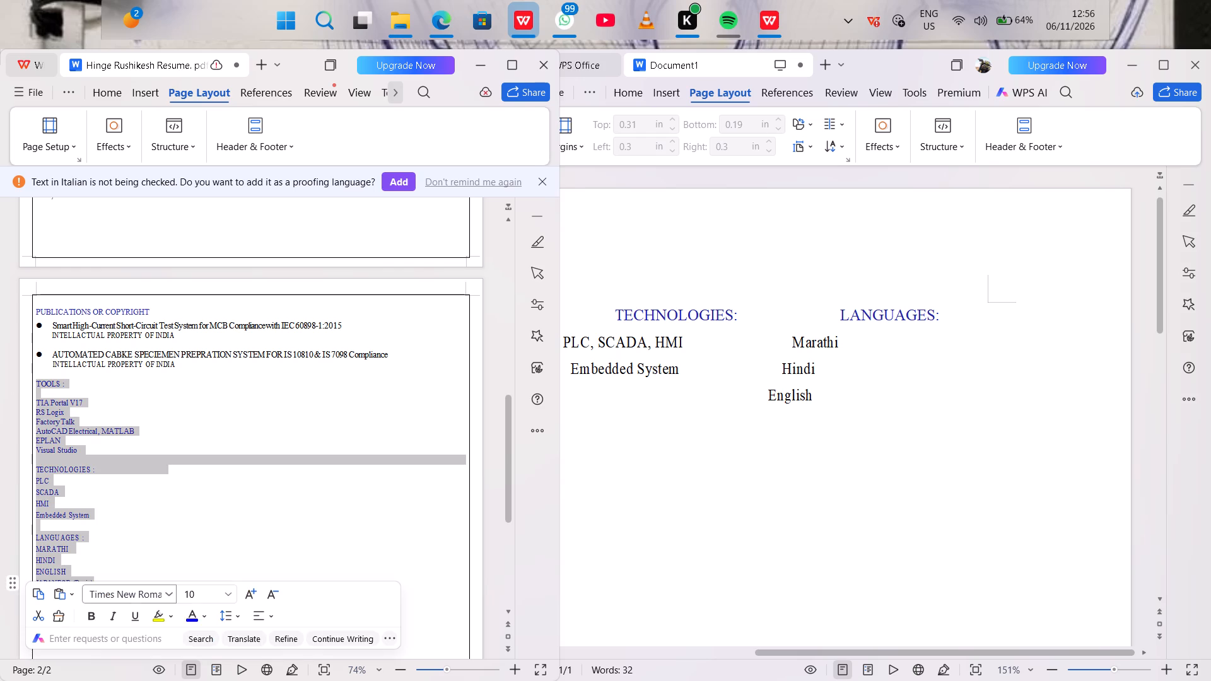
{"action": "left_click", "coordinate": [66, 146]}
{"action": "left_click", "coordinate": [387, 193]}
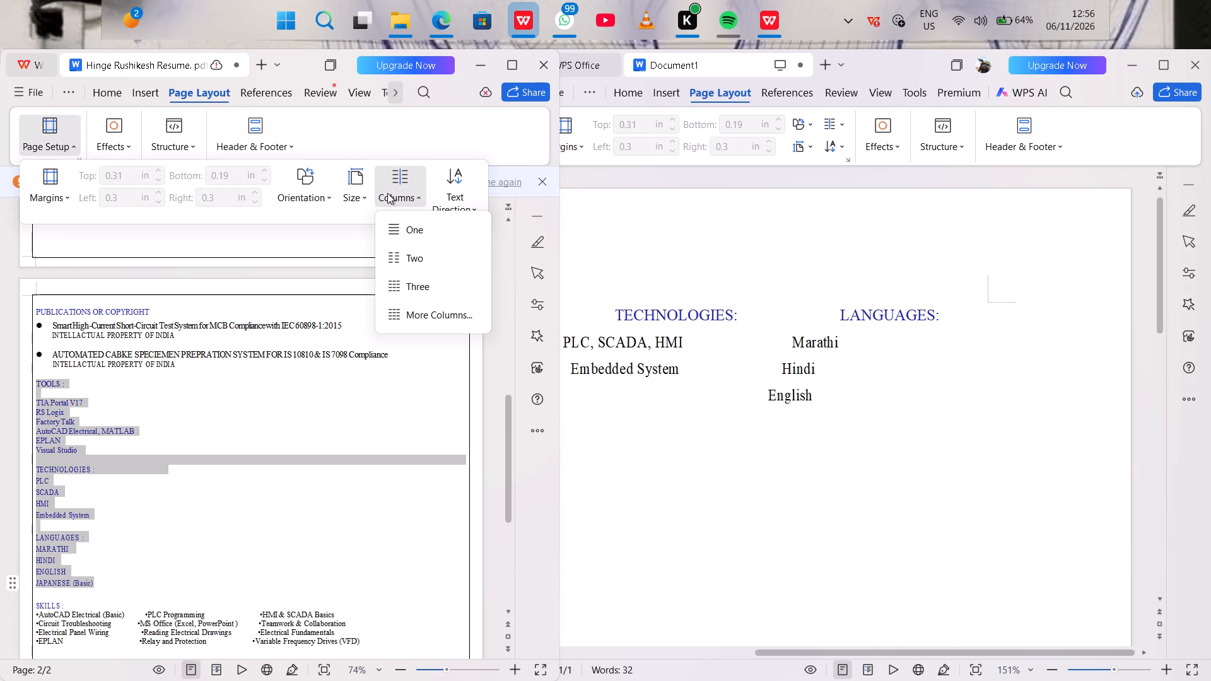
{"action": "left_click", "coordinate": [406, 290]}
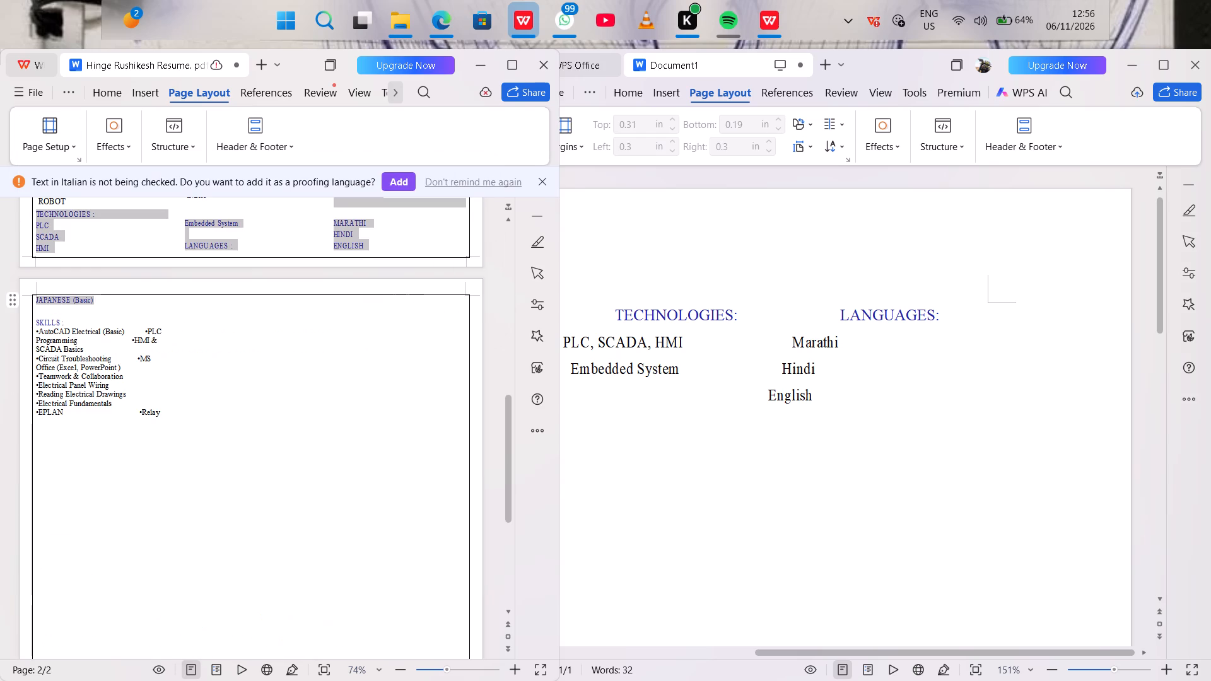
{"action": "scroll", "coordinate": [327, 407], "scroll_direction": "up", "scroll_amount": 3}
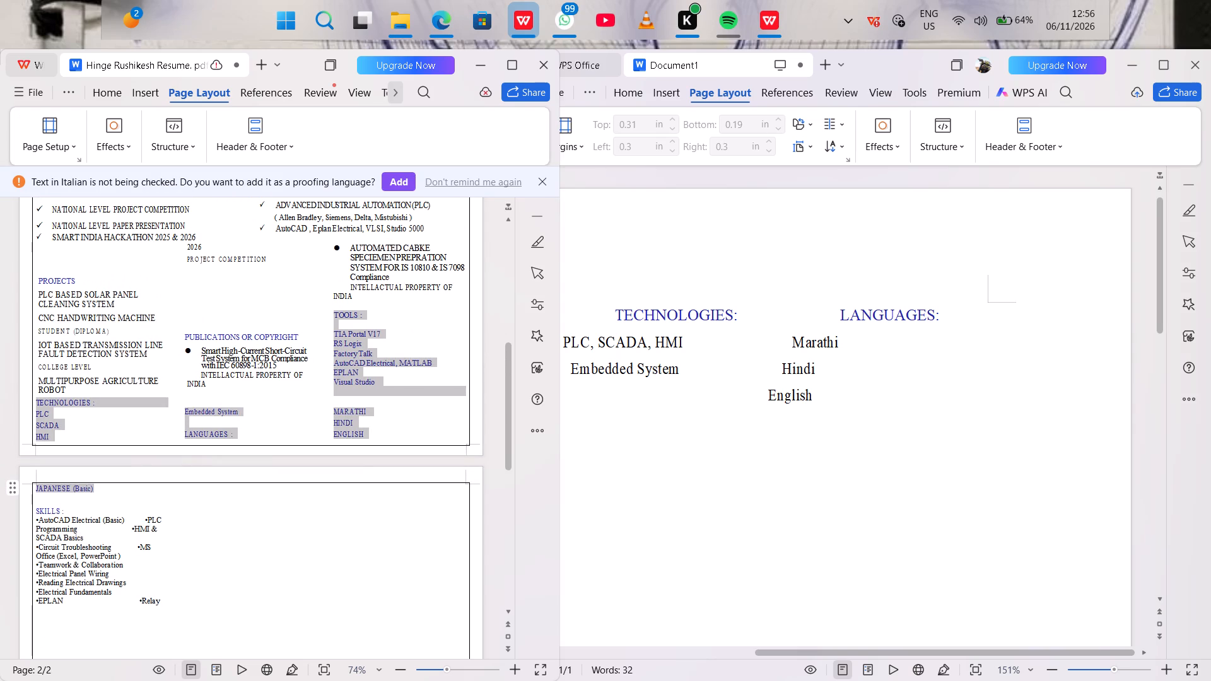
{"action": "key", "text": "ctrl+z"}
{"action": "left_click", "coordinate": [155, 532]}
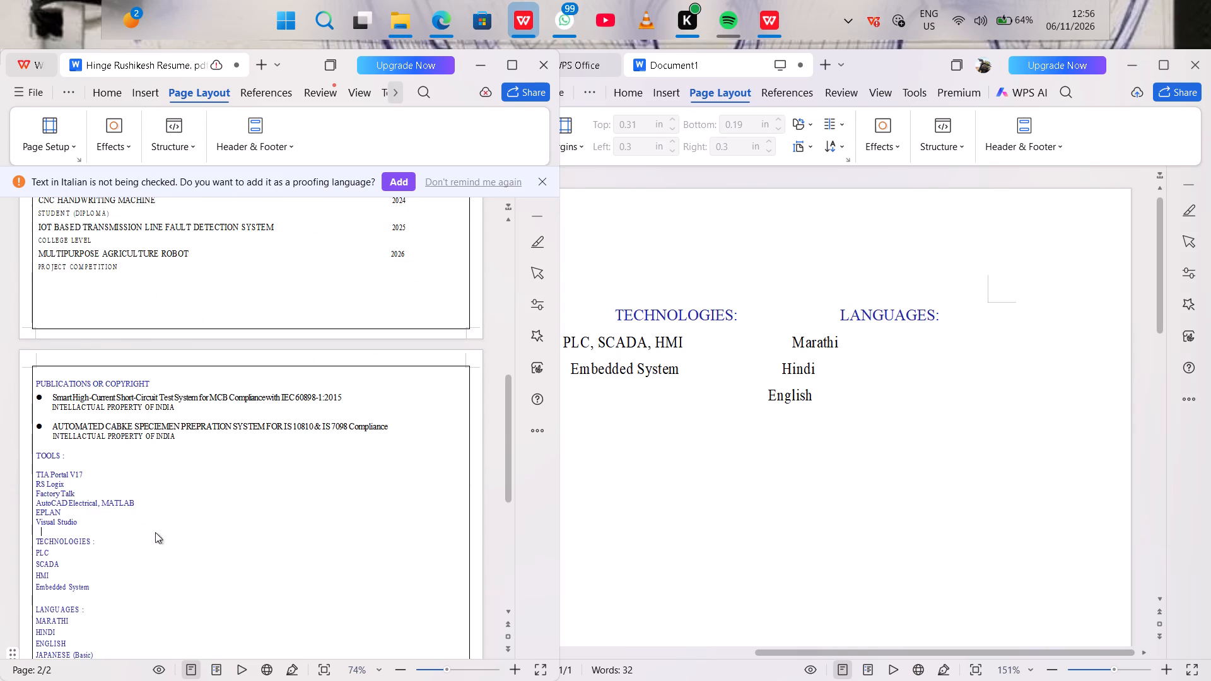
Apply a two-column layout to the TECHNOLOGIES heading and its list through Embedded System.
{"action": "left_click_drag", "start_coordinate": [36, 541], "coordinate": [91, 590]}
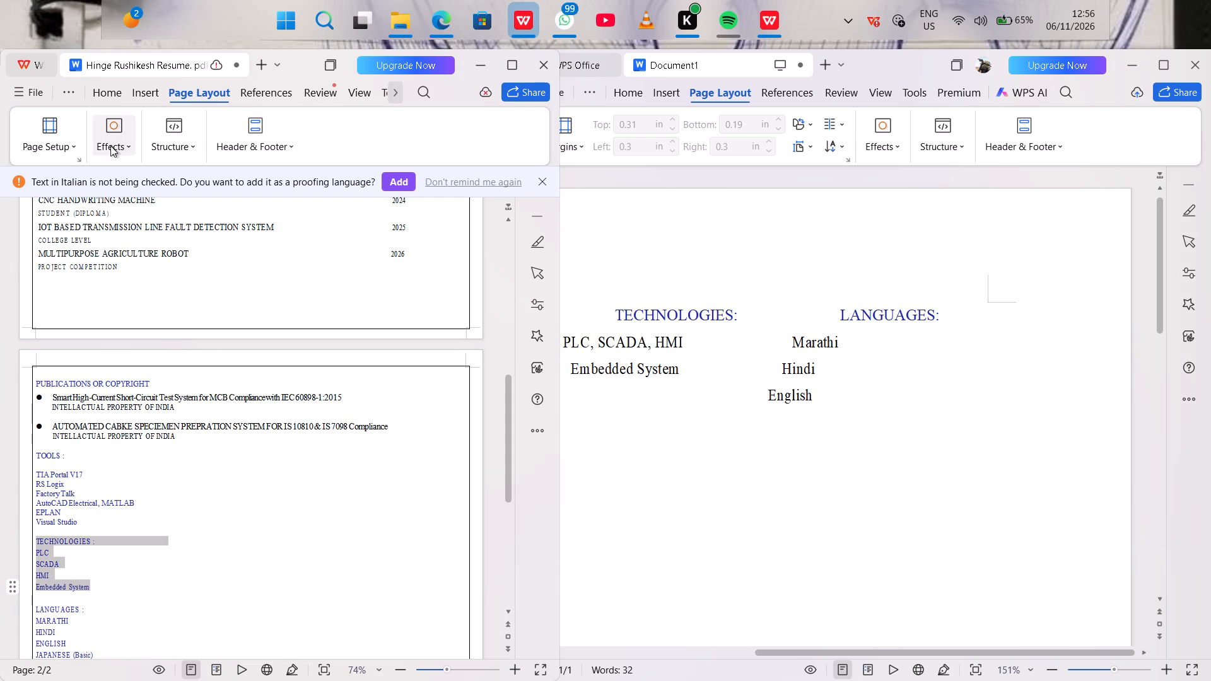
{"action": "left_click", "coordinate": [76, 149]}
{"action": "left_click", "coordinate": [413, 192]}
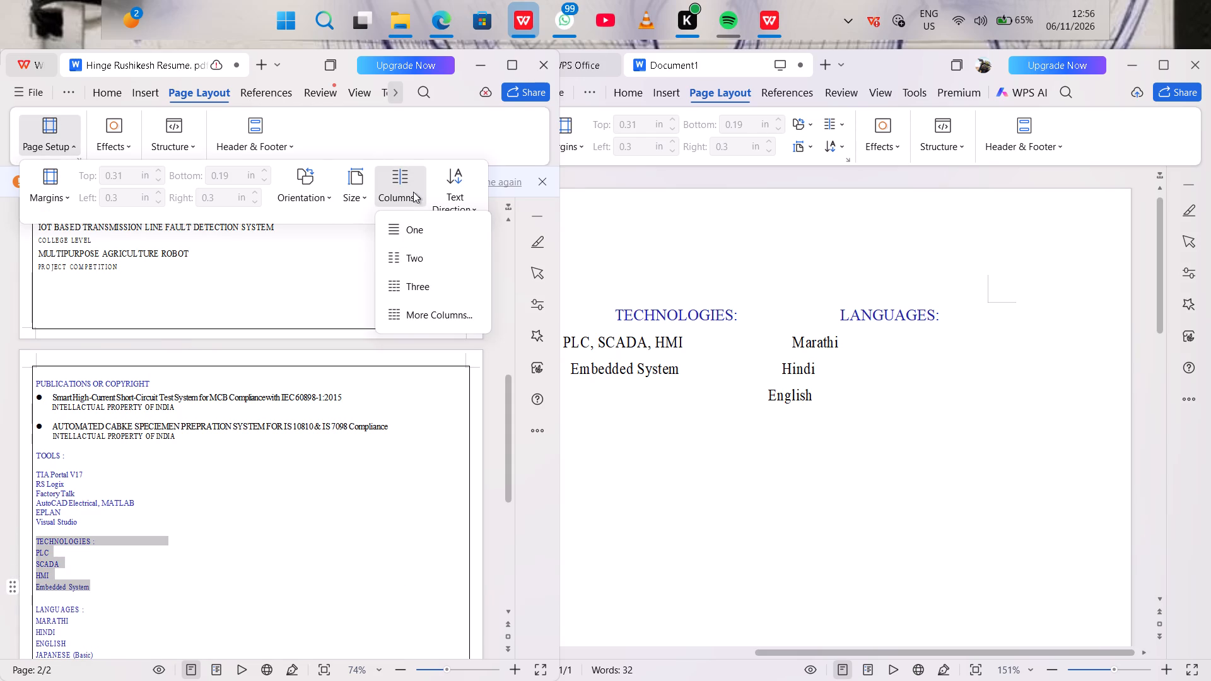
{"action": "left_click", "coordinate": [424, 259]}
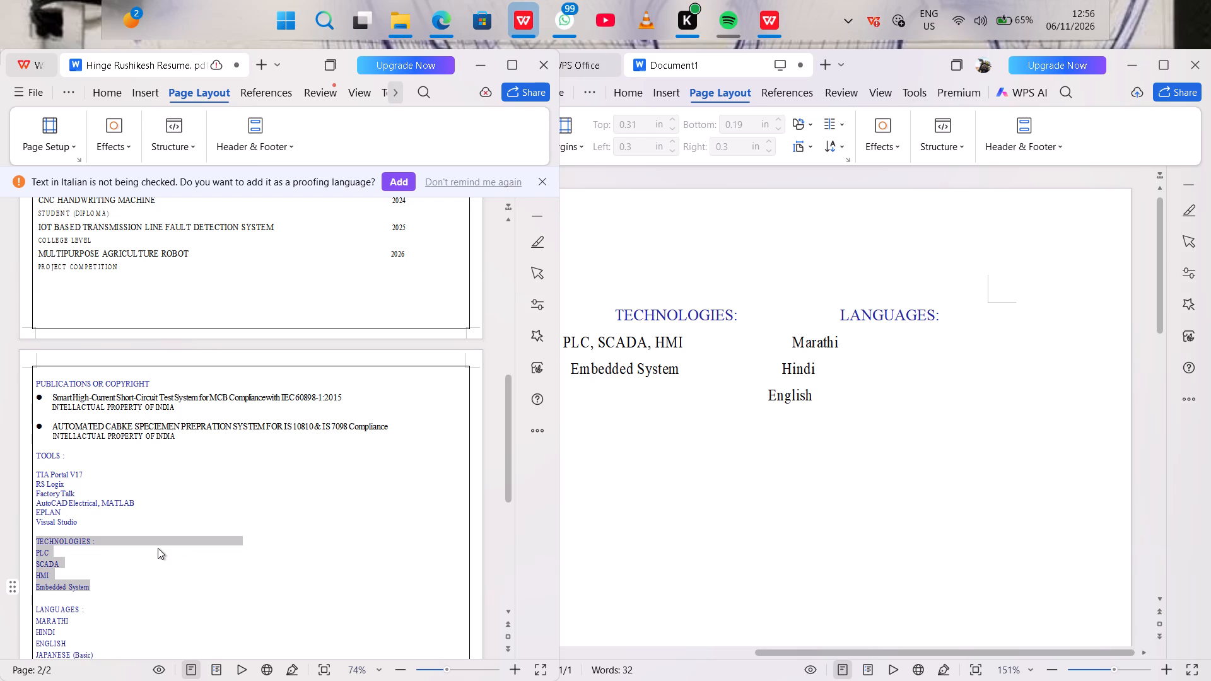
{"action": "left_click", "coordinate": [120, 560]}
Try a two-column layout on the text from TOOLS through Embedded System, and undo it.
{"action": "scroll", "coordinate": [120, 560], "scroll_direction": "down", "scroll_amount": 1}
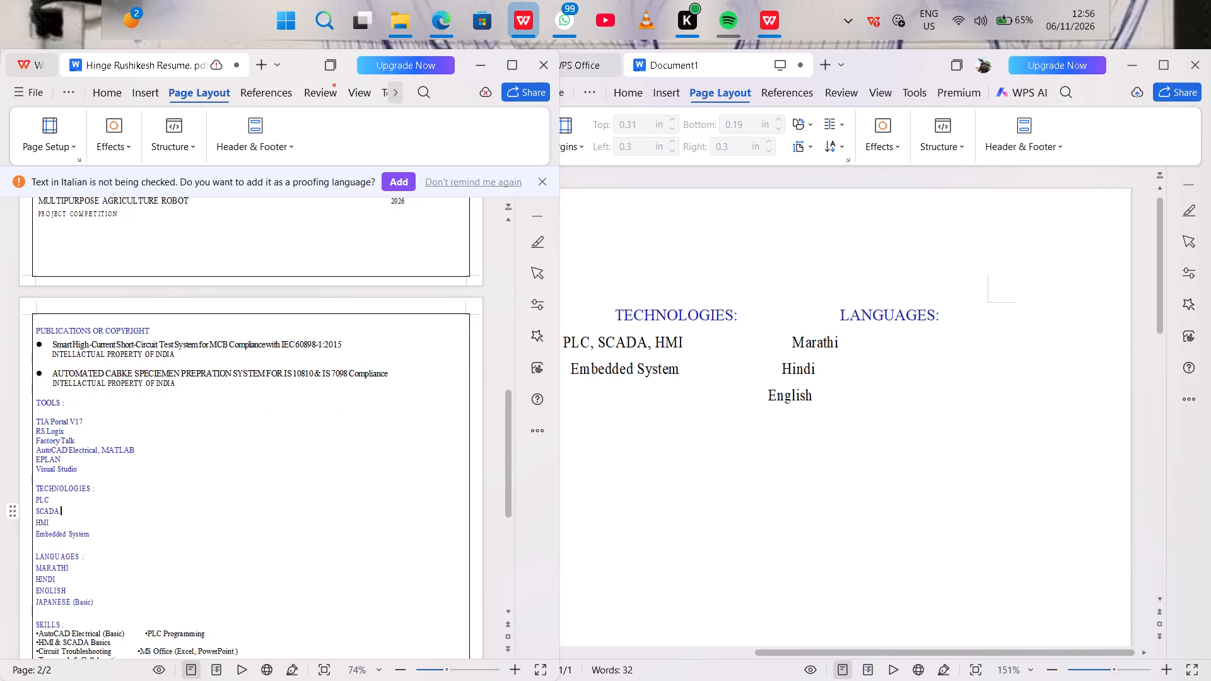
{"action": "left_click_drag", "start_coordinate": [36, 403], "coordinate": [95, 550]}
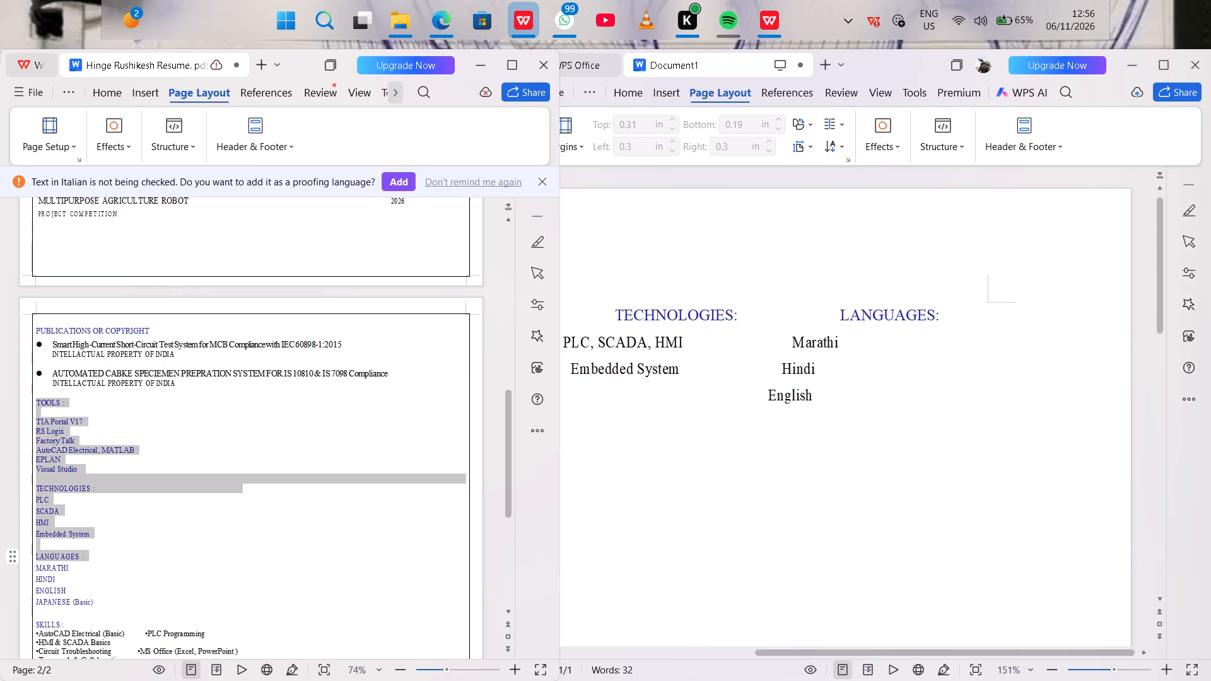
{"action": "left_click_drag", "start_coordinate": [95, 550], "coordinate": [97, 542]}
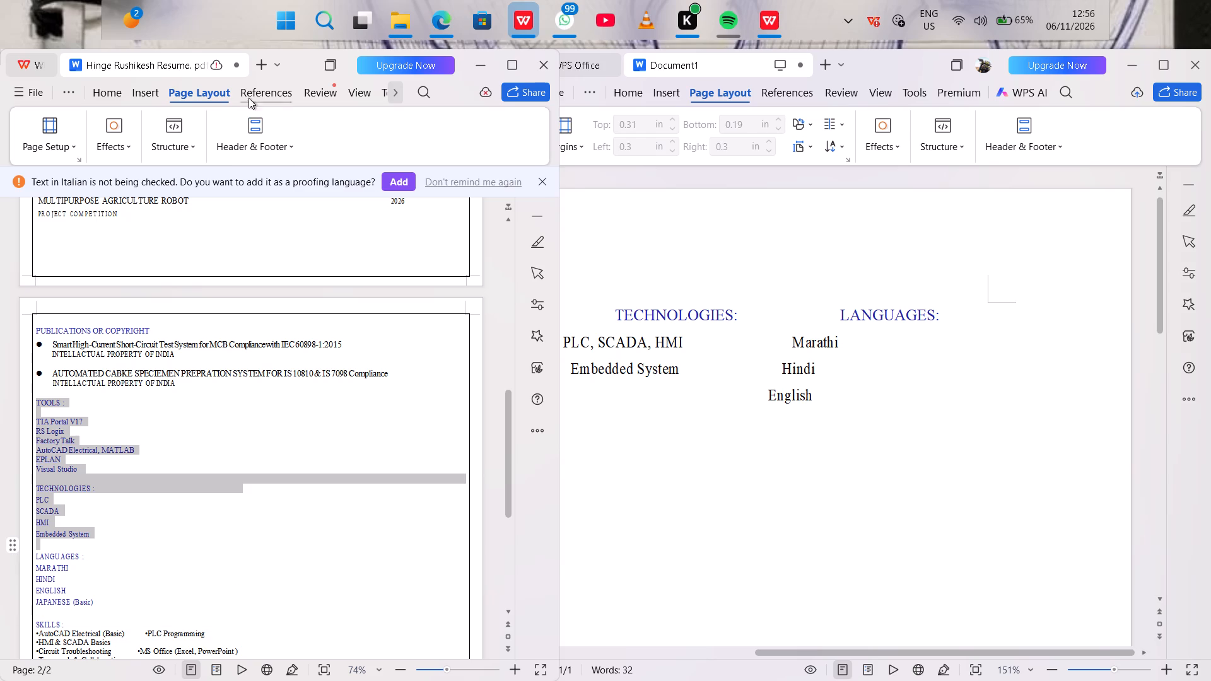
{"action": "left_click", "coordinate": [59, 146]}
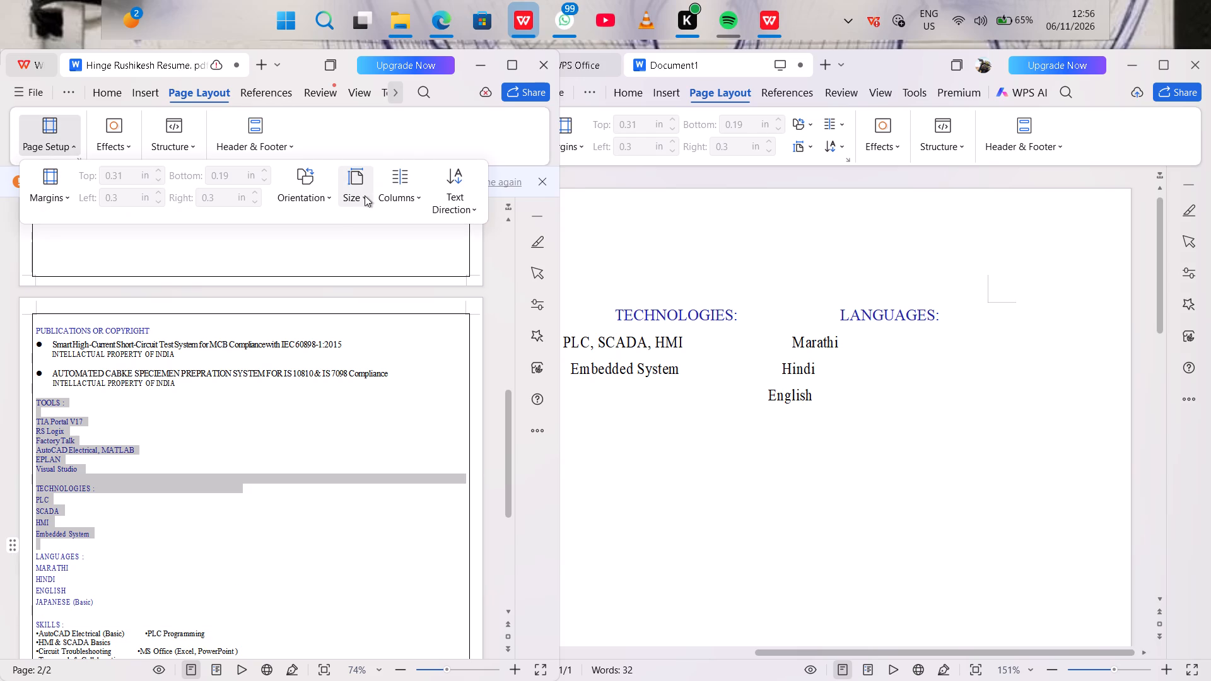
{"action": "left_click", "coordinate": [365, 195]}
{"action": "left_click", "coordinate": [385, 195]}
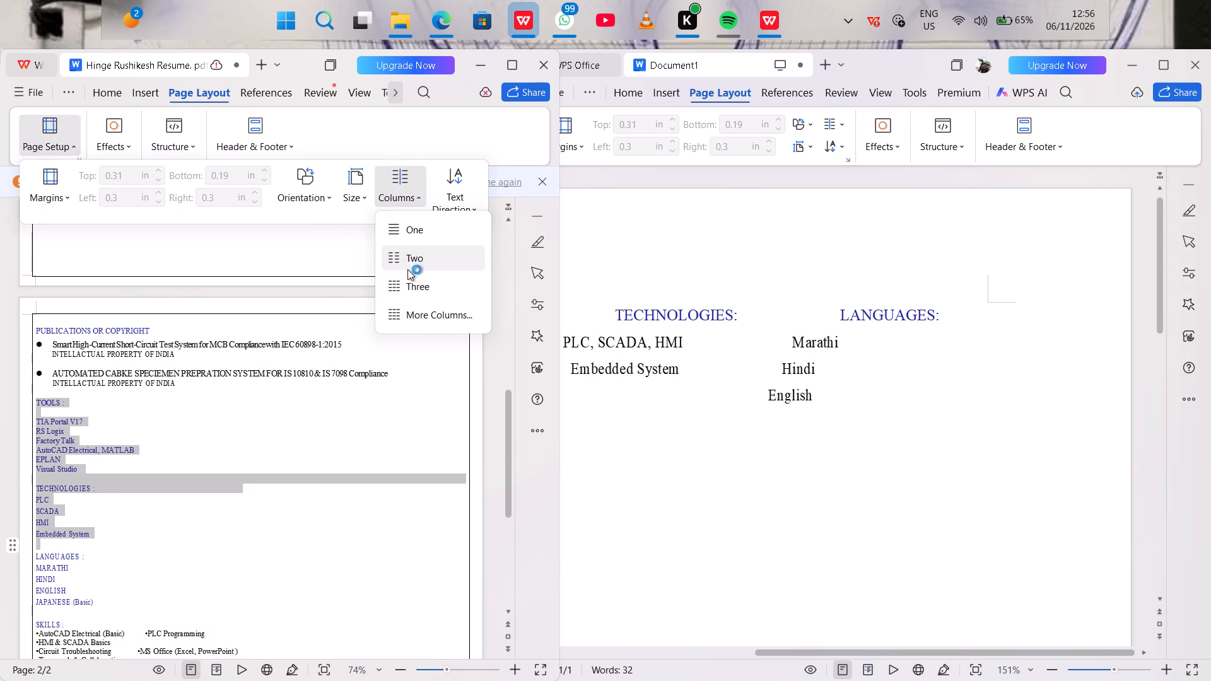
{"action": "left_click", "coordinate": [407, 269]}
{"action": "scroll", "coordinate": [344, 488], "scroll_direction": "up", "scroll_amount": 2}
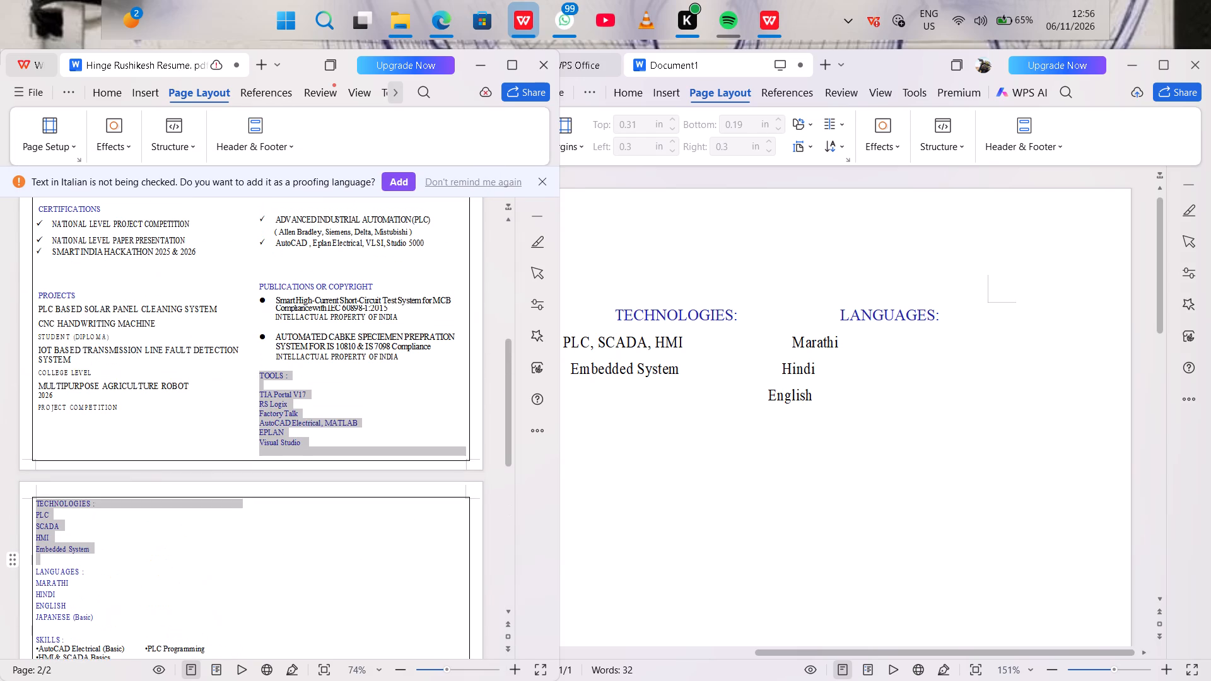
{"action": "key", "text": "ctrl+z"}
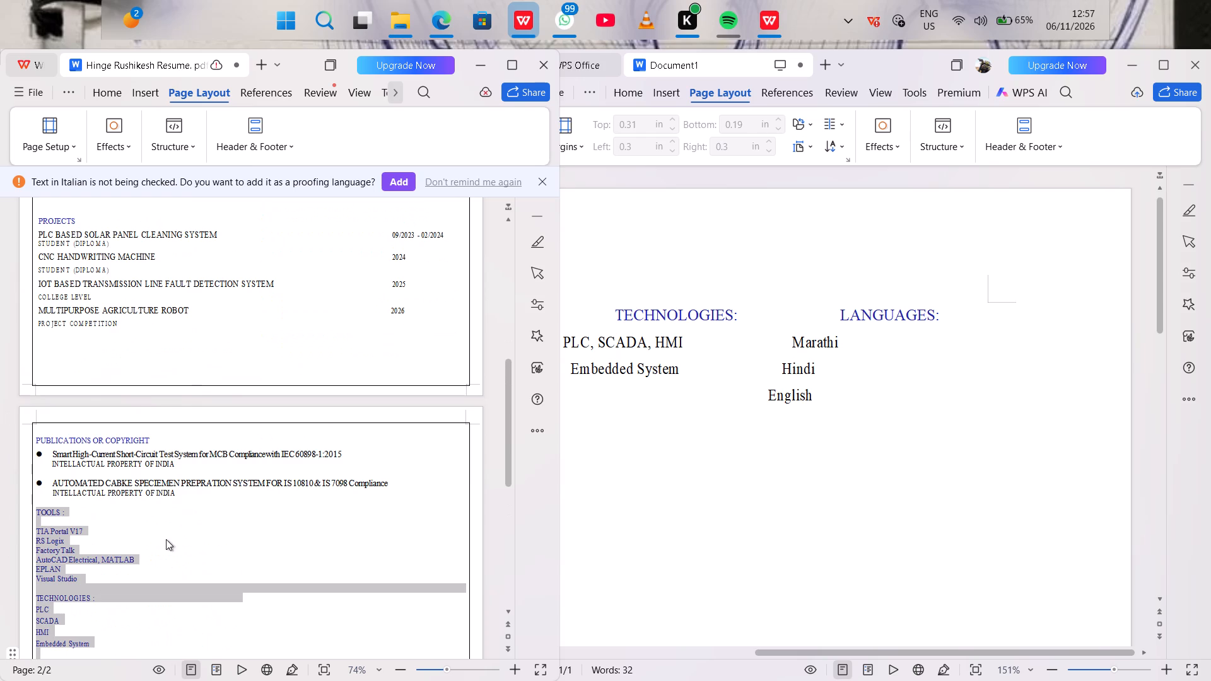
Copy the resume block from the TOOLS heading through JAPANESE (Basic).
{"action": "scroll", "coordinate": [166, 539], "scroll_direction": "down", "scroll_amount": 2}
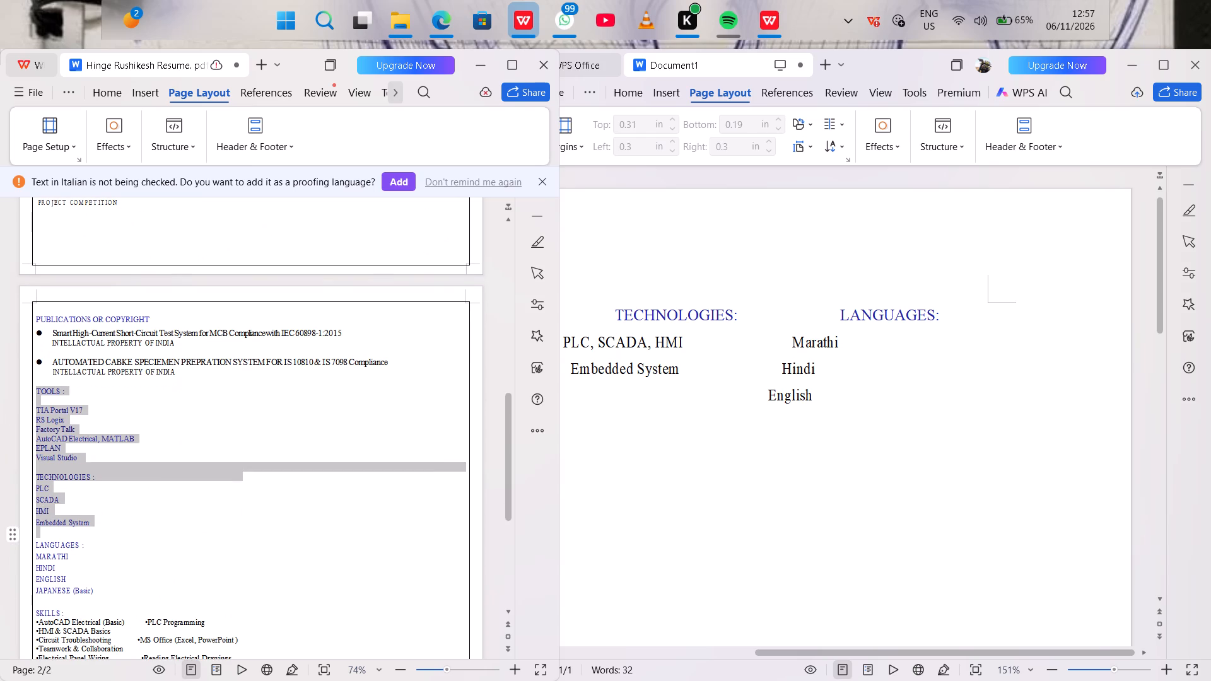
{"action": "left_click", "coordinate": [97, 593]}
{"action": "left_click_drag", "start_coordinate": [97, 593], "coordinate": [41, 378]}
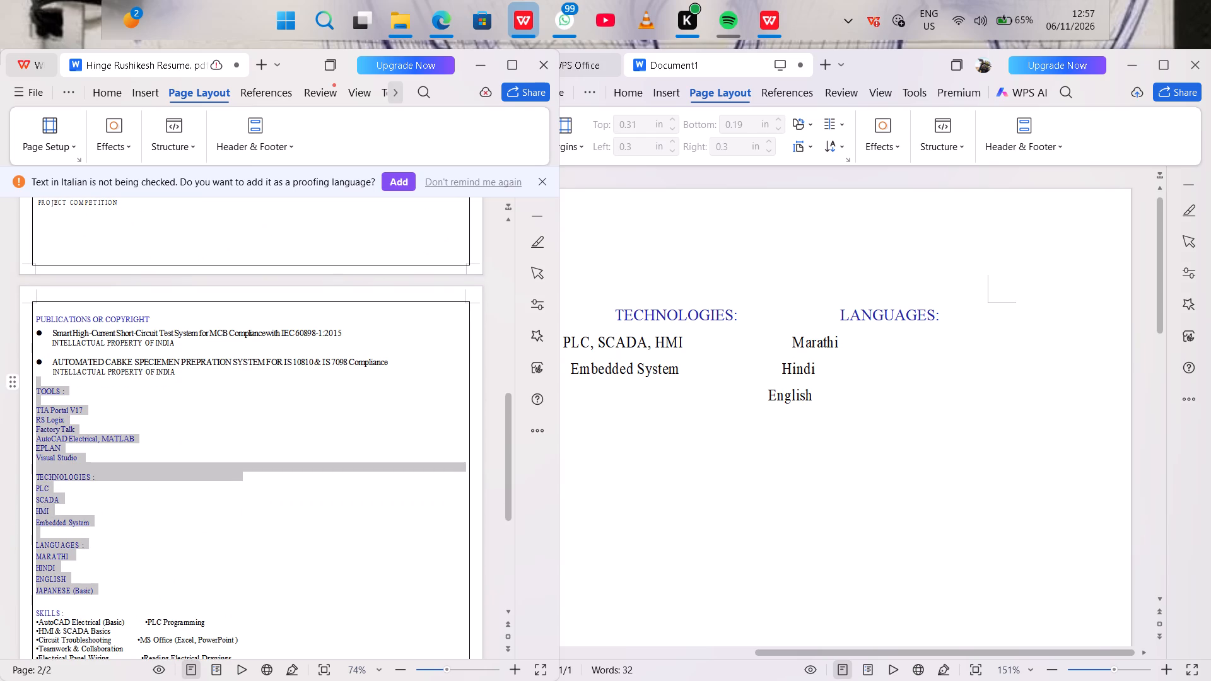
{"action": "left_click_drag", "start_coordinate": [41, 378], "coordinate": [38, 388]}
{"action": "key", "text": "ctrl+c"}
Clear all existing content from Document1.
{"action": "left_click", "coordinate": [665, 443]}
{"action": "key", "text": "ctrl+a"}
{"action": "key", "text": "BackSpace"}
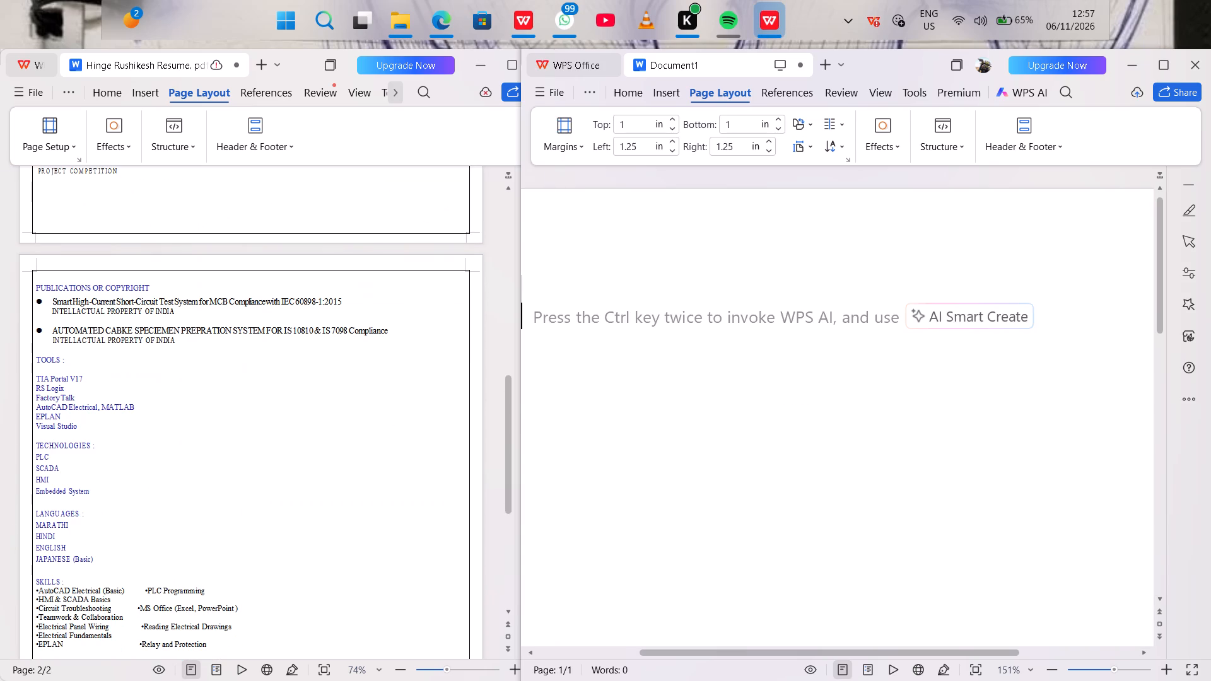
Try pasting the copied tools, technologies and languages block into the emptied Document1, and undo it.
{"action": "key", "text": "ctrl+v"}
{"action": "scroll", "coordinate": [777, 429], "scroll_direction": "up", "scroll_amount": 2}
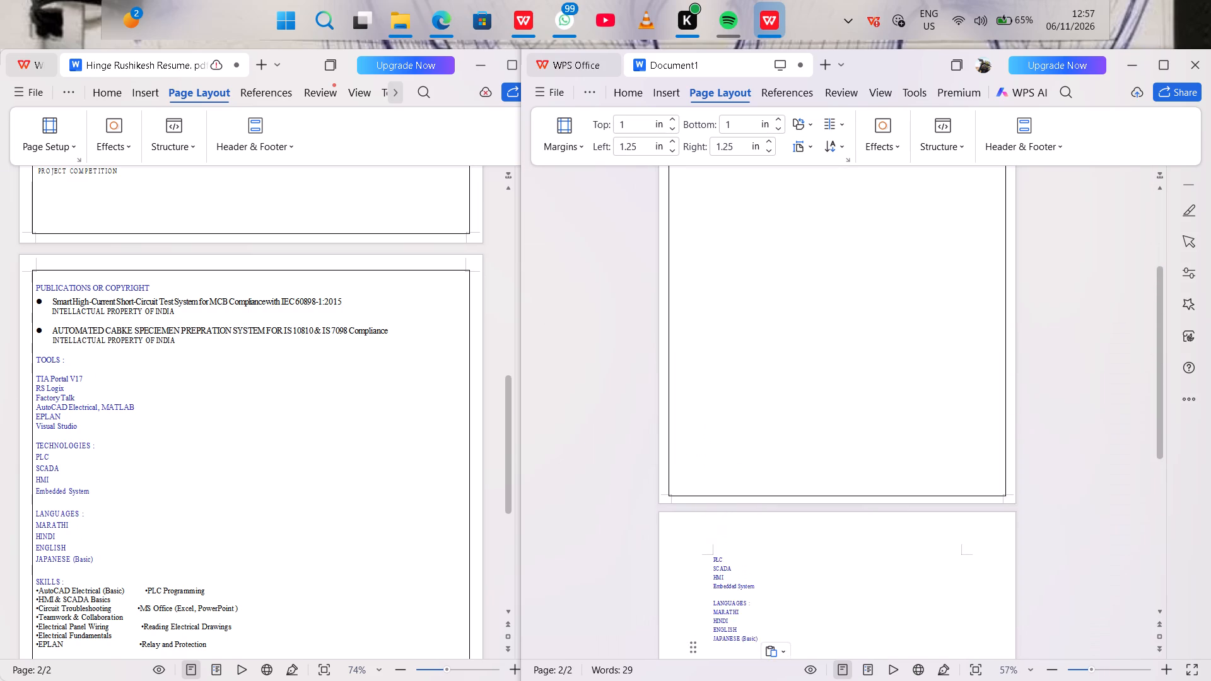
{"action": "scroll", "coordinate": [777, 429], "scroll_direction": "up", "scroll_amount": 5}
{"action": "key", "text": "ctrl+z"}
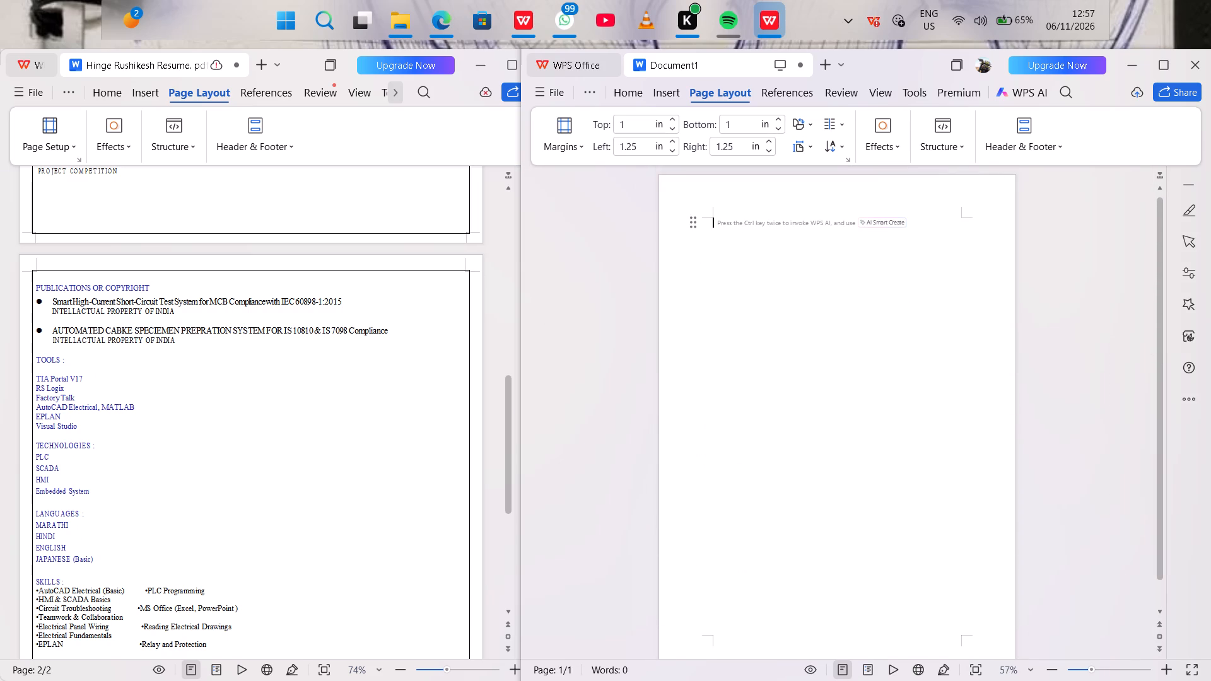
Insert a space in Document1 and paste the copied tools, technologies and languages block after it.
{"action": "key", "text": "space"}
{"action": "key", "text": "ctrl+v"}
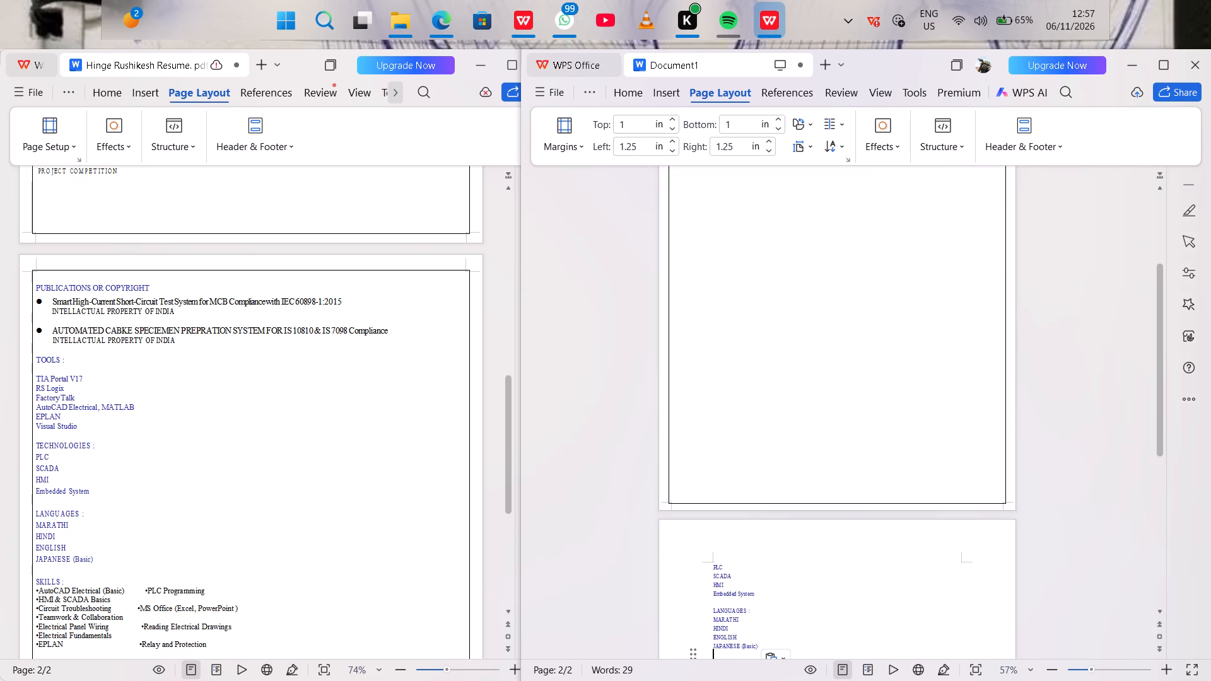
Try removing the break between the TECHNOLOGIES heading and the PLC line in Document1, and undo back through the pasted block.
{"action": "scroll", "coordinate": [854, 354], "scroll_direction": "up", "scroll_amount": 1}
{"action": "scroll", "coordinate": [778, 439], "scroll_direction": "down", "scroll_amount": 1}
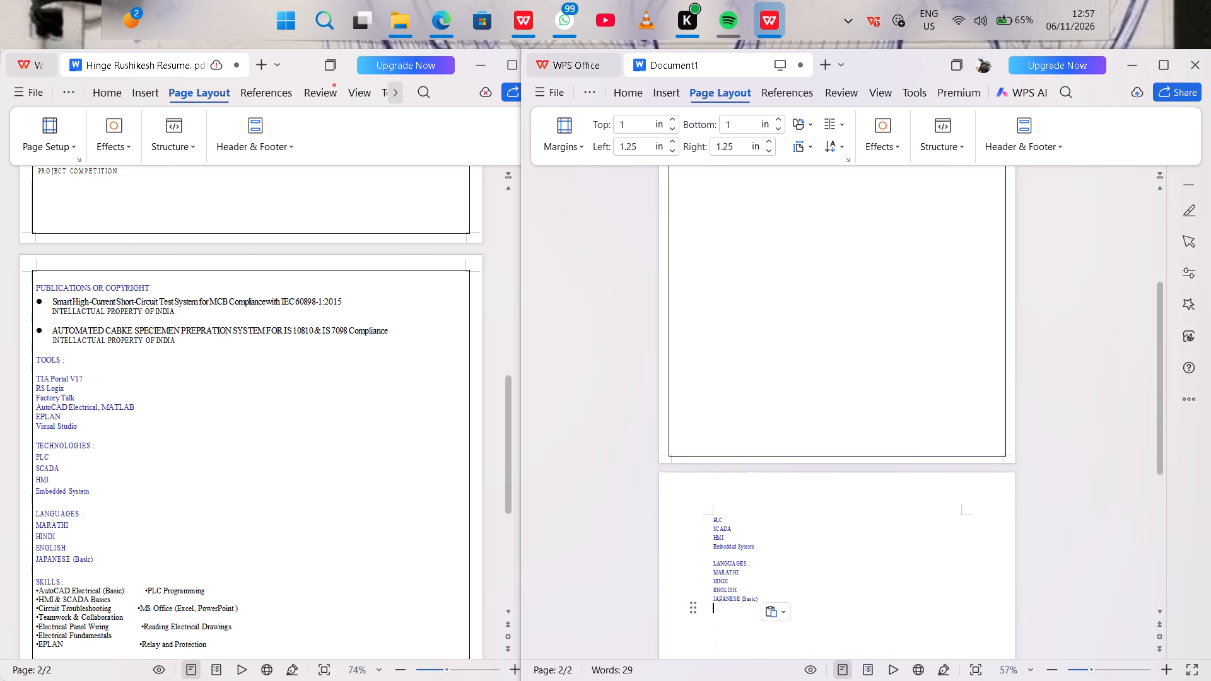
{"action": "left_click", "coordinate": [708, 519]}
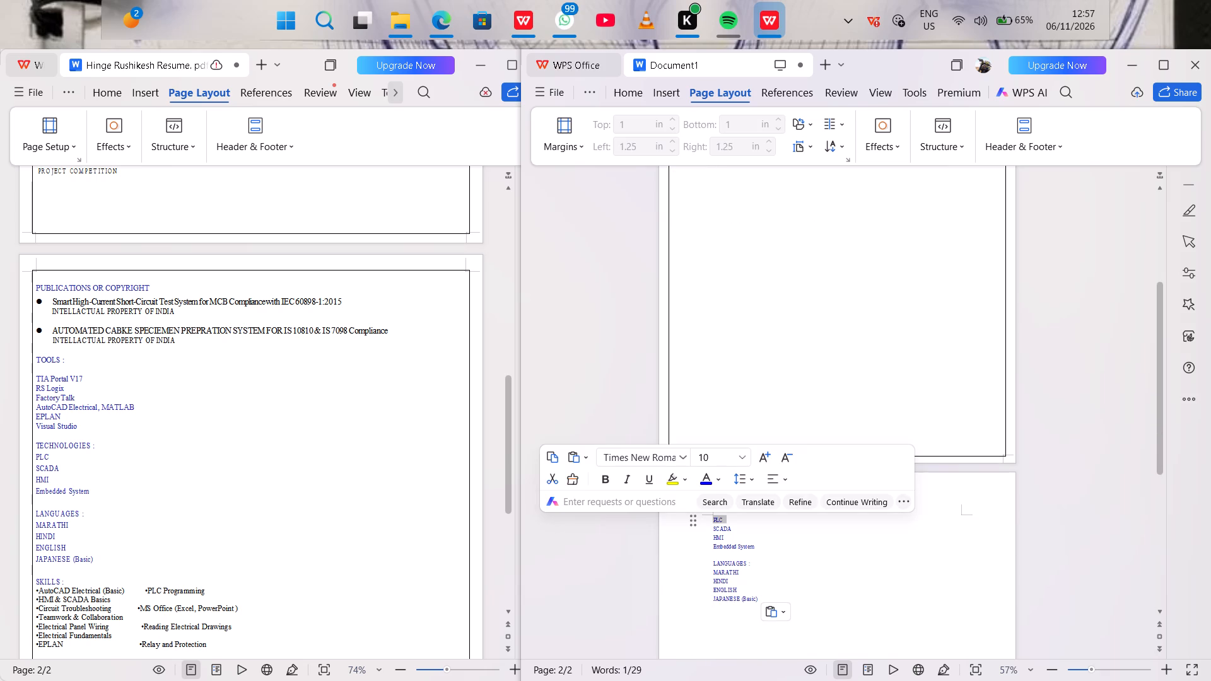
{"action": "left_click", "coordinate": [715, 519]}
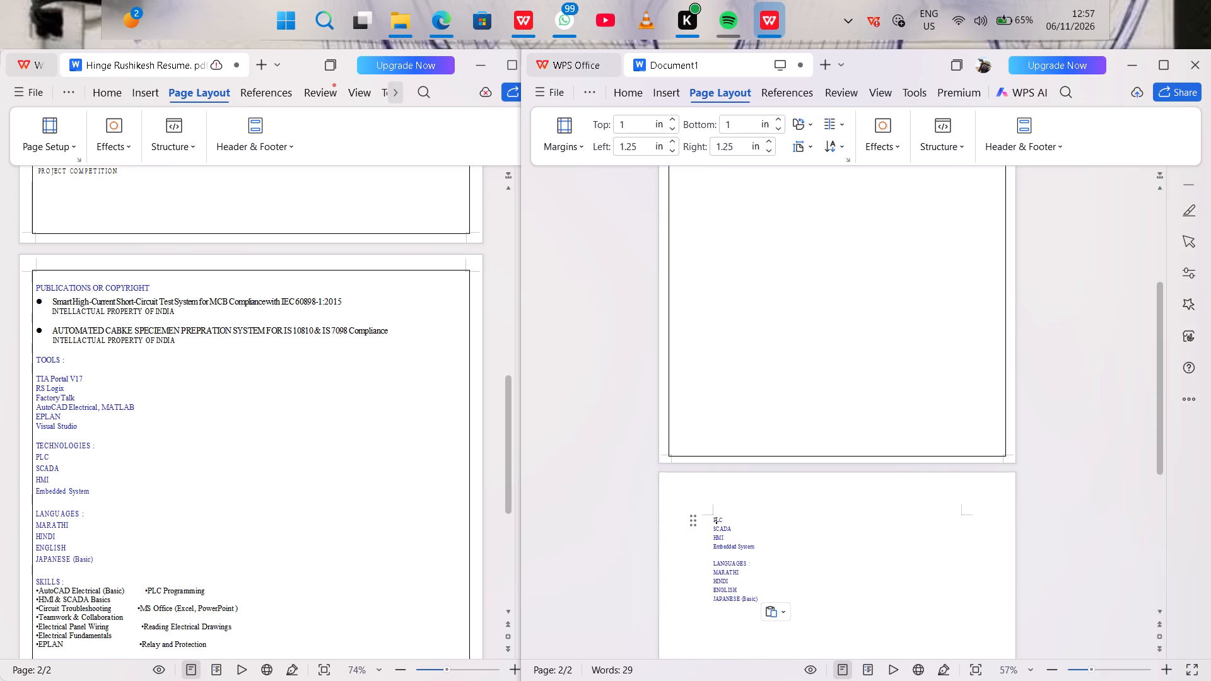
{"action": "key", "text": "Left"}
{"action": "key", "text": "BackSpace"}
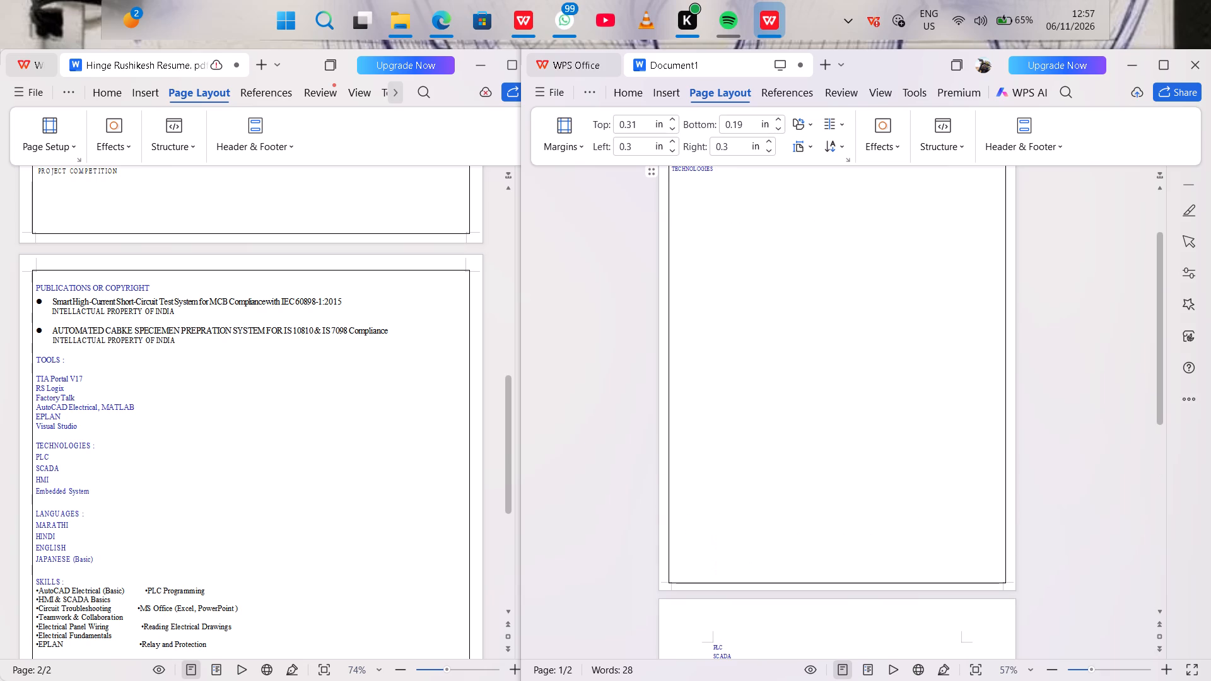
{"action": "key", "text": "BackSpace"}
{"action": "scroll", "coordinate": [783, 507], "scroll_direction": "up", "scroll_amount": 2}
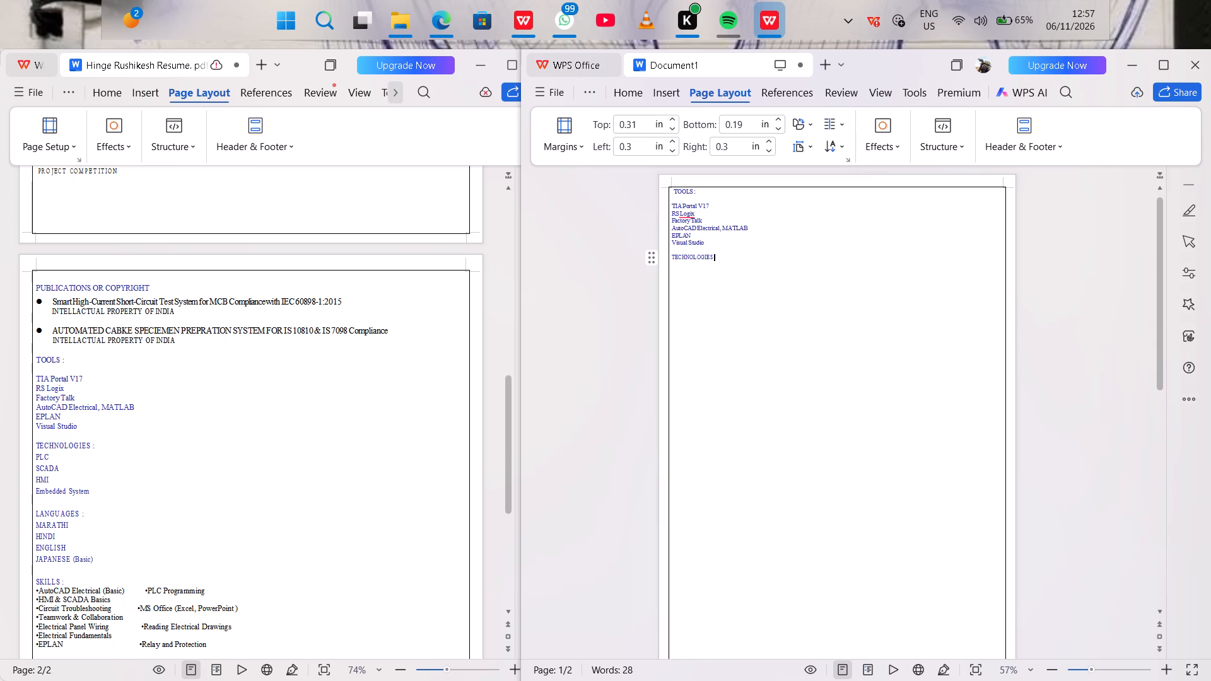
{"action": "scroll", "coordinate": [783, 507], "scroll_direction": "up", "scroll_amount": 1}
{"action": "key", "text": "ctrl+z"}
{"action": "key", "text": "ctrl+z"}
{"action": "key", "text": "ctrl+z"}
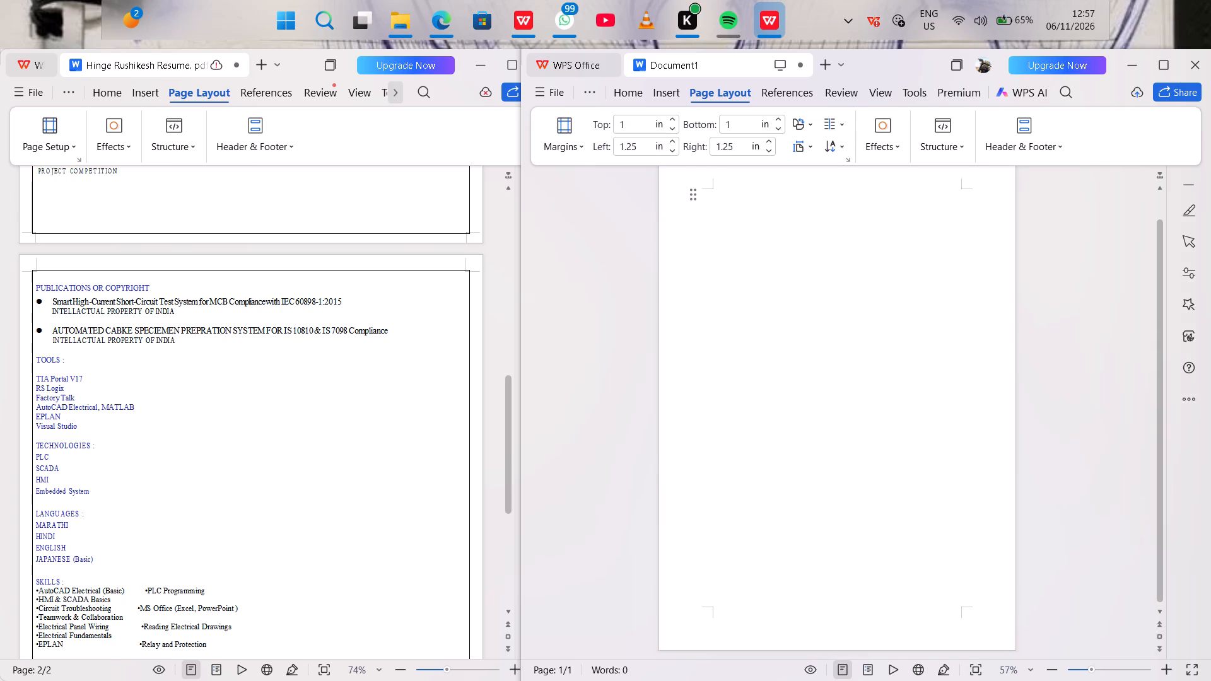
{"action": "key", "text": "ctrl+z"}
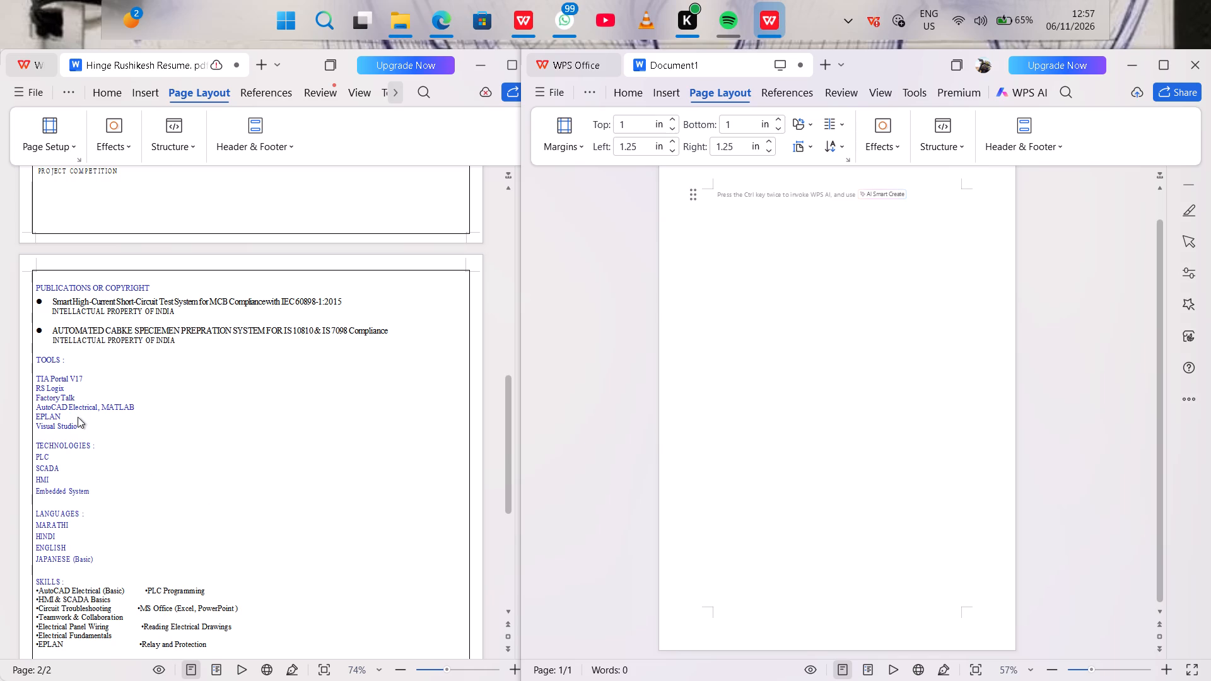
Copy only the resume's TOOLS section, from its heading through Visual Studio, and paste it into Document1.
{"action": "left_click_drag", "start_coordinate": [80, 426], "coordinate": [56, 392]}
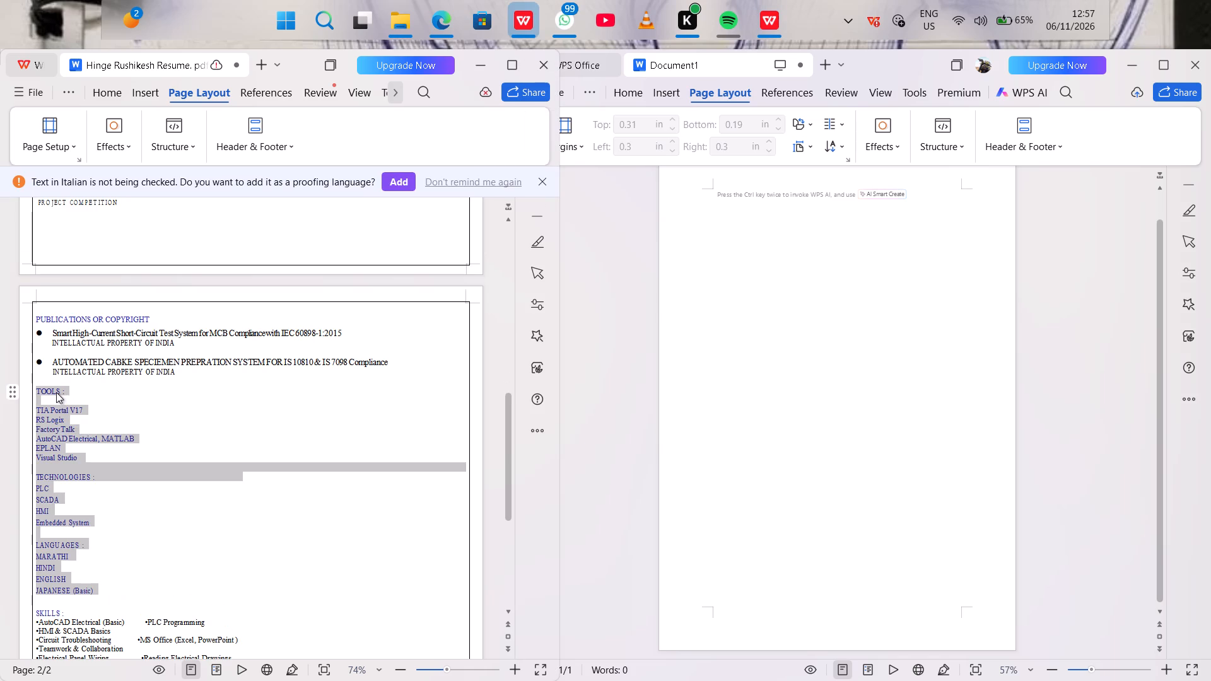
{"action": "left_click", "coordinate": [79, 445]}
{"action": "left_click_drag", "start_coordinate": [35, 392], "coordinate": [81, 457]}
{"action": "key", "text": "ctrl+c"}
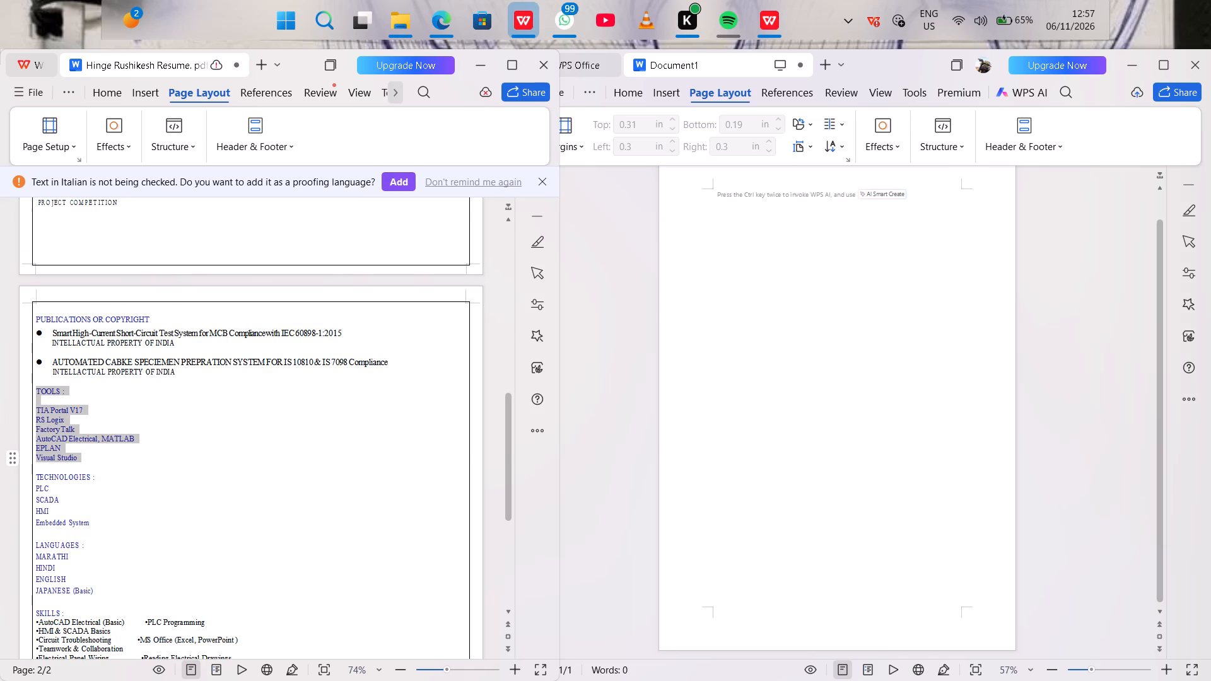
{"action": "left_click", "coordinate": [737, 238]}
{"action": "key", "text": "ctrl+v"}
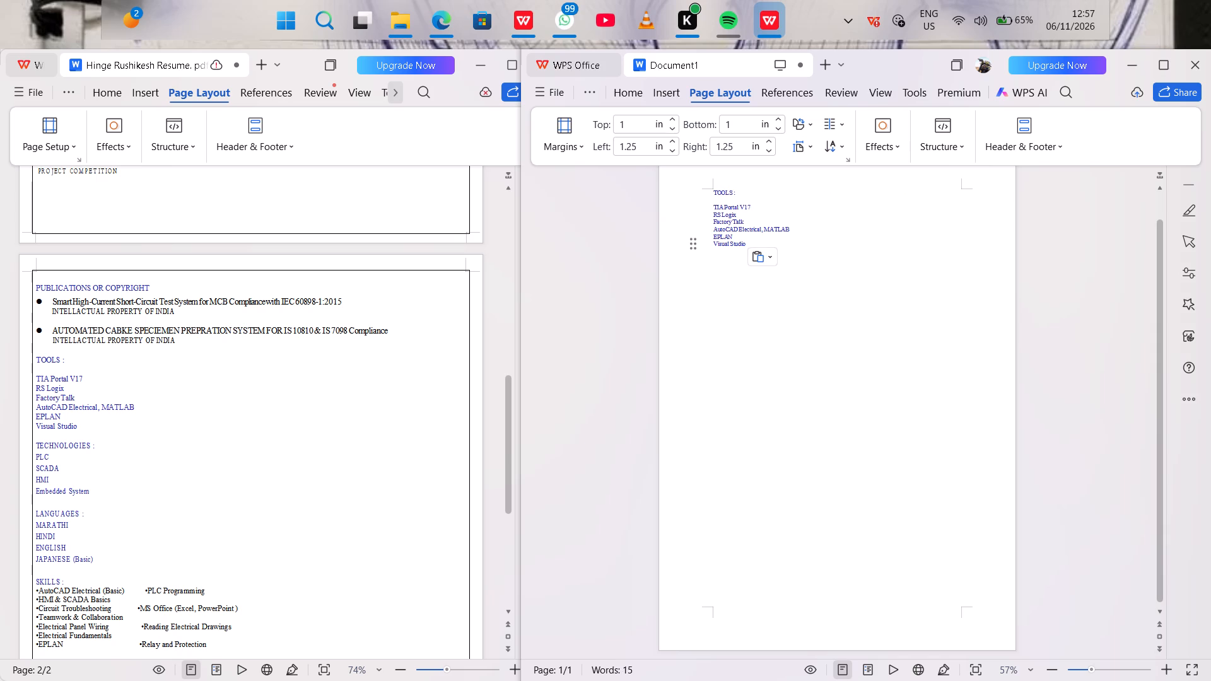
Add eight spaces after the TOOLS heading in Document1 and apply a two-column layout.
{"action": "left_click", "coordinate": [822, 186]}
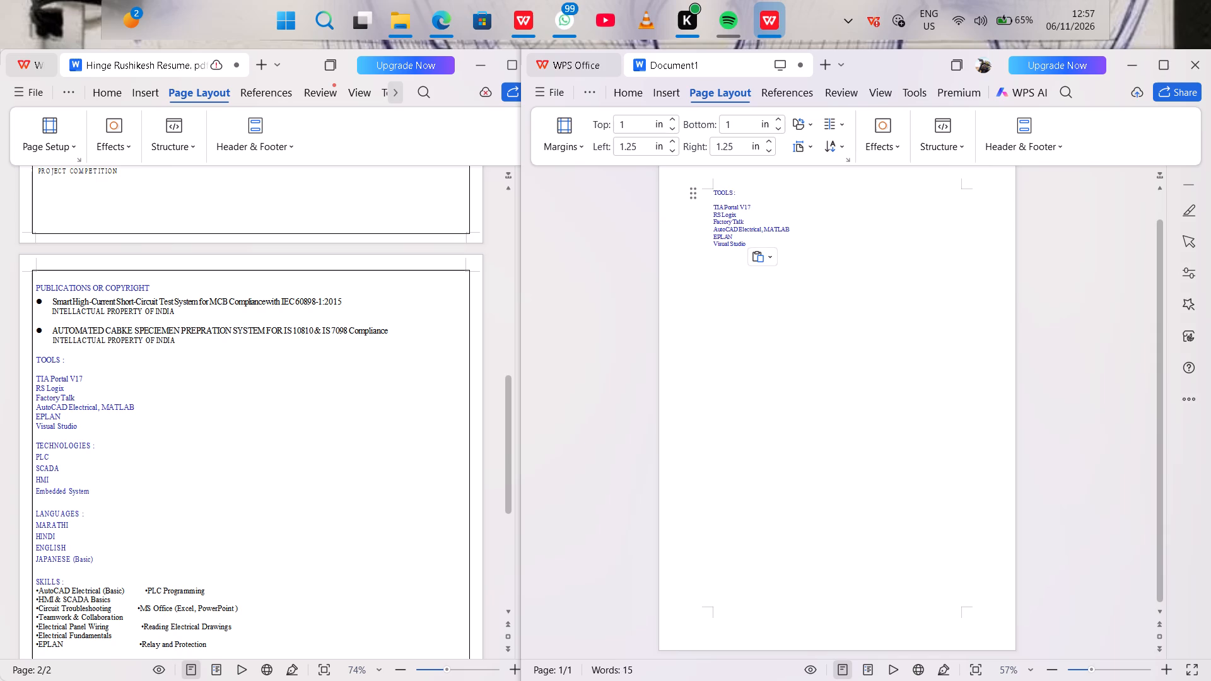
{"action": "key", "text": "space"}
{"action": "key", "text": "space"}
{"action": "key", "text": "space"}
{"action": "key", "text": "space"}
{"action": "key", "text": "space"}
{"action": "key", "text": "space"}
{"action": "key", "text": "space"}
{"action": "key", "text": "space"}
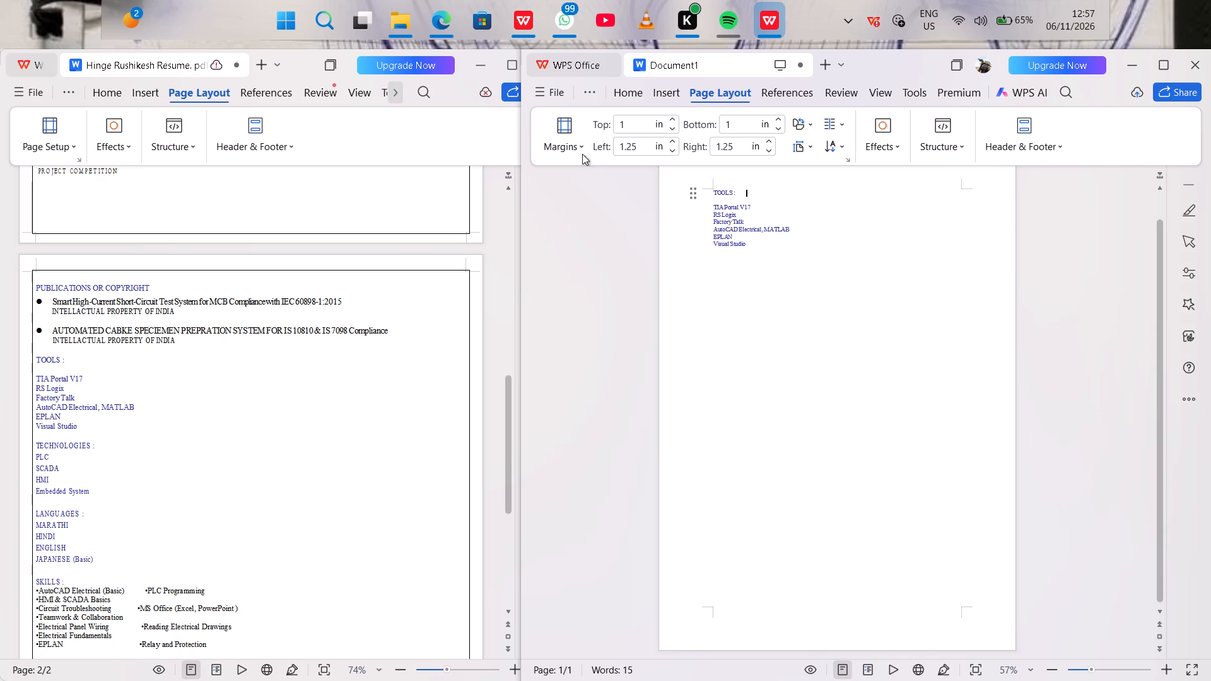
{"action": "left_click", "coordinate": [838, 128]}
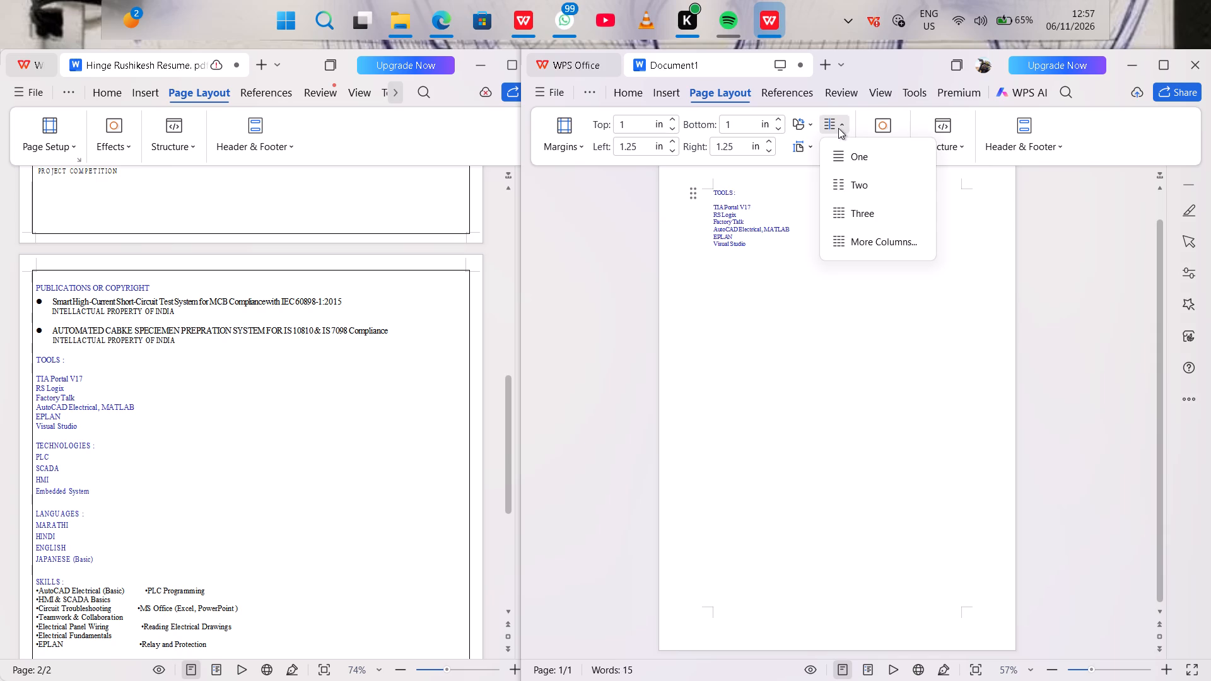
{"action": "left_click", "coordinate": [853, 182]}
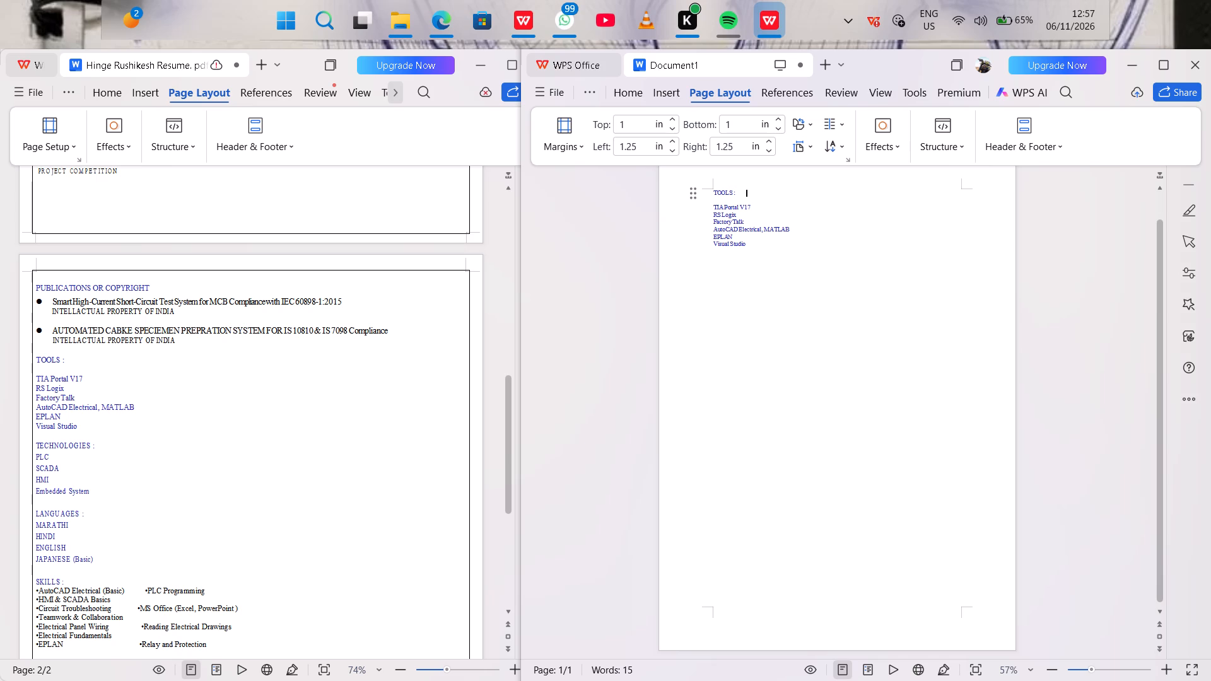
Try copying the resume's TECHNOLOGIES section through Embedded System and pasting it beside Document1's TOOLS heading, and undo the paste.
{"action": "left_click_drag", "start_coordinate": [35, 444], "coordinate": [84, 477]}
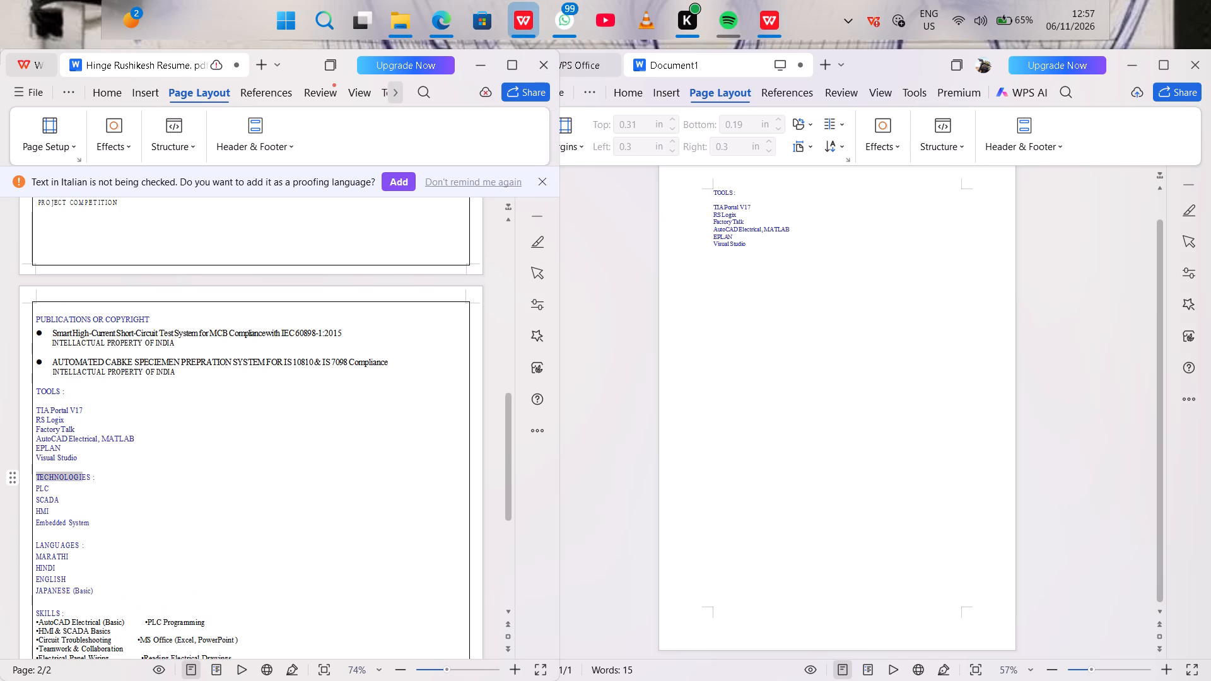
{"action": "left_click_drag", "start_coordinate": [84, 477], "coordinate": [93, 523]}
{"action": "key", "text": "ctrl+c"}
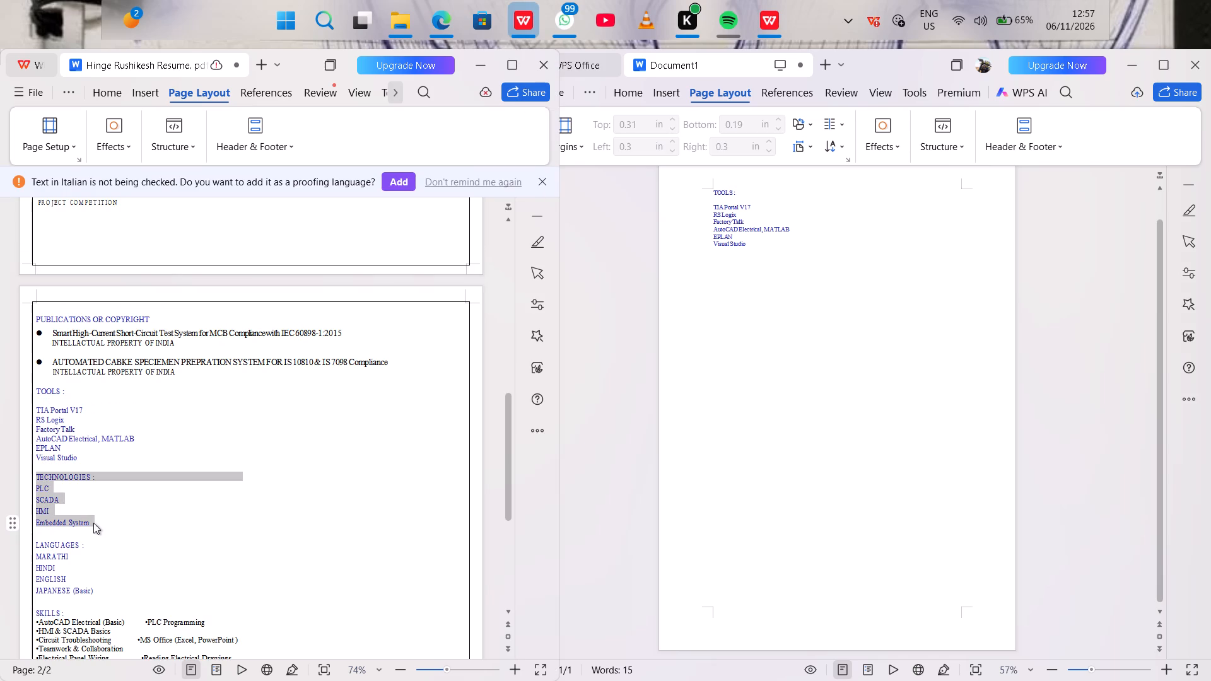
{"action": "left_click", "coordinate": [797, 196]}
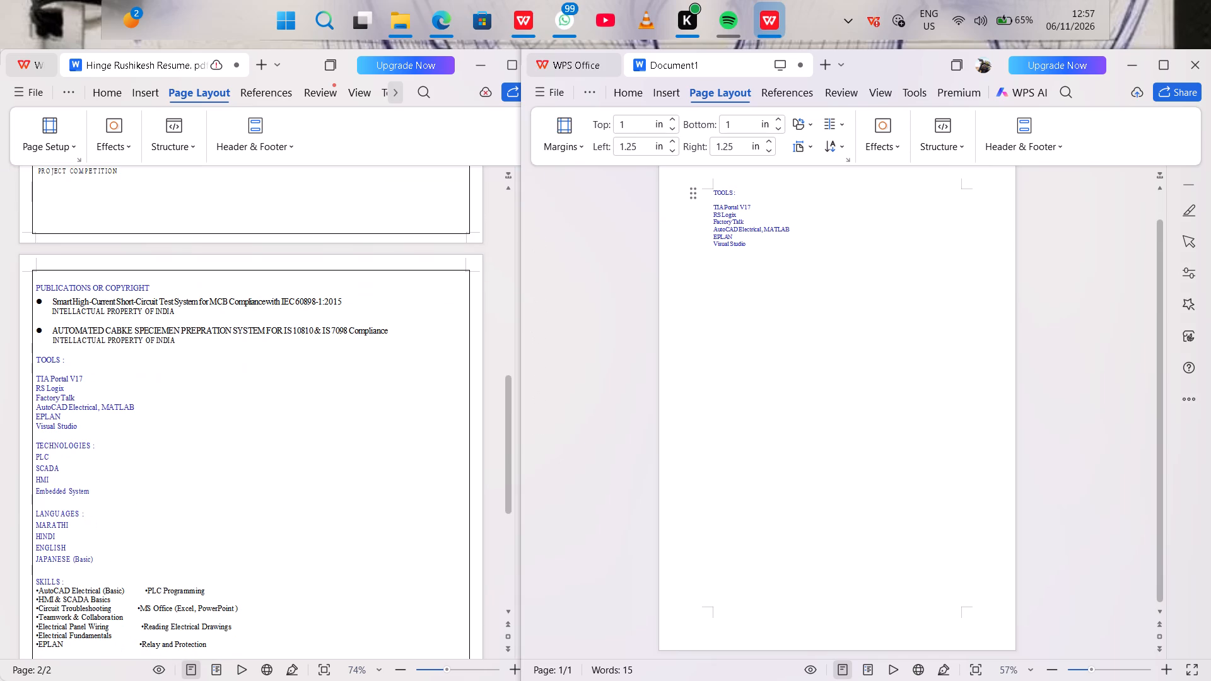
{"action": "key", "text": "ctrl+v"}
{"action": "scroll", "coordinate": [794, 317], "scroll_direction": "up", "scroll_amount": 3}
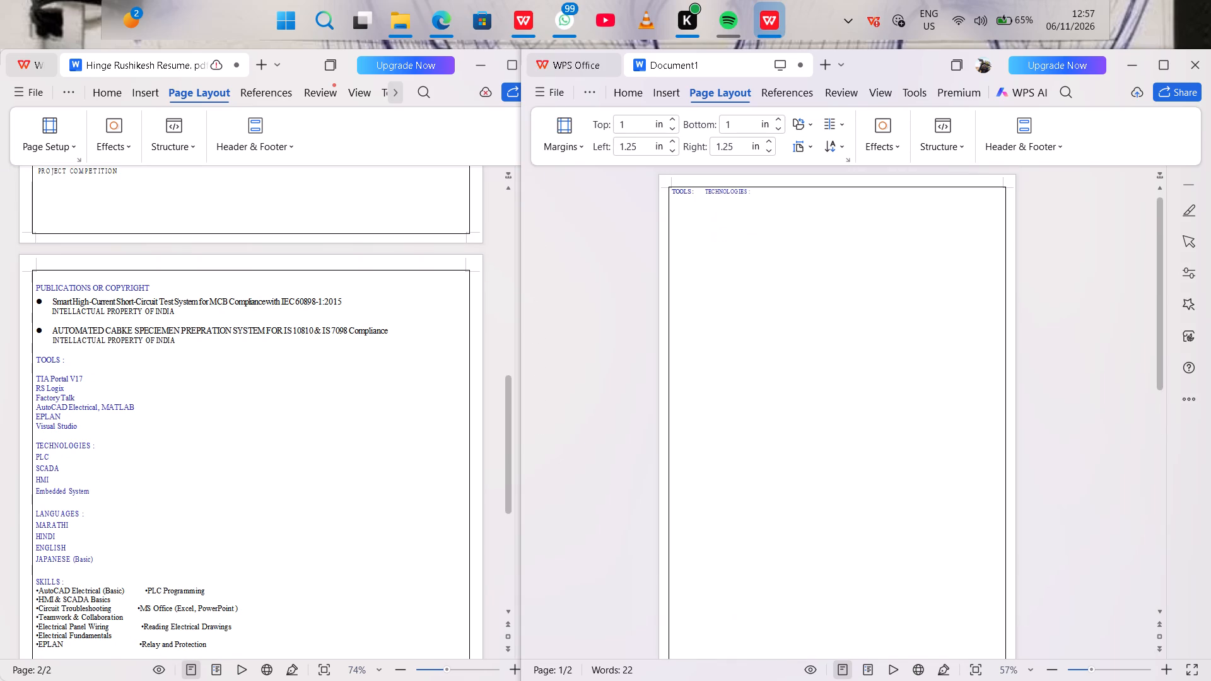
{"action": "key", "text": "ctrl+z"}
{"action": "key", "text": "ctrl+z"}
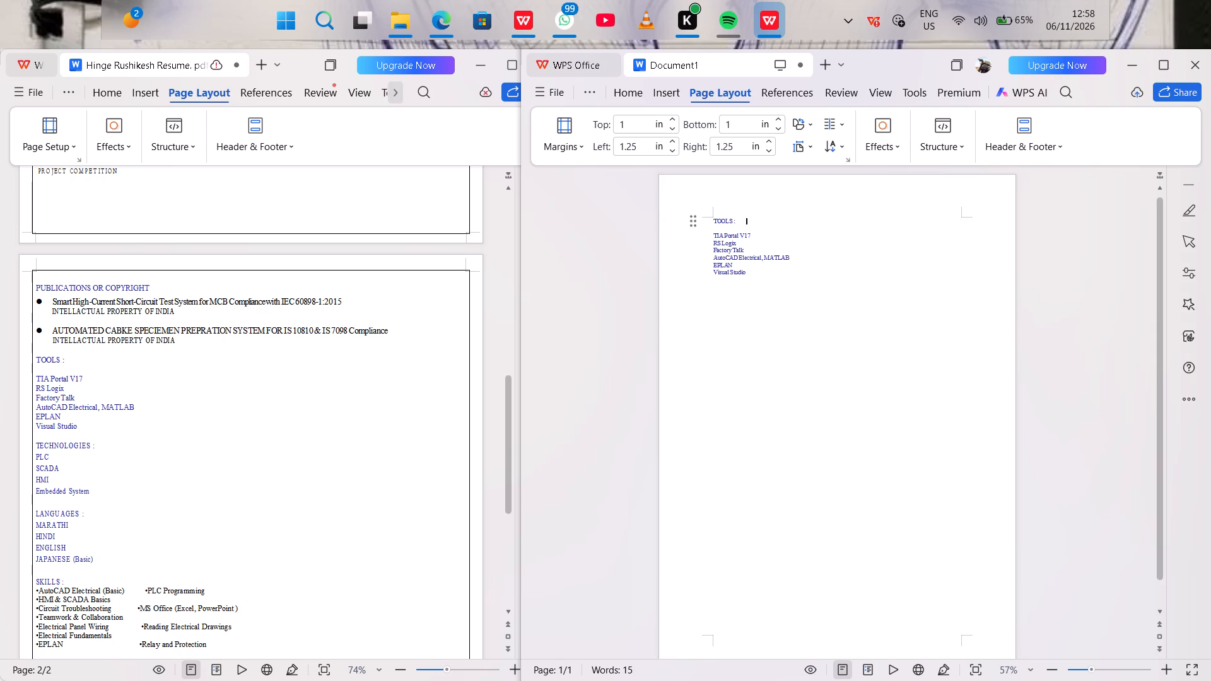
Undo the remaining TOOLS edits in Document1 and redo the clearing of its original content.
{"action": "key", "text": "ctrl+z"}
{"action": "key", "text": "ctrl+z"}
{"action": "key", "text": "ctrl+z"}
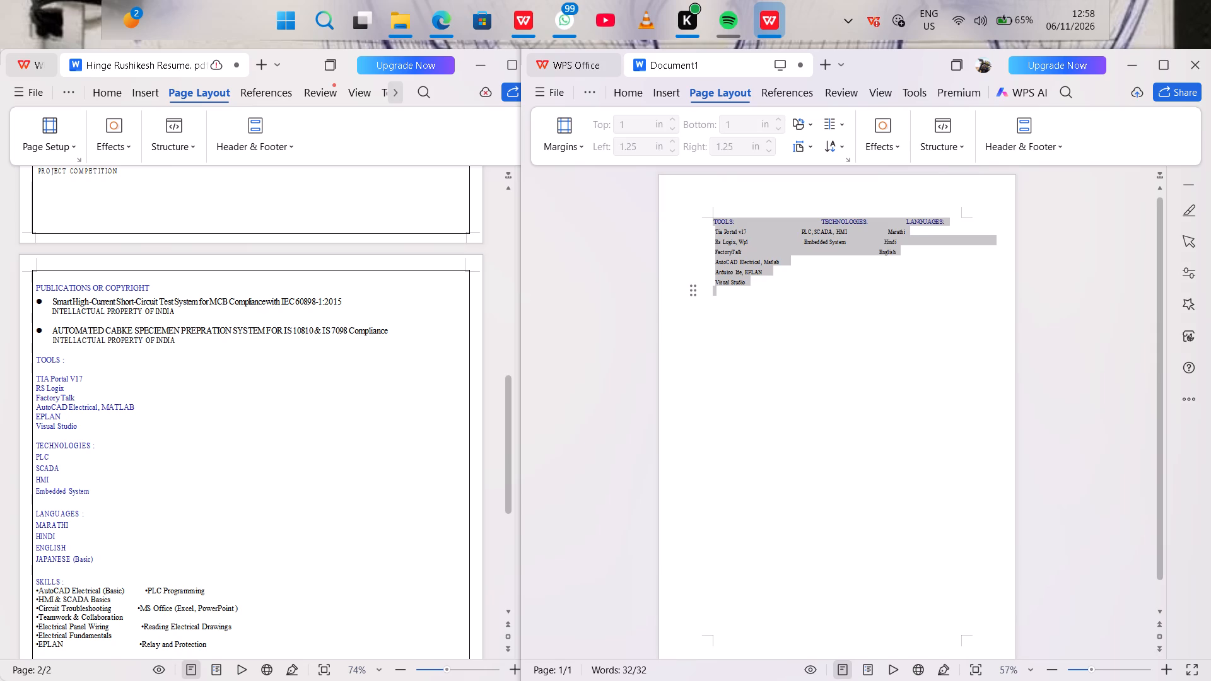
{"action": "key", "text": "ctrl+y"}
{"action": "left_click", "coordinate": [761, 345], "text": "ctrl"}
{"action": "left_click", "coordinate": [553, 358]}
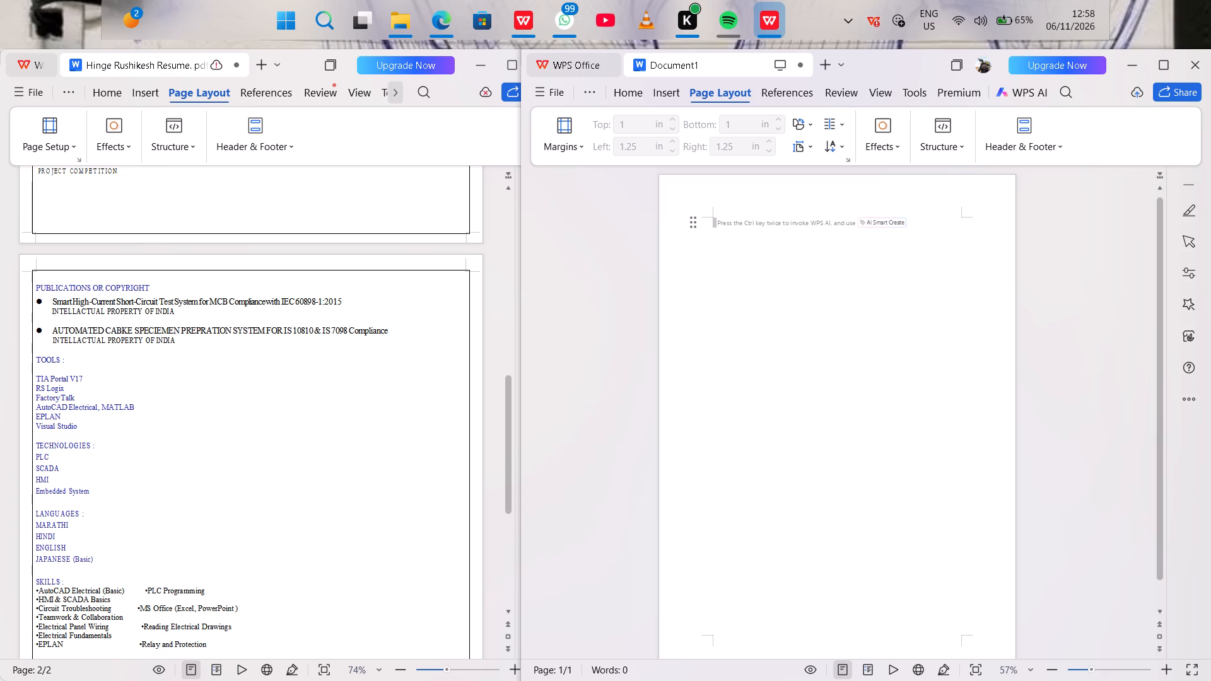
Copy the resume block from the TOOLS heading through JAPANESE (Basic).
{"action": "scroll", "coordinate": [301, 506], "scroll_direction": "down", "scroll_amount": 1}
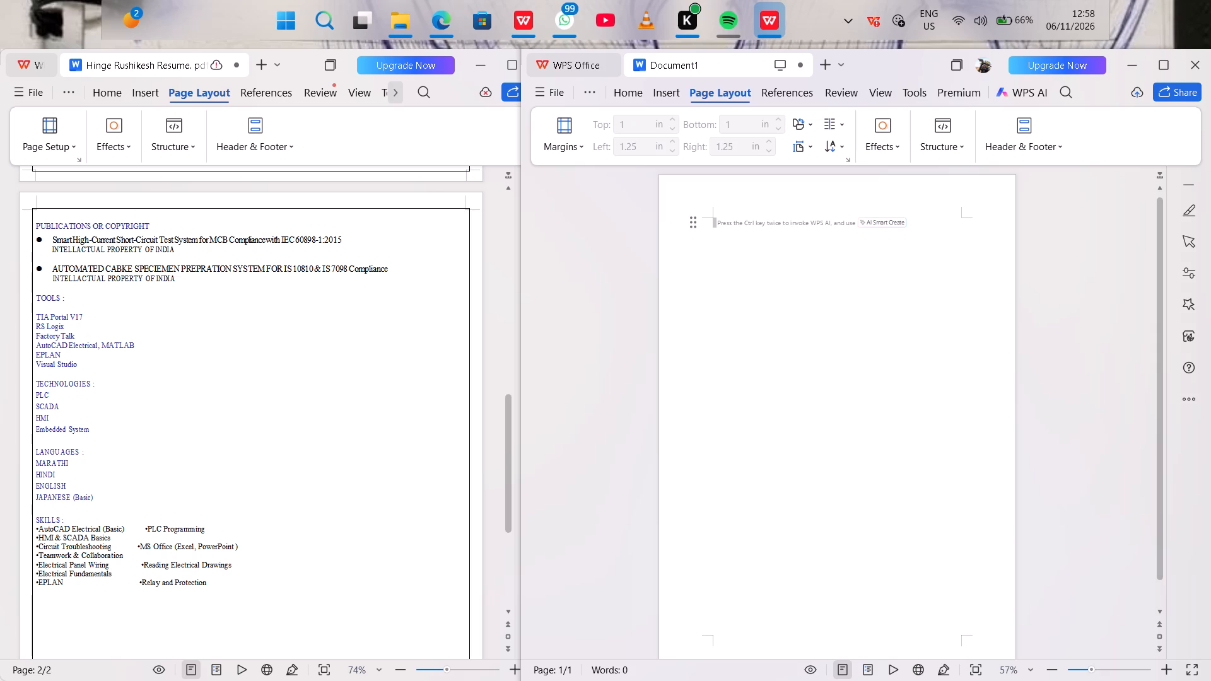
{"action": "left_click_drag", "start_coordinate": [35, 295], "coordinate": [86, 424]}
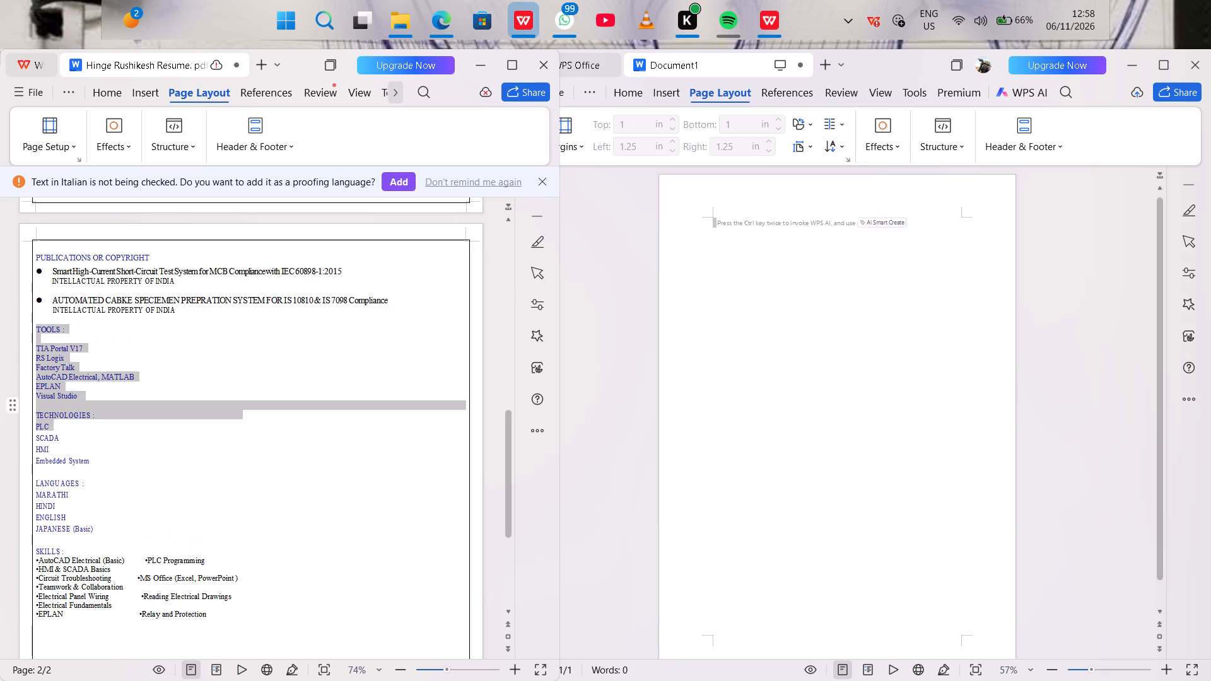
{"action": "left_click_drag", "start_coordinate": [86, 424], "coordinate": [100, 528]}
{"action": "key", "text": "ctrl+c"}
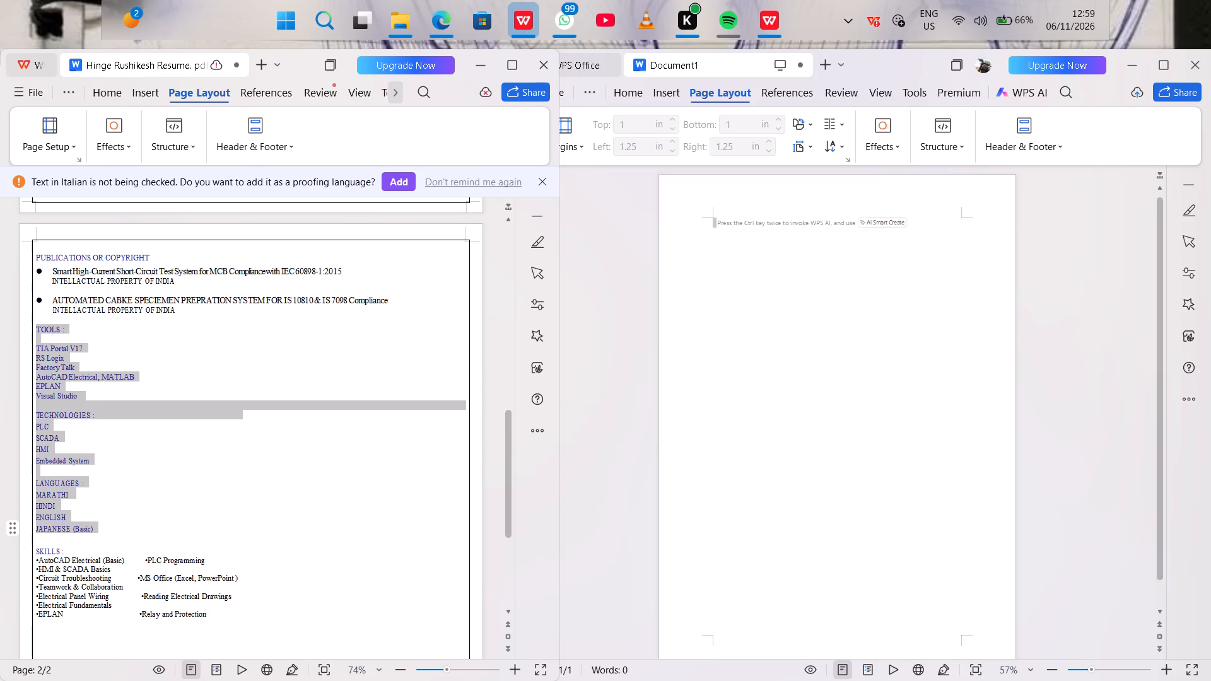
Switch back to WPS Office and paste the copied three-column table into the empty Document1.
{"action": "key", "text": "ctrl+v"}
{"action": "key", "text": "ctrl+z"}
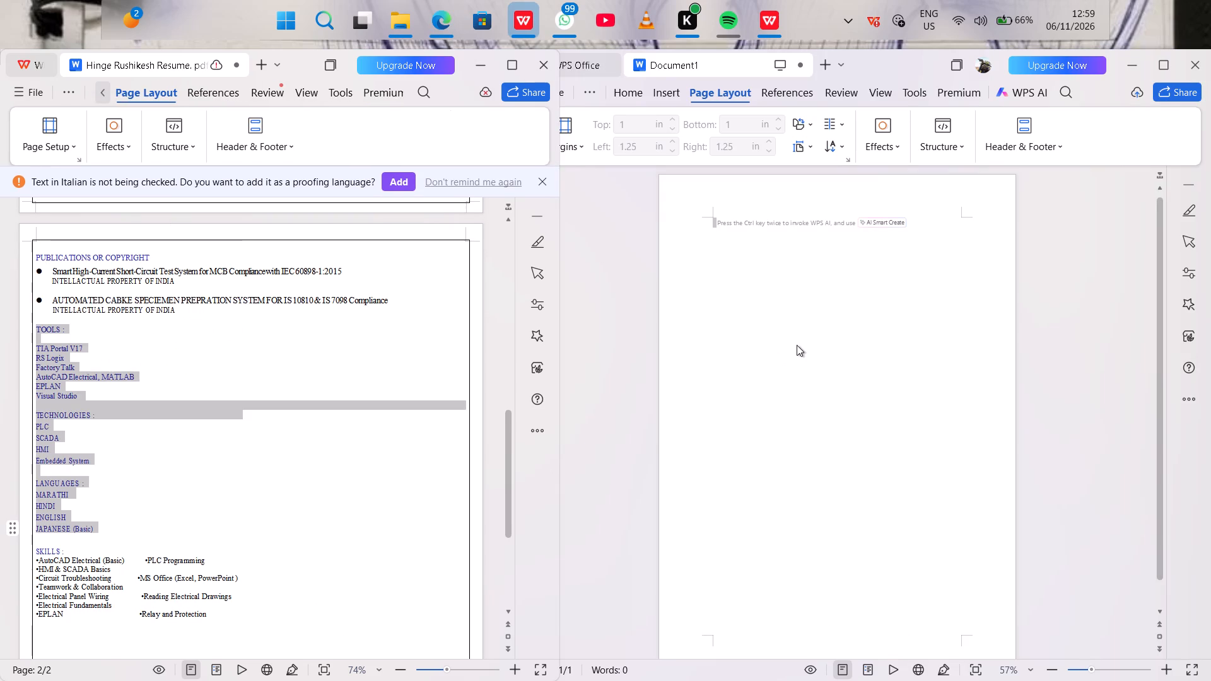
{"action": "left_click", "coordinate": [797, 345]}
{"action": "key", "text": "ctrl+v"}
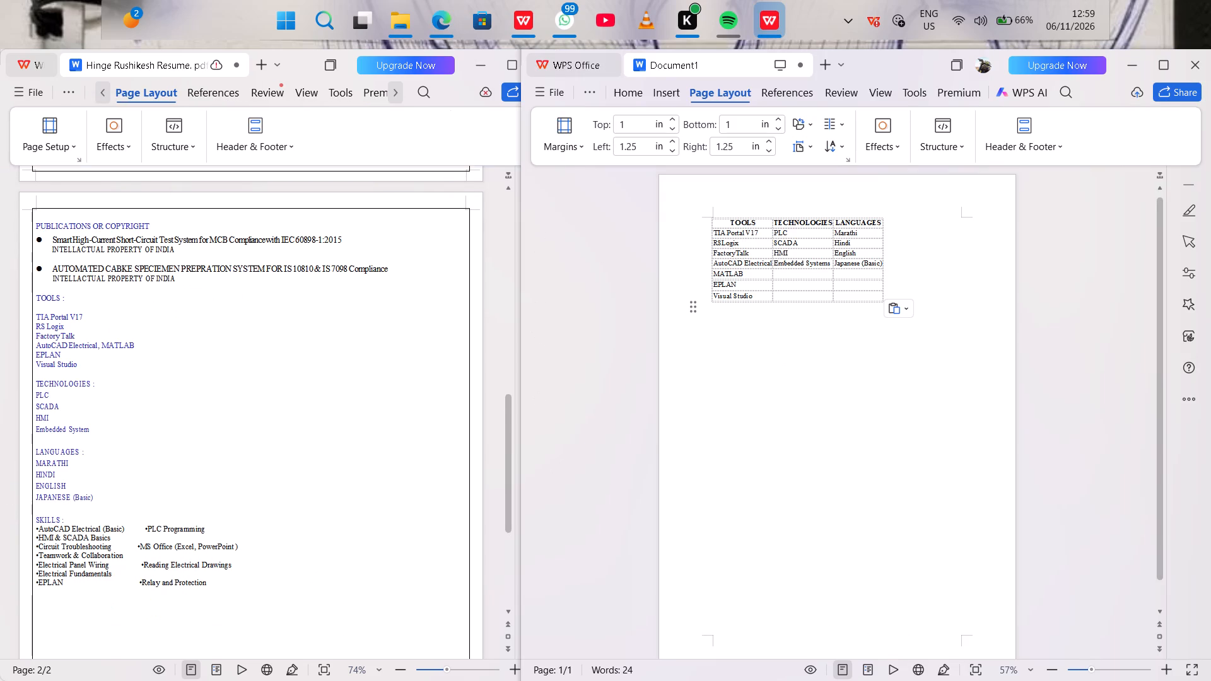
{"action": "scroll", "coordinate": [794, 345], "scroll_direction": "up", "scroll_amount": 1}
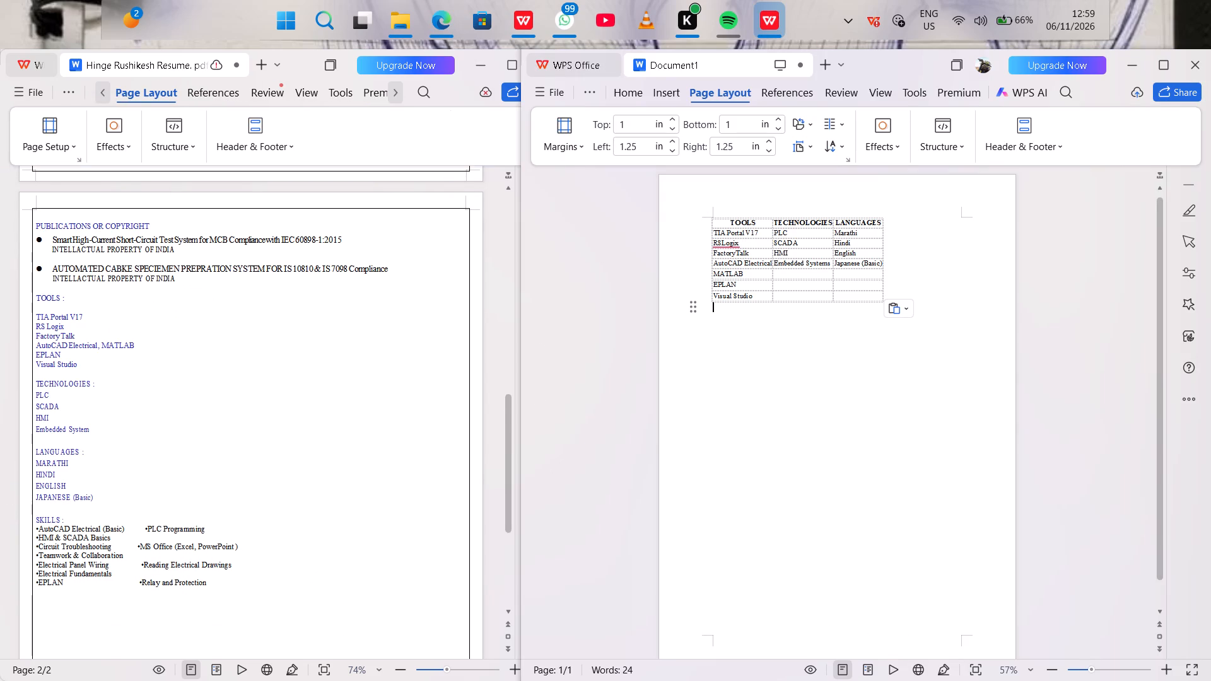
Widen the pasted table in Document1 to nearly the full text width and enlarge its TOOLS, TECHNOLOGIES and LANGUAGES columns.
{"action": "left_click", "coordinate": [919, 291]}
{"action": "key", "text": "space"}
{"action": "left_click", "coordinate": [862, 291]}
{"action": "left_click_drag", "start_coordinate": [894, 312], "coordinate": [965, 296]}
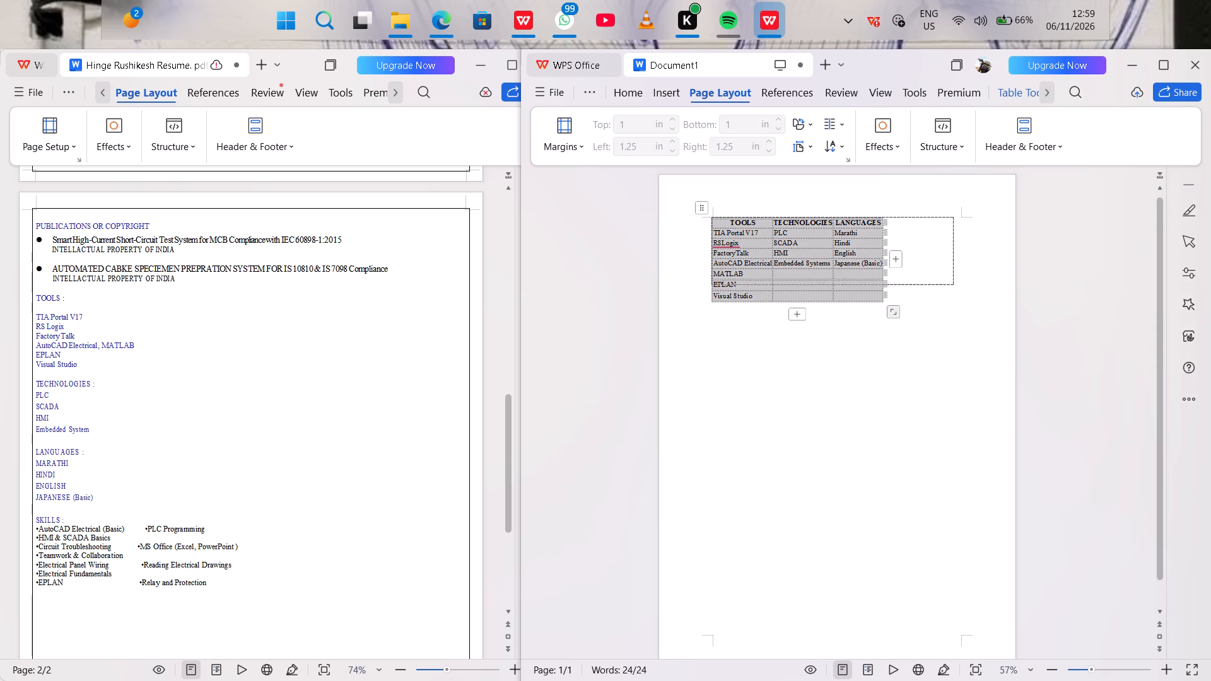
{"action": "left_click_drag", "start_coordinate": [965, 296], "coordinate": [974, 311]}
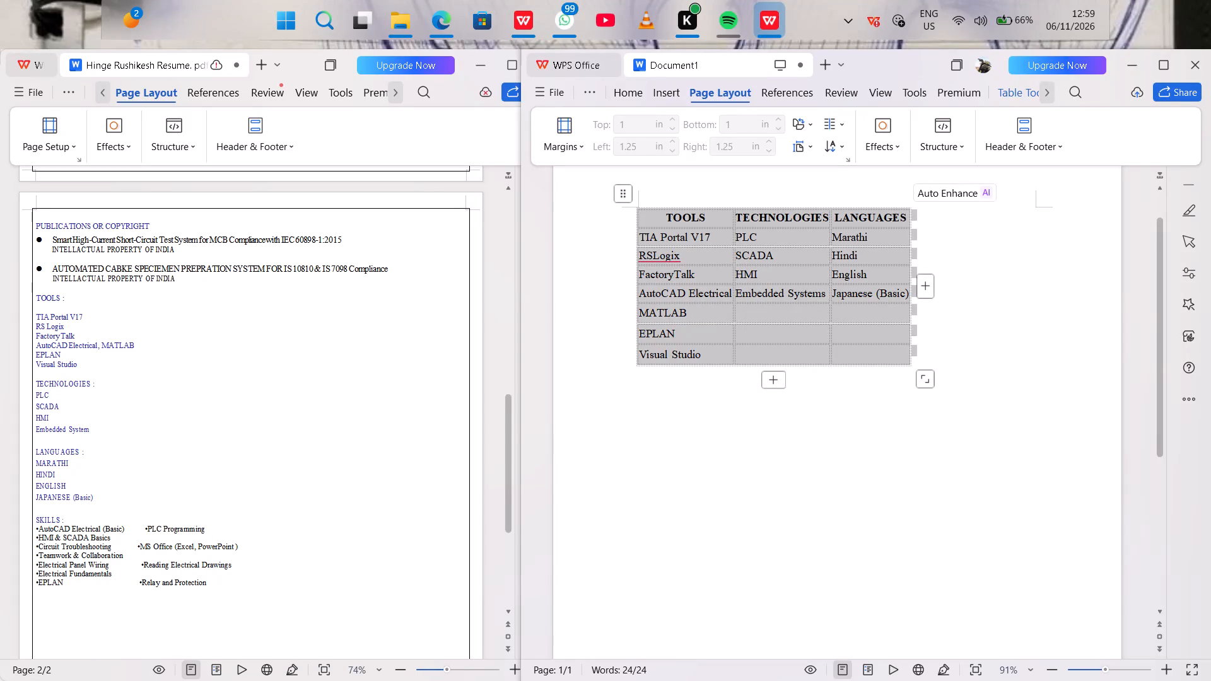
{"action": "left_click_drag", "start_coordinate": [910, 236], "coordinate": [1030, 226]}
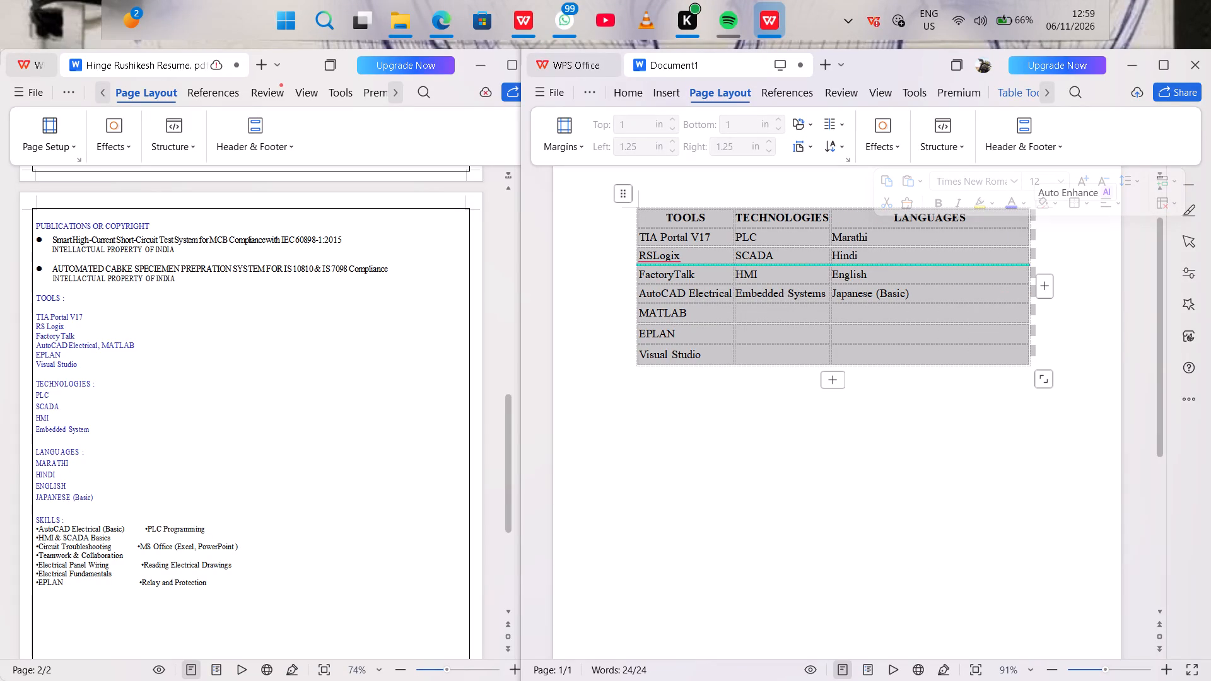
{"action": "left_click_drag", "start_coordinate": [829, 258], "coordinate": [882, 259]}
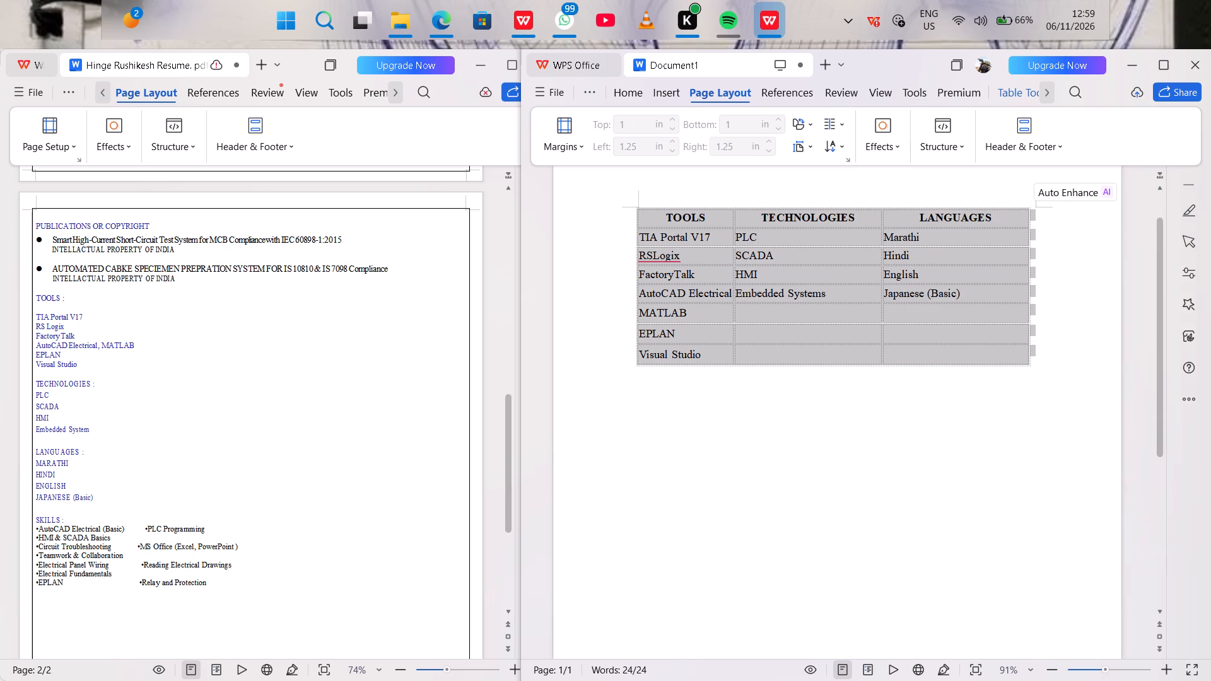
{"action": "left_click_drag", "start_coordinate": [734, 276], "coordinate": [769, 276]}
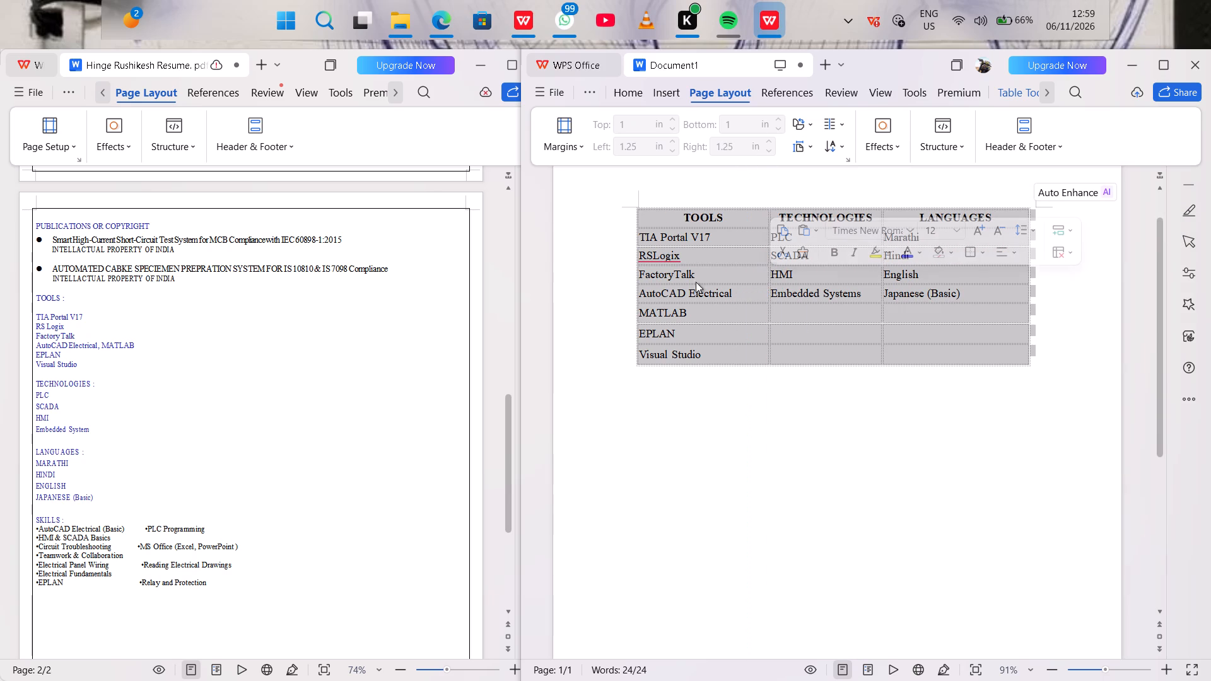
{"action": "left_click", "coordinate": [769, 426]}
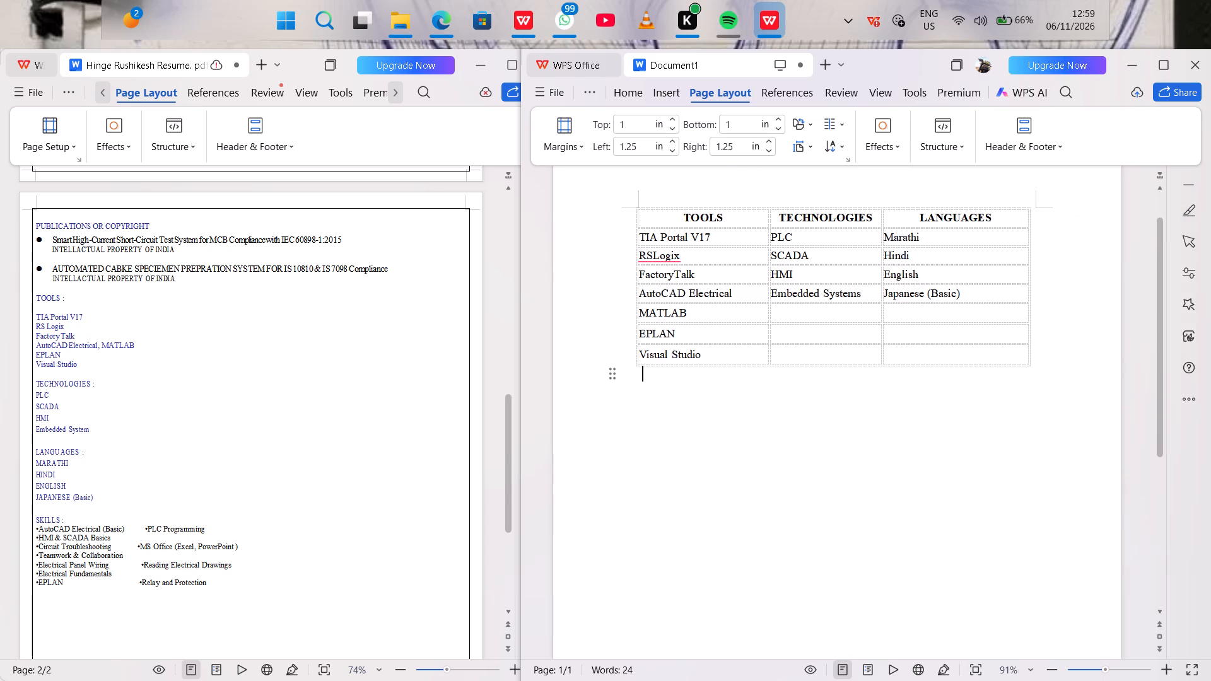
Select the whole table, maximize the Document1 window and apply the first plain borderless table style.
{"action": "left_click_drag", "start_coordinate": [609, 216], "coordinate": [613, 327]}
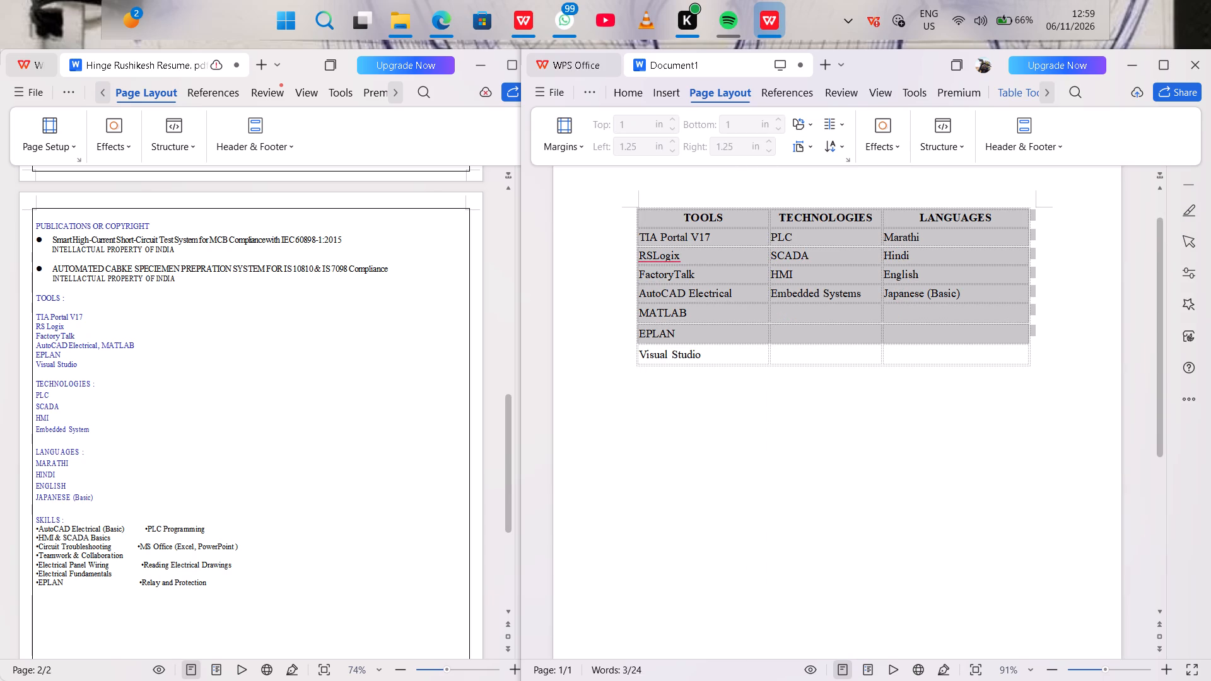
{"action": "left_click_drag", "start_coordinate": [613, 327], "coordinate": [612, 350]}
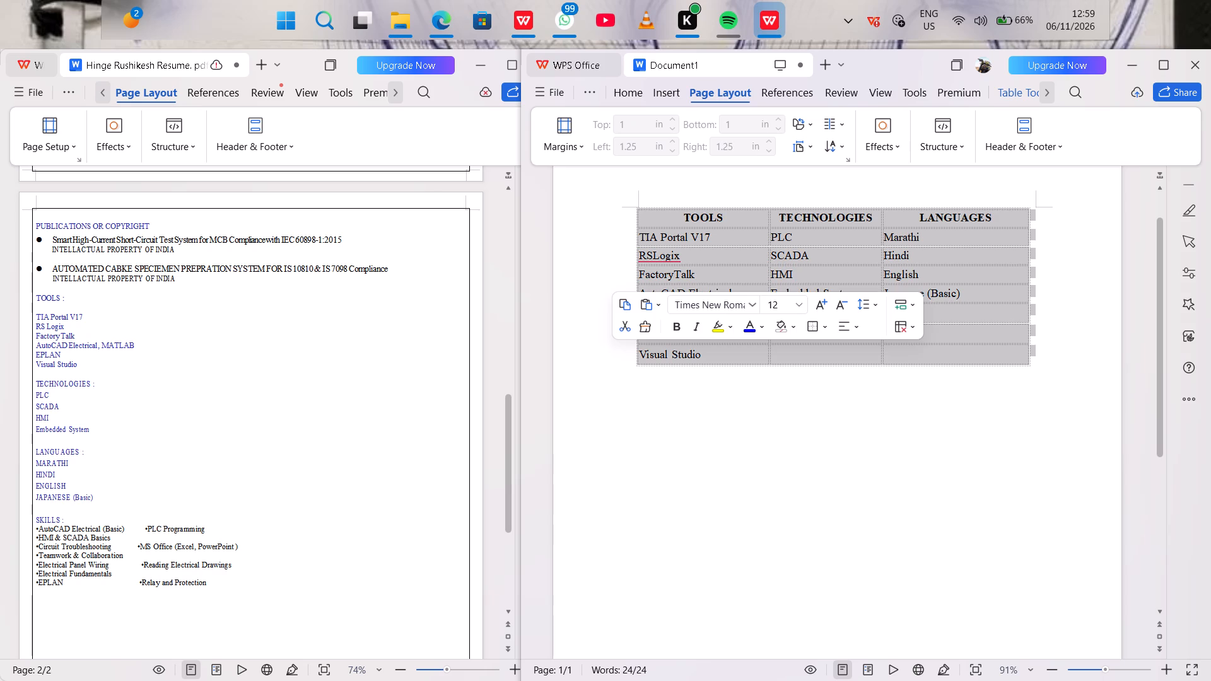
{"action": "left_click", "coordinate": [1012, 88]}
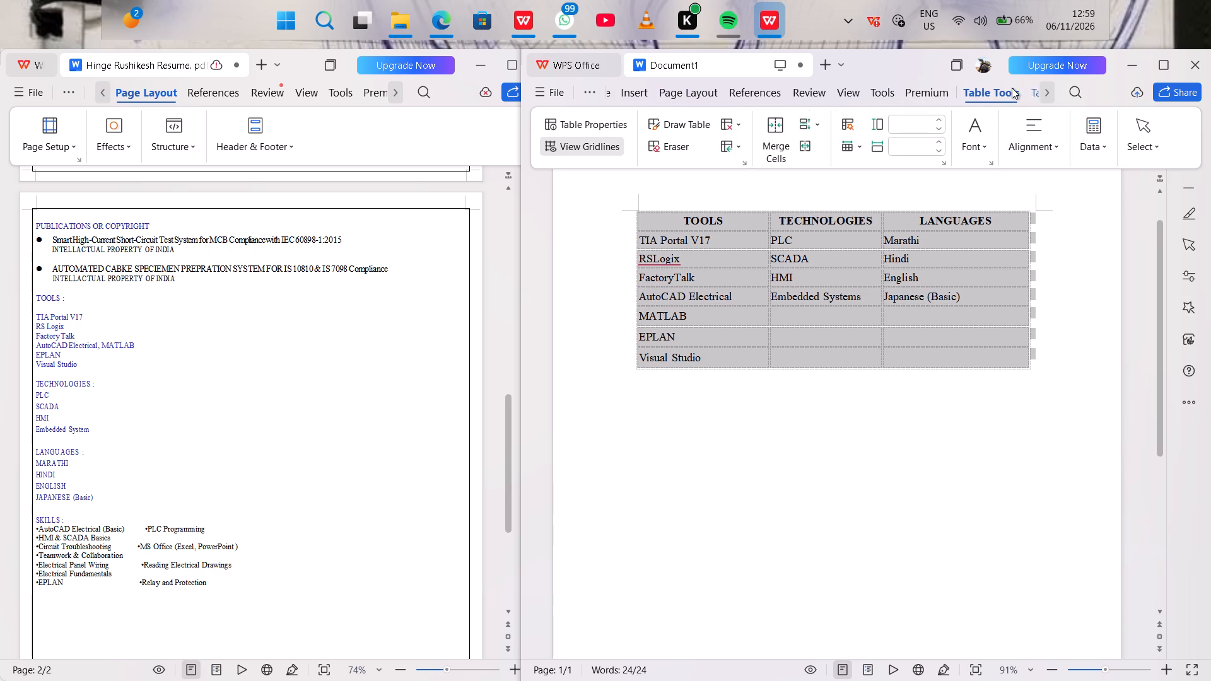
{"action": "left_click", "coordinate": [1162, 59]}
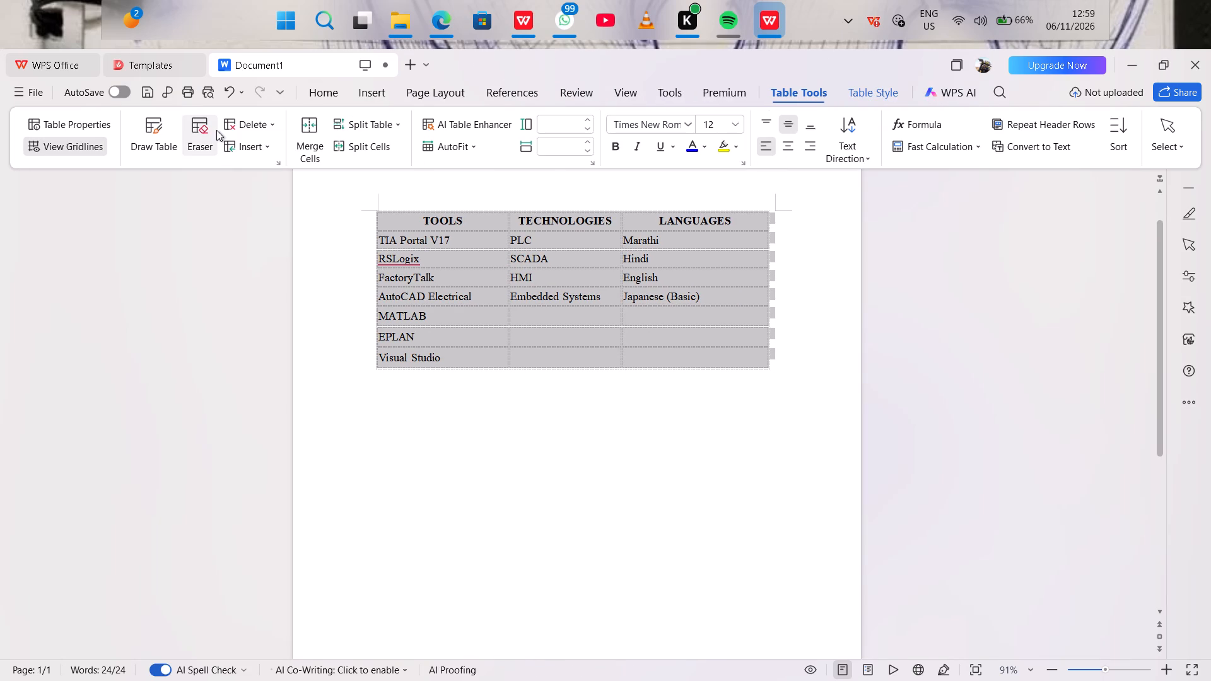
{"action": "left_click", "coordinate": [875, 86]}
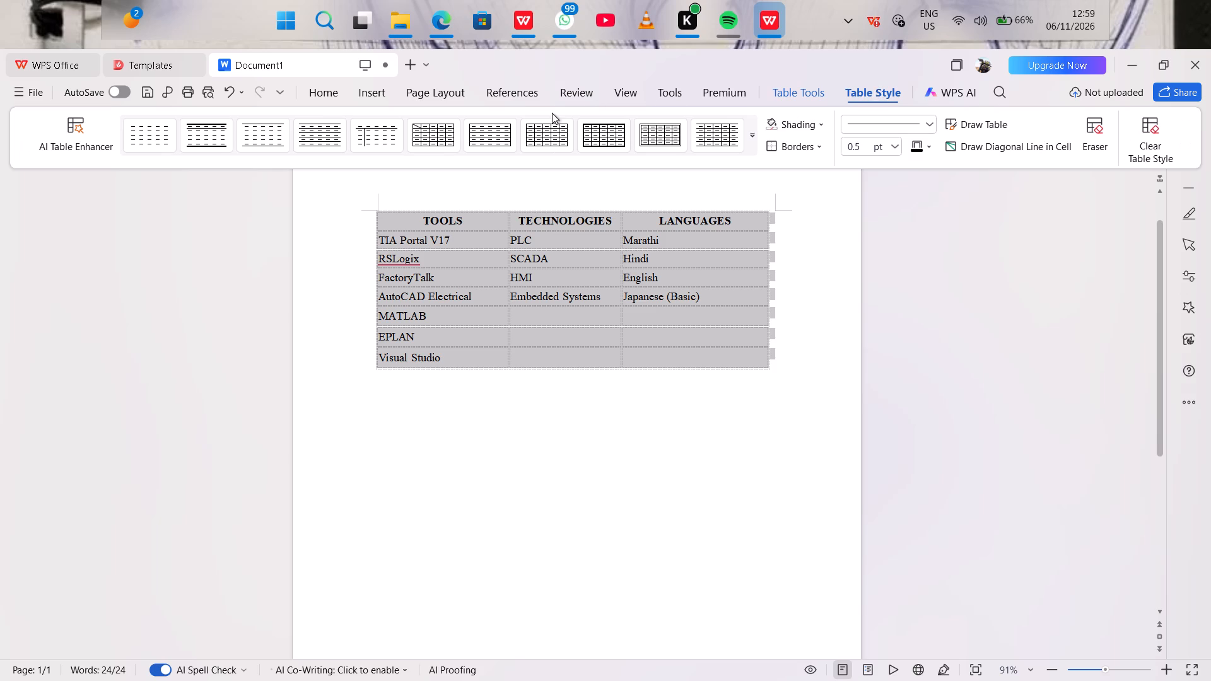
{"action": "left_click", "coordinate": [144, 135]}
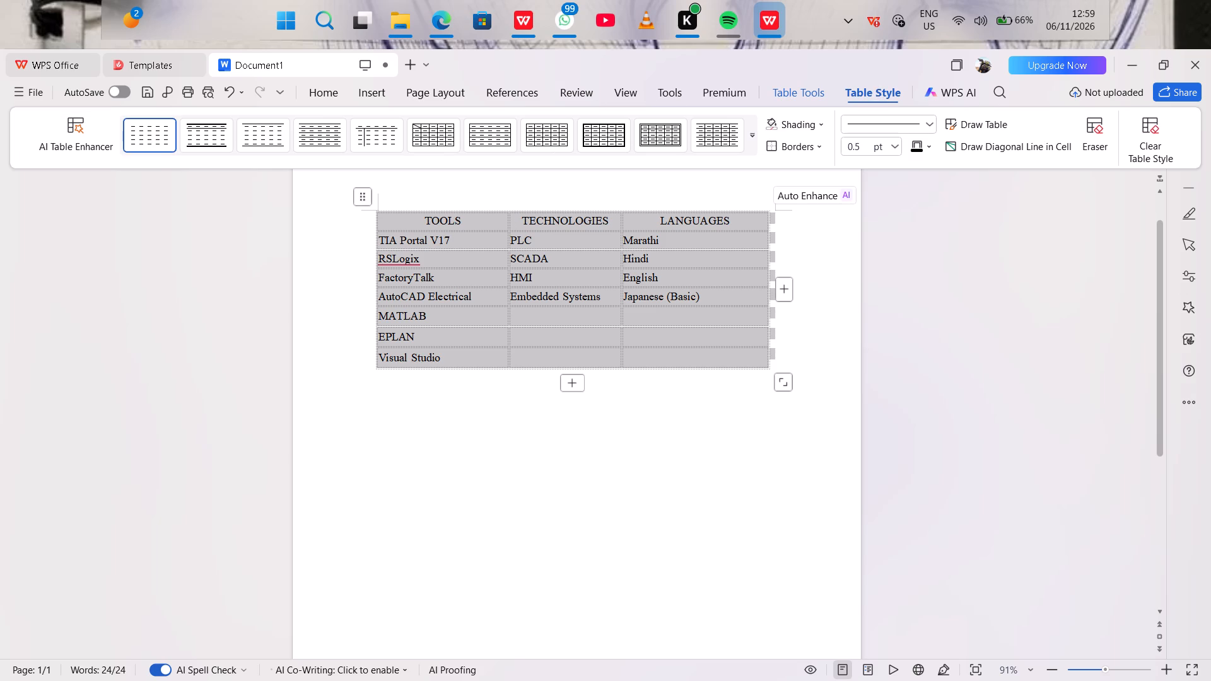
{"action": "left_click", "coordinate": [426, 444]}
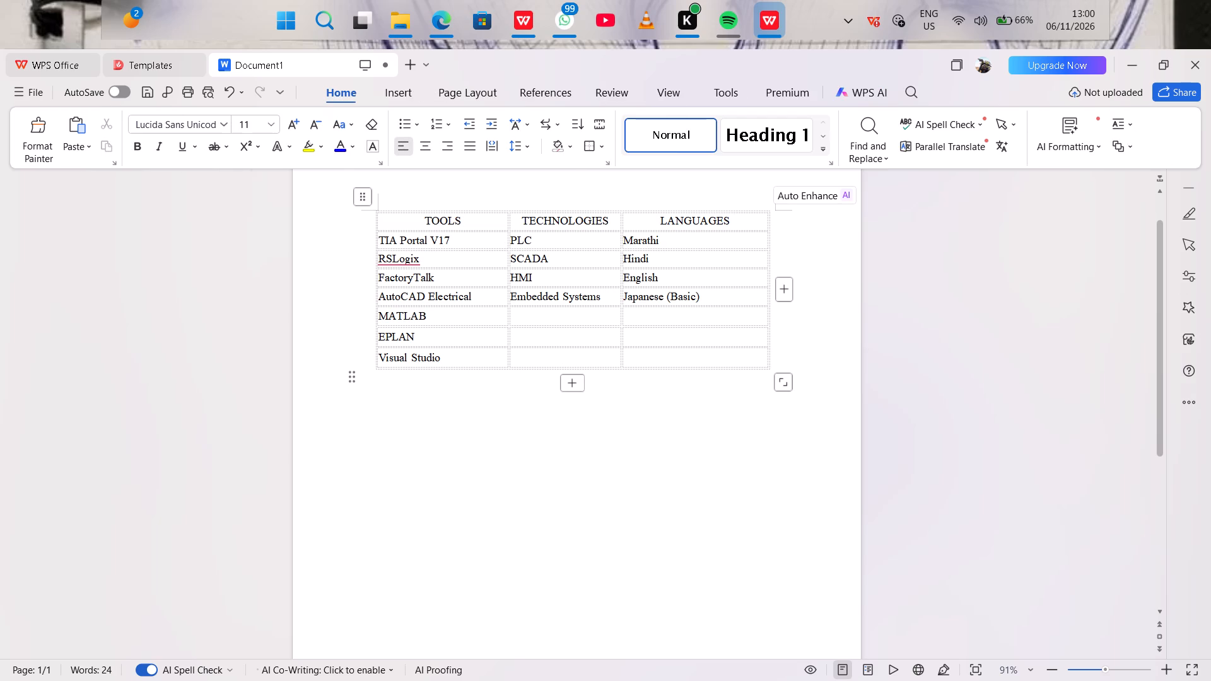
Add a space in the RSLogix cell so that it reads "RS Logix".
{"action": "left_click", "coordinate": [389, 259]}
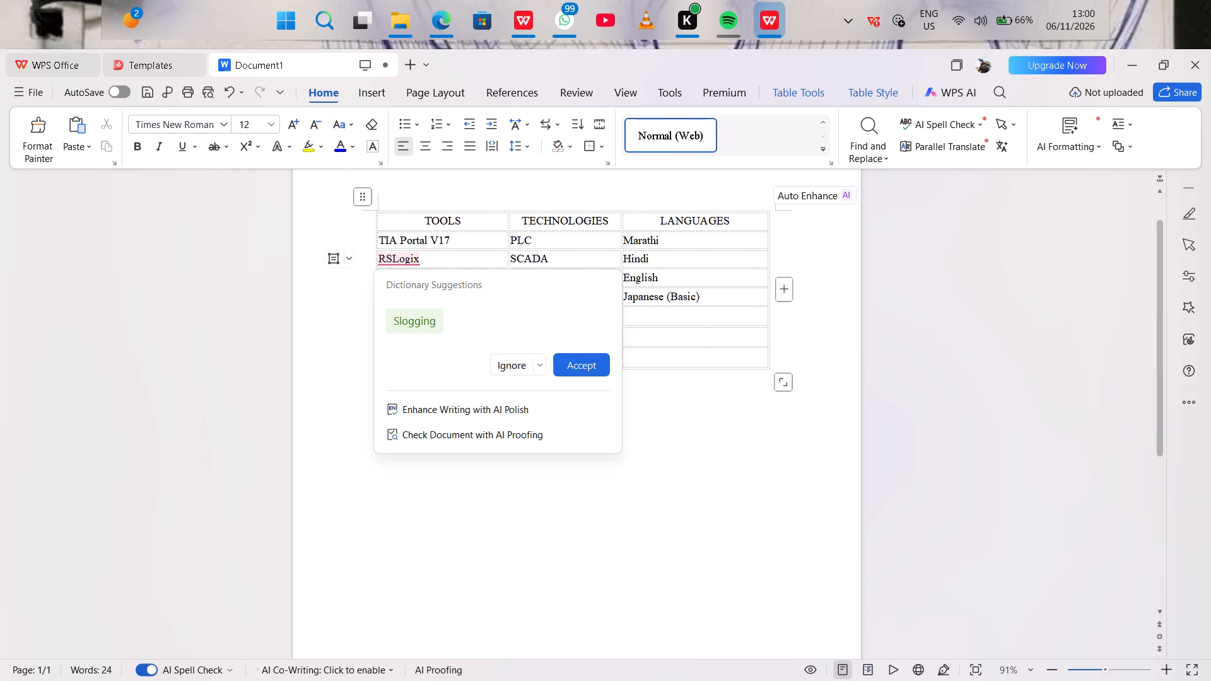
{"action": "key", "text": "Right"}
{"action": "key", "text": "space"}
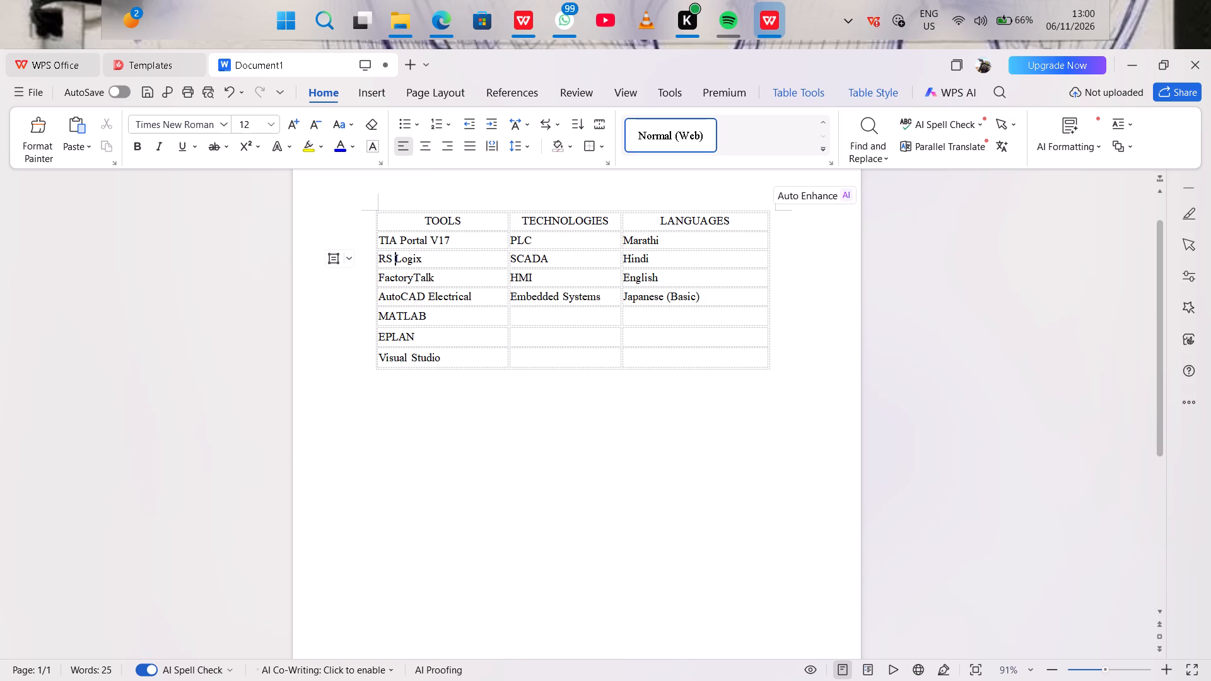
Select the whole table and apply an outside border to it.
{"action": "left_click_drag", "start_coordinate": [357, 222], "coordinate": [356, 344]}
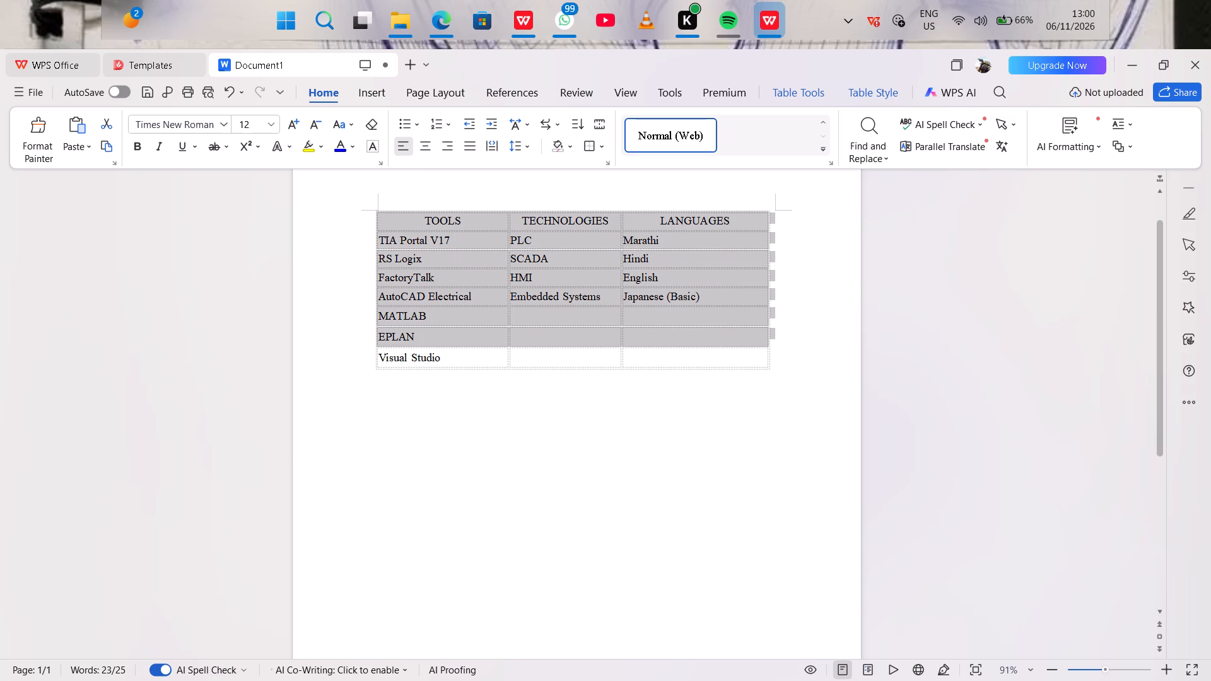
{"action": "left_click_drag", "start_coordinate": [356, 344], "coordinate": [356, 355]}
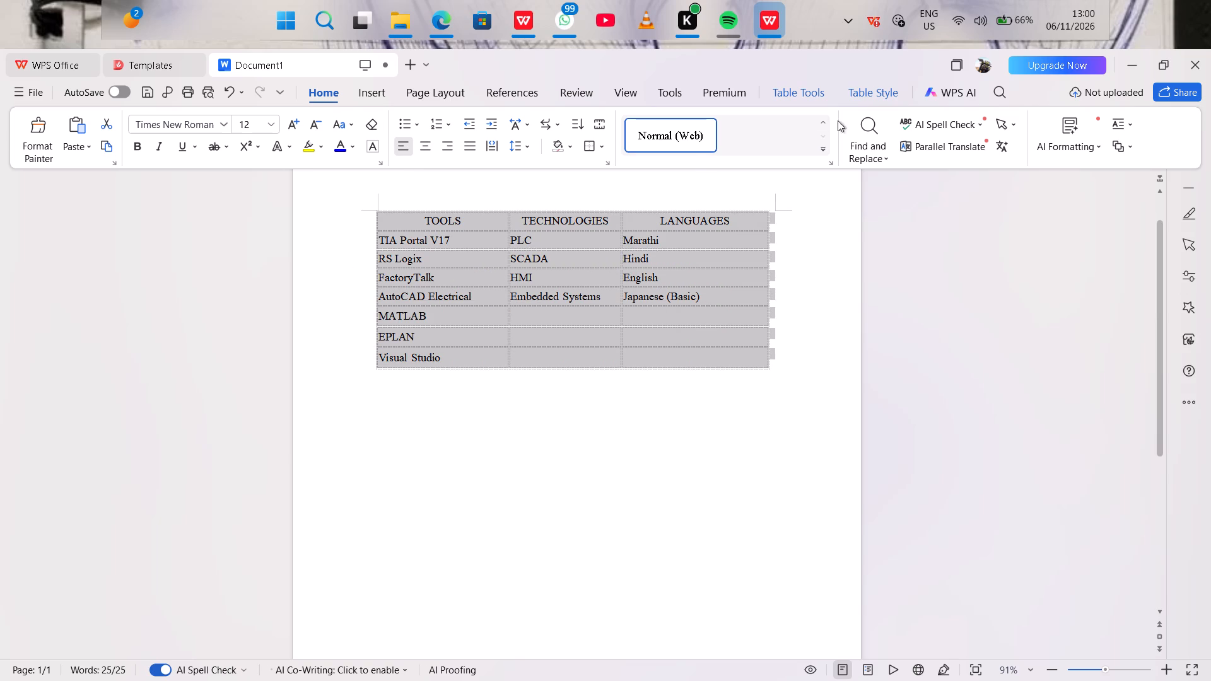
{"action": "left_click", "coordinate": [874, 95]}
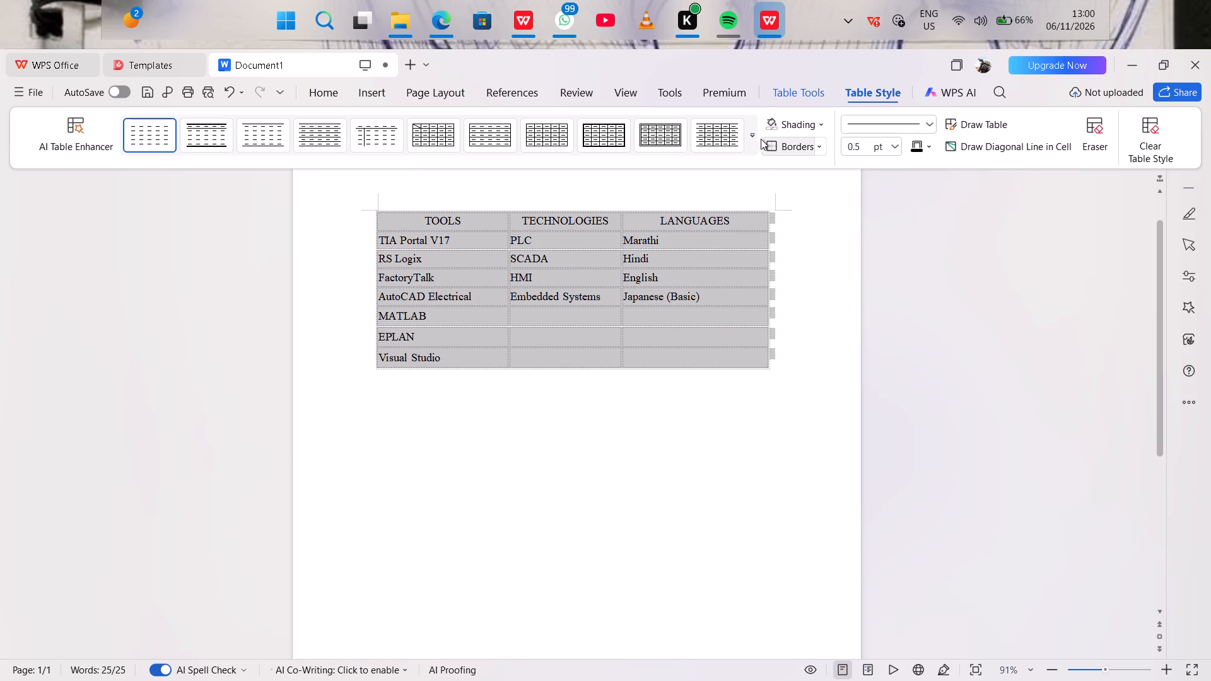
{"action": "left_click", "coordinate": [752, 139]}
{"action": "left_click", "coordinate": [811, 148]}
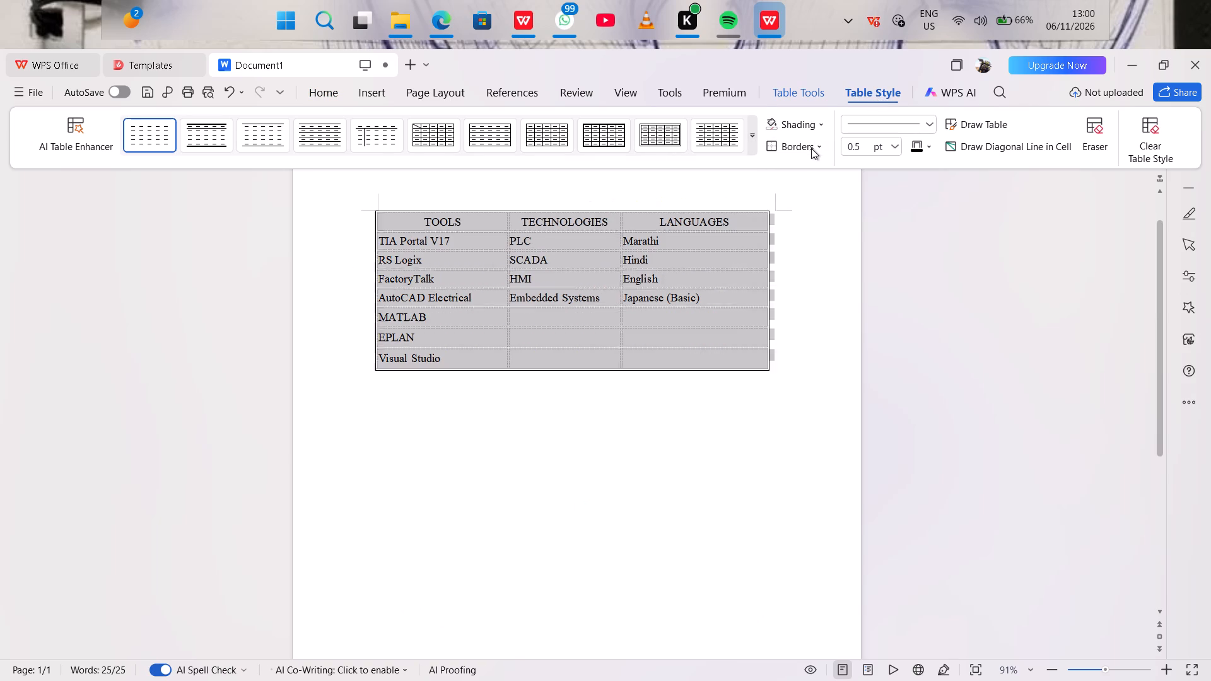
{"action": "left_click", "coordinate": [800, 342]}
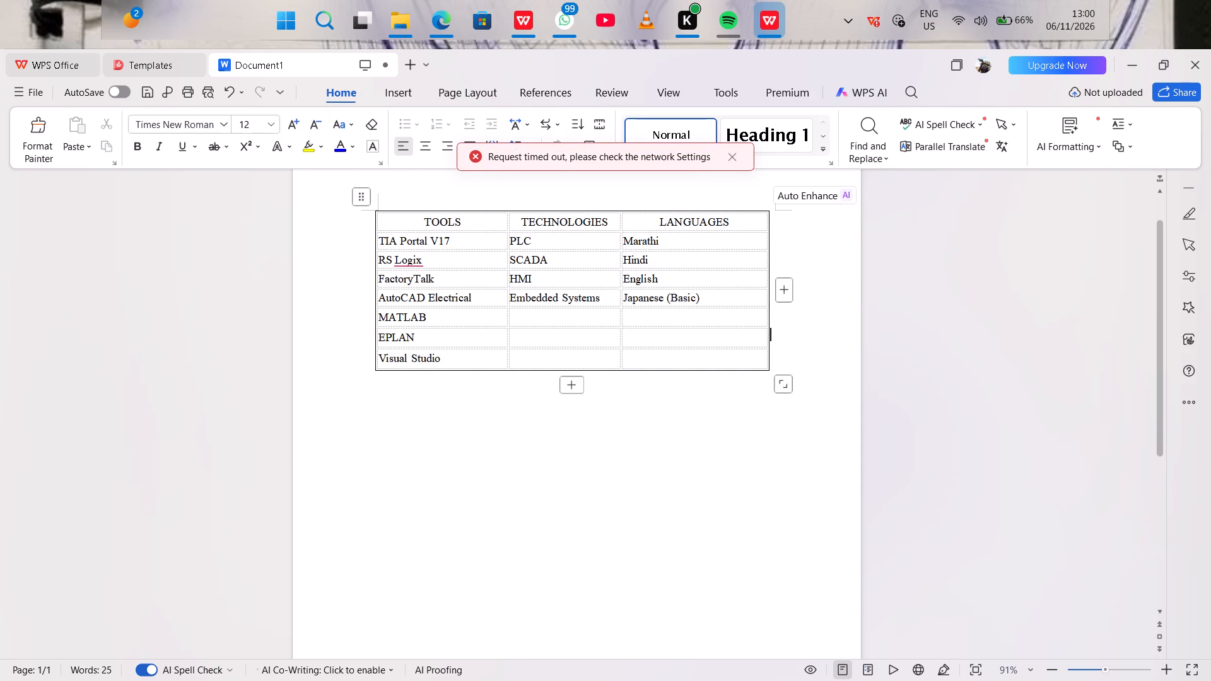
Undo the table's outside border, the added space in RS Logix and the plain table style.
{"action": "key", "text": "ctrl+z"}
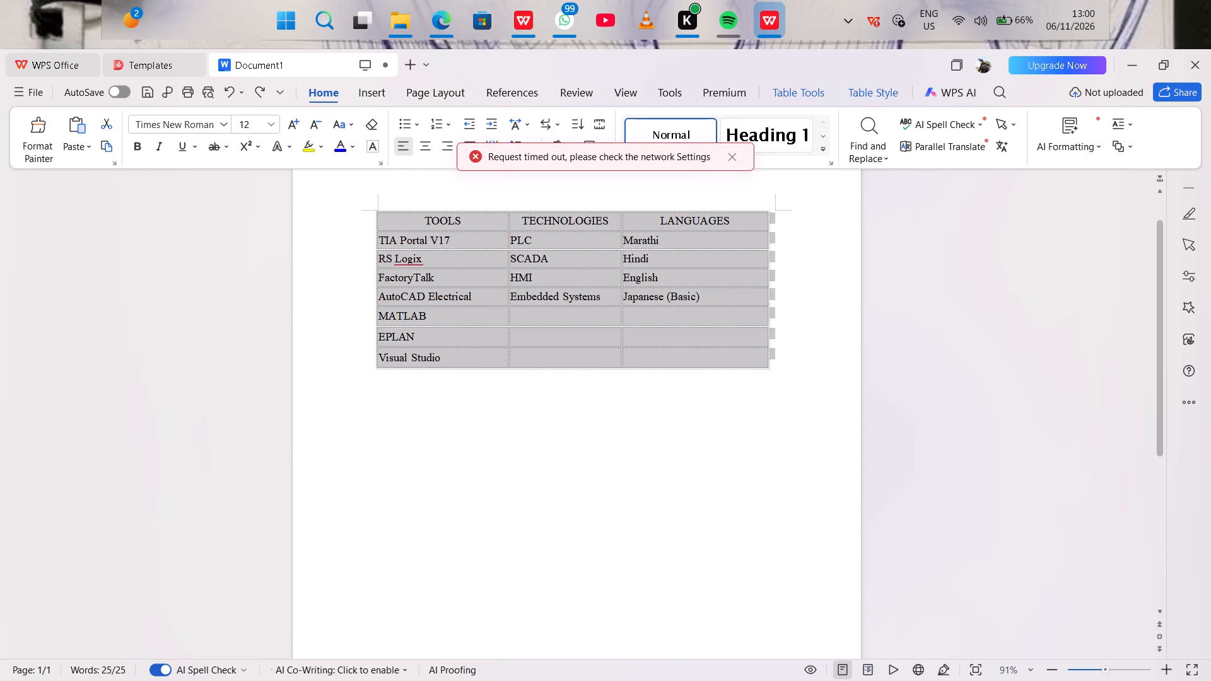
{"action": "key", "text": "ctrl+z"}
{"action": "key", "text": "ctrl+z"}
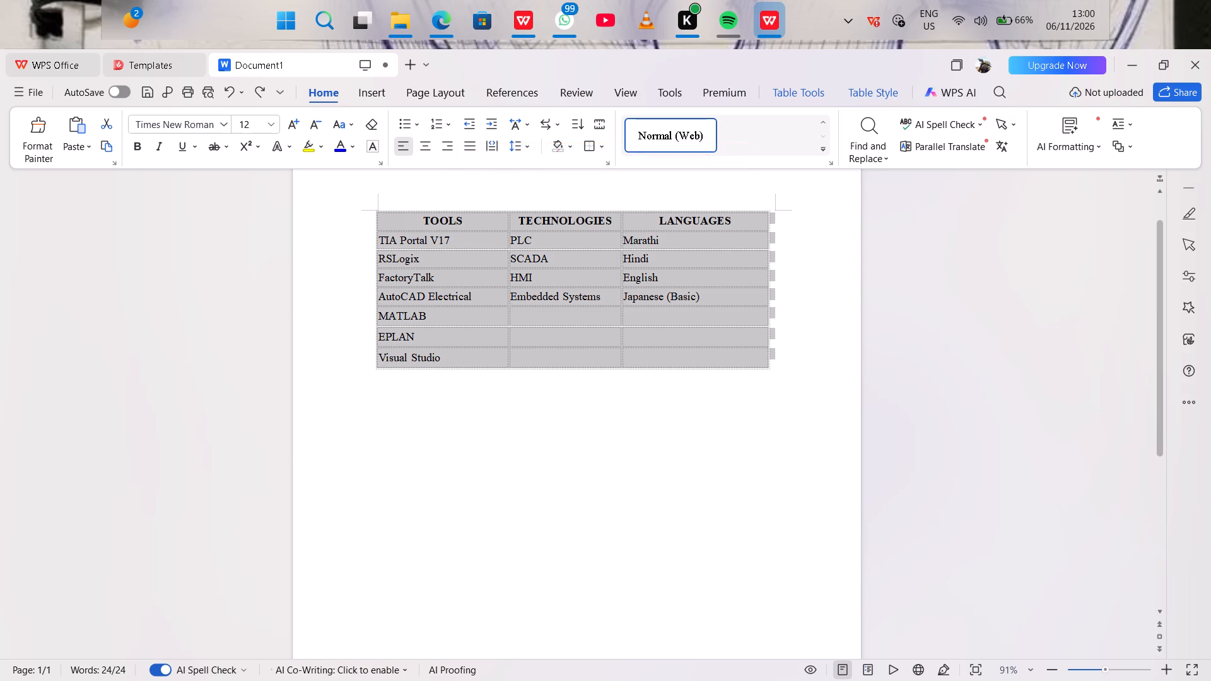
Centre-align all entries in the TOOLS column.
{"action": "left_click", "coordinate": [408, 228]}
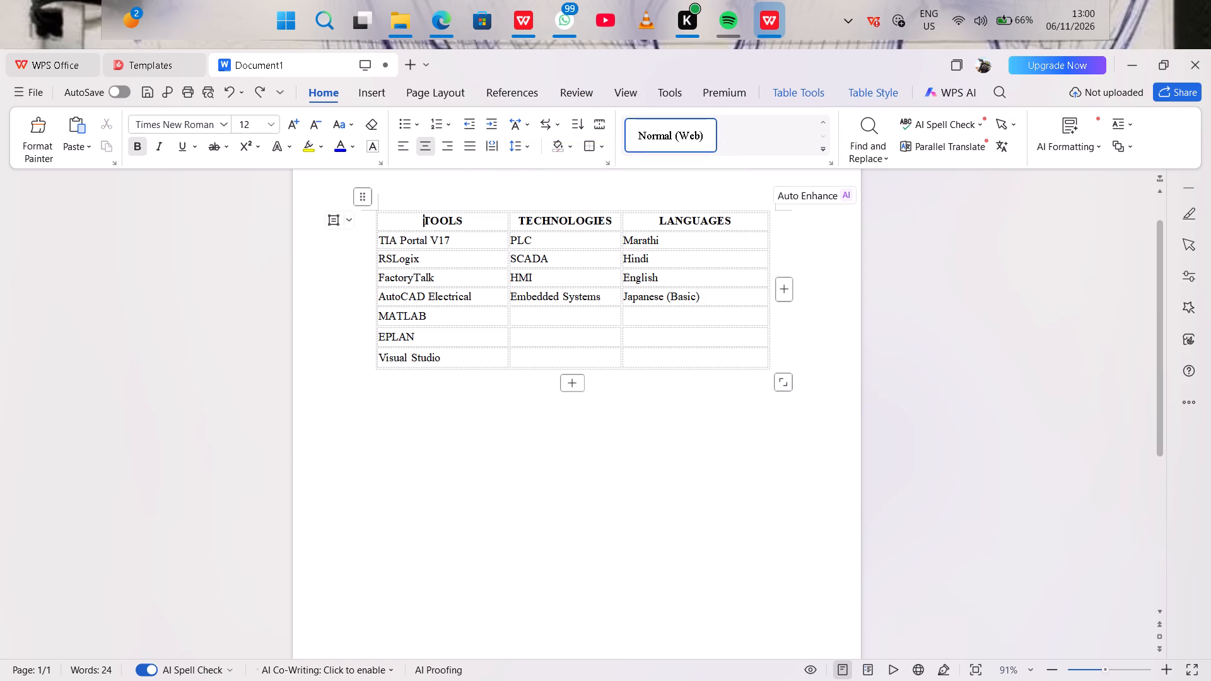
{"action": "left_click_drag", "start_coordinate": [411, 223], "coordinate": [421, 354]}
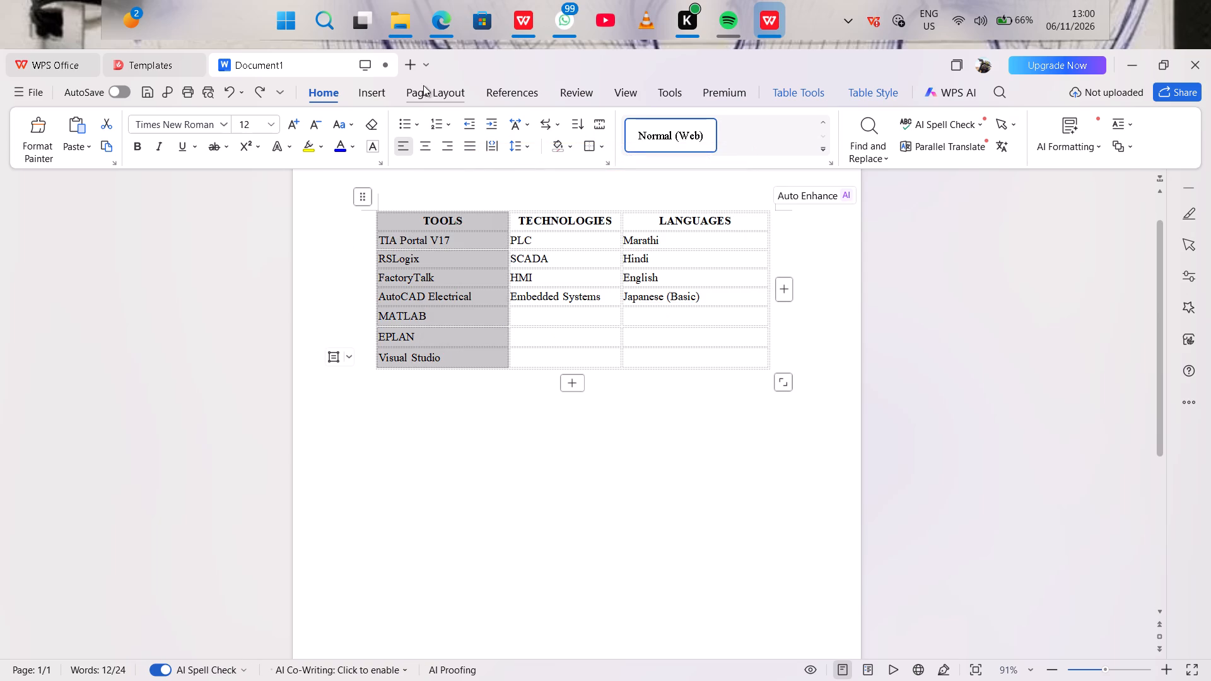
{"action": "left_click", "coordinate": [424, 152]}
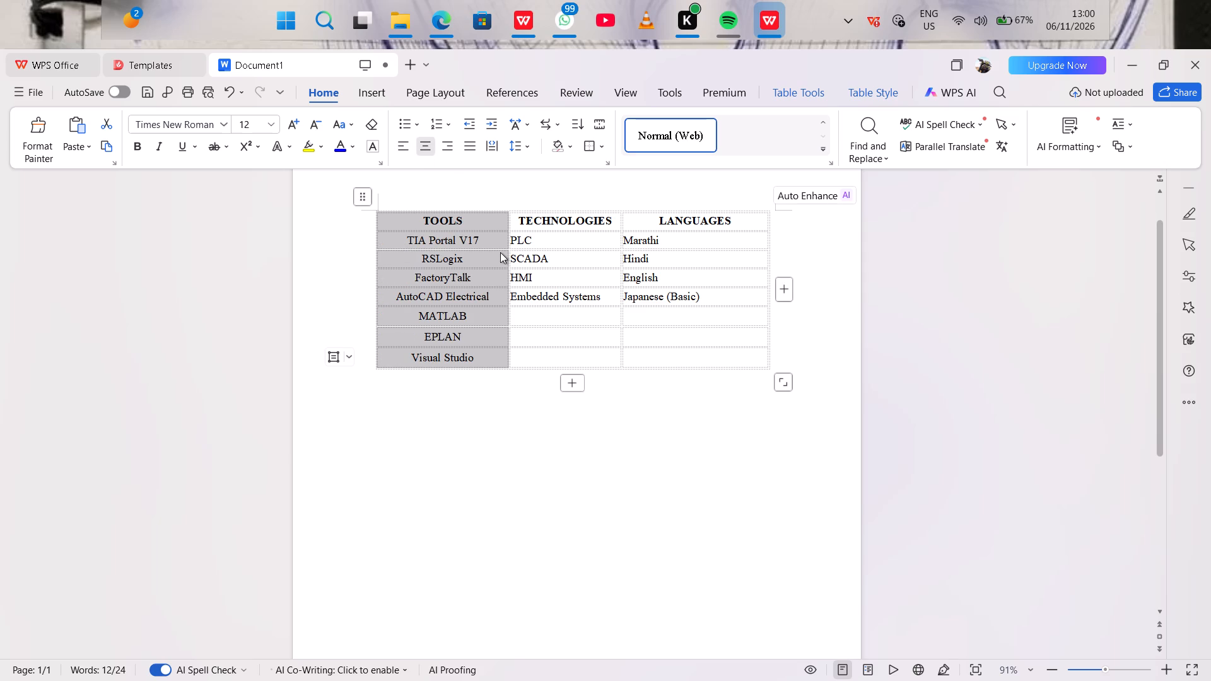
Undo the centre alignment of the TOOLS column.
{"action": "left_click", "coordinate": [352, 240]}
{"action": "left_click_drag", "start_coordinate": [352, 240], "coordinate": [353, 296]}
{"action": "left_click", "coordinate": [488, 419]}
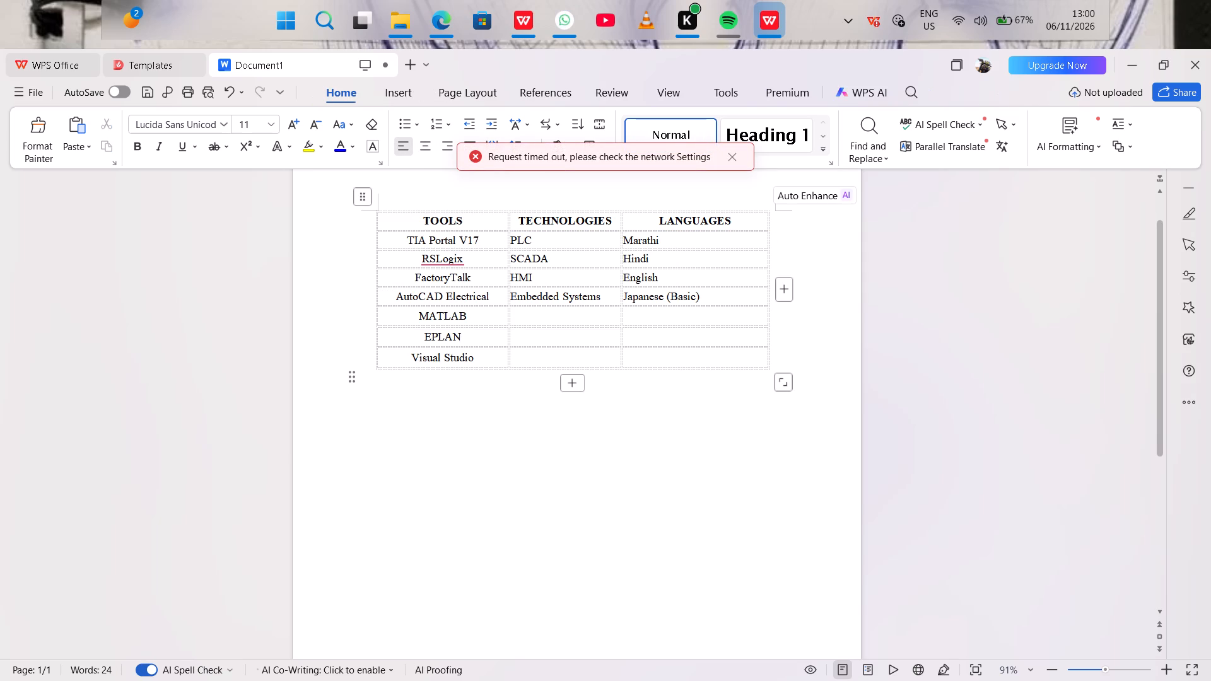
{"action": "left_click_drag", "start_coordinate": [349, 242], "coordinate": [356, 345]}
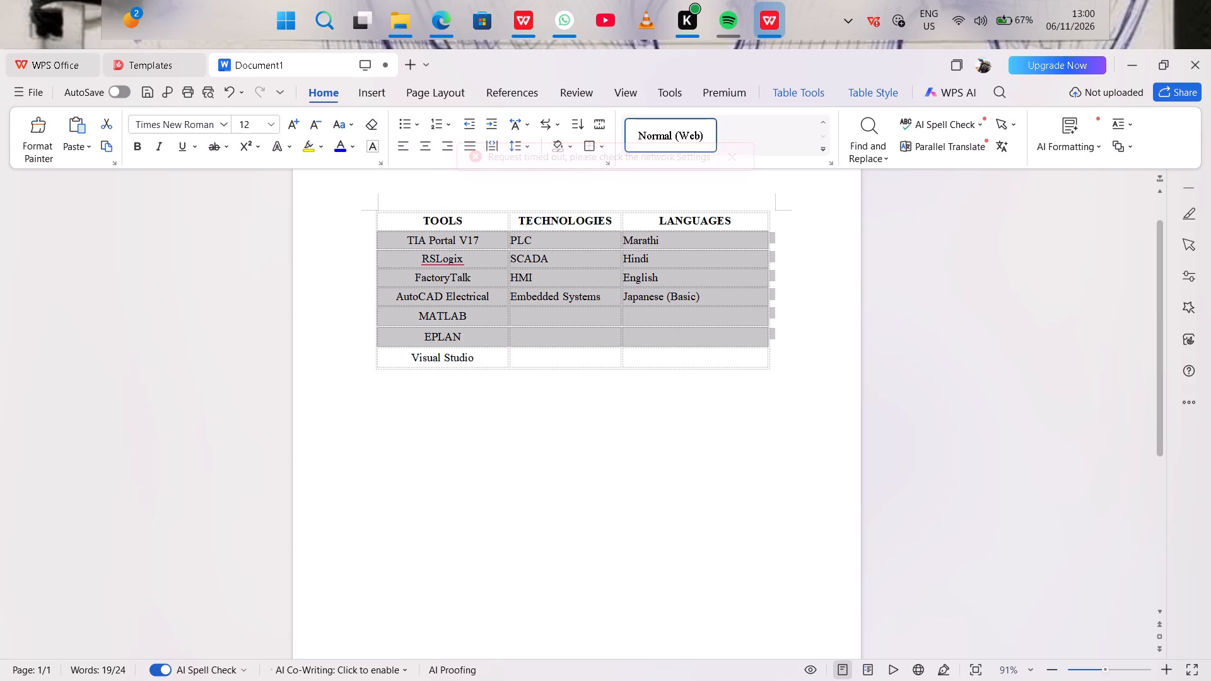
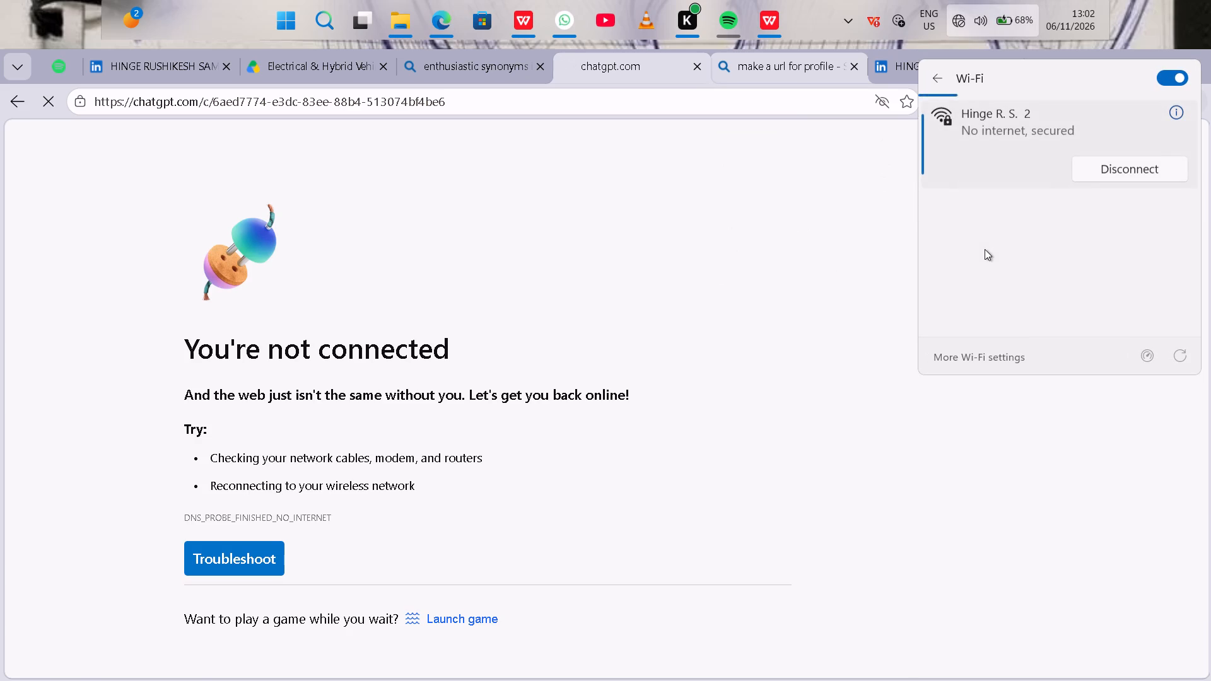
Leave the Wi-Fi network list and return to Document1 in WPS Office with the TOOLS, TECHNOLOGIES and LANGUAGES table.
{"action": "left_click", "coordinate": [840, 242]}
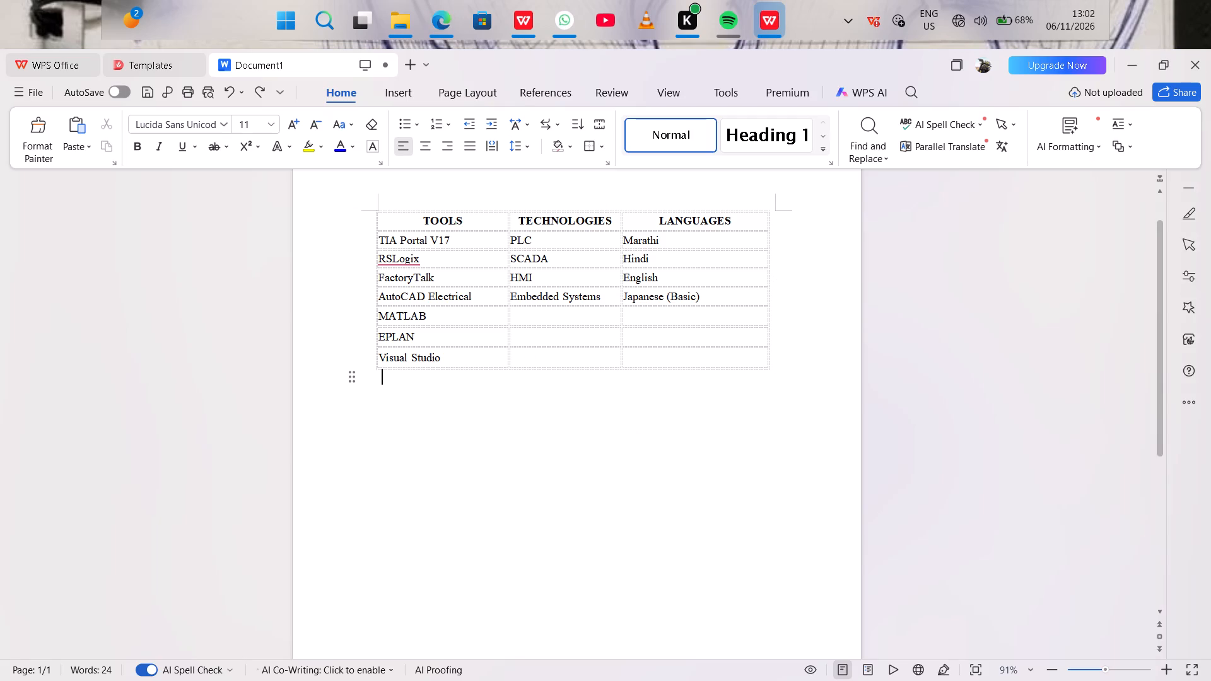
Copy the whole tools, technologies and languages table from Document1 and switch to the resume in a maximised window.
{"action": "left_click", "coordinate": [364, 199]}
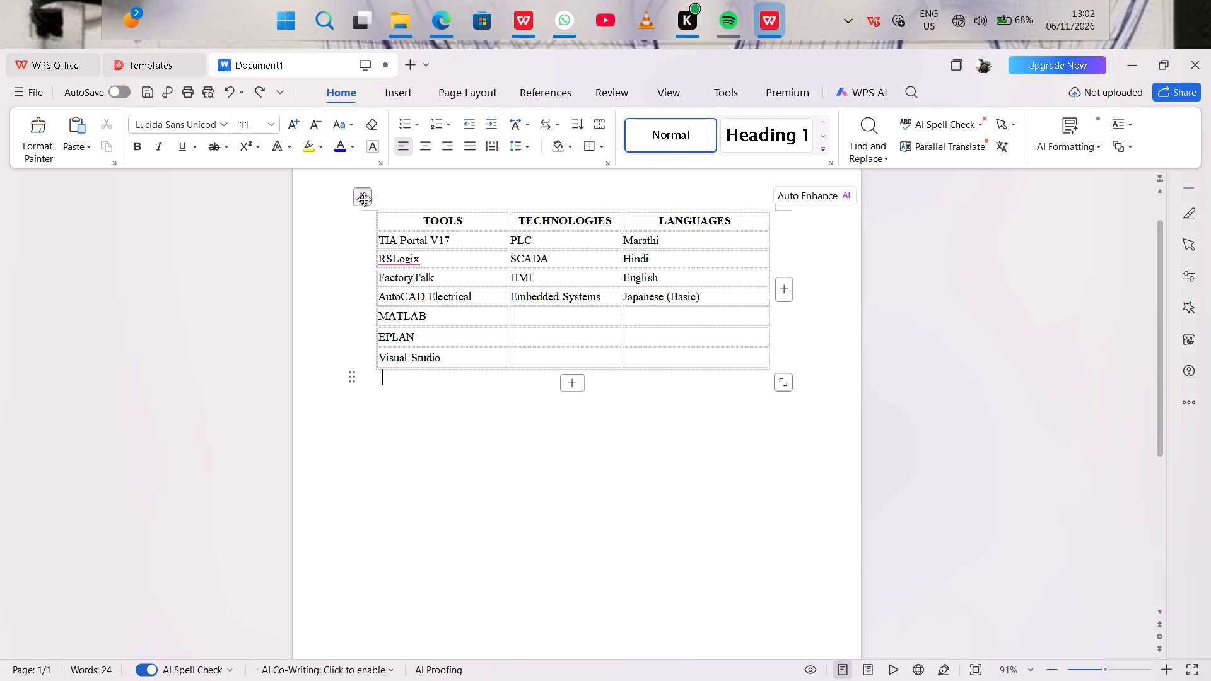
{"action": "key", "text": "ctrl+c"}
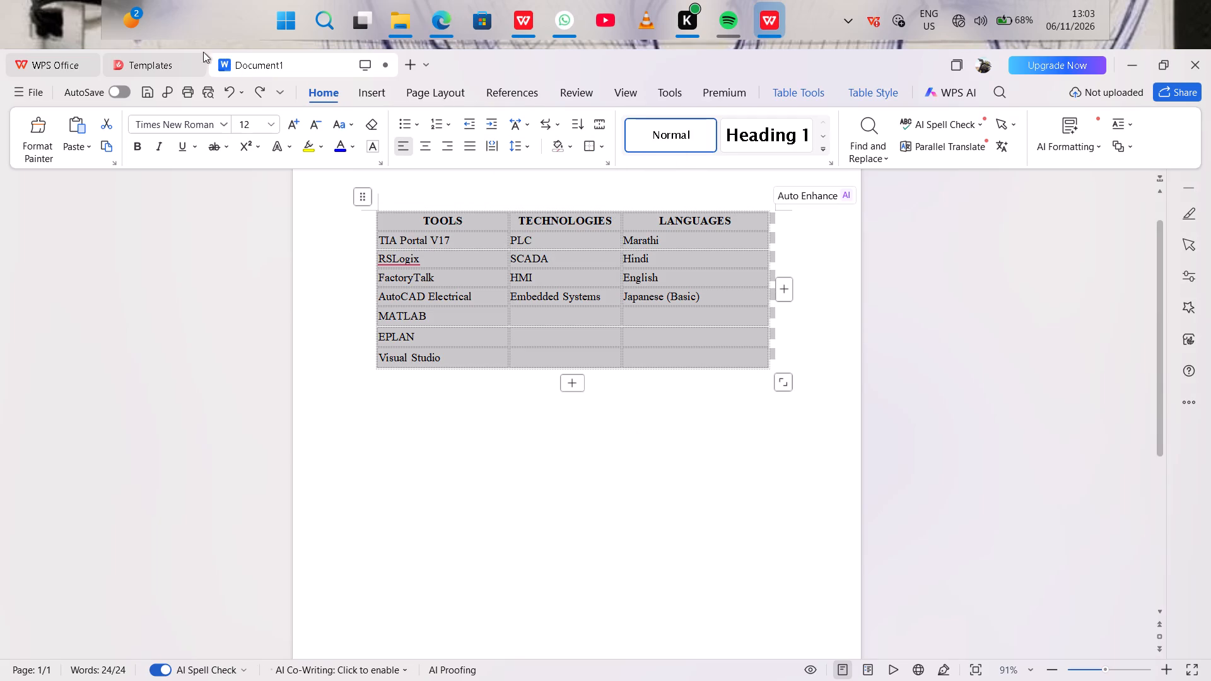
{"action": "scroll", "coordinate": [399, 257], "scroll_direction": "up", "scroll_amount": 4}
{"action": "scroll", "coordinate": [399, 257], "scroll_direction": "down", "scroll_amount": 2}
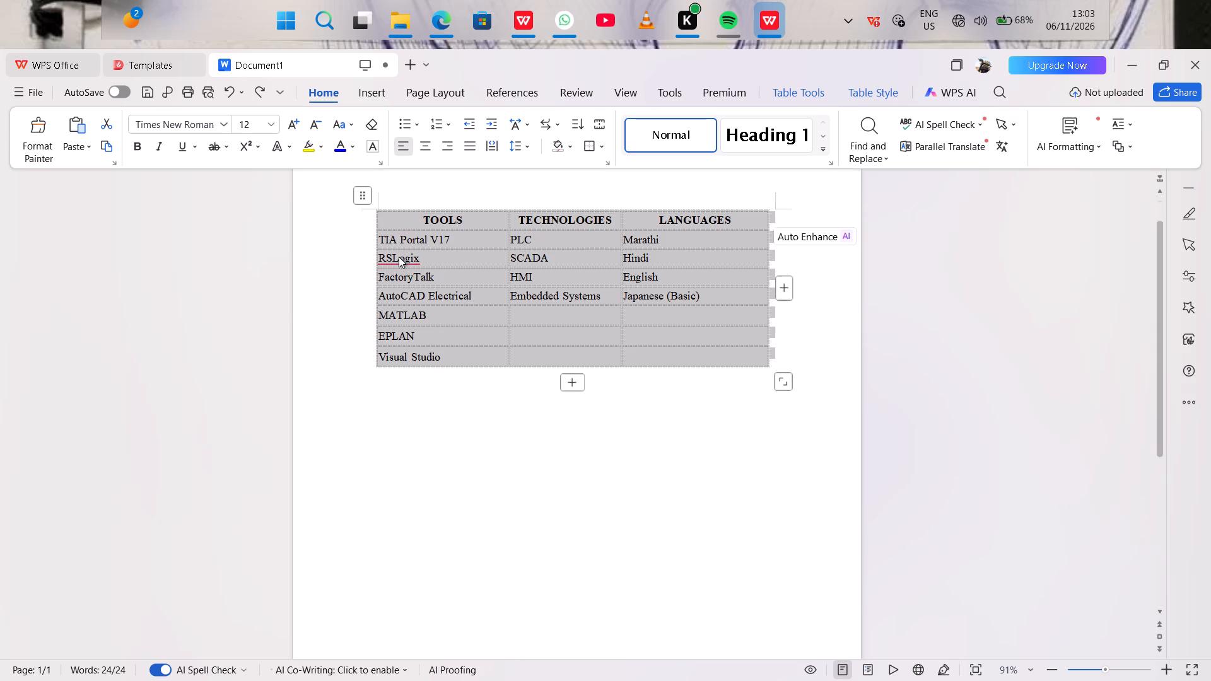
{"action": "scroll", "coordinate": [399, 257], "scroll_direction": "down", "scroll_amount": 2}
{"action": "left_click", "coordinate": [730, 219]}
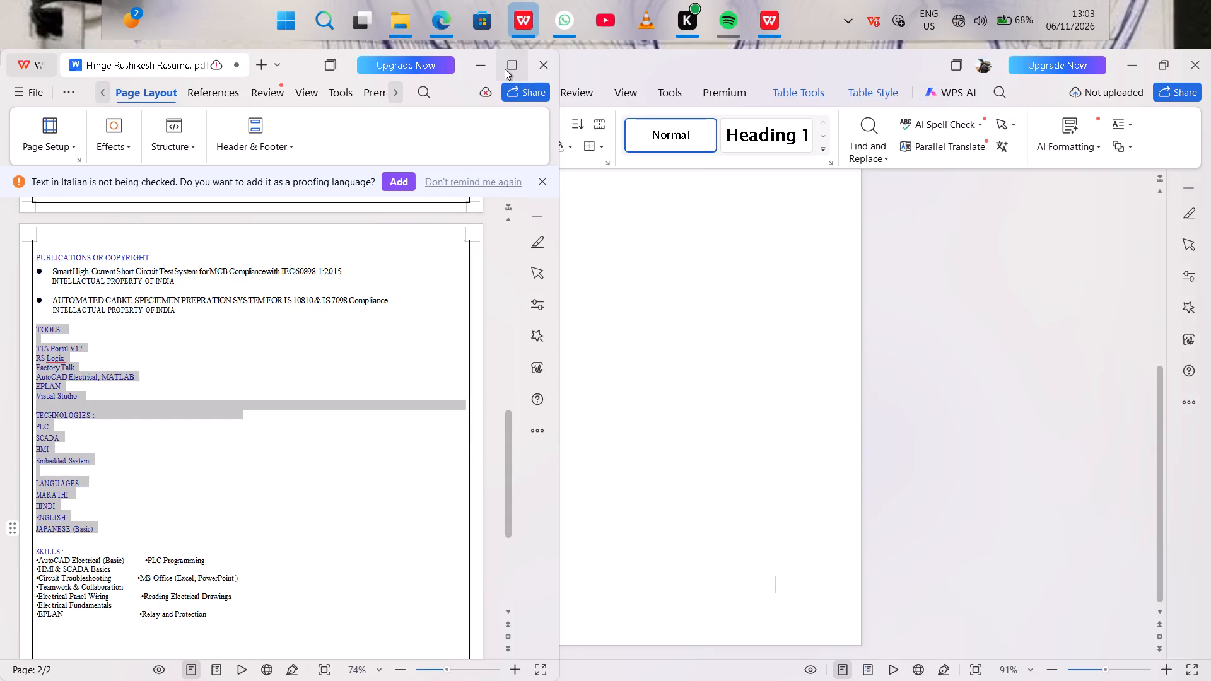
{"action": "left_click", "coordinate": [505, 69]}
{"action": "scroll", "coordinate": [708, 346], "scroll_direction": "up", "scroll_amount": 3}
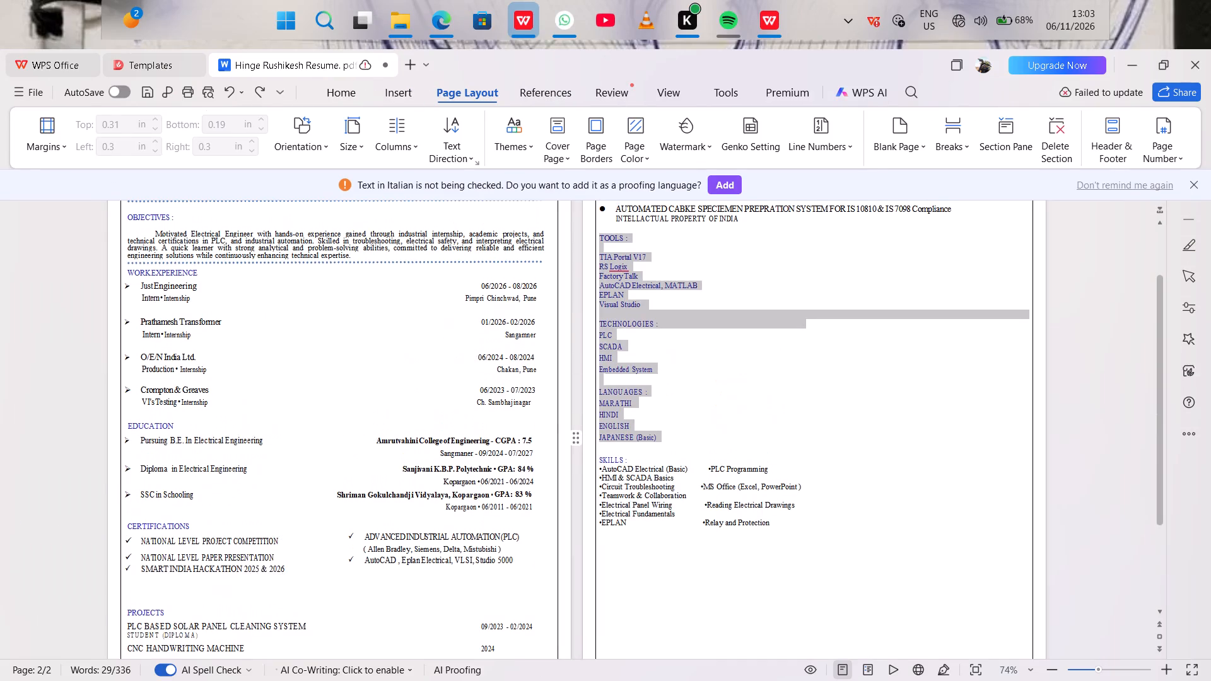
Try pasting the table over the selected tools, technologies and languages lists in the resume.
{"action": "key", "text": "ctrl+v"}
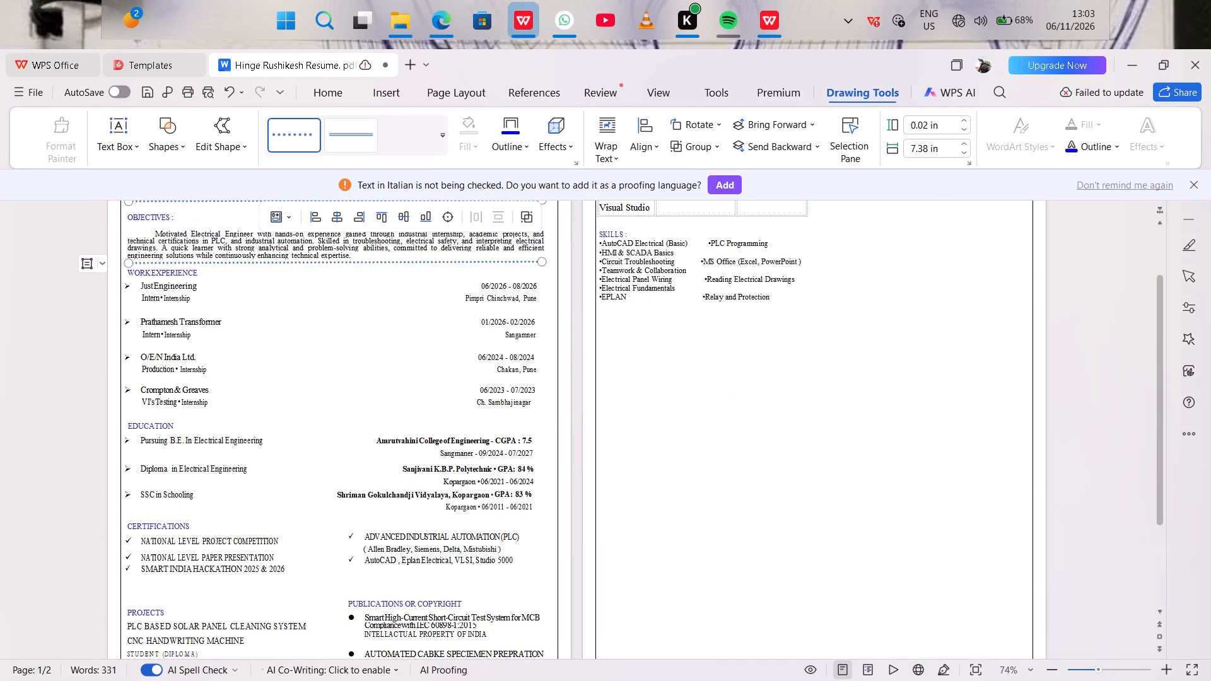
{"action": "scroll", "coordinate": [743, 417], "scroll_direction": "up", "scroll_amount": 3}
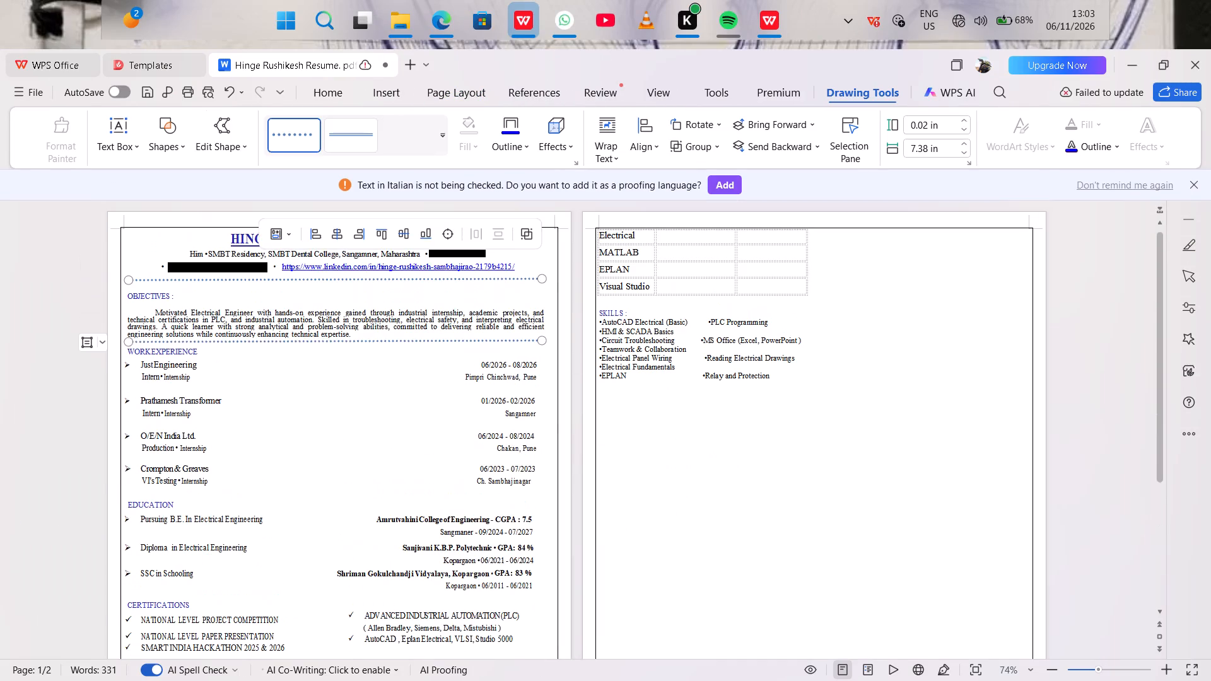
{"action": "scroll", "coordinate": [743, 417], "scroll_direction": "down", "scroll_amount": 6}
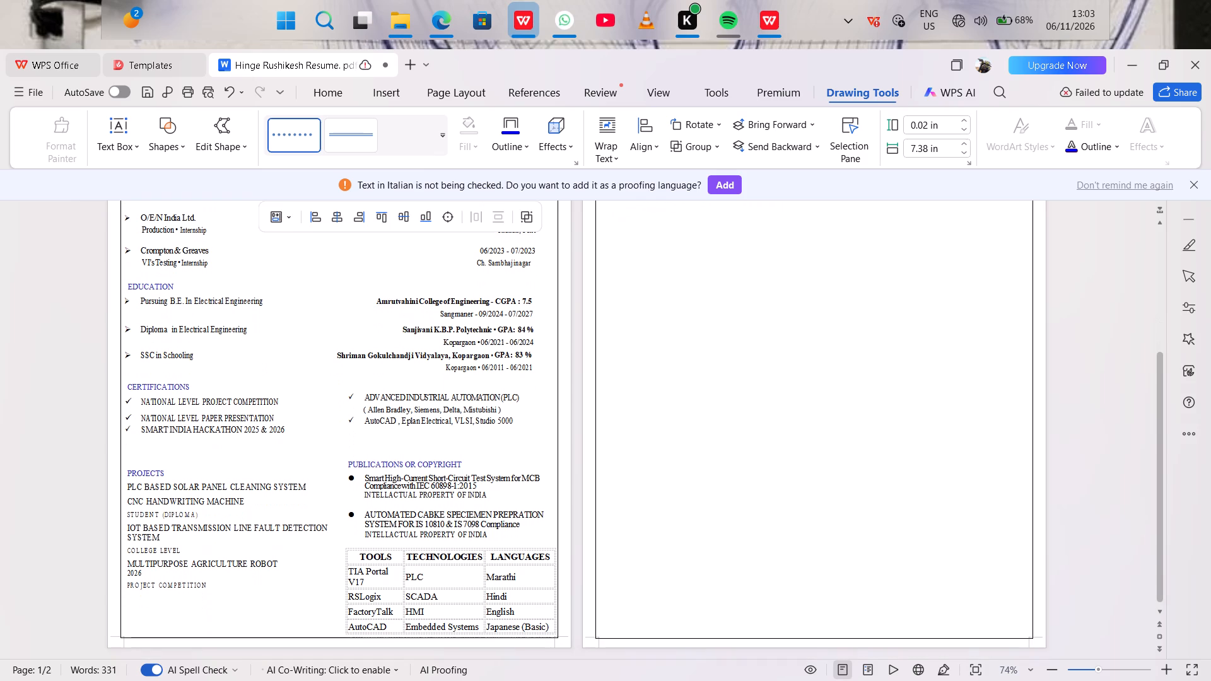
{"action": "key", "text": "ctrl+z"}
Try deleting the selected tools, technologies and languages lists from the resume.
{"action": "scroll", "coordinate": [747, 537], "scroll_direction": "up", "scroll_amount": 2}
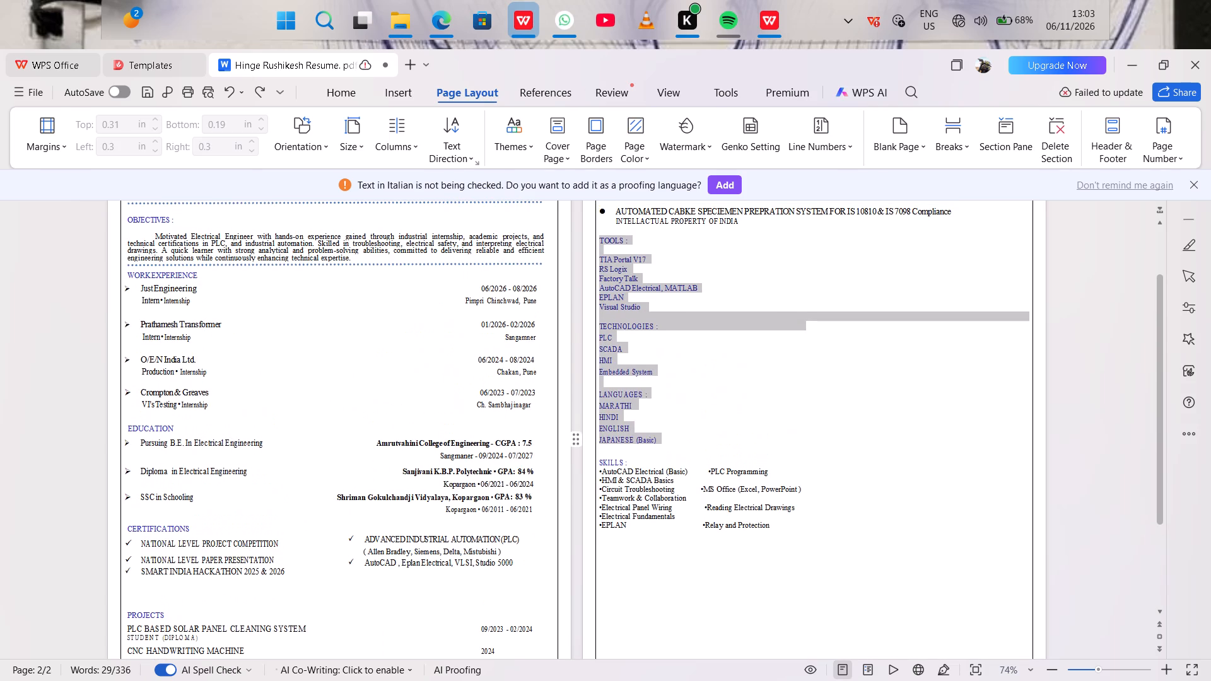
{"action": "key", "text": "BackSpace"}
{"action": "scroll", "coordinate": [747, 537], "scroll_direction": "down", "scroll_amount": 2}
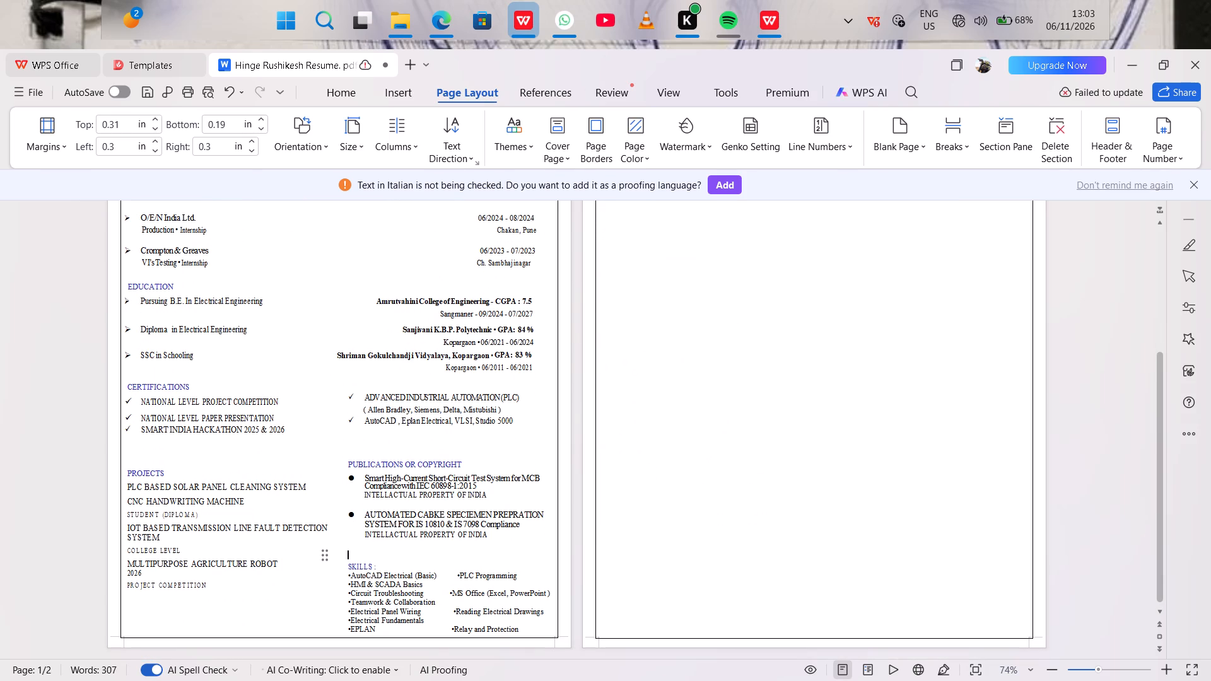
Undo the deletion and the earlier resume edits back to the version without the tools, technologies and languages lists.
{"action": "key", "text": "ctrl+z"}
{"action": "key", "text": "ctrl+z"}
{"action": "key", "text": "ctrl+z"}
{"action": "key", "text": "ctrl+z"}
{"action": "key", "text": "ctrl+z"}
{"action": "key", "text": "ctrl+z"}
{"action": "key", "text": "ctrl+z"}
{"action": "key", "text": "ctrl+z"}
{"action": "key", "text": "ctrl+z"}
{"action": "key", "text": "ctrl+z"}
{"action": "key", "text": "ctrl+z"}
{"action": "key", "text": "ctrl+z"}
{"action": "key", "text": "ctrl+z"}
{"action": "key", "text": "ctrl+z"}
{"action": "key", "text": "ctrl+z"}
{"action": "key", "text": "ctrl+z"}
{"action": "key", "text": "ctrl+z"}
{"action": "key", "text": "ctrl+z"}
{"action": "key", "text": "ctrl+z"}
{"action": "key", "text": "ctrl+z"}
{"action": "key", "text": "ctrl+z"}
{"action": "key", "text": "ctrl+z"}
{"action": "key", "text": "ctrl+z"}
{"action": "key", "text": "ctrl+z"}
{"action": "key", "text": "ctrl+z"}
{"action": "key", "text": "ctrl+z"}
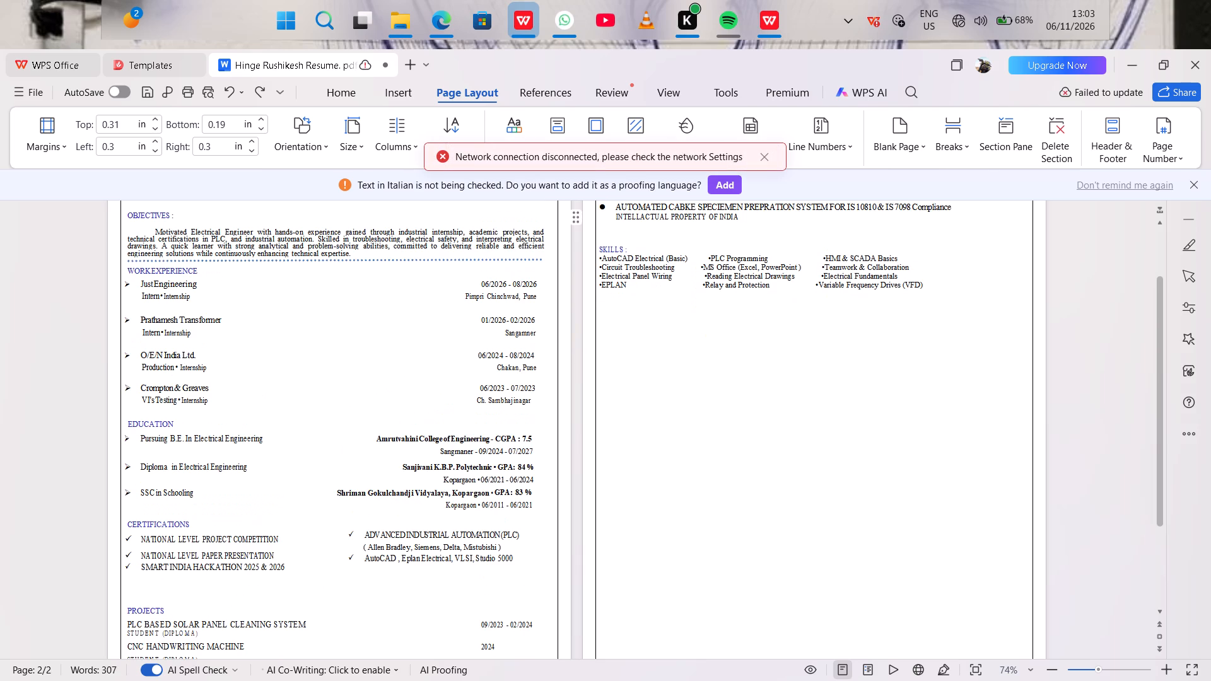
Insert 20 blank lines above the SKILLS heading on the second page to make room for the table.
{"action": "key", "text": "Return"}
{"action": "key", "text": "Return"}
{"action": "key", "text": "Return"}
{"action": "key", "text": "Return"}
{"action": "key", "text": "Return"}
{"action": "key", "text": "Return"}
{"action": "key", "text": "Return"}
{"action": "key", "text": "Return"}
{"action": "key", "text": "Return"}
{"action": "key", "text": "Return"}
{"action": "key", "text": "Return"}
{"action": "key", "text": "Return"}
{"action": "key", "text": "Return"}
{"action": "key", "text": "Return"}
{"action": "key", "text": "Return"}
{"action": "key", "text": "Return"}
{"action": "key", "text": "Return"}
{"action": "key", "text": "Return"}
{"action": "key", "text": "Return"}
{"action": "key", "text": "Return"}
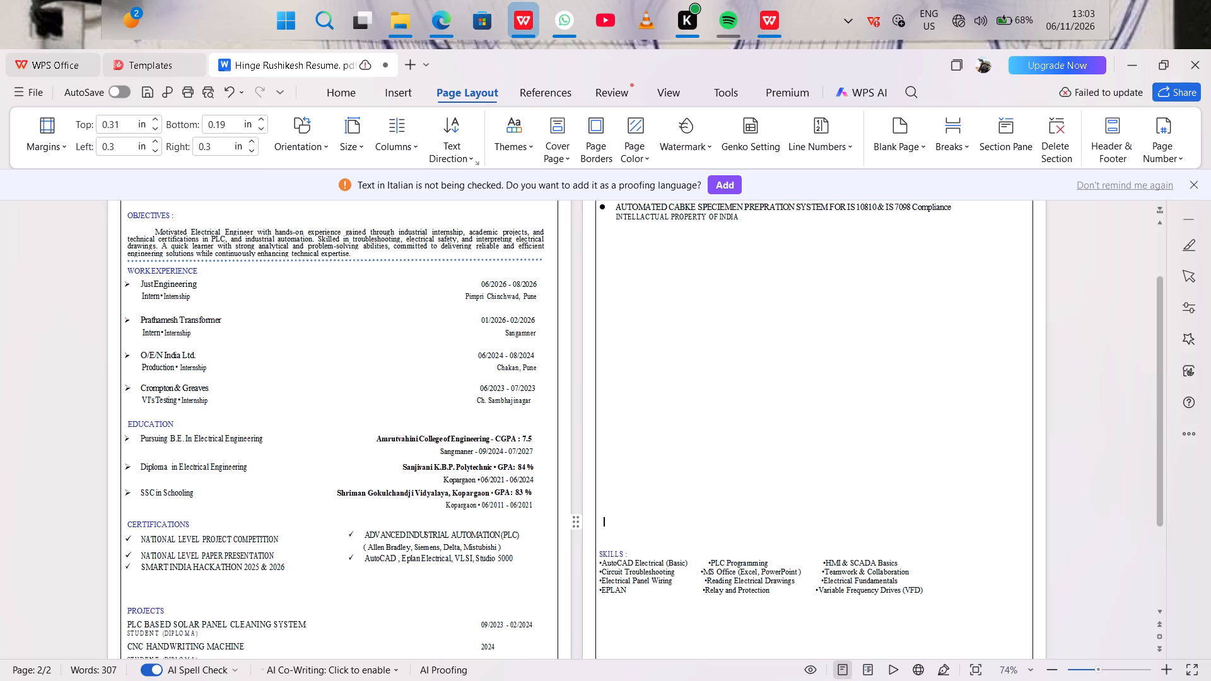
Paste the copied table below the PUBLICATIONS OR COPYRIGHT entries and shift it slightly inward from the page border.
{"action": "left_click", "coordinate": [611, 238]}
{"action": "key", "text": "ctrl+v"}
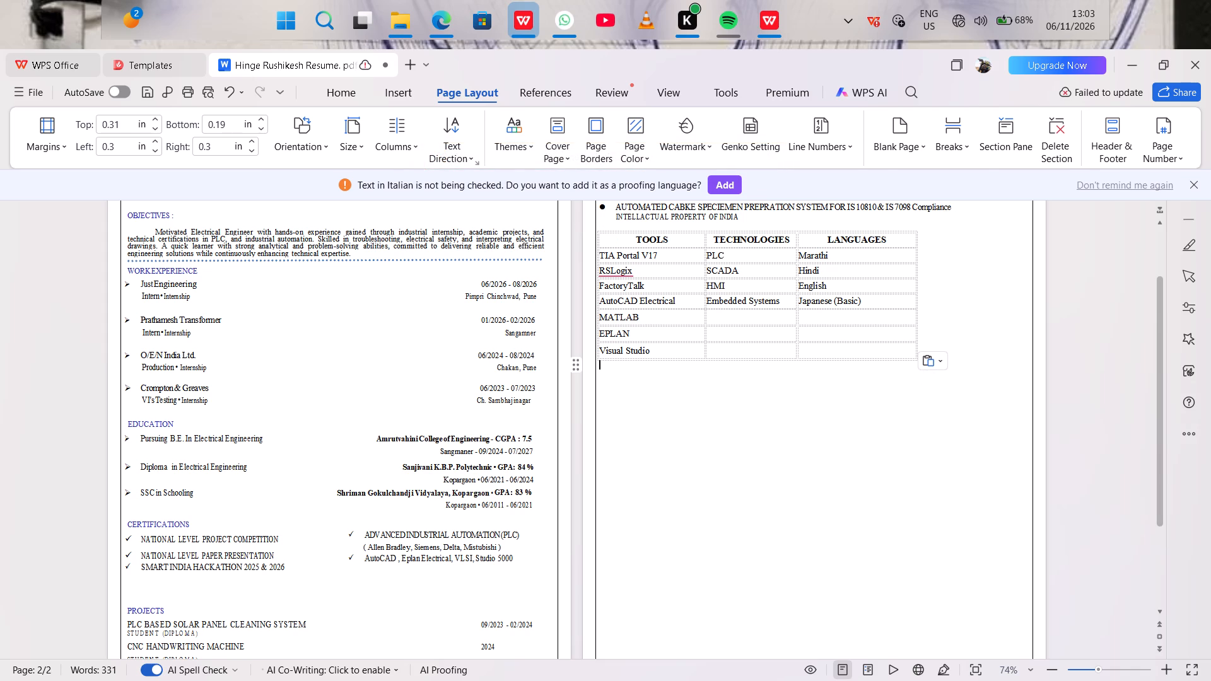
{"action": "left_click_drag", "start_coordinate": [587, 219], "coordinate": [632, 229]}
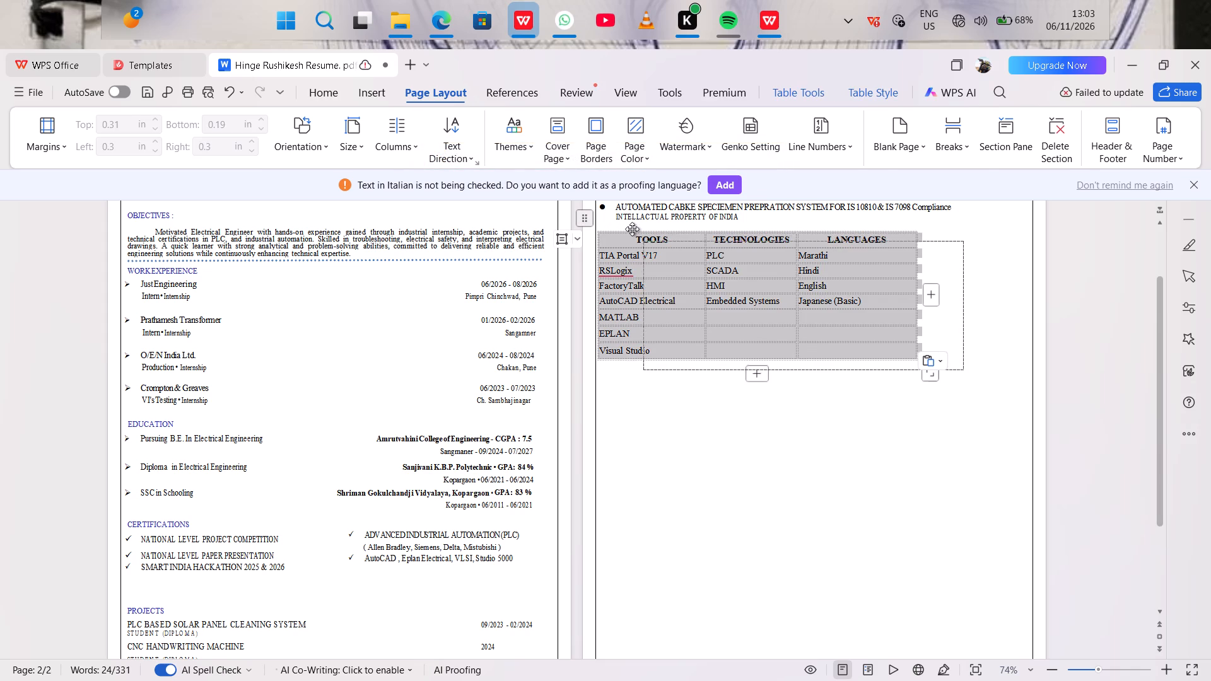
Reposition the TOOLS, TECHNOLOGIES and LANGUAGES table just inside the page border, slightly below the last PUBLICATIONS OR COPYRIGHT entry.
{"action": "left_click_drag", "start_coordinate": [632, 229], "coordinate": [633, 224]}
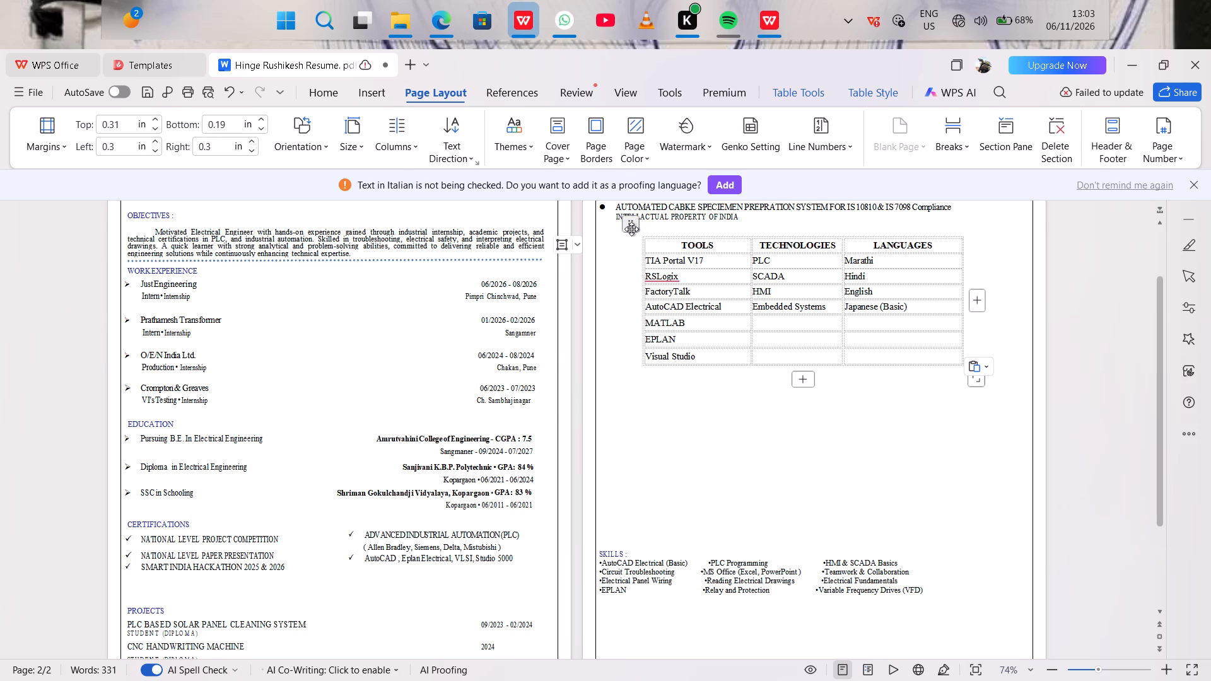
{"action": "left_click_drag", "start_coordinate": [631, 229], "coordinate": [591, 243]}
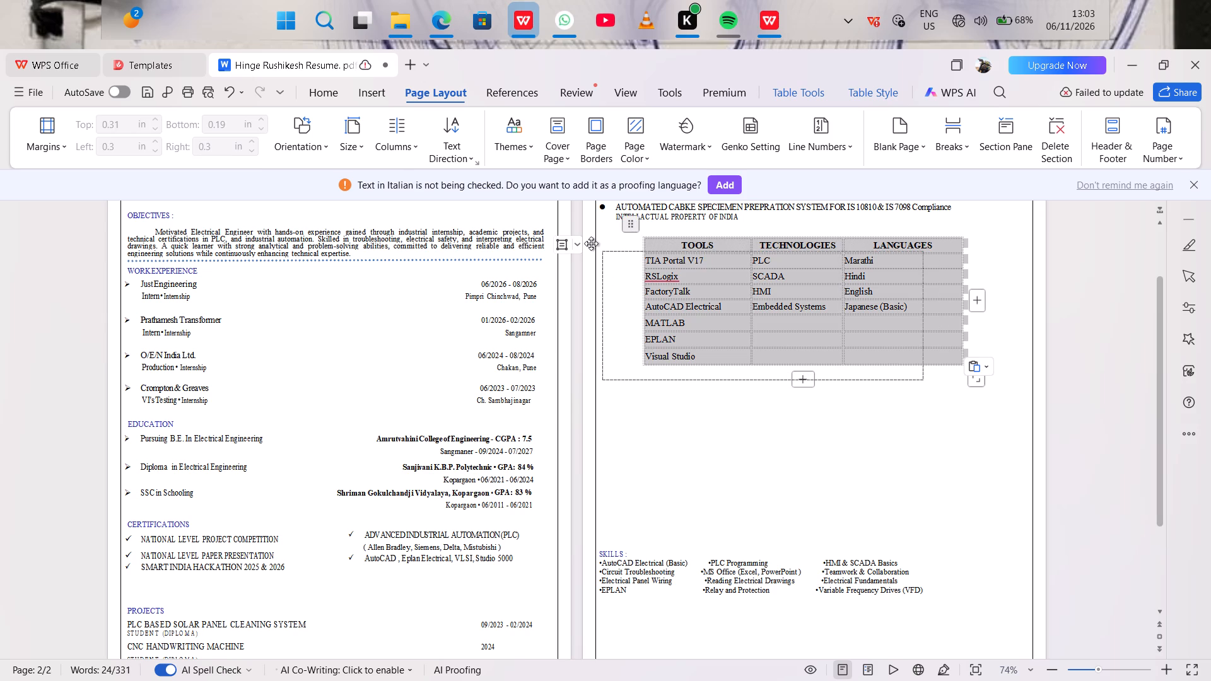
{"action": "left_click_drag", "start_coordinate": [591, 243], "coordinate": [593, 235]}
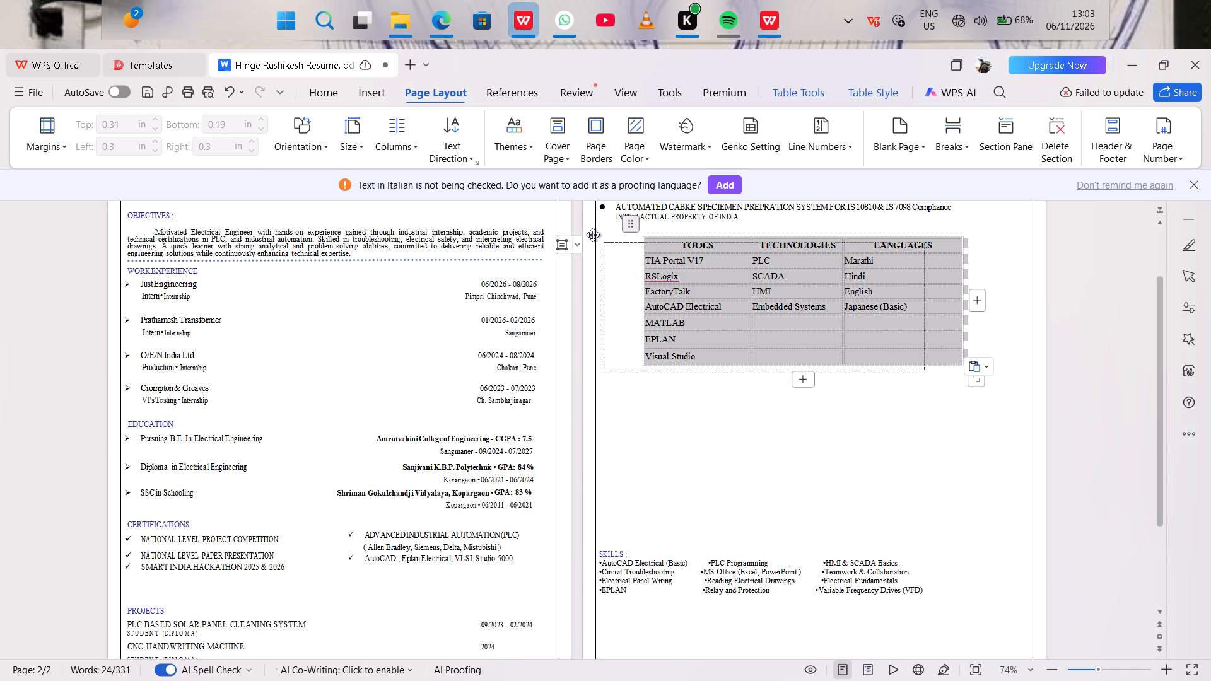
{"action": "left_click_drag", "start_coordinate": [593, 235], "coordinate": [594, 234]}
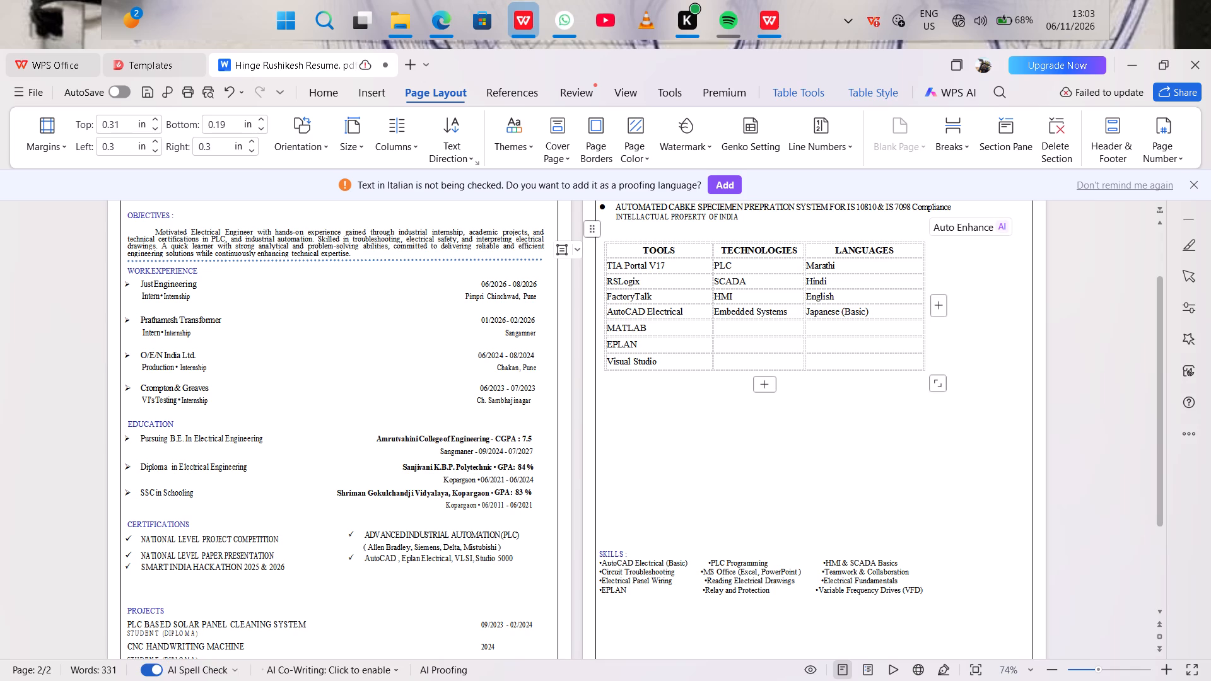
Enlarge the whole table proportionally so its columns span nearly the full width between the second page's borders.
{"action": "left_click_drag", "start_coordinate": [939, 385], "coordinate": [959, 375]}
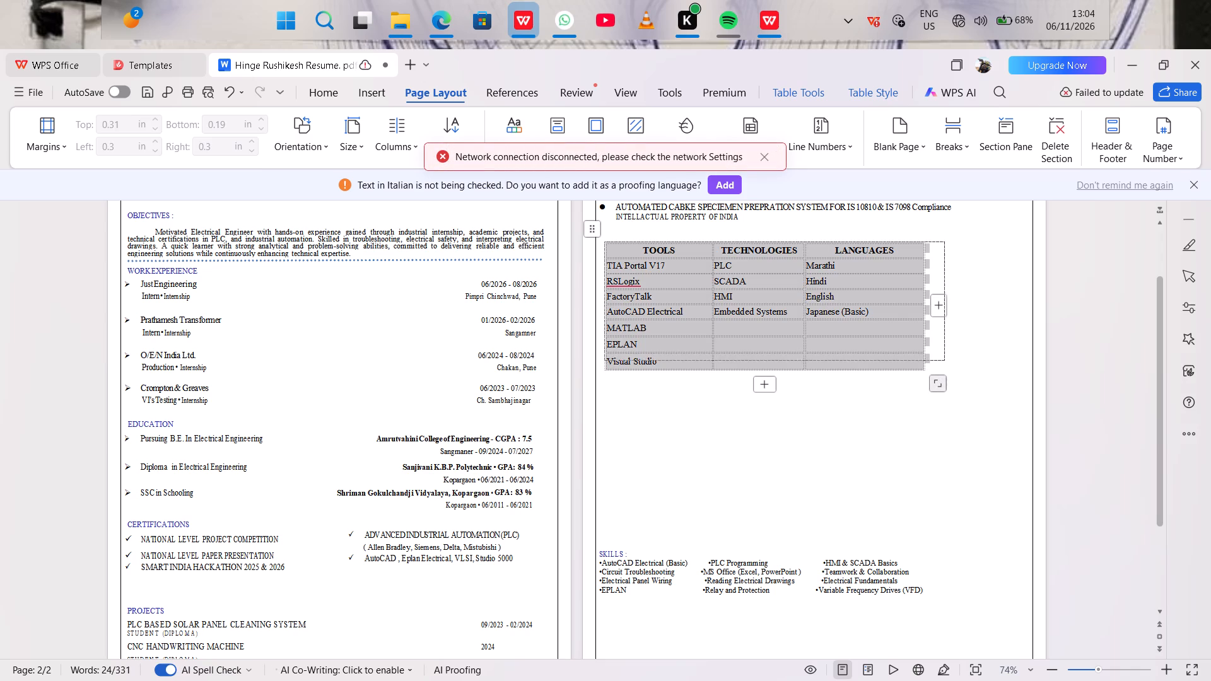
{"action": "left_click_drag", "start_coordinate": [959, 375], "coordinate": [1024, 387]}
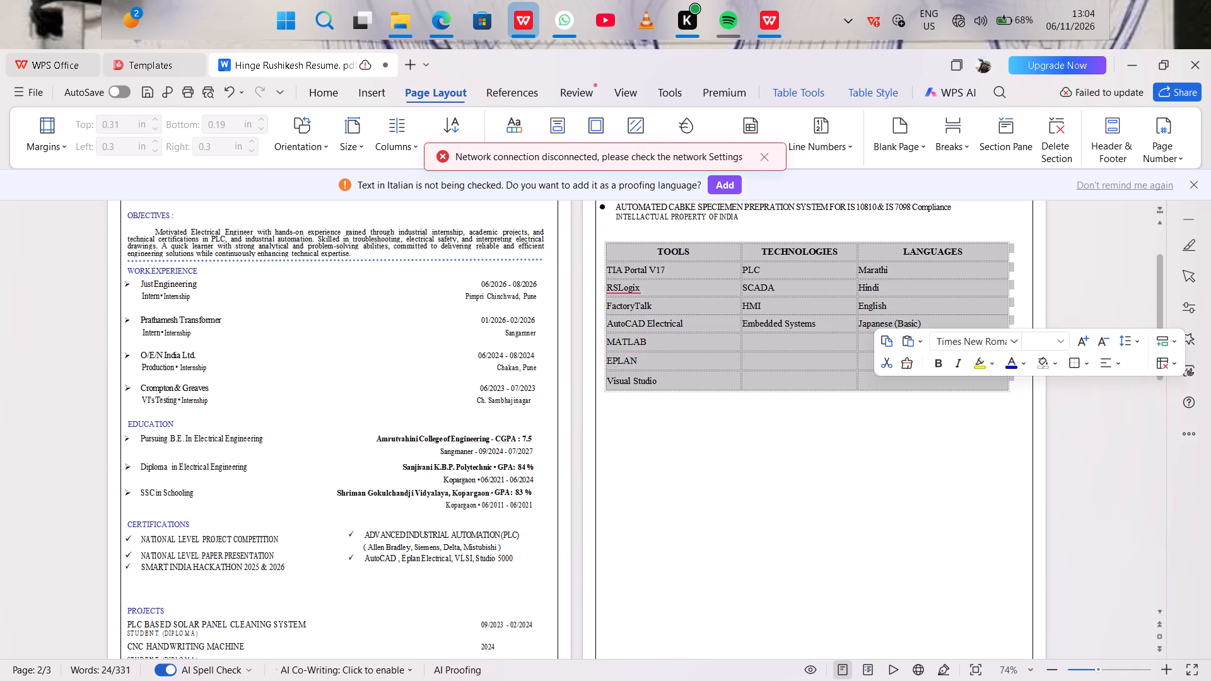
{"action": "left_click", "coordinate": [746, 435]}
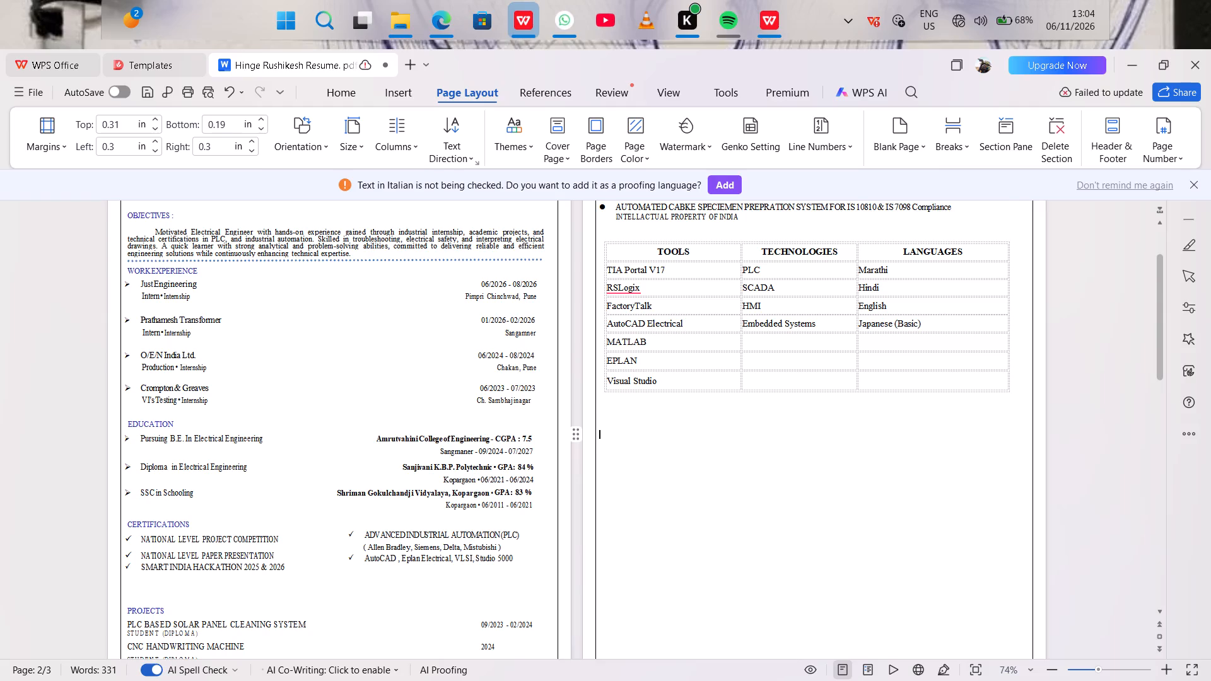
Examine the resume's page layout, checking the table's placement and the blank space above the SKILLS section.
{"action": "scroll", "coordinate": [691, 417], "scroll_direction": "down", "scroll_amount": 2}
{"action": "scroll", "coordinate": [691, 417], "scroll_direction": "right", "scroll_amount": 1}
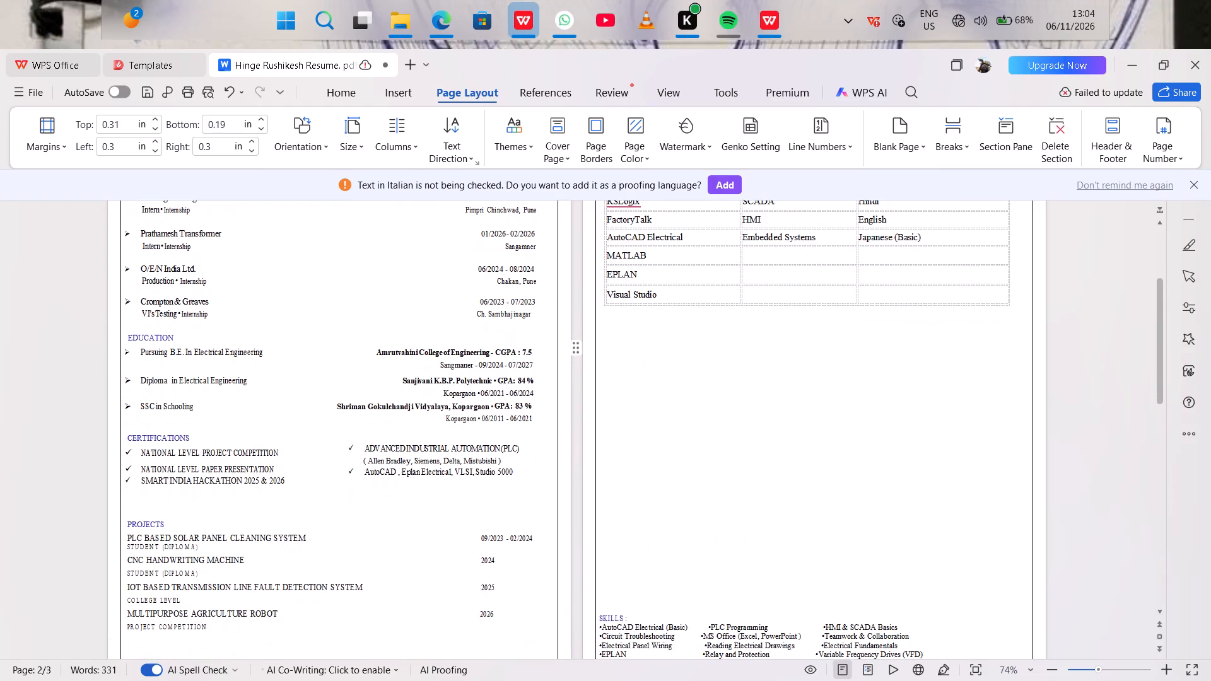
{"action": "scroll", "coordinate": [691, 417], "scroll_direction": "down", "scroll_amount": 2}
{"action": "scroll", "coordinate": [691, 417], "scroll_direction": "up", "scroll_amount": 5}
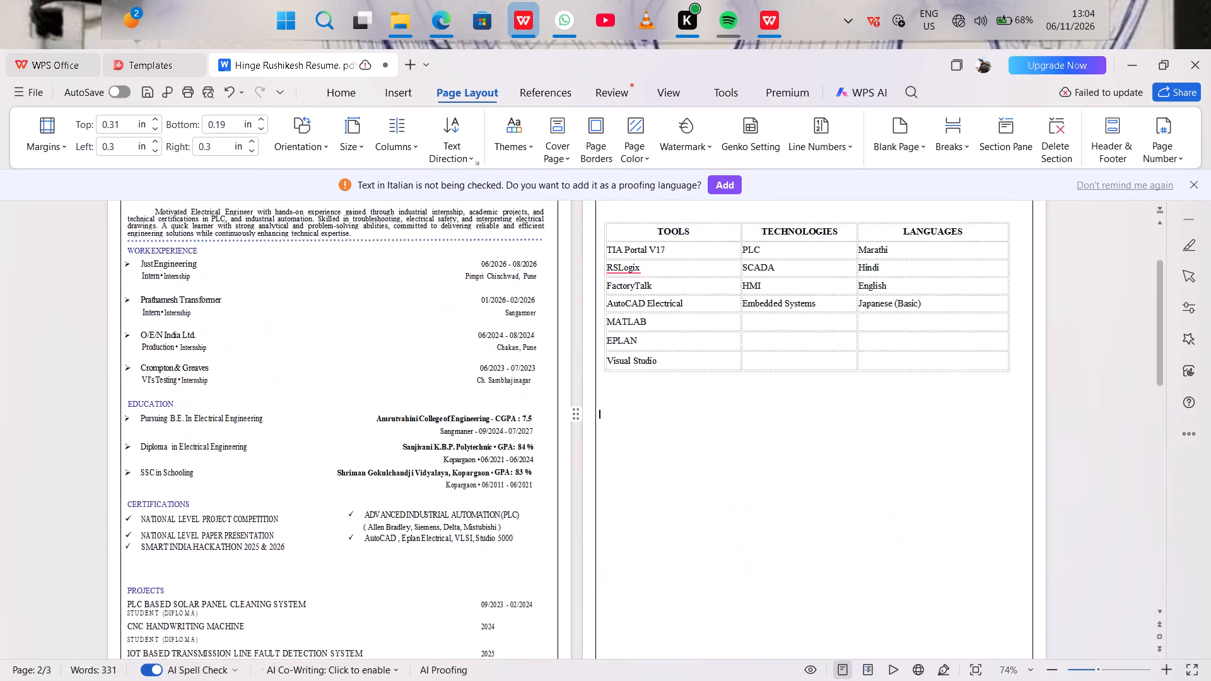
{"action": "scroll", "coordinate": [691, 417], "scroll_direction": "up", "scroll_amount": 3}
{"action": "scroll", "coordinate": [691, 417], "scroll_direction": "down", "scroll_amount": 6}
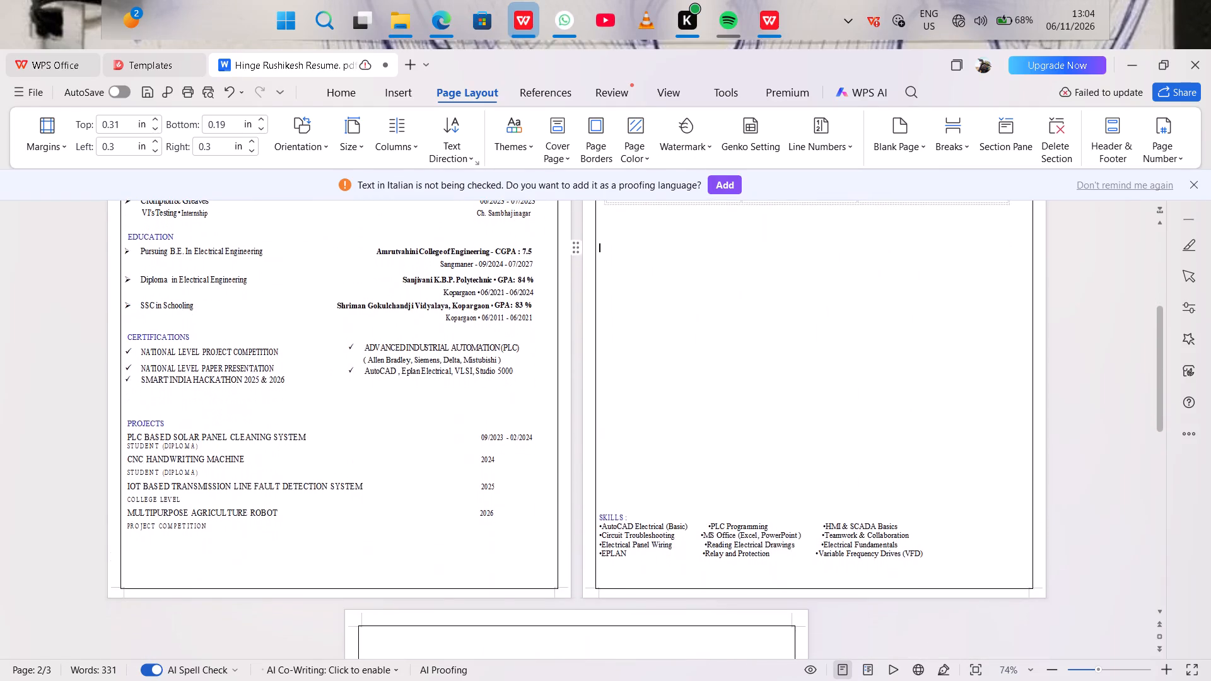
{"action": "scroll", "coordinate": [691, 417], "scroll_direction": "up", "scroll_amount": 4}
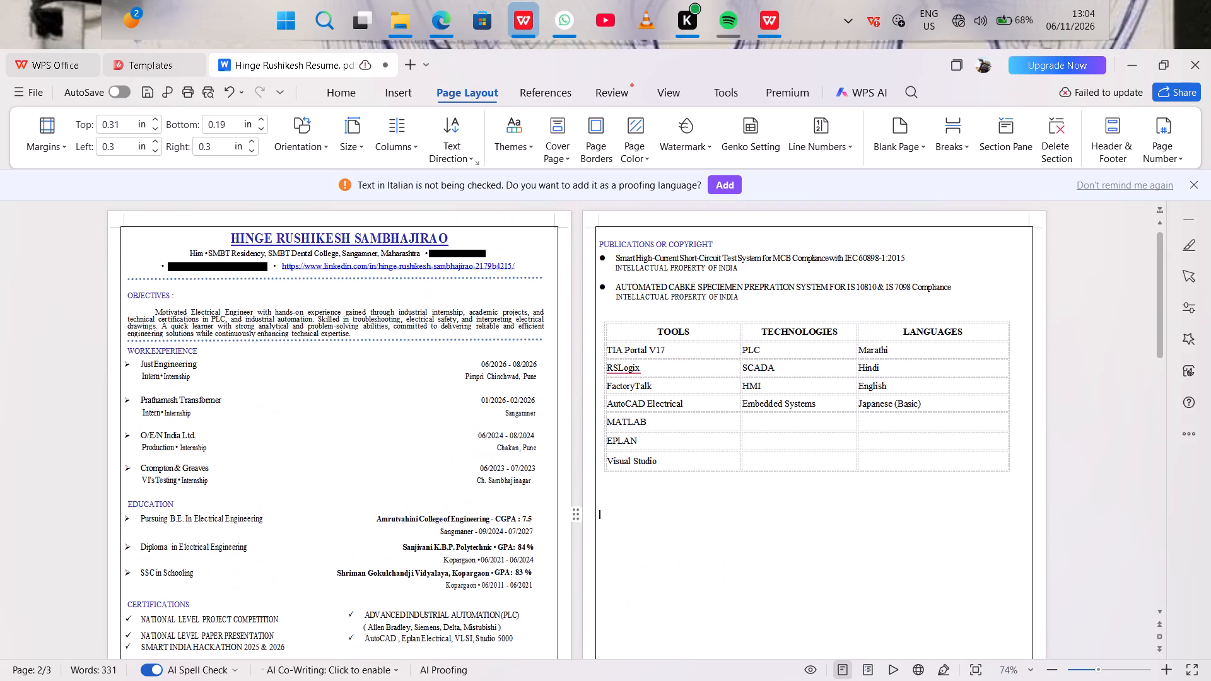
{"action": "scroll", "coordinate": [691, 417], "scroll_direction": "down", "scroll_amount": 4}
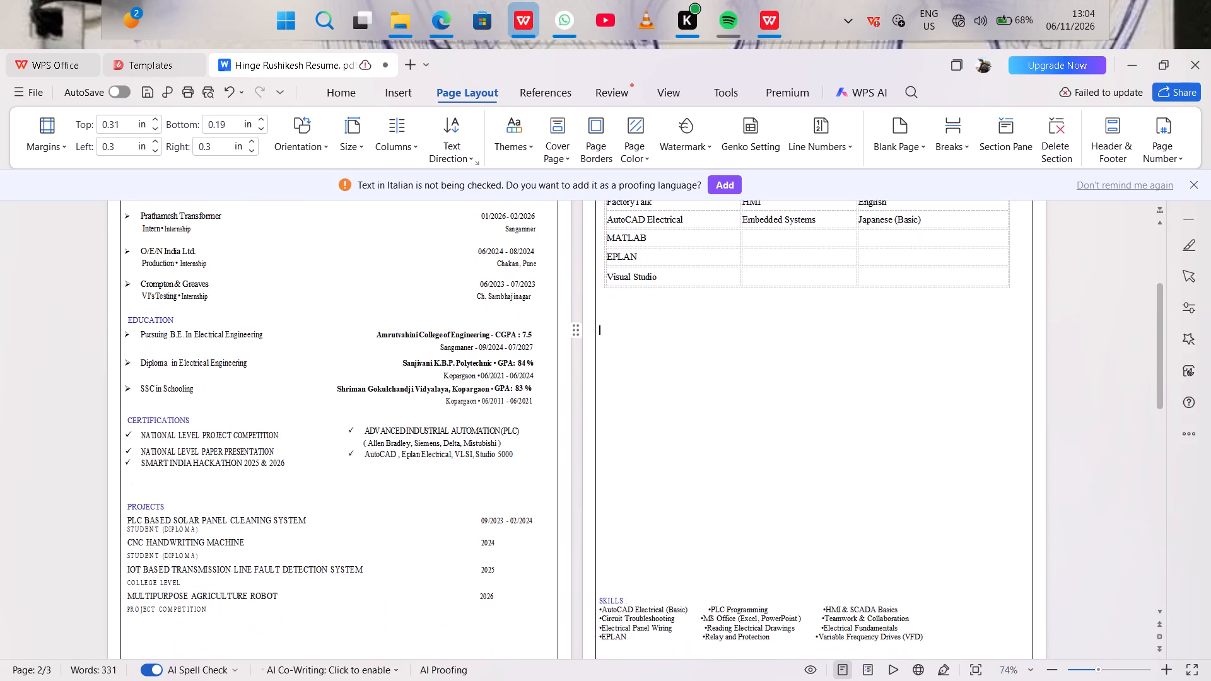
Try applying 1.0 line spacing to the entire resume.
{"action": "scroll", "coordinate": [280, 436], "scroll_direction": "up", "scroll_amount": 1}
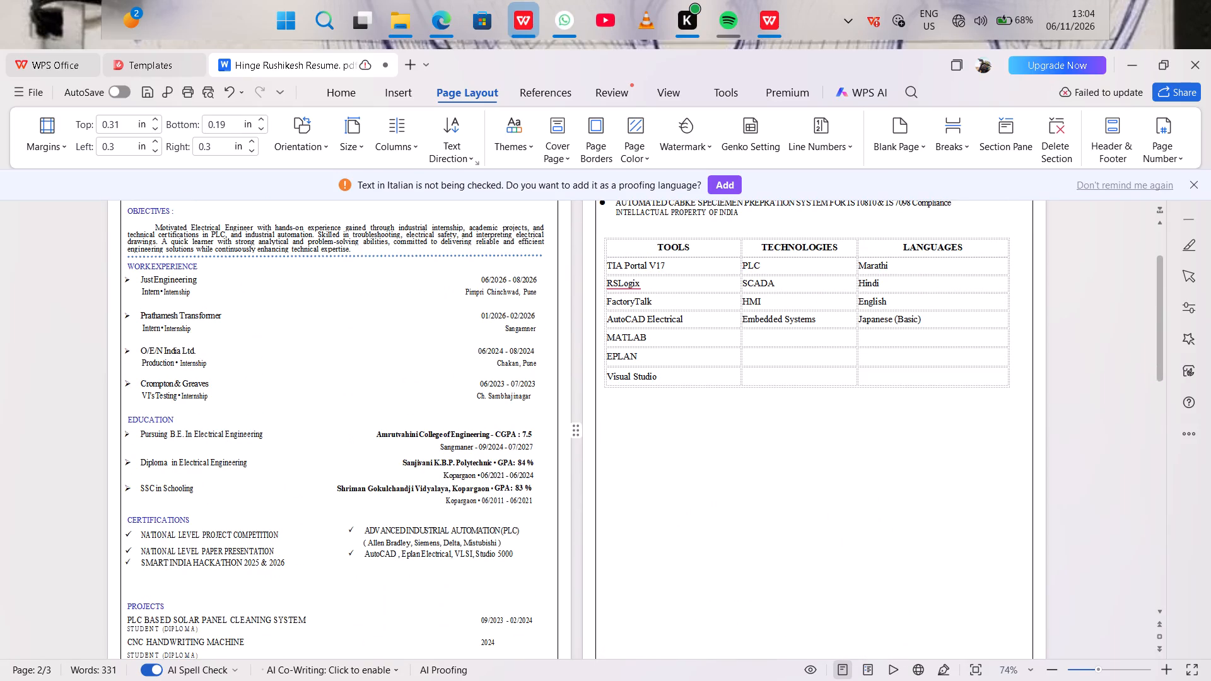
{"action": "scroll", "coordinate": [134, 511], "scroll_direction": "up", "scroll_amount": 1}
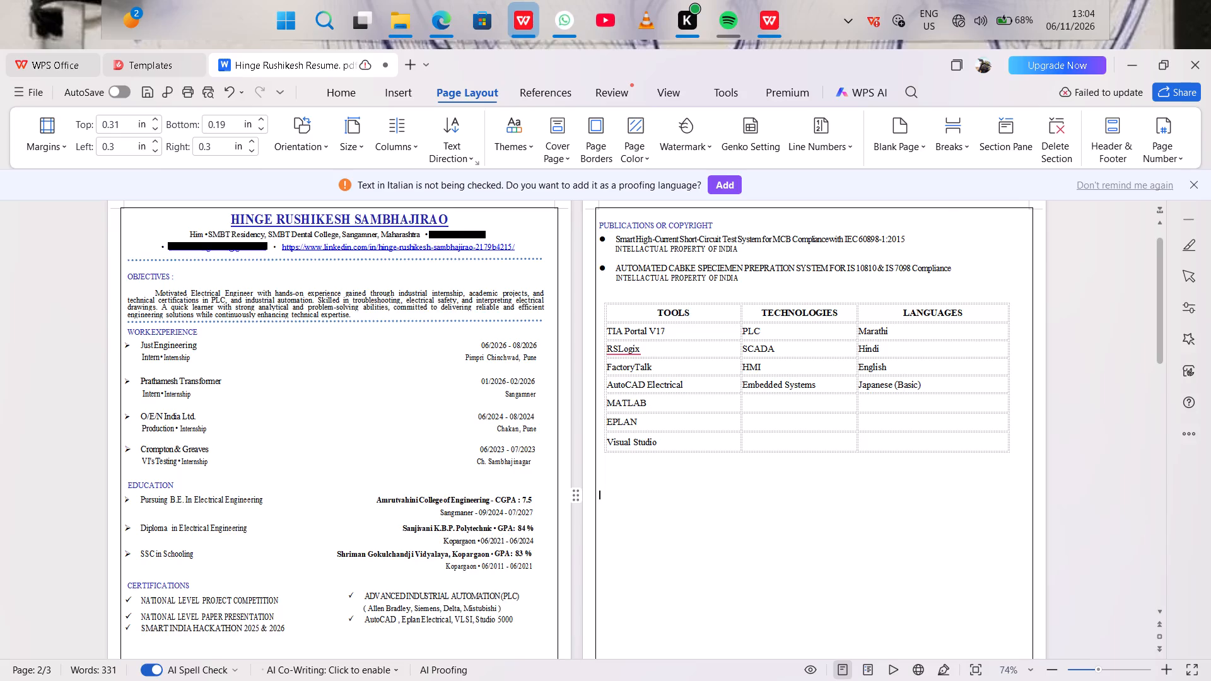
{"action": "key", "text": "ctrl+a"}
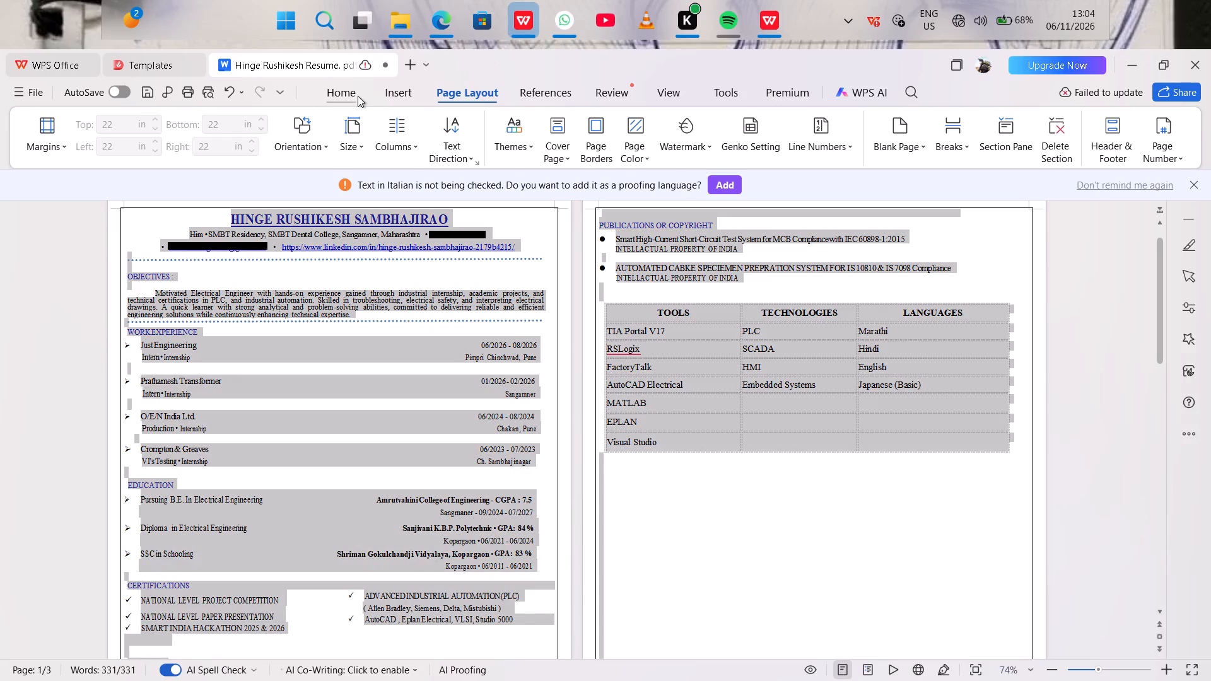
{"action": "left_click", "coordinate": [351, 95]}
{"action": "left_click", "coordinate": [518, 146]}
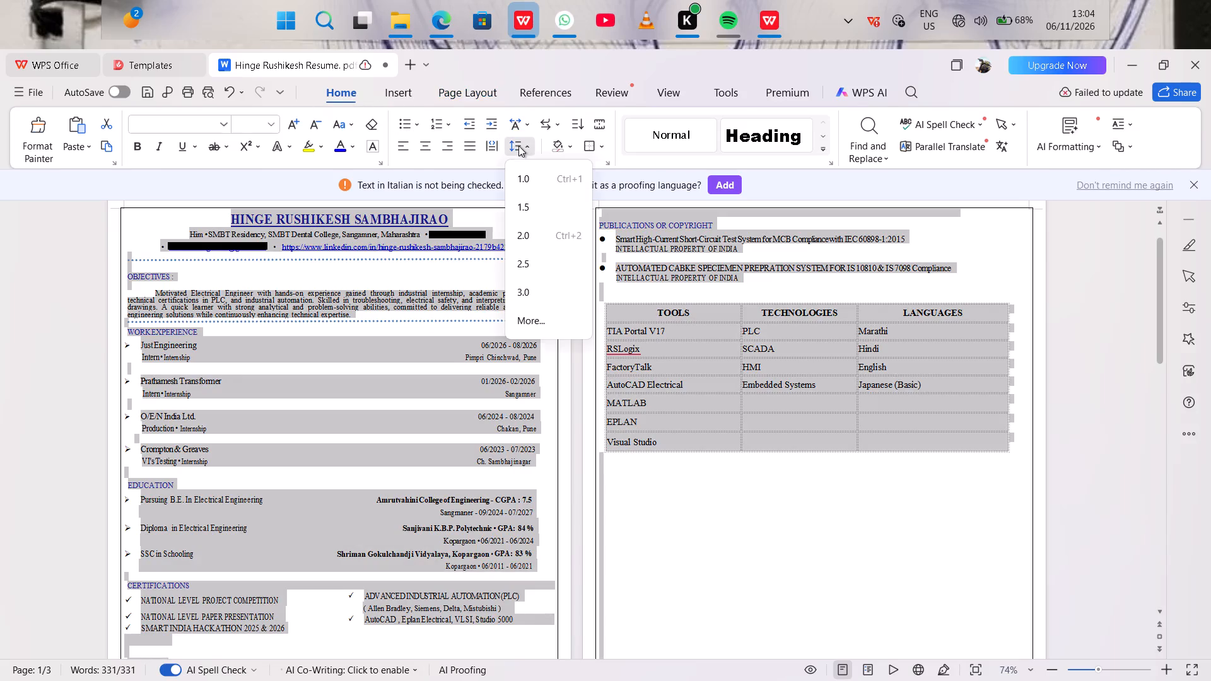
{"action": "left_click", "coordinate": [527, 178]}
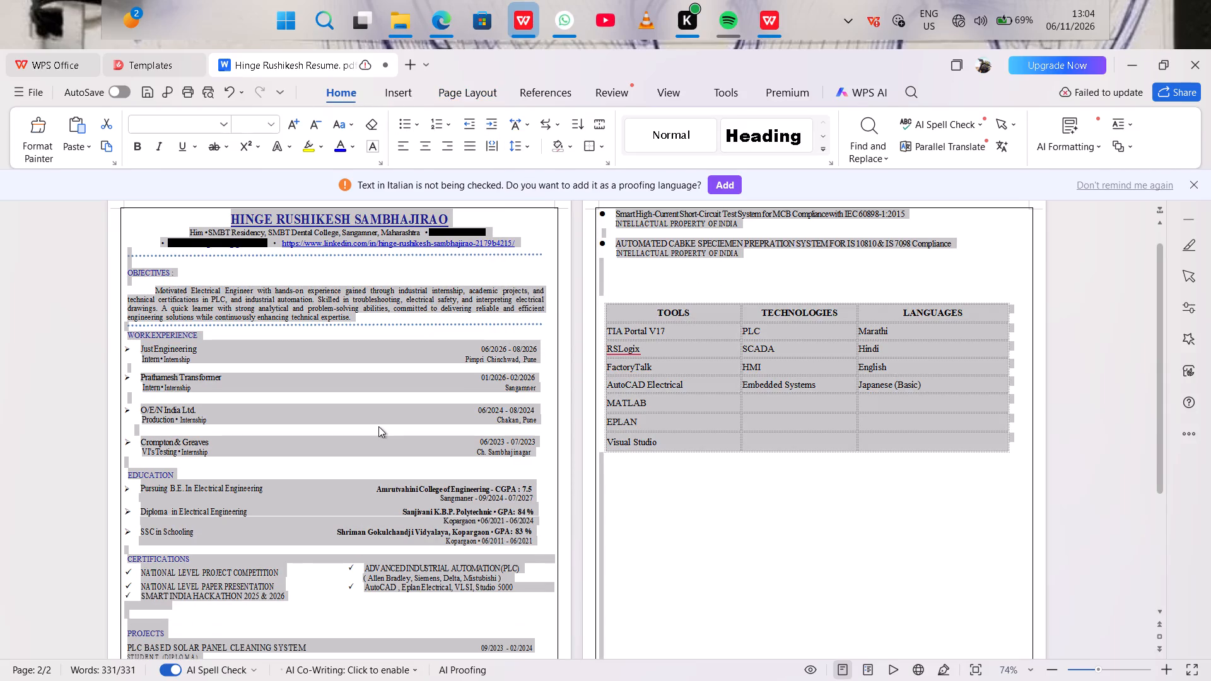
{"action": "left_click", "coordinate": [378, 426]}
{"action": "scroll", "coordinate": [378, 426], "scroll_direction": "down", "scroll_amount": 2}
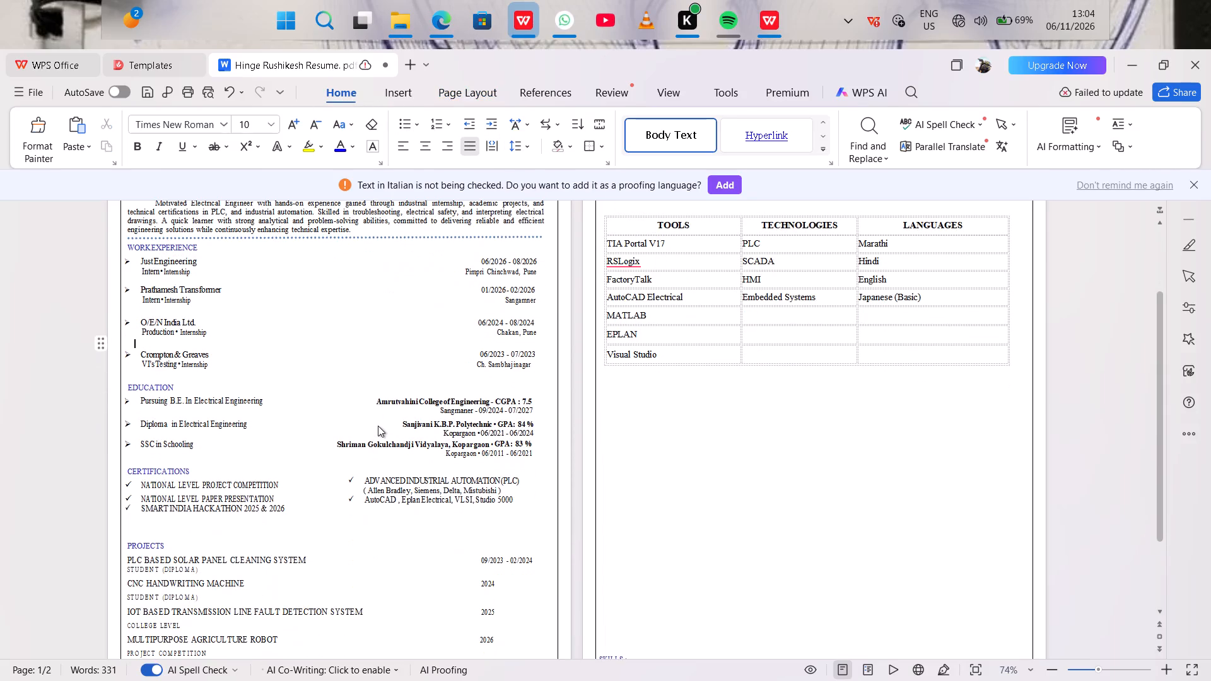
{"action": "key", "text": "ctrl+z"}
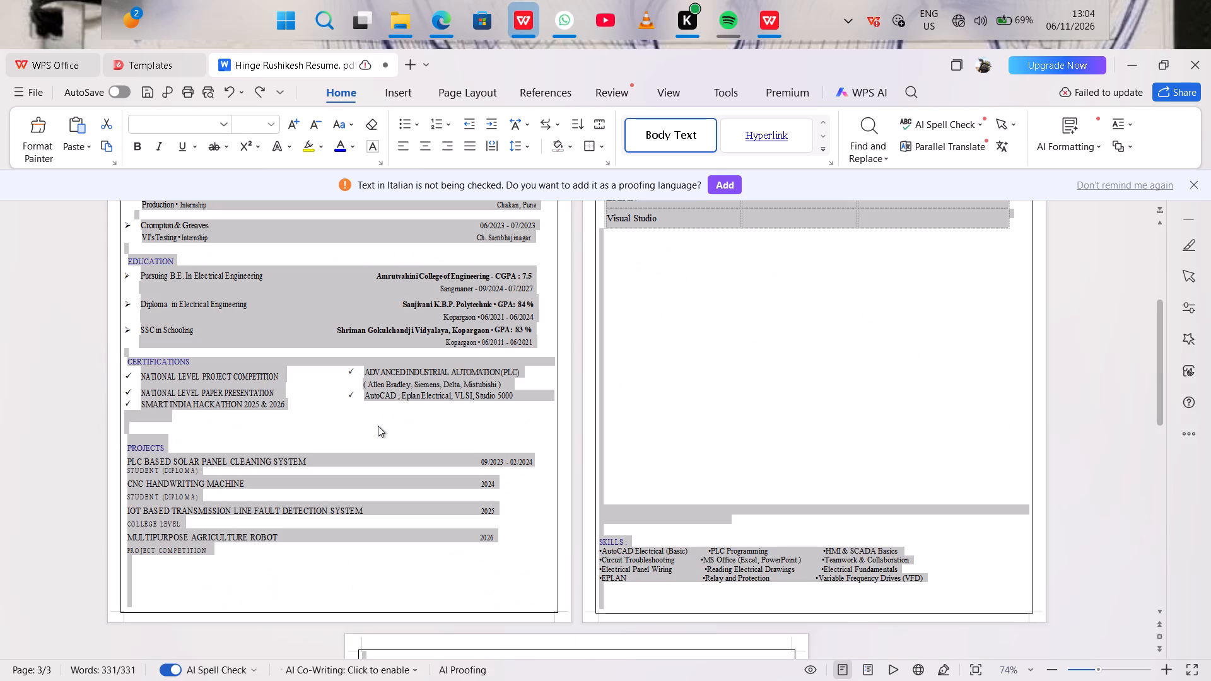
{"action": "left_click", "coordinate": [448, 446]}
Check the resume's layout across all pages, from the table to the SKILLS section and the third page.
{"action": "scroll", "coordinate": [448, 446], "scroll_direction": "up", "scroll_amount": 2}
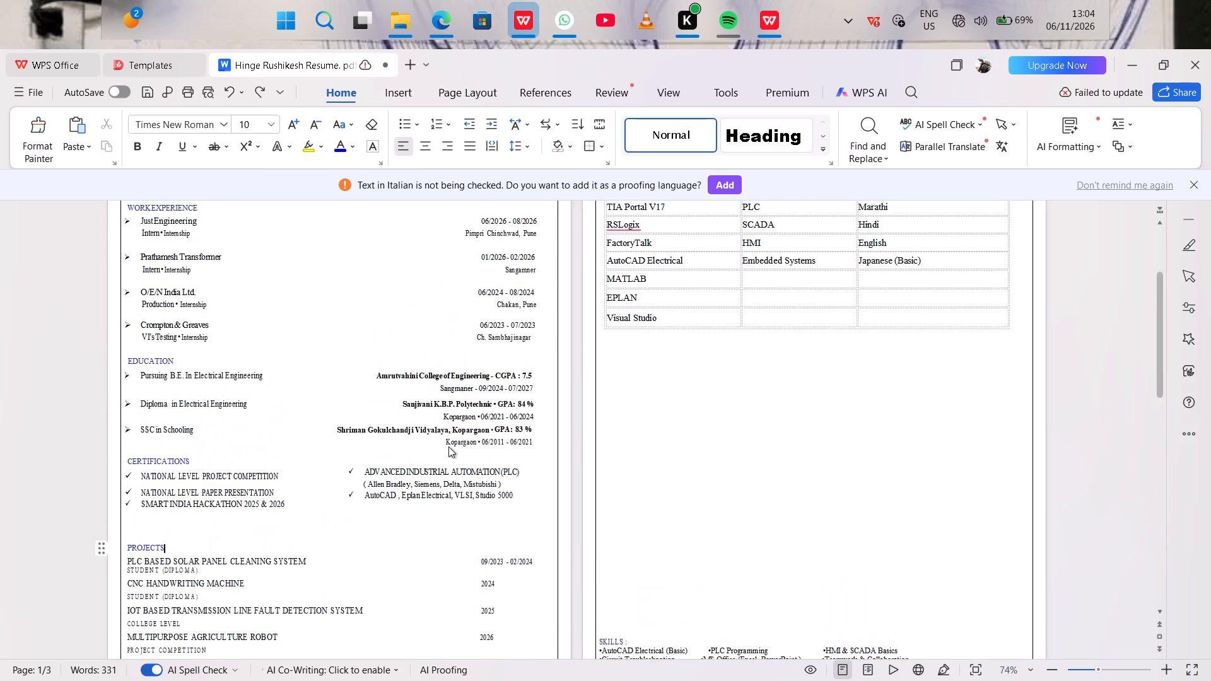
{"action": "scroll", "coordinate": [448, 446], "scroll_direction": "up", "scroll_amount": 1}
{"action": "scroll", "coordinate": [448, 446], "scroll_direction": "down", "scroll_amount": 8}
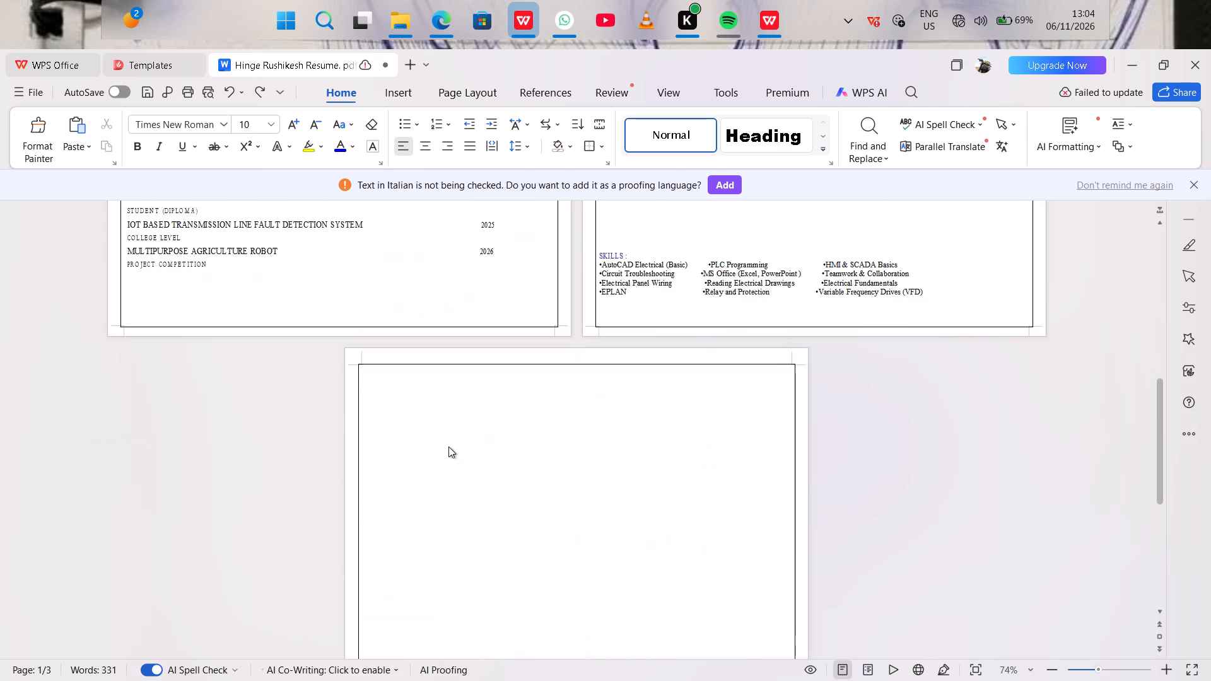
{"action": "scroll", "coordinate": [448, 446], "scroll_direction": "up", "scroll_amount": 8}
{"action": "scroll", "coordinate": [448, 446], "scroll_direction": "down", "scroll_amount": 3}
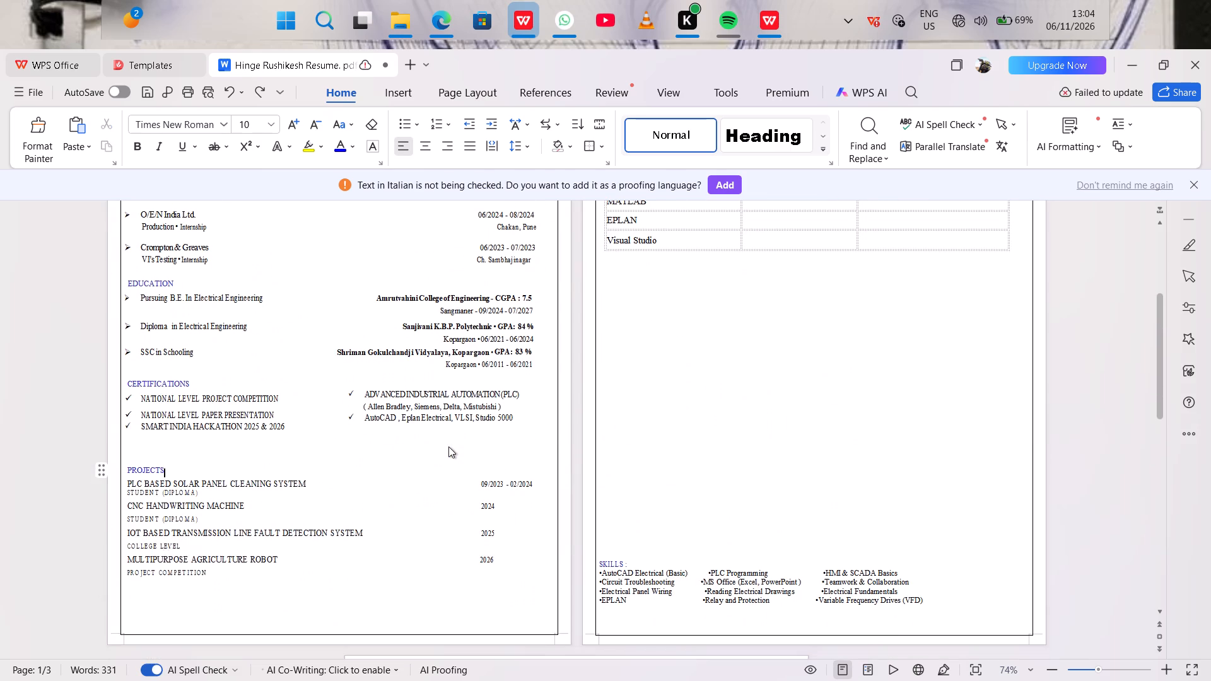
{"action": "scroll", "coordinate": [448, 446], "scroll_direction": "down", "scroll_amount": 1}
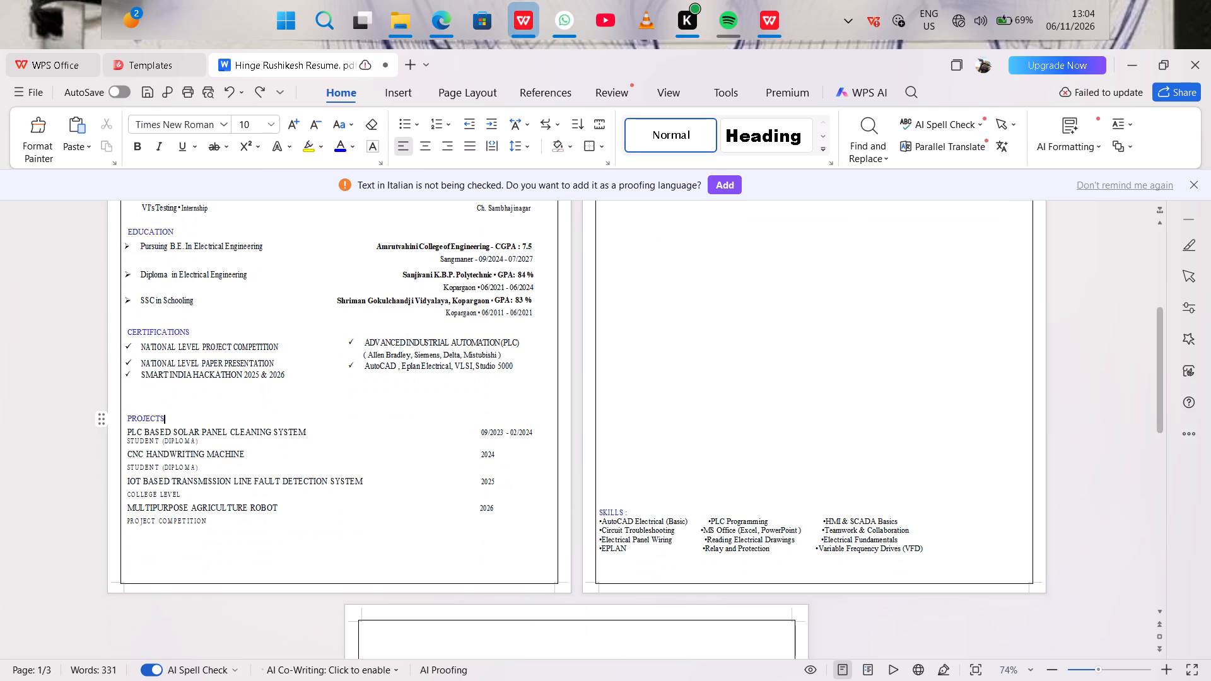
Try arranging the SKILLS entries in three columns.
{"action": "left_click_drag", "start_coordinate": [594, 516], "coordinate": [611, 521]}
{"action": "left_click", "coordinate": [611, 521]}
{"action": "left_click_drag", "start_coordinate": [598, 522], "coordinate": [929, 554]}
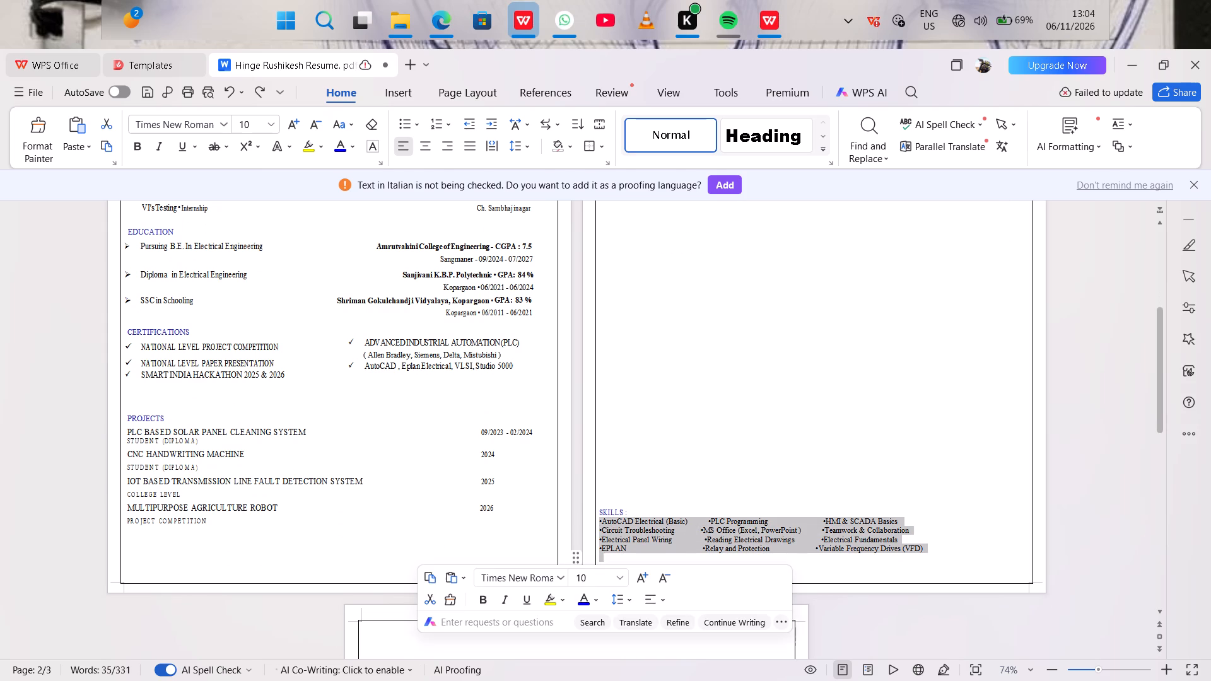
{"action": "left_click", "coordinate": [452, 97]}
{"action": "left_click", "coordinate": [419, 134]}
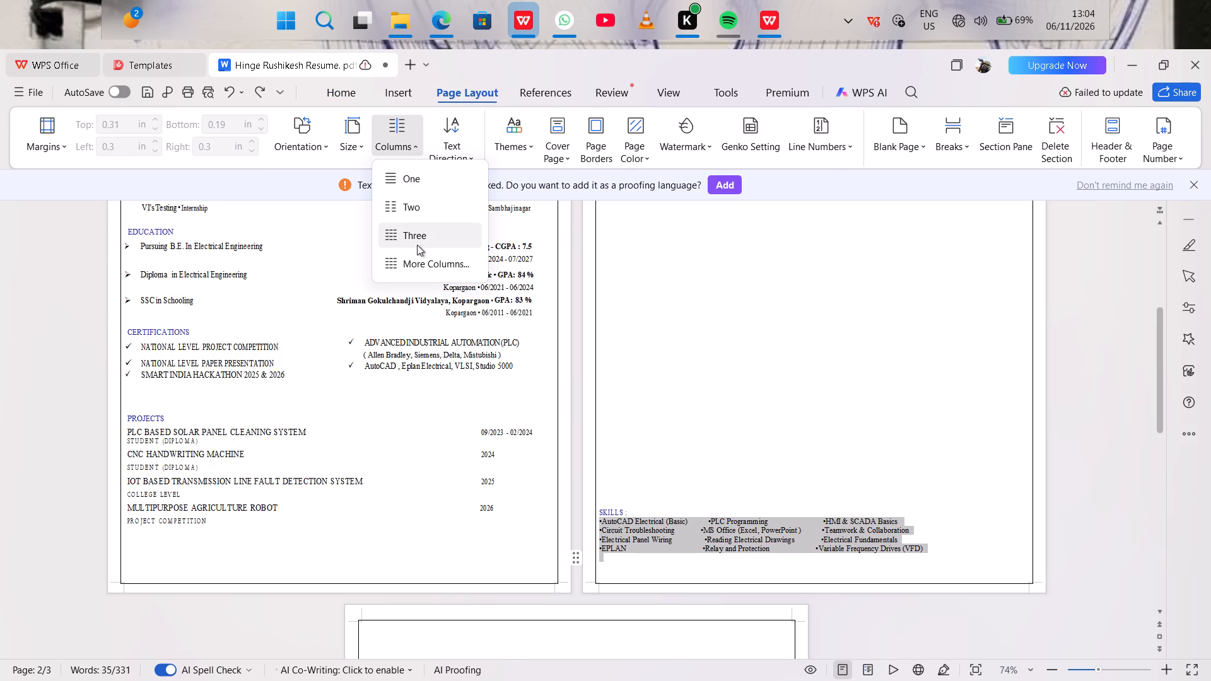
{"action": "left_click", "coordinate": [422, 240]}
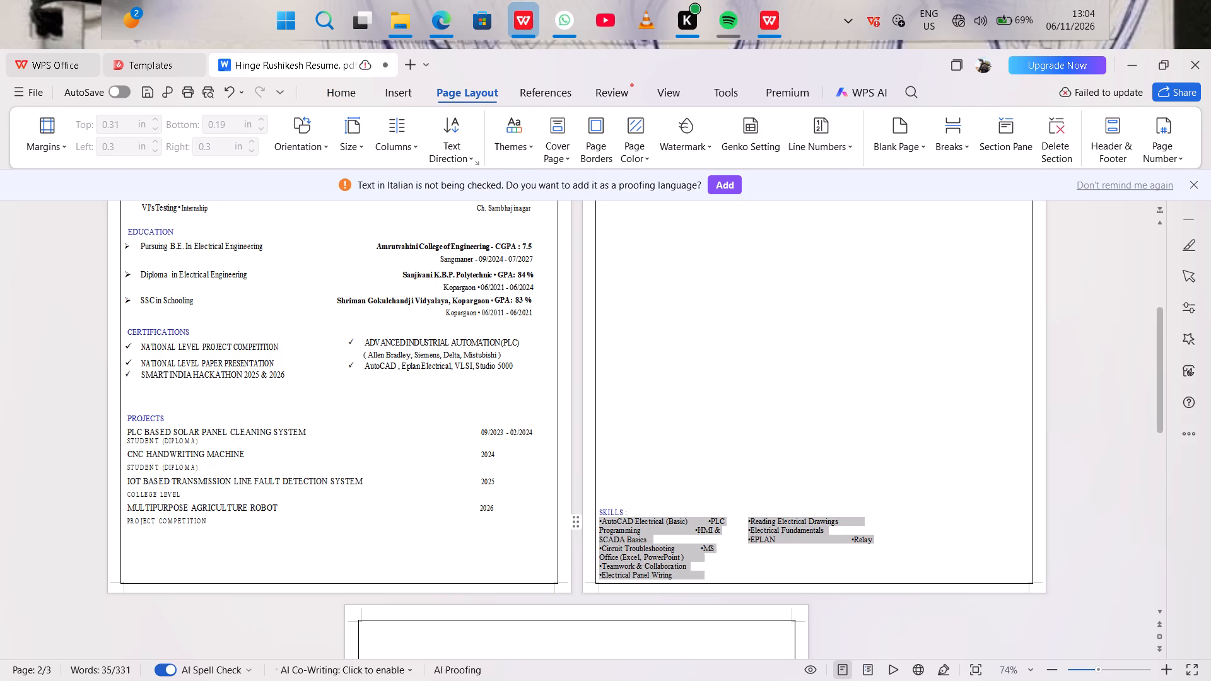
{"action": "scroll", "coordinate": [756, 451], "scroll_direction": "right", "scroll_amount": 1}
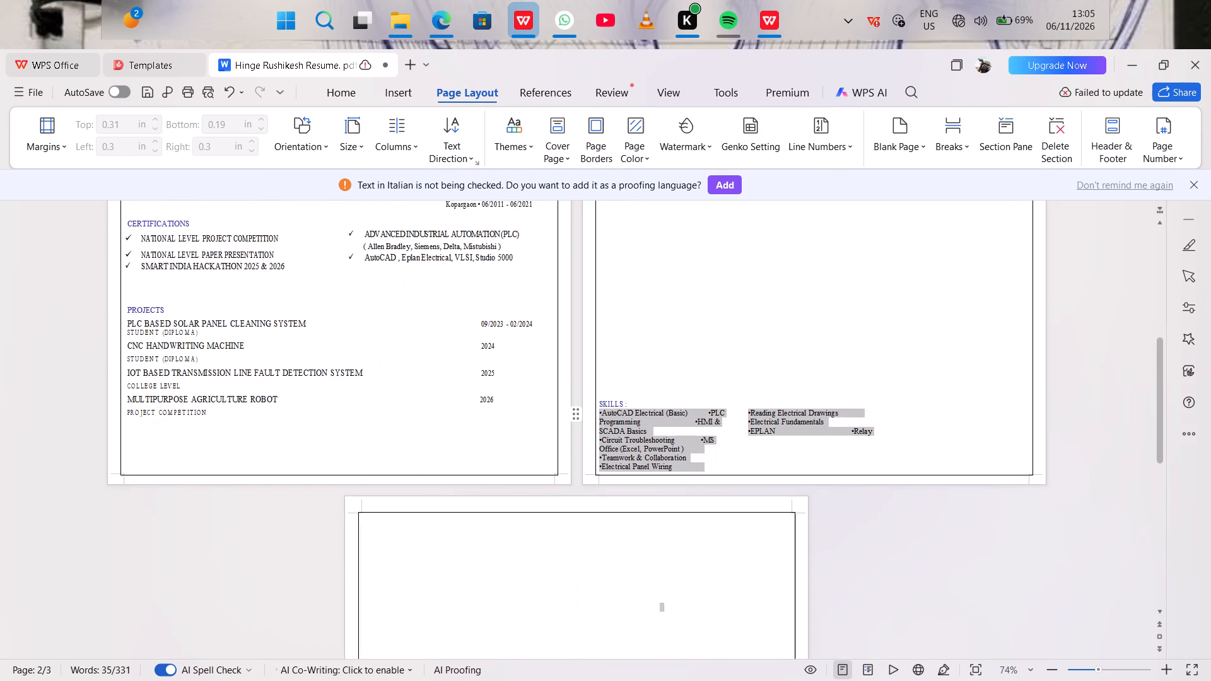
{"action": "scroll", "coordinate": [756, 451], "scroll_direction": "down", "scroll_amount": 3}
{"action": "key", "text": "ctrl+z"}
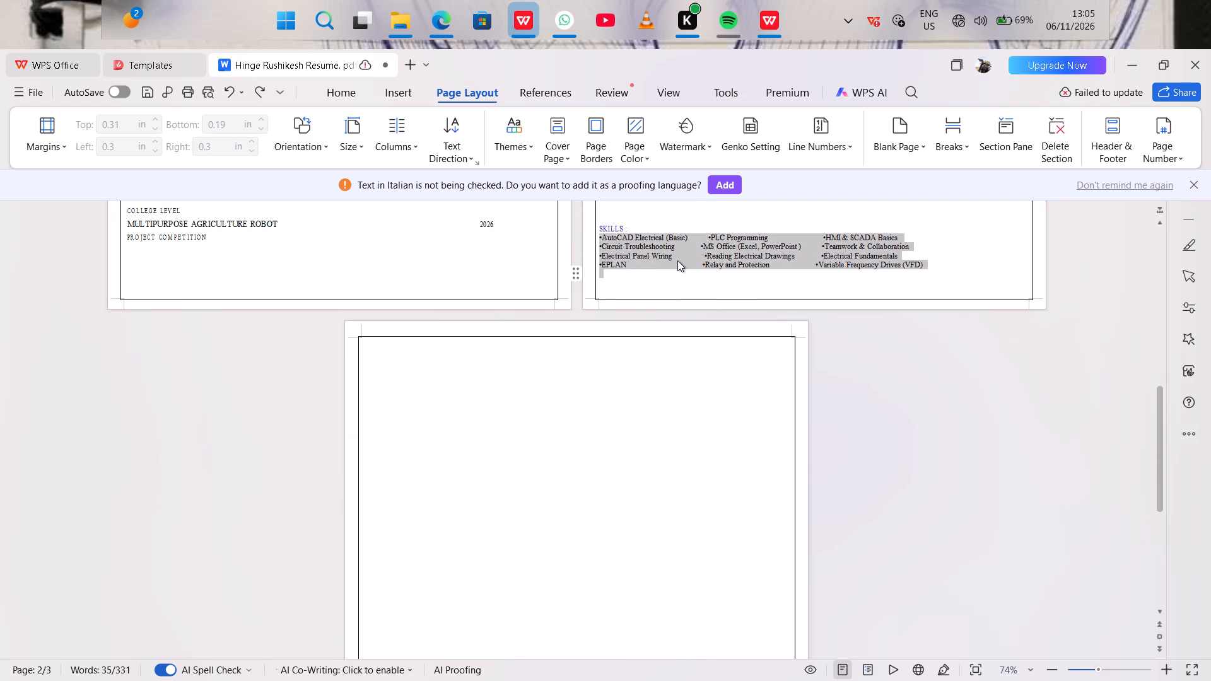
Arrange the SKILLS entries in two columns.
{"action": "left_click", "coordinate": [408, 139]}
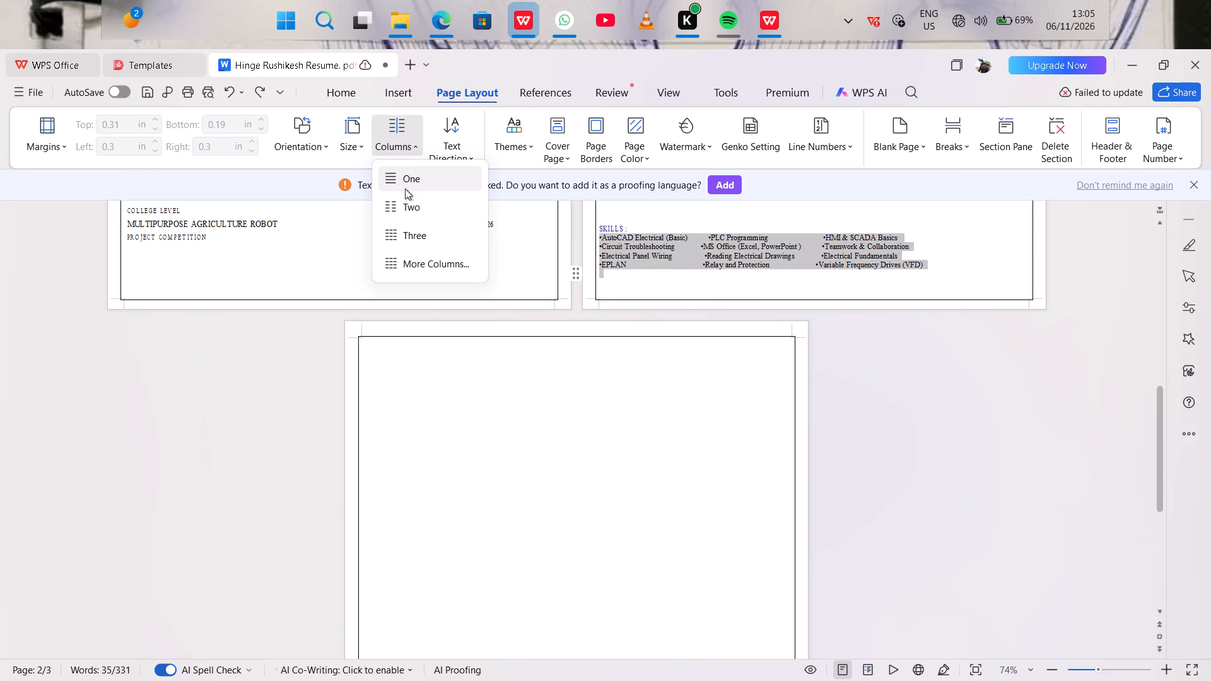
{"action": "left_click", "coordinate": [407, 201]}
{"action": "left_click", "coordinate": [594, 346]}
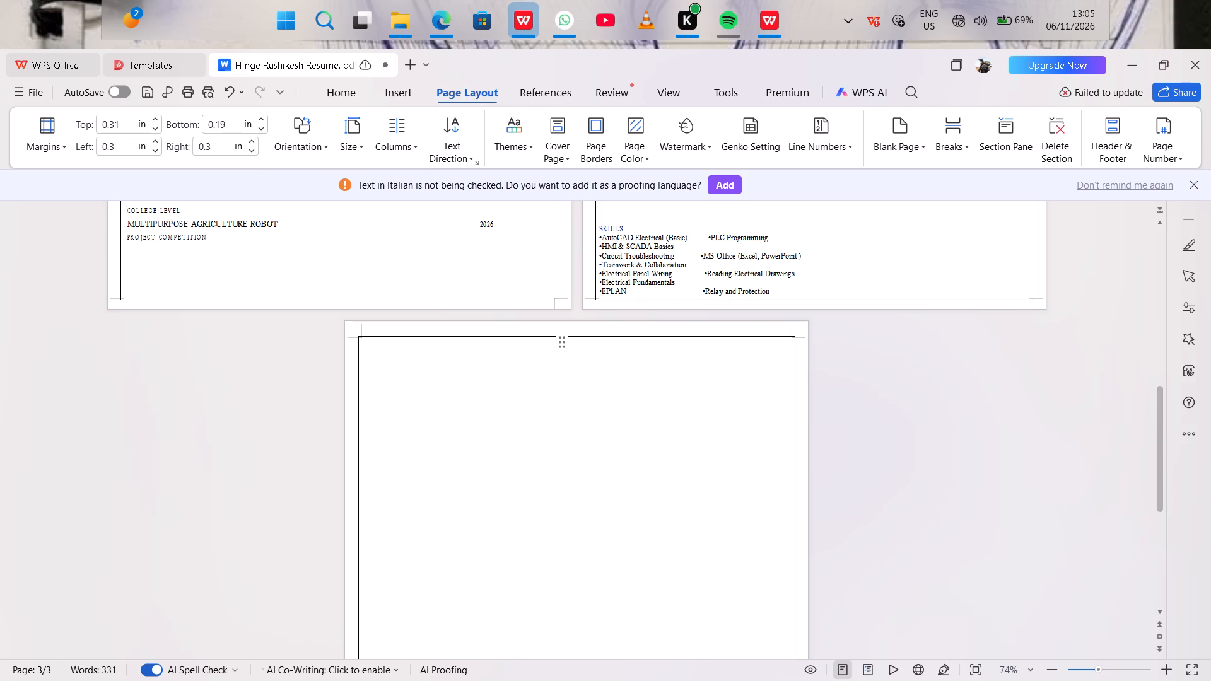
Insert nine blank lines above the SKILLS heading to move the section onto the third page.
{"action": "left_click", "coordinate": [646, 212]}
{"action": "key", "text": "Return"}
{"action": "key", "text": "Return"}
{"action": "key", "text": "Return"}
{"action": "key", "text": "Return"}
{"action": "key", "text": "Return"}
{"action": "key", "text": "Return"}
{"action": "key", "text": "Return"}
{"action": "key", "text": "Return"}
{"action": "key", "text": "Return"}
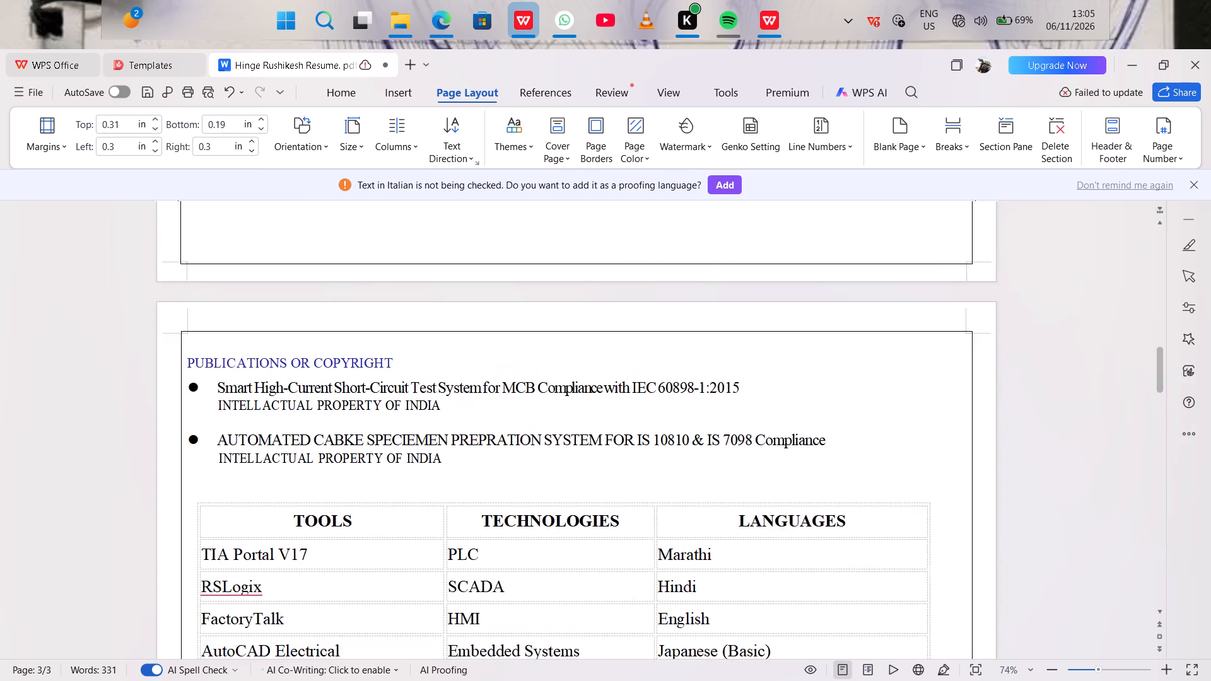
{"action": "scroll", "coordinate": [483, 344], "scroll_direction": "down", "scroll_amount": 9}
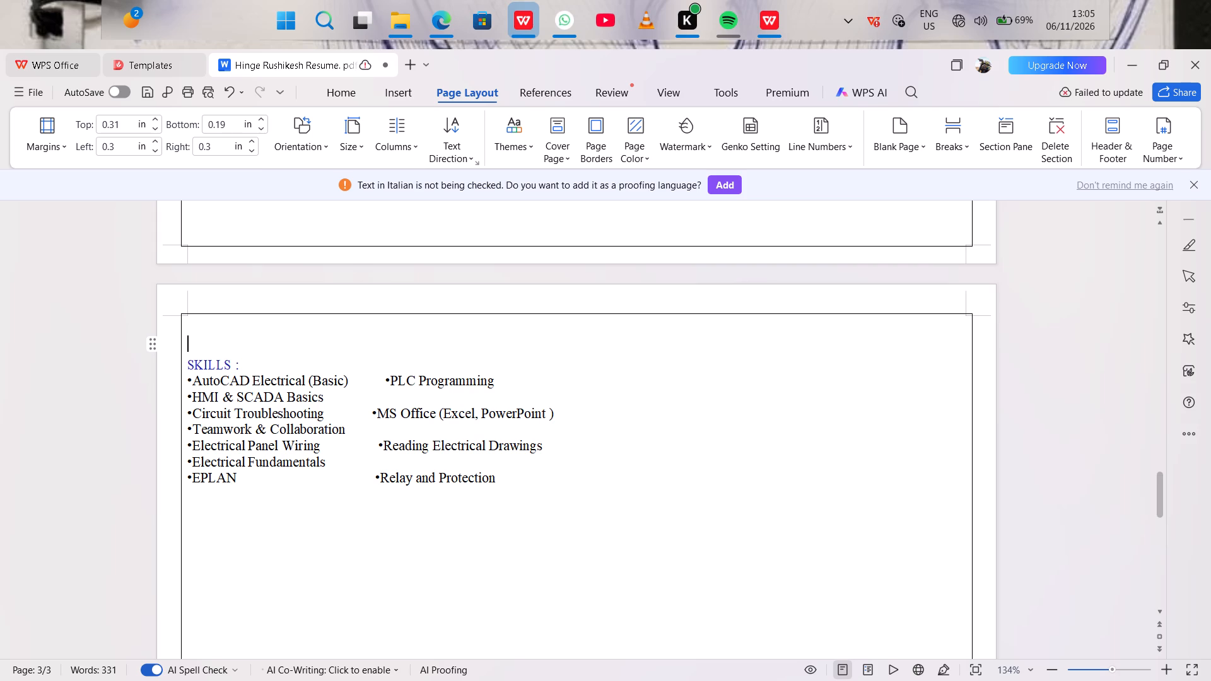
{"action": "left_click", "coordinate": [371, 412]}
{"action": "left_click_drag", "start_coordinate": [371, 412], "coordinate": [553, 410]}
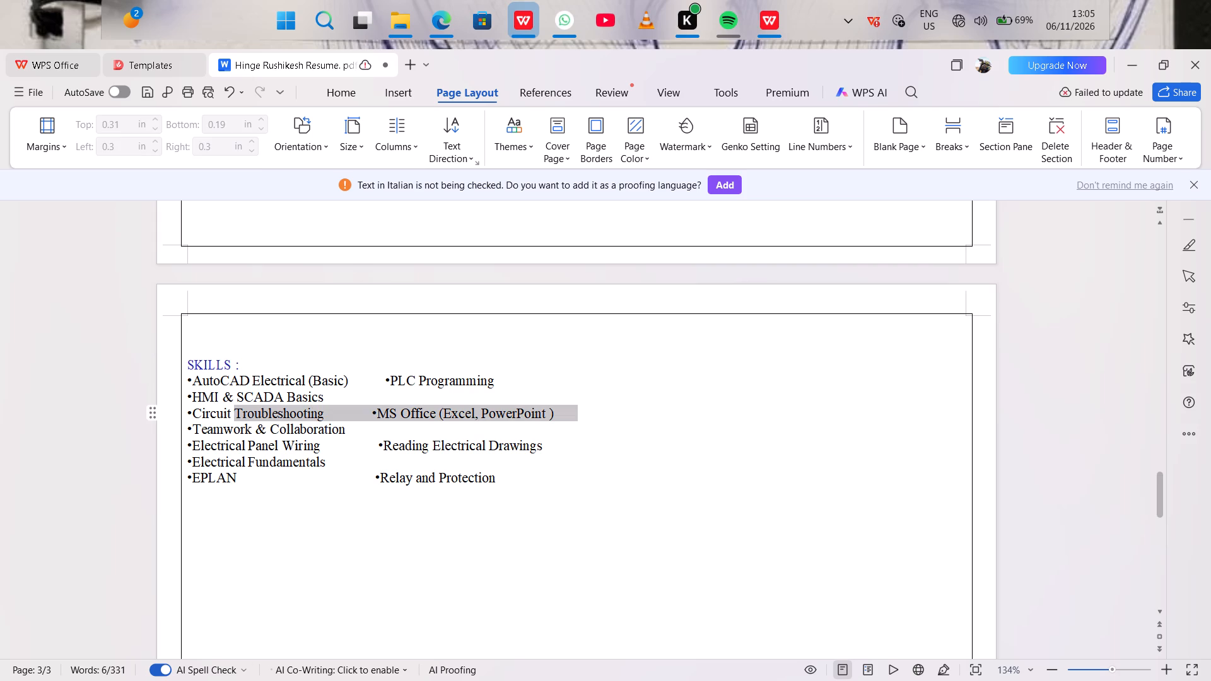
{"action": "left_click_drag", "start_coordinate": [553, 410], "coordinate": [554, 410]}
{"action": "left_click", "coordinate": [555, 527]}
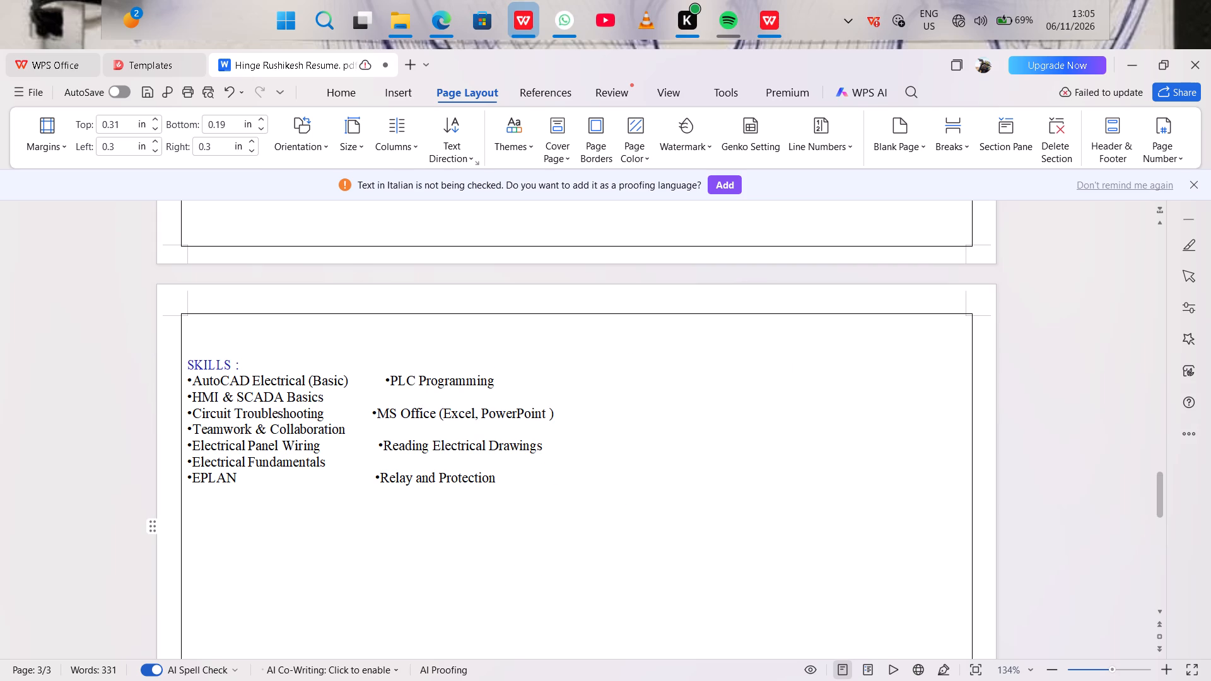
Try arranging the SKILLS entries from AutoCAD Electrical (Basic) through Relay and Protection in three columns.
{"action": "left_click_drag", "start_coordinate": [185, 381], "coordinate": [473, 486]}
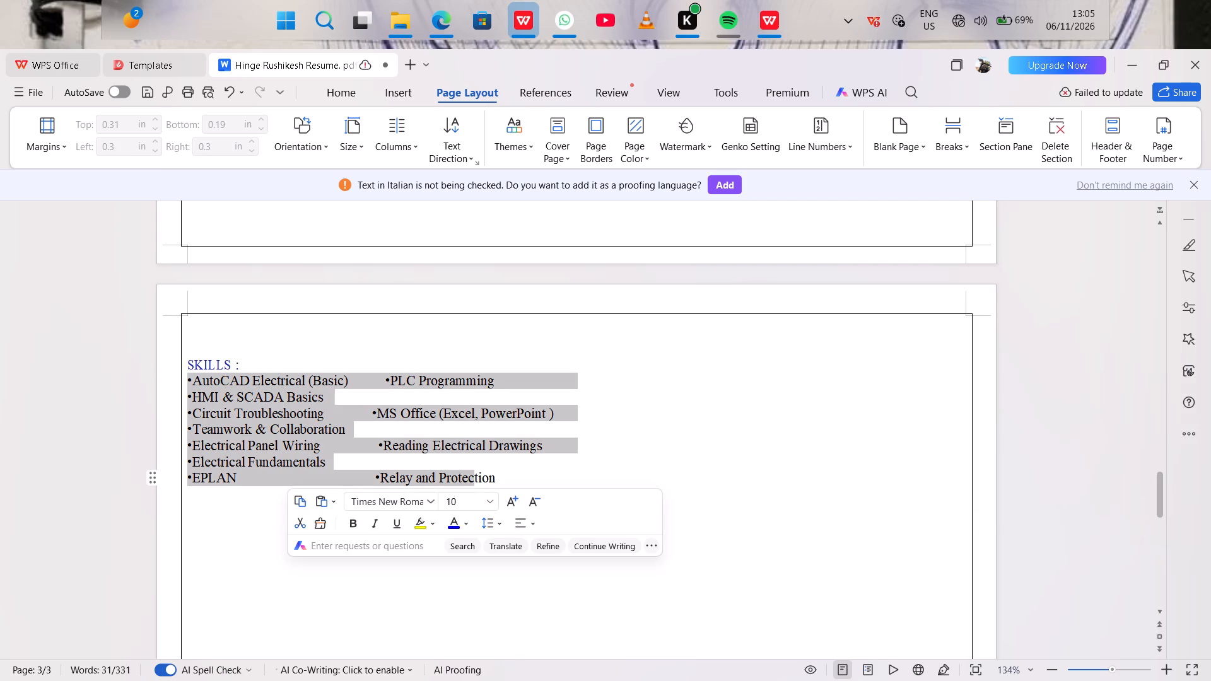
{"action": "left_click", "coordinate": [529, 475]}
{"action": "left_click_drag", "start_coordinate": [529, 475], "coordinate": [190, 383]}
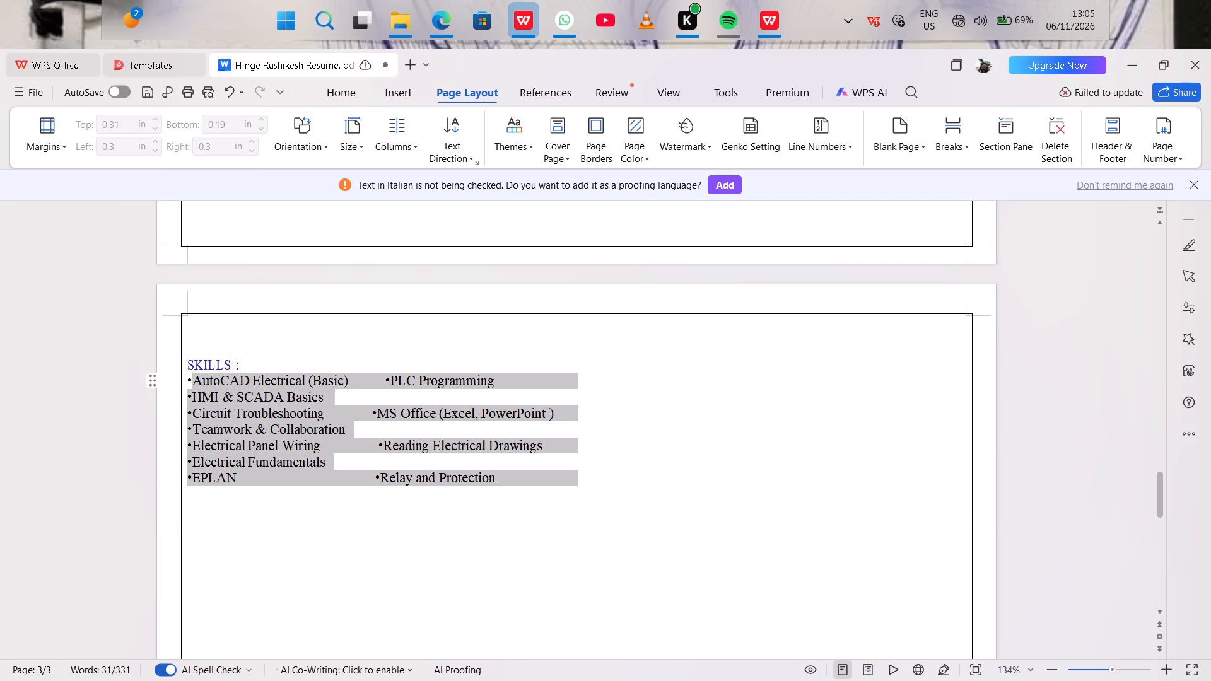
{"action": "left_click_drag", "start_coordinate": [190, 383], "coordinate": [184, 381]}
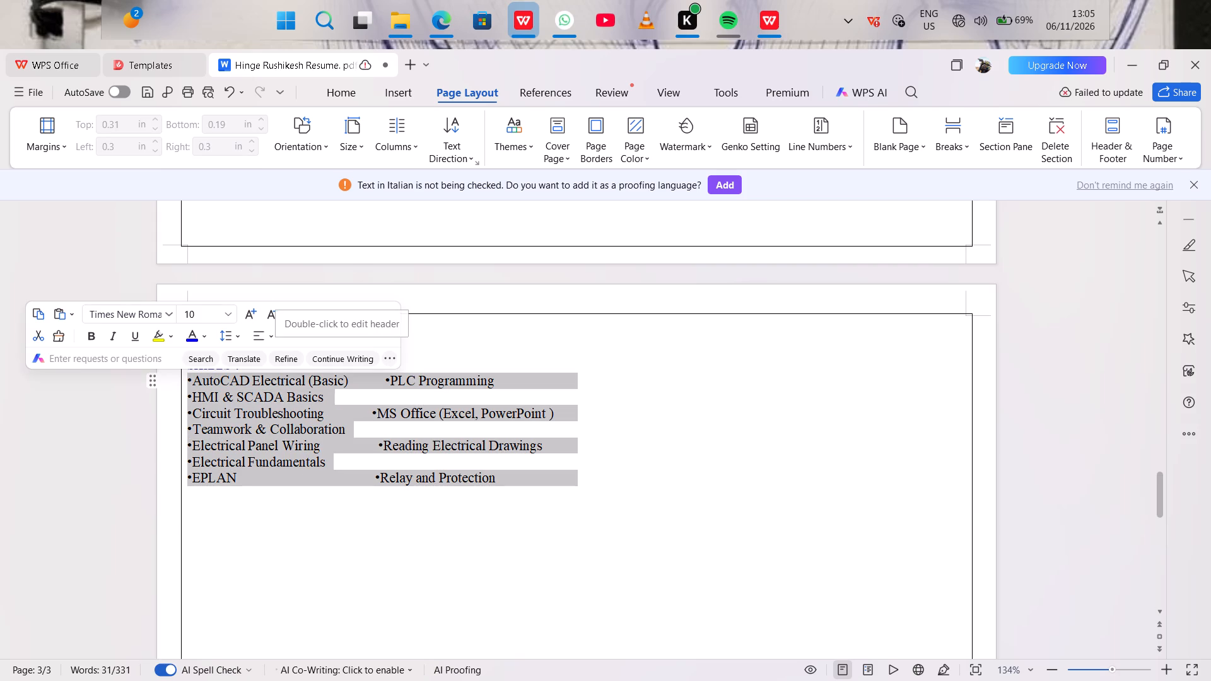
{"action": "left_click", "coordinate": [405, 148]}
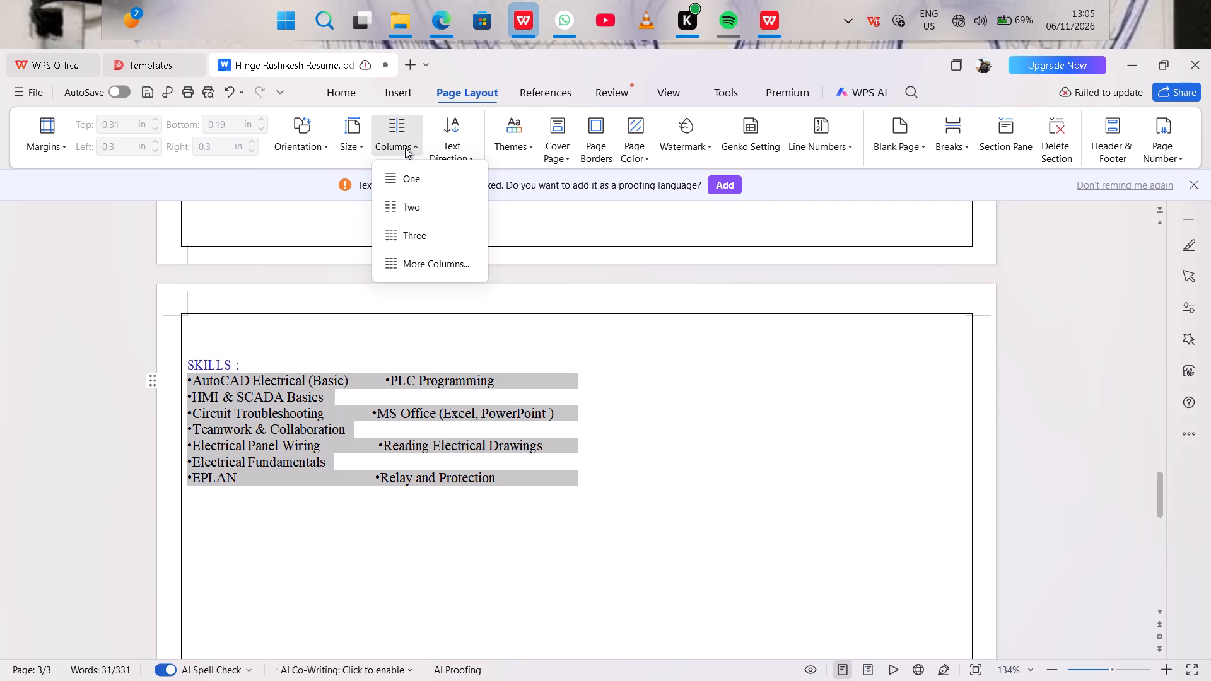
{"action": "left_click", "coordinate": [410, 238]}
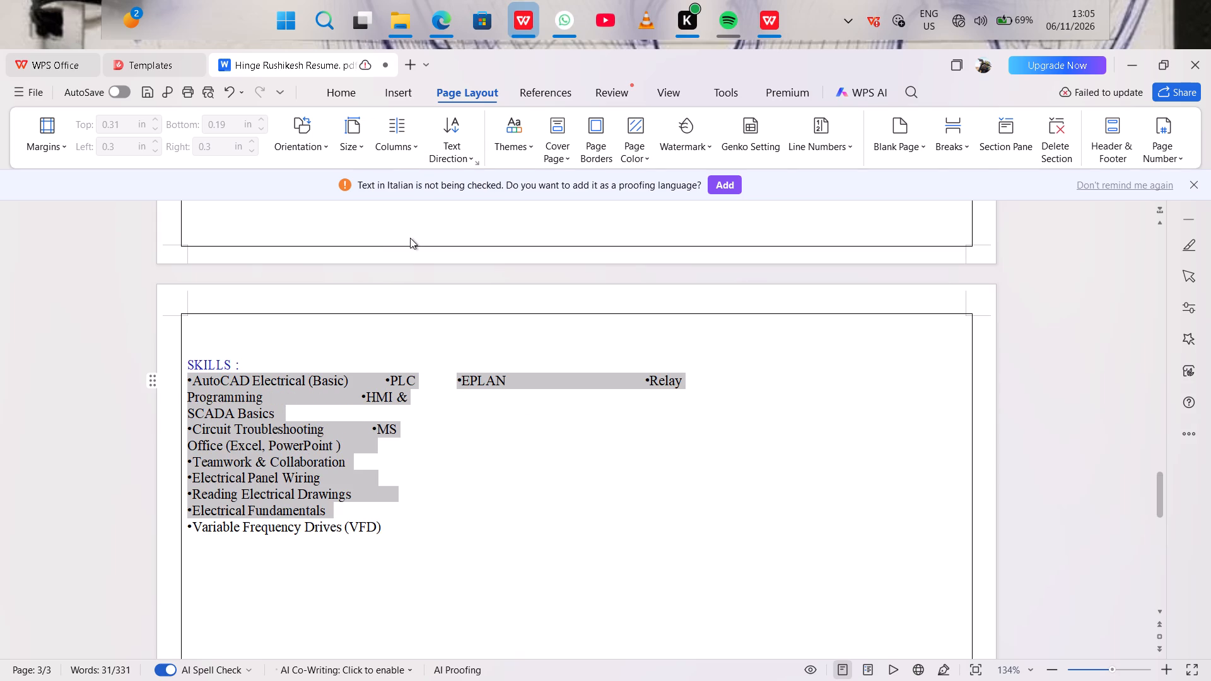
Set the selected SKILLS entries to a single-column layout.
{"action": "left_click", "coordinate": [384, 146]}
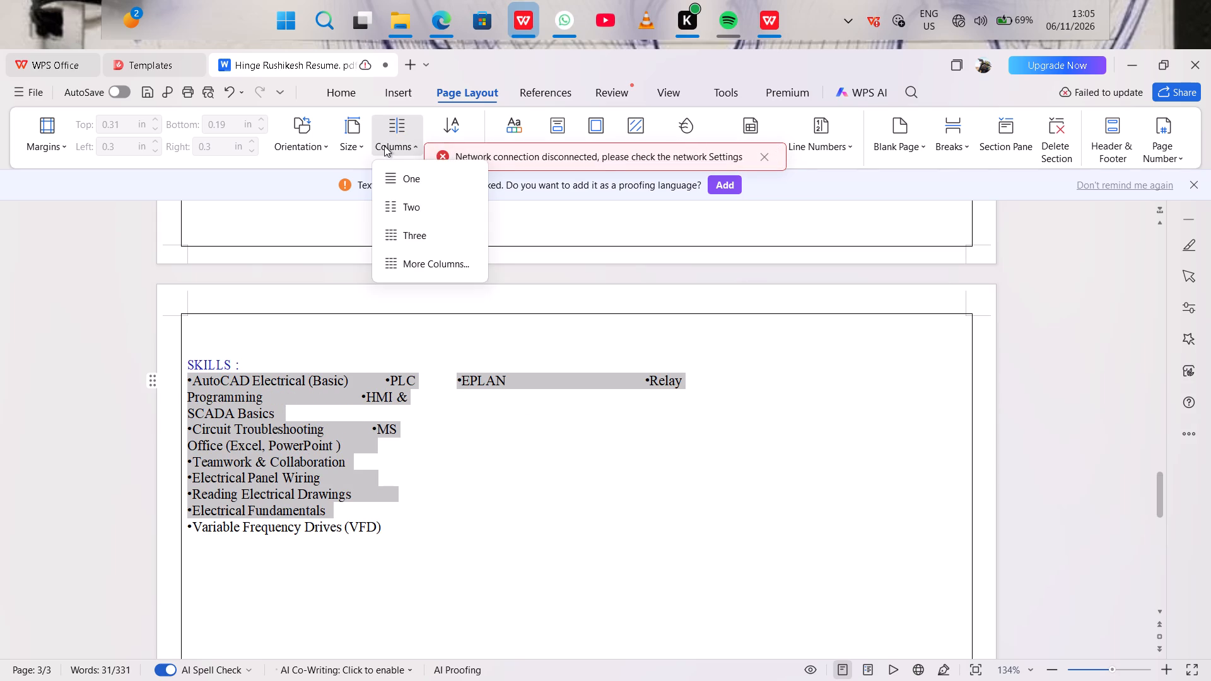
{"action": "left_click", "coordinate": [399, 182]}
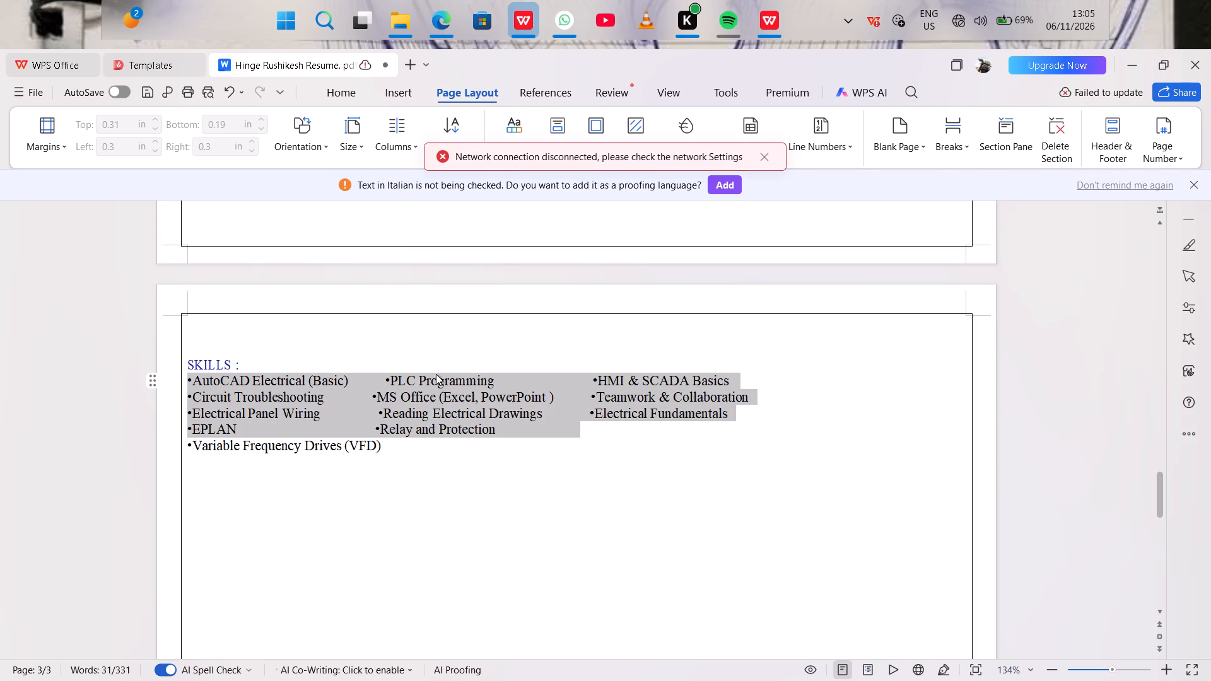
{"action": "left_click", "coordinate": [459, 499]}
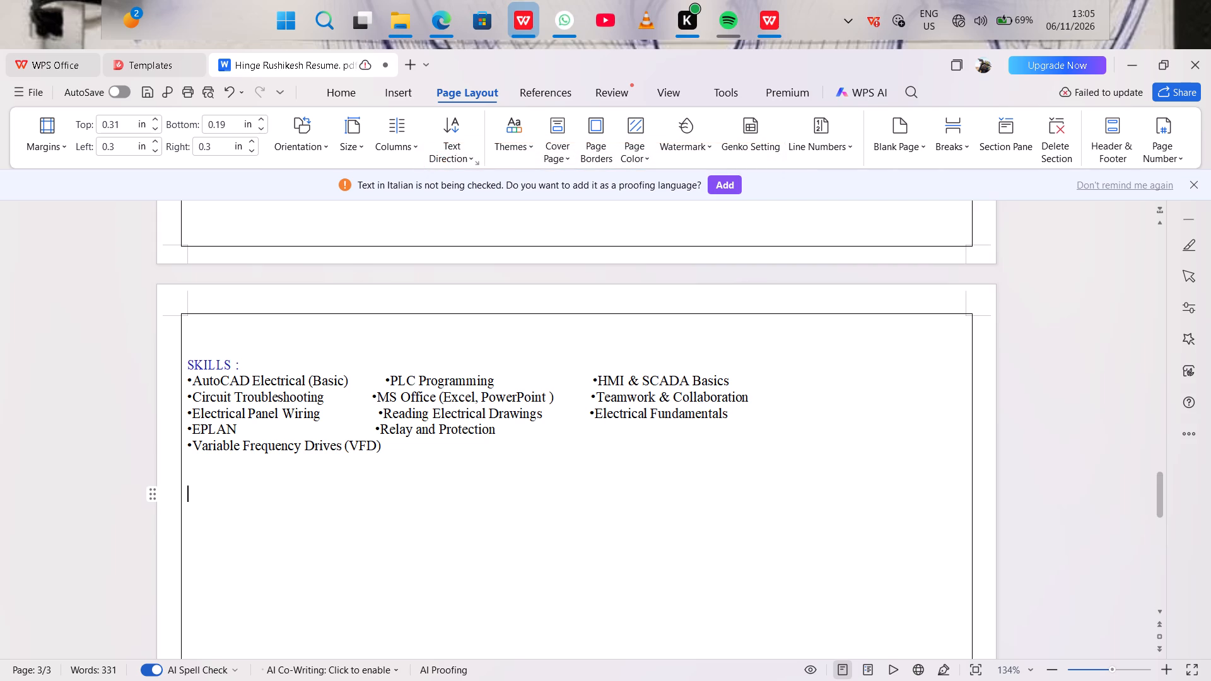
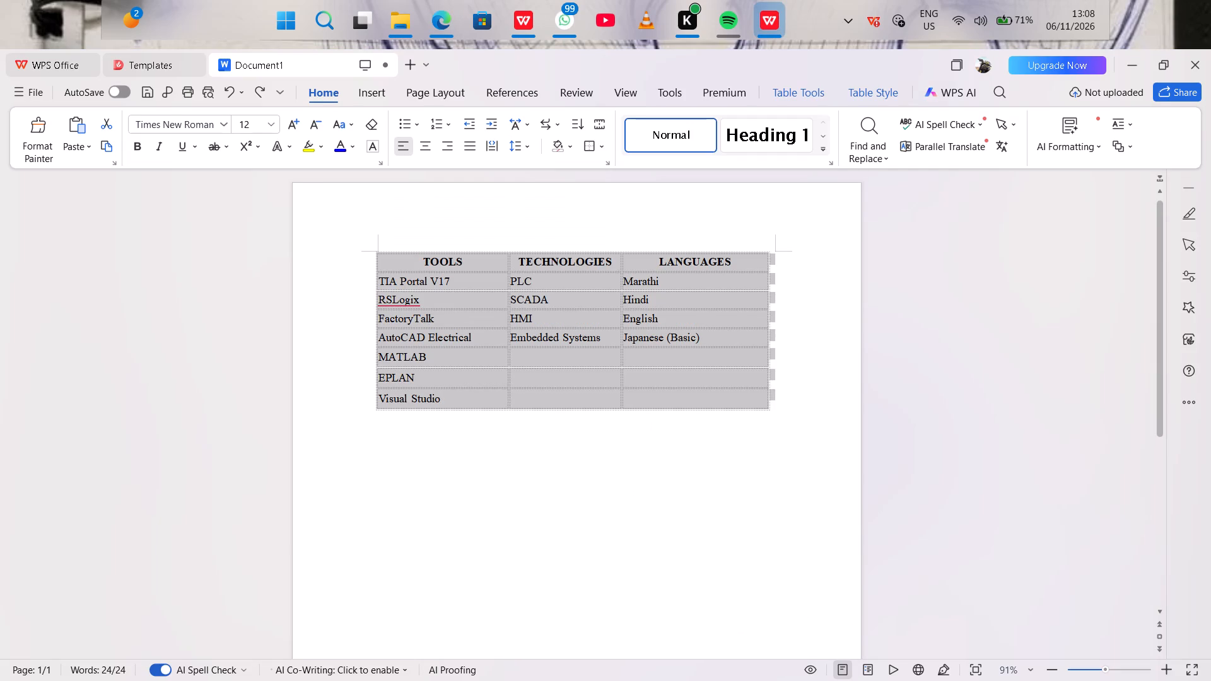
{"action": "left_click", "coordinate": [601, 461]}
{"action": "key", "text": "ctrl+v"}
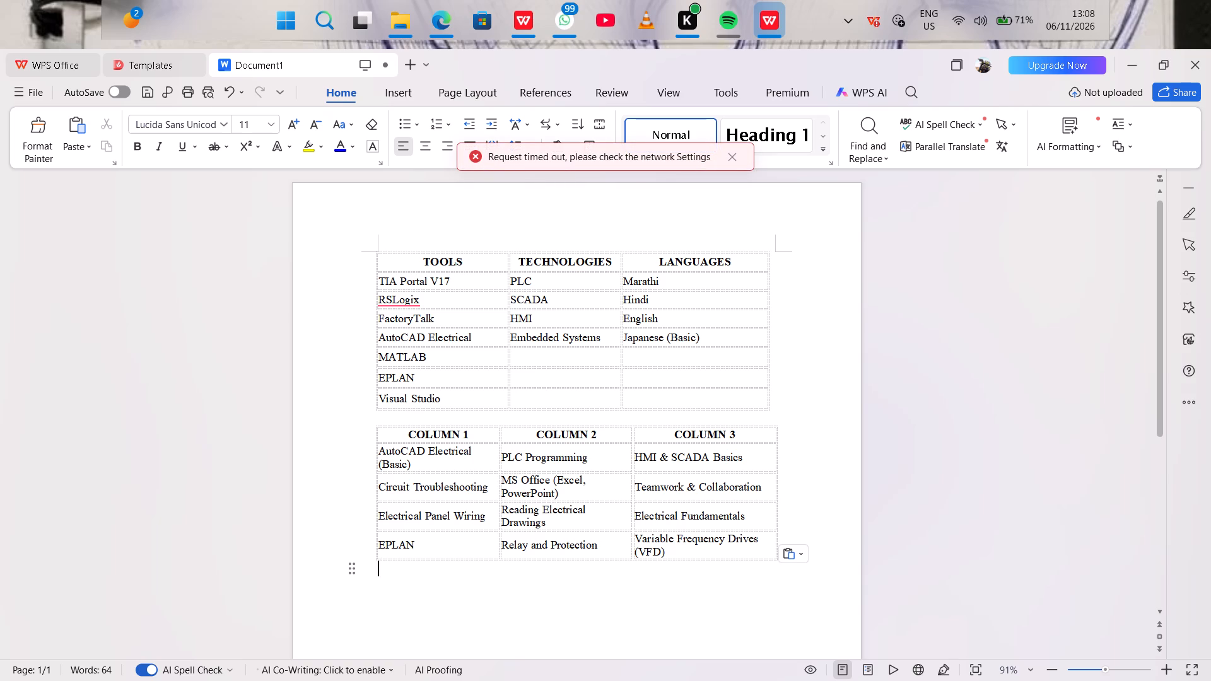
{"action": "left_click", "coordinate": [733, 162]}
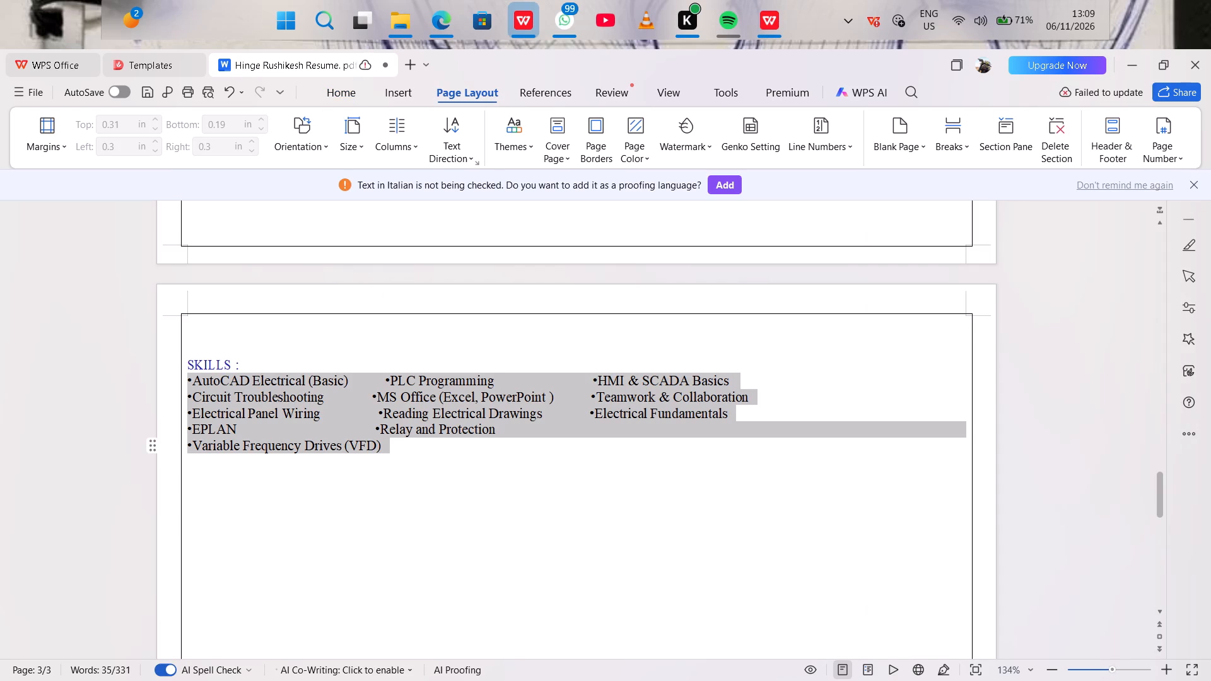
In the resume's SKILLS section, put PLC Programming, HMI & SCADA Basics, MS Office and Teamwork & Collaboration on separate lines.
{"action": "left_click", "coordinate": [475, 549]}
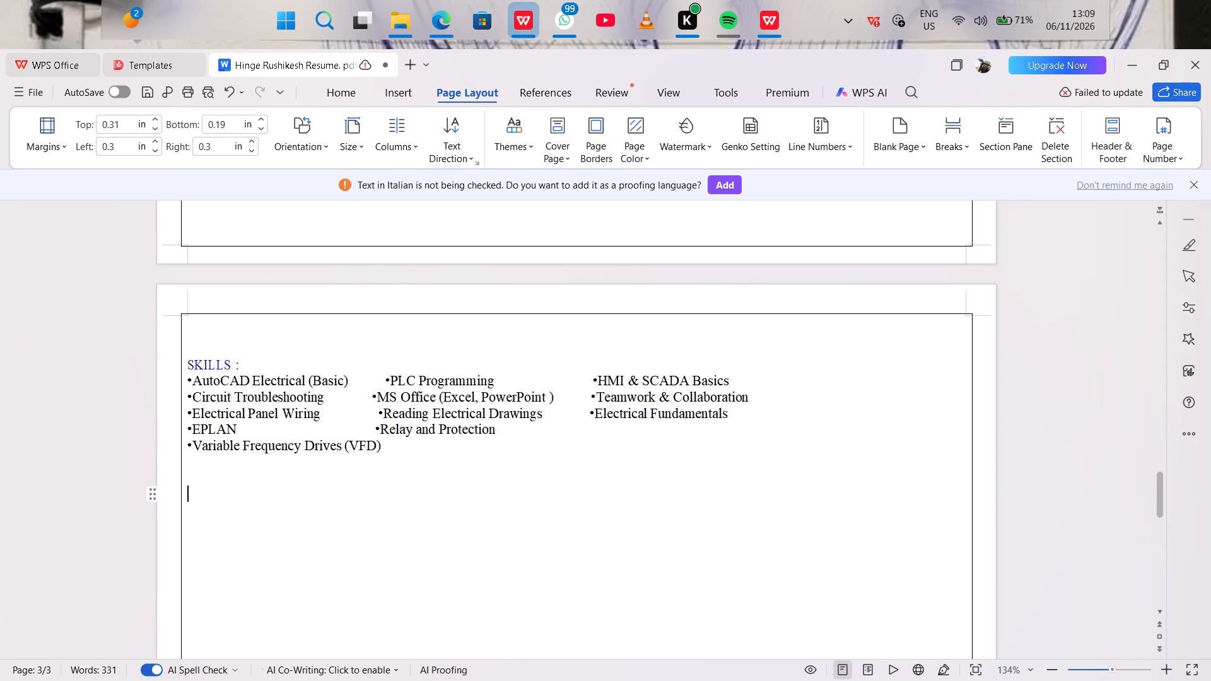
{"action": "left_click", "coordinate": [371, 377]}
{"action": "key", "text": "Return"}
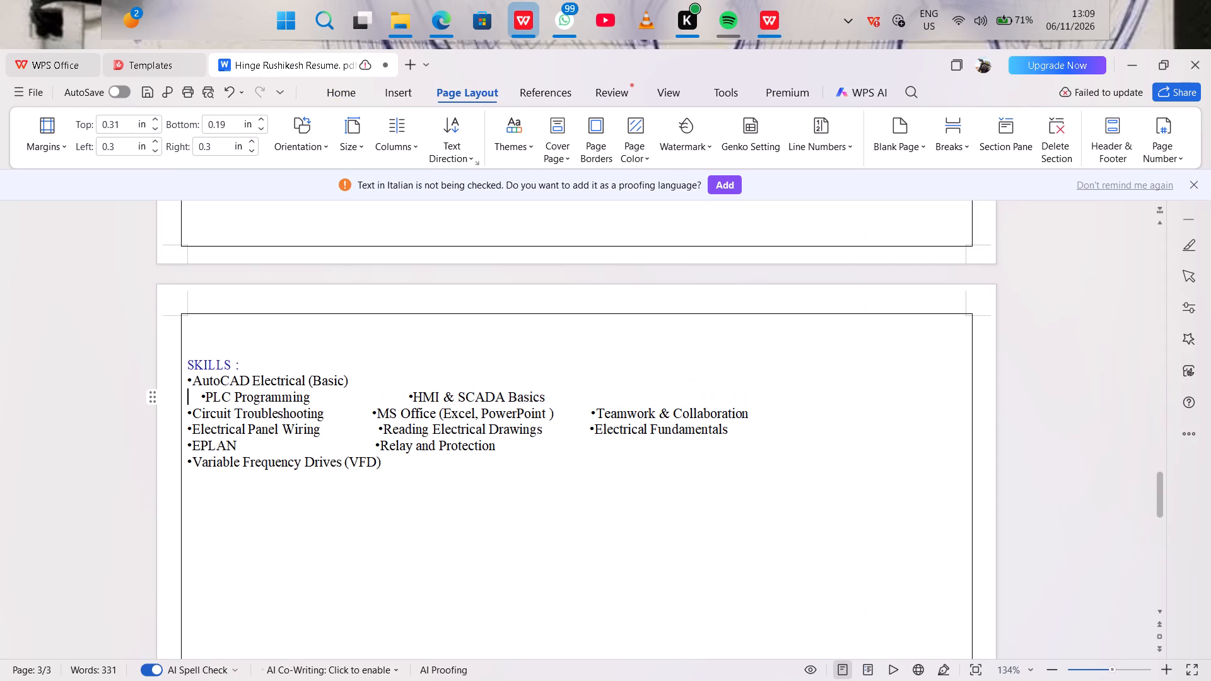
{"action": "left_click", "coordinate": [402, 395]}
{"action": "key", "text": "Return"}
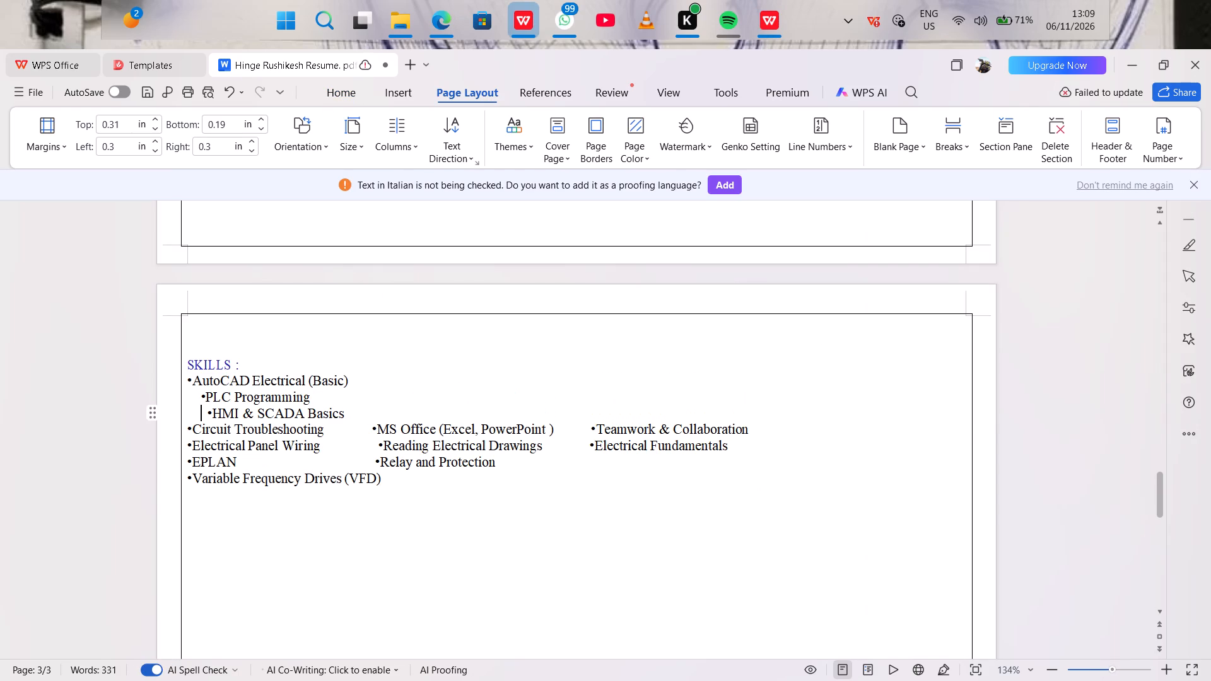
{"action": "left_click", "coordinate": [370, 430]}
{"action": "key", "text": "Return"}
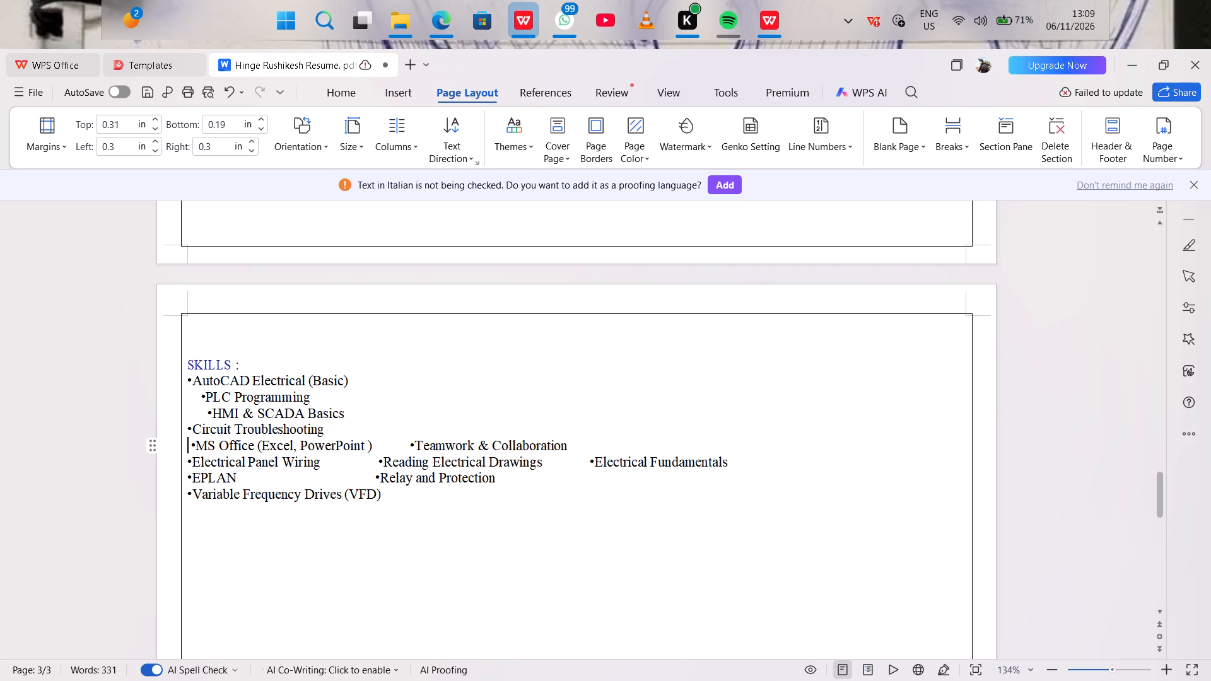
{"action": "left_click", "coordinate": [406, 443]}
{"action": "key", "text": "Return"}
Put Reading Electrical Drawings, Electrical Fundamentals and Relay and Protection on separate lines in the SKILLS list.
{"action": "left_click", "coordinate": [372, 480]}
{"action": "key", "text": "Return"}
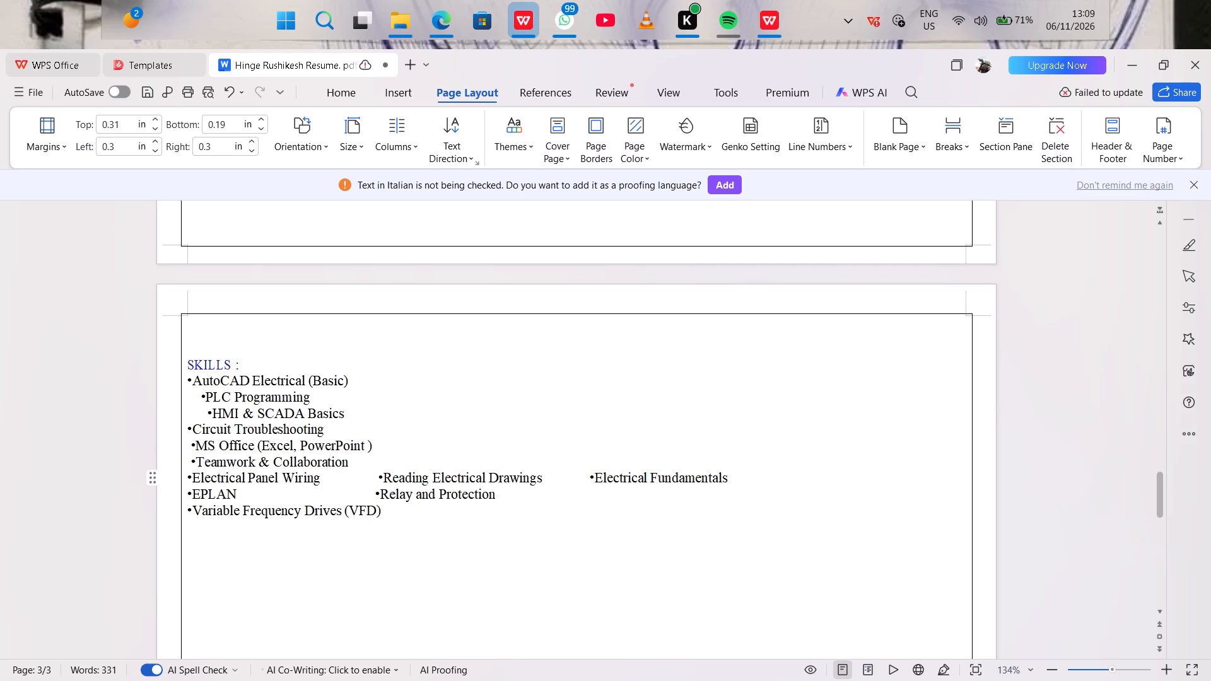
{"action": "left_click", "coordinate": [400, 494]}
{"action": "key", "text": "Return"}
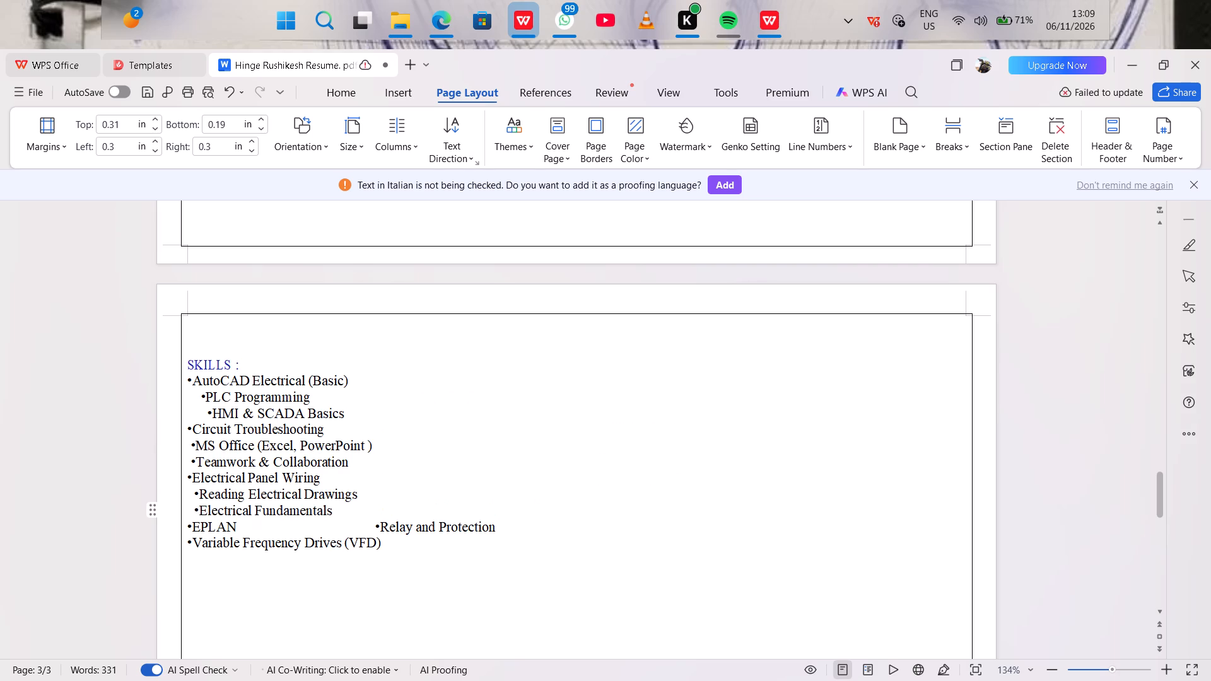
{"action": "left_click", "coordinate": [371, 525]}
{"action": "key", "text": "Return"}
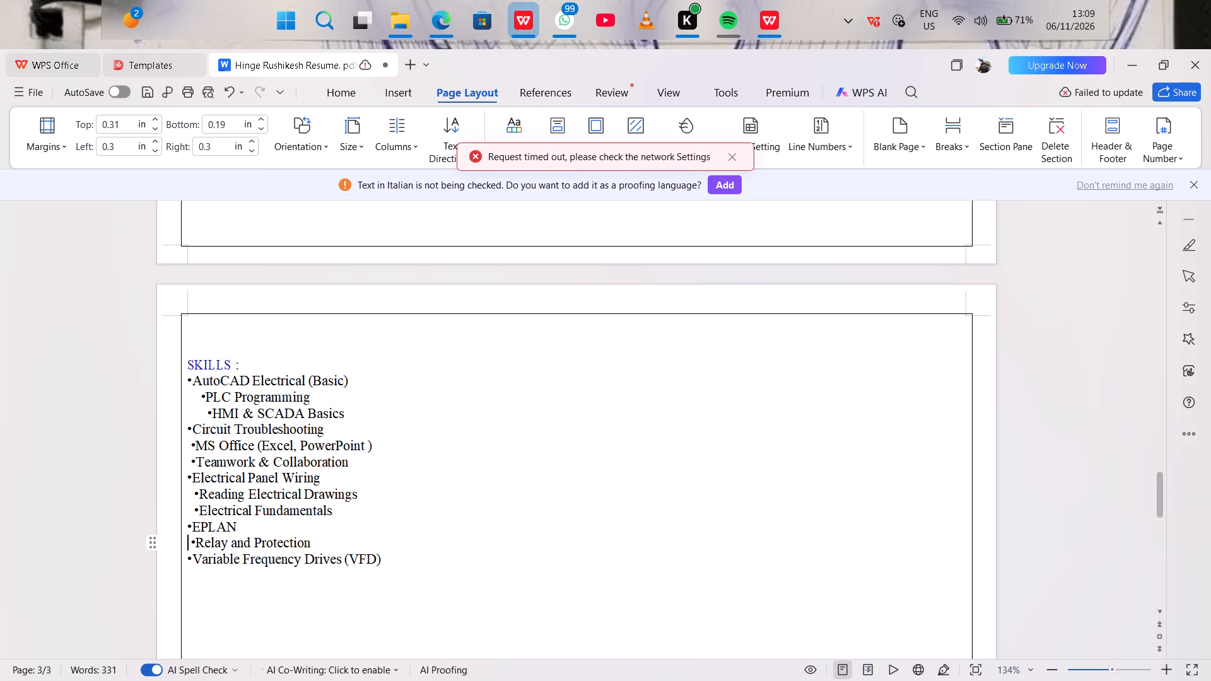
Remove the empty space following the Variable Frequency Drives (VFD) entry at the end of the SKILLS list.
{"action": "left_click_drag", "start_coordinate": [185, 380], "coordinate": [406, 574]}
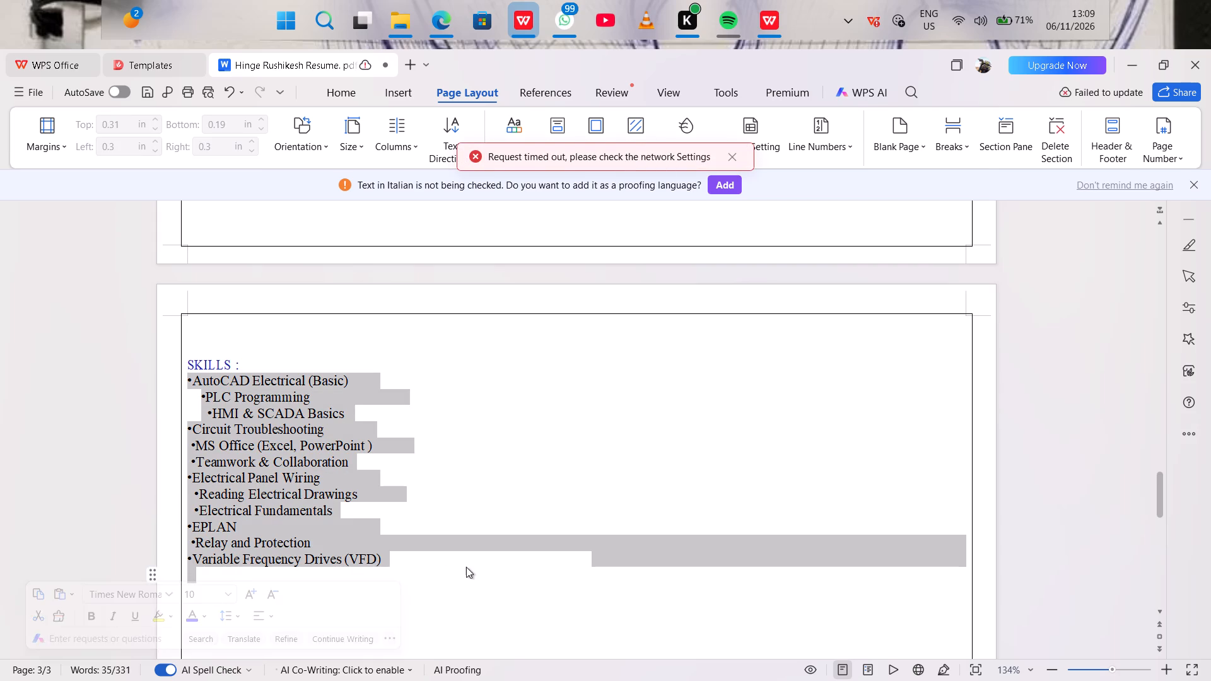
{"action": "left_click", "coordinate": [598, 562]}
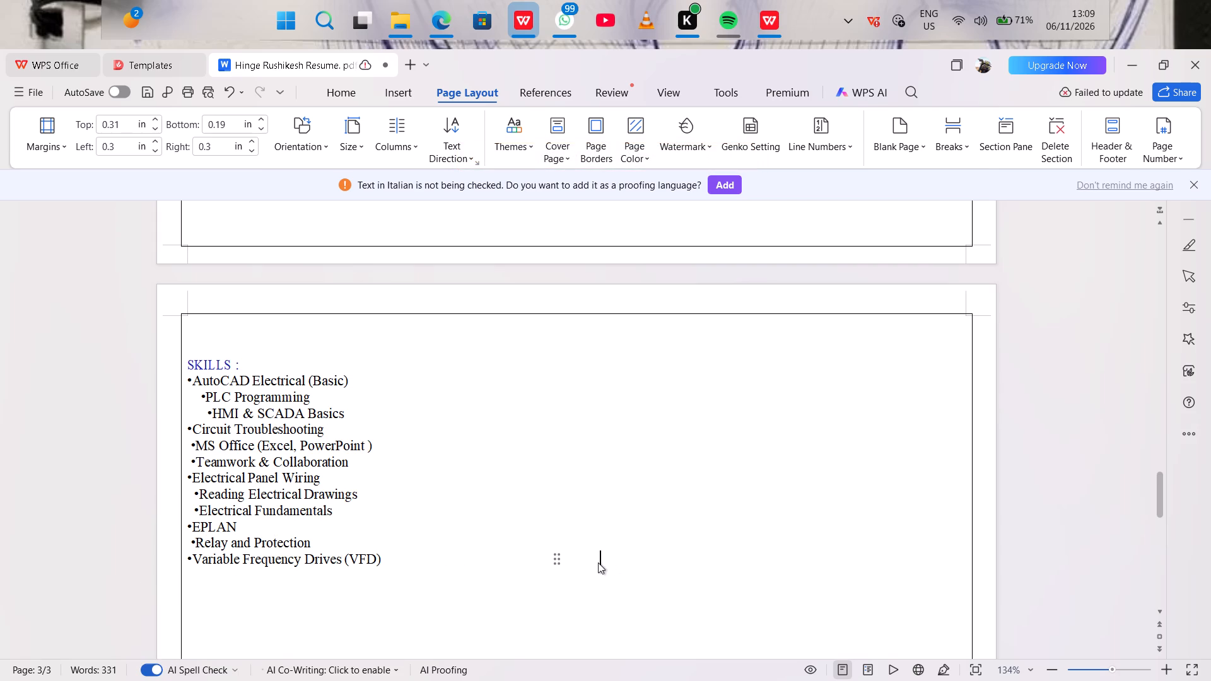
{"action": "key", "text": "BackSpace"}
{"action": "key", "text": "BackSpace"}
Delete surplus trailing spaces after the Relay and Protection entry.
{"action": "left_click", "coordinate": [660, 541]}
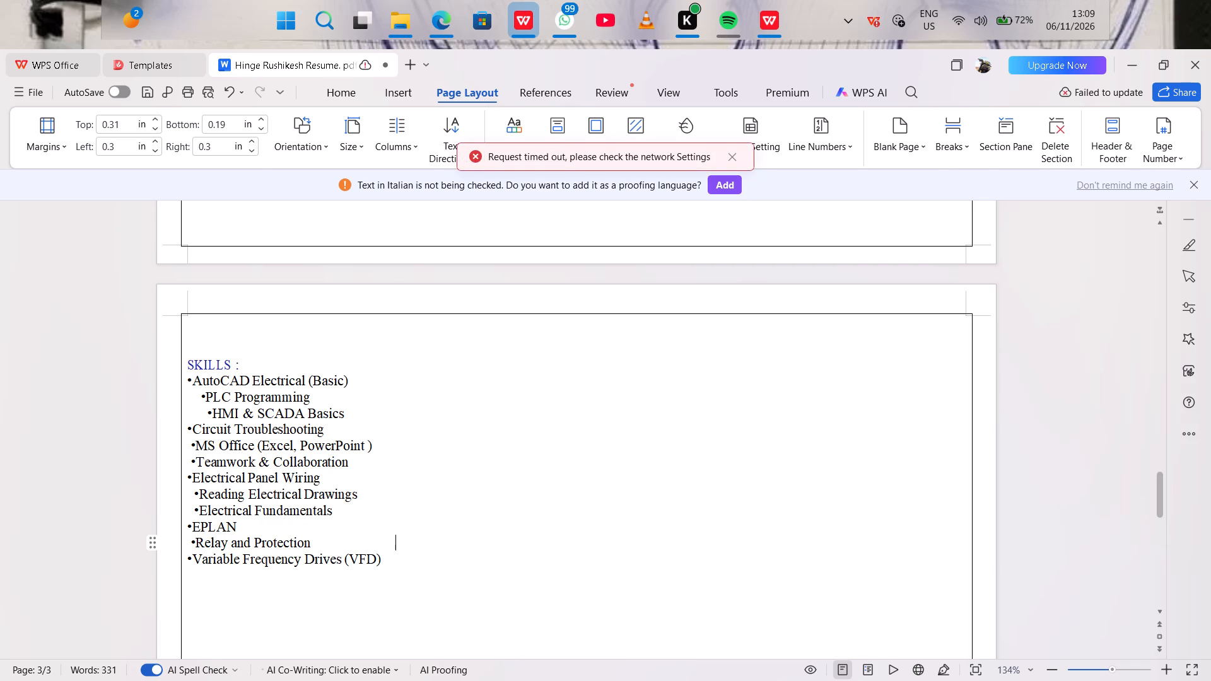
{"action": "key", "text": "BackSpace"}
{"action": "key", "text": "BackSpace"}
{"action": "key", "text": "BackSpace"}
{"action": "key", "text": "BackSpace"}
{"action": "key", "text": "BackSpace"}
{"action": "key", "text": "BackSpace"}
{"action": "key", "text": "BackSpace"}
{"action": "key", "text": "BackSpace"}
{"action": "key", "text": "BackSpace"}
{"action": "key", "text": "BackSpace"}
Delete the gap after Relay and Protection, bringing Variable Frequency Drives (VFD) onto the same line.
{"action": "left_click_drag", "start_coordinate": [384, 562], "coordinate": [344, 513]}
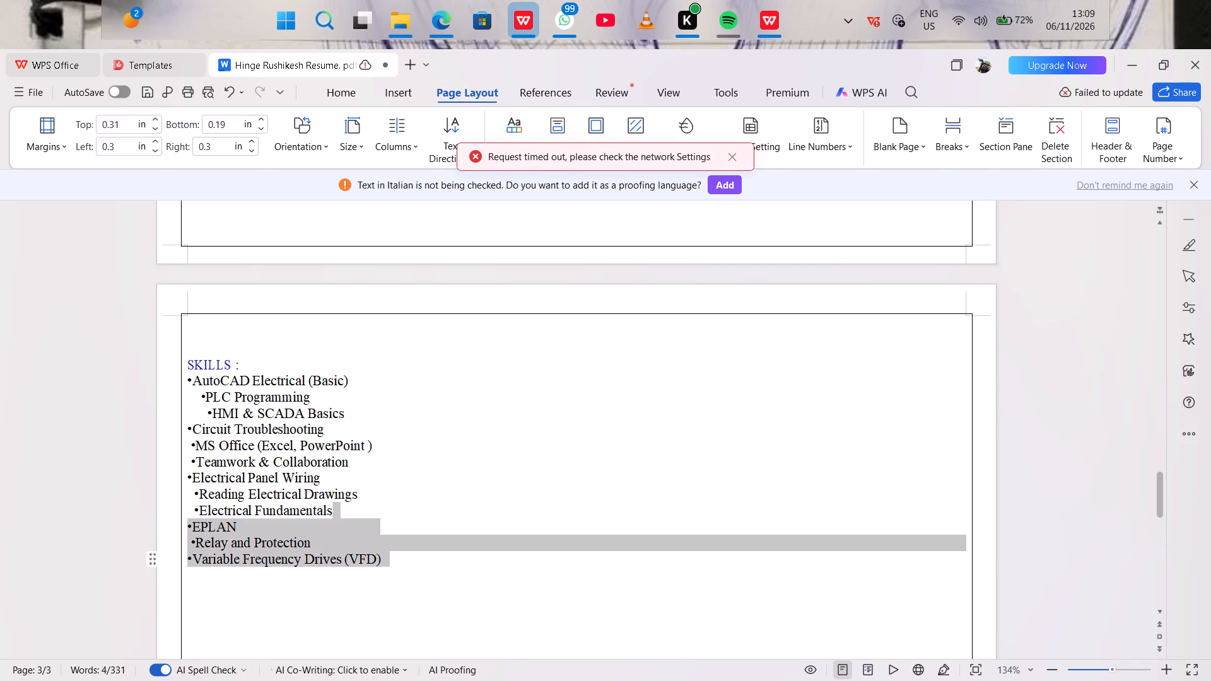
{"action": "left_click_drag", "start_coordinate": [344, 513], "coordinate": [192, 370]}
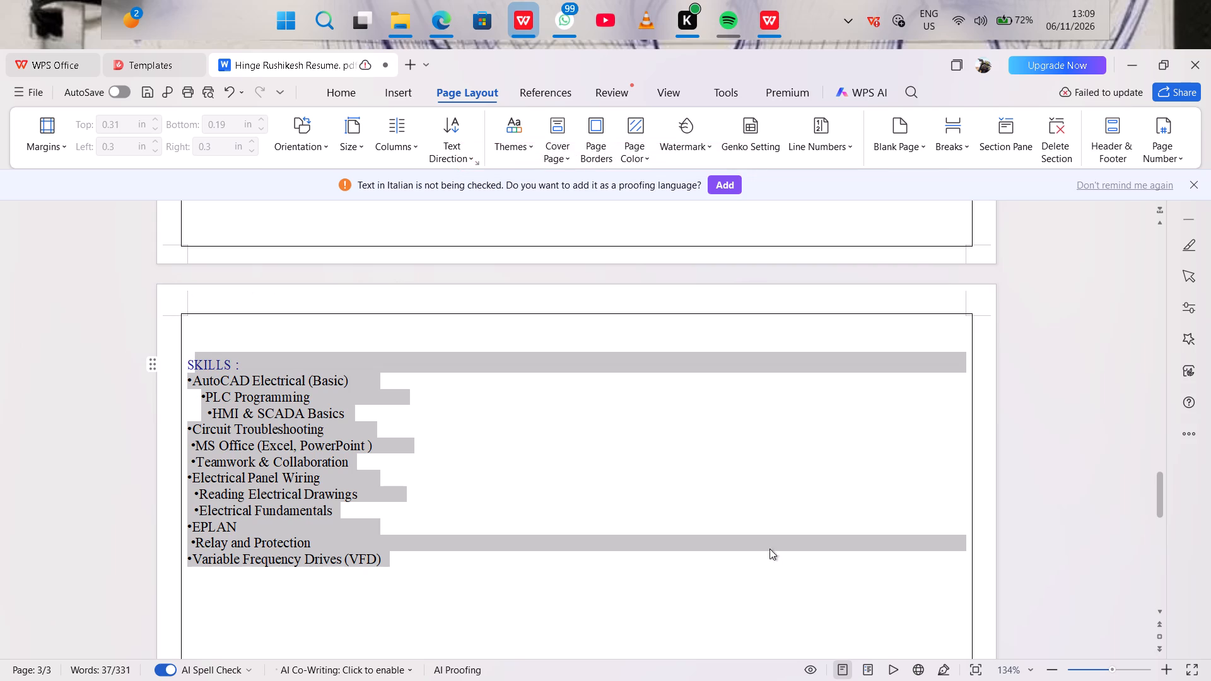
{"action": "left_click", "coordinate": [787, 547]}
{"action": "left_click", "coordinate": [937, 542]}
{"action": "left_click_drag", "start_coordinate": [937, 542], "coordinate": [754, 551]}
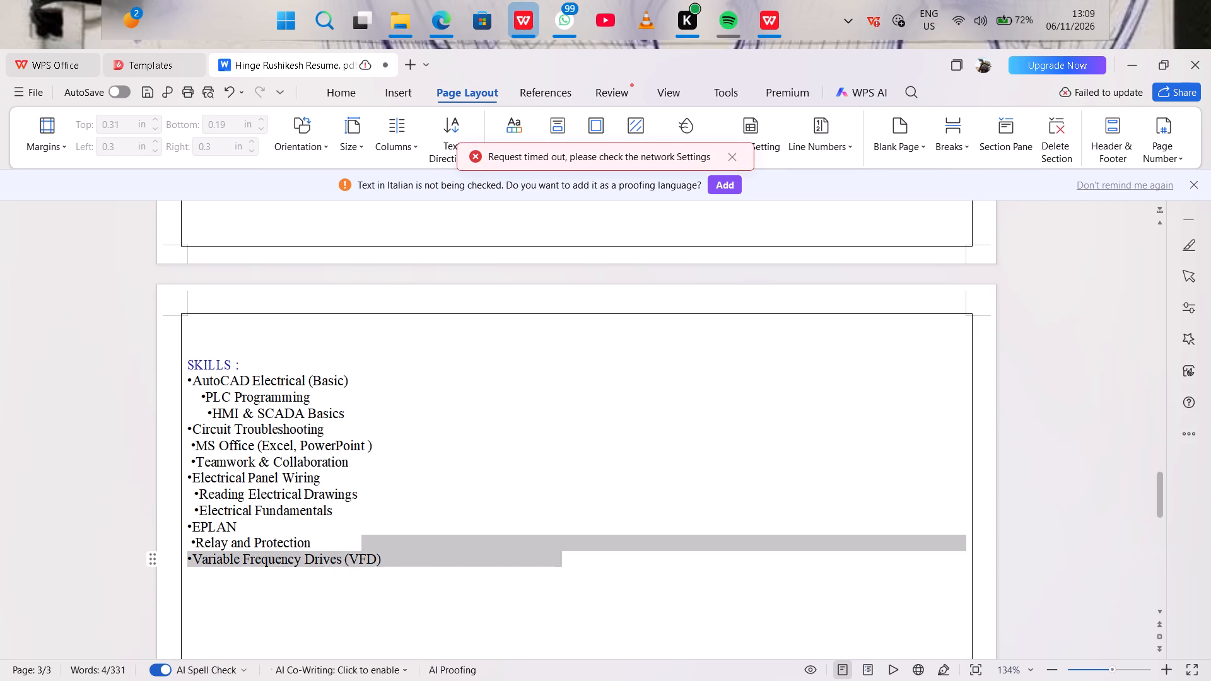
{"action": "left_click_drag", "start_coordinate": [754, 551], "coordinate": [761, 549]}
{"action": "key", "text": "BackSpace"}
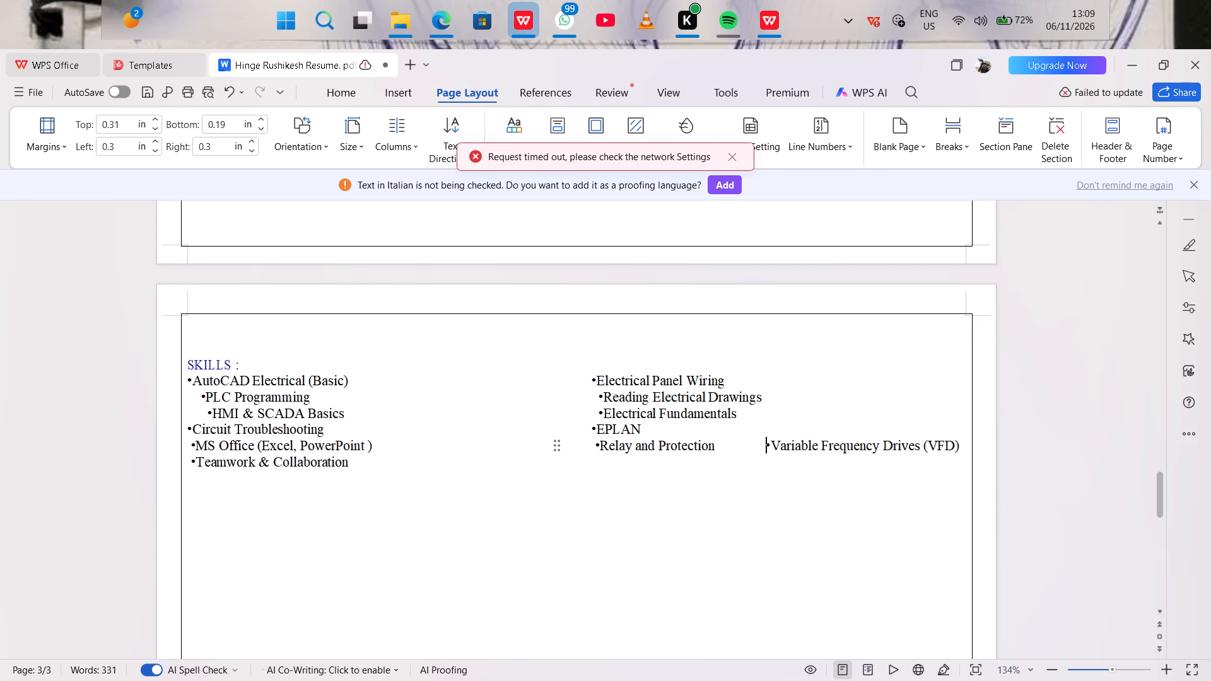
Insert eleven line breaks before Electrical Panel Wiring, moving that group of skills down.
{"action": "left_click_drag", "start_coordinate": [582, 381], "coordinate": [862, 460]}
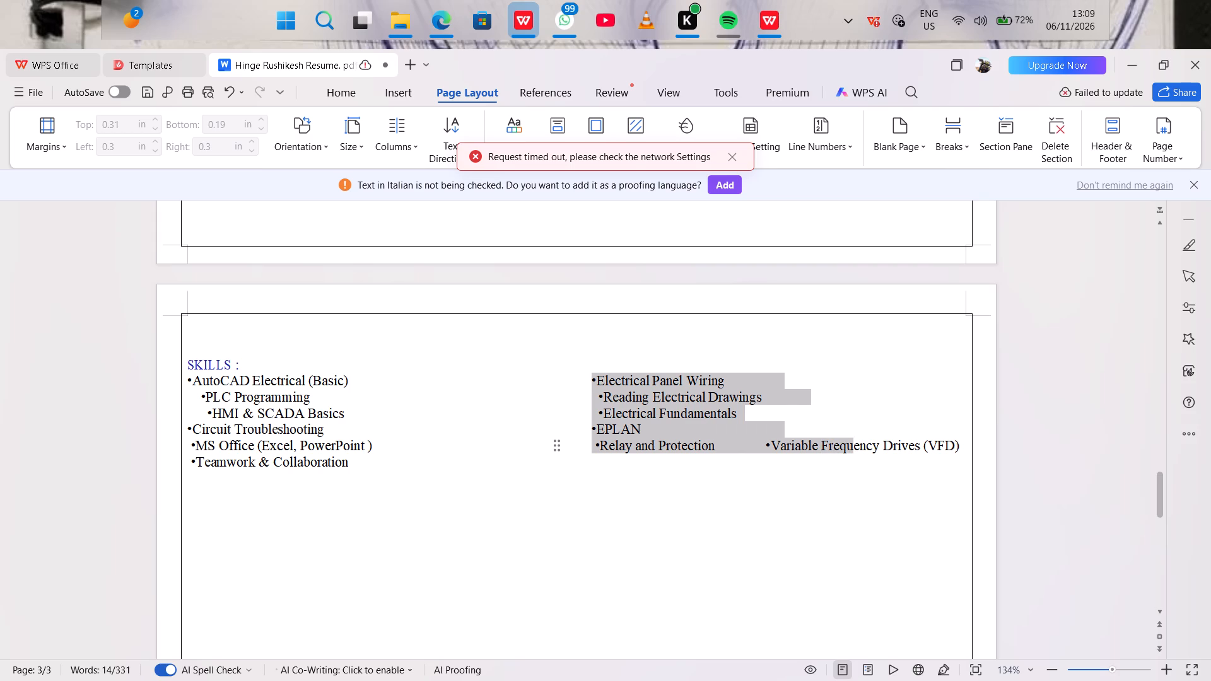
{"action": "left_click_drag", "start_coordinate": [862, 460], "coordinate": [592, 381]}
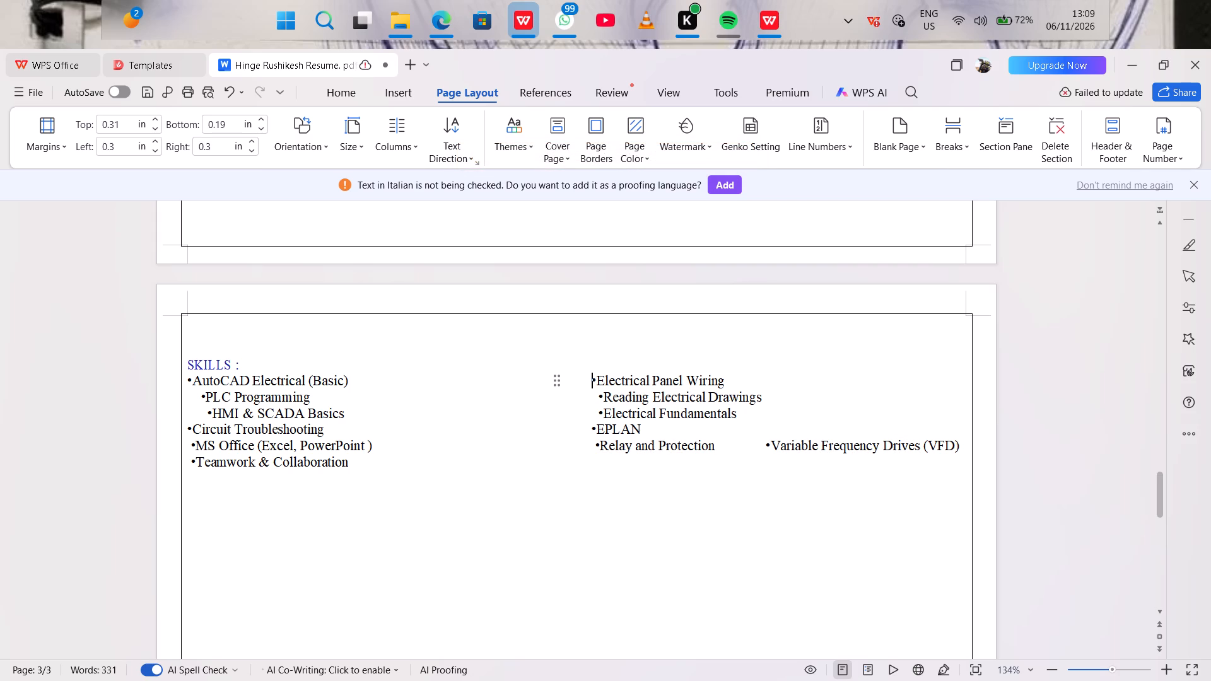
{"action": "key", "text": "Return"}
{"action": "key", "text": "Return"}
{"action": "key", "text": "Return"}
{"action": "key", "text": "Return"}
{"action": "key", "text": "Return"}
{"action": "key", "text": "Return"}
{"action": "key", "text": "Return"}
{"action": "key", "text": "Return"}
{"action": "key", "text": "Return"}
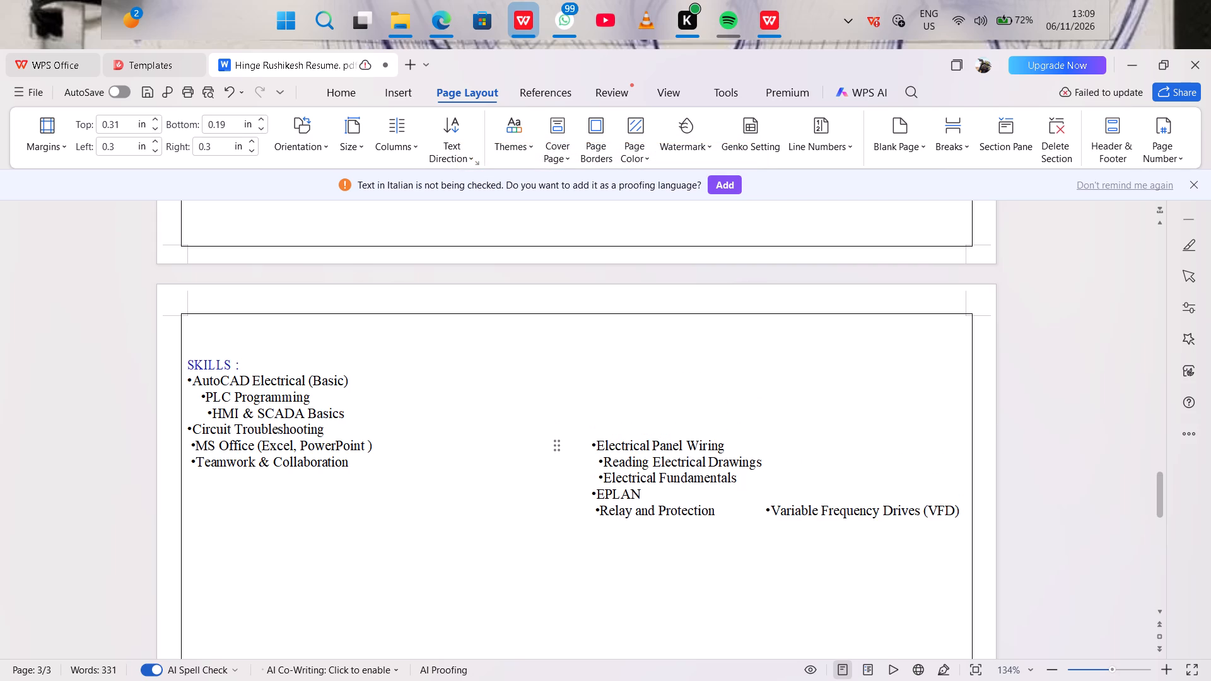
{"action": "key", "text": "Return"}
{"action": "key", "text": "Return"}
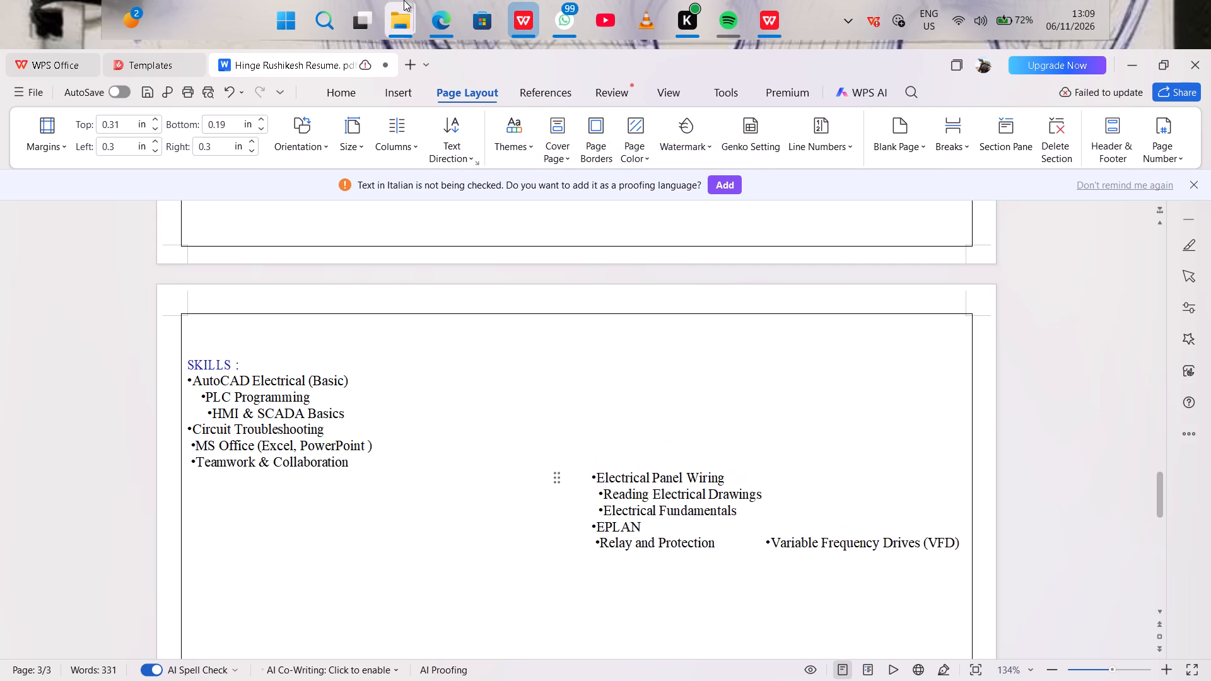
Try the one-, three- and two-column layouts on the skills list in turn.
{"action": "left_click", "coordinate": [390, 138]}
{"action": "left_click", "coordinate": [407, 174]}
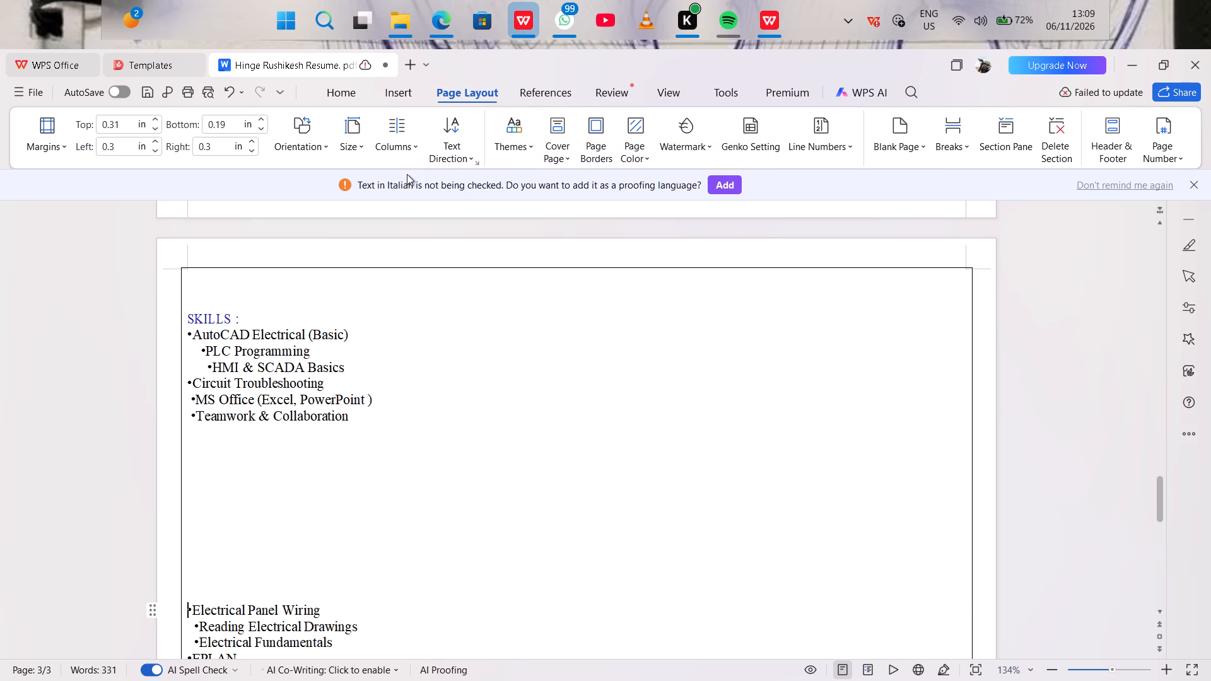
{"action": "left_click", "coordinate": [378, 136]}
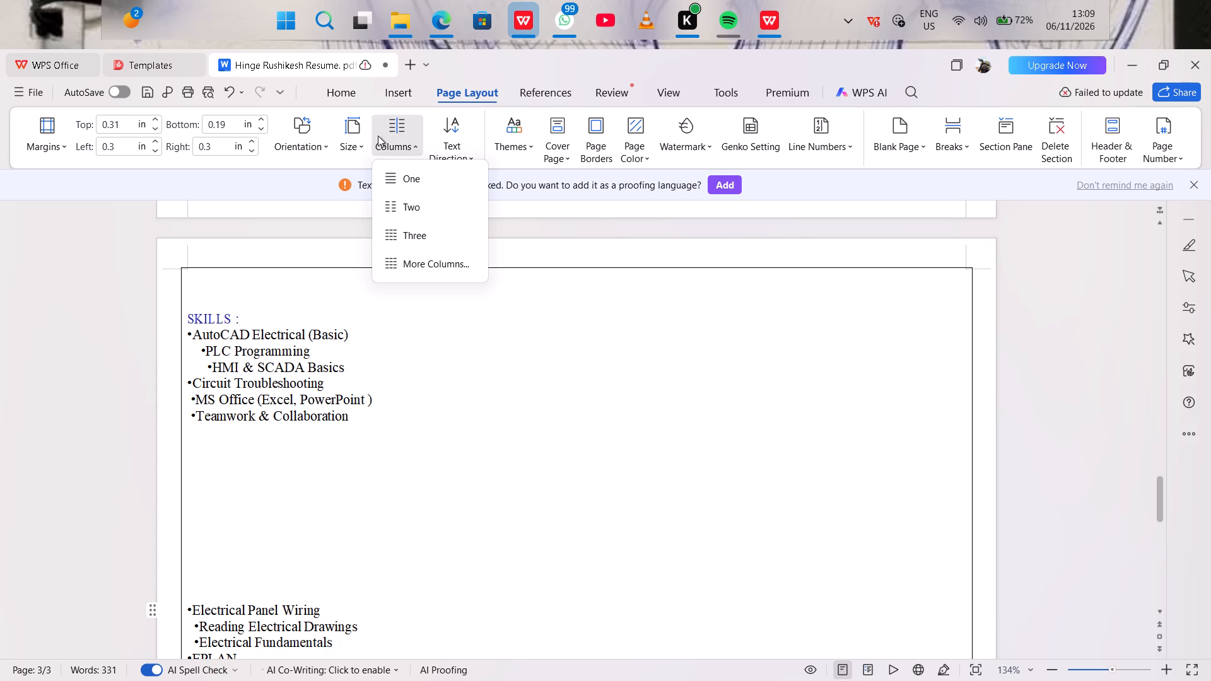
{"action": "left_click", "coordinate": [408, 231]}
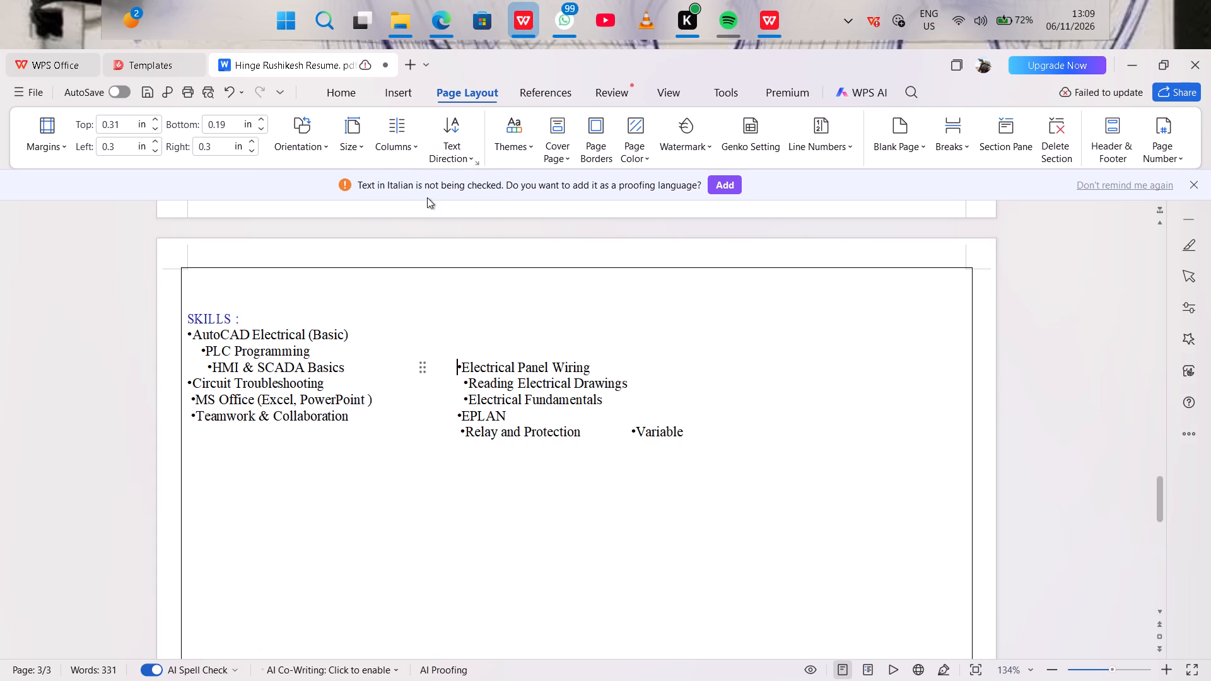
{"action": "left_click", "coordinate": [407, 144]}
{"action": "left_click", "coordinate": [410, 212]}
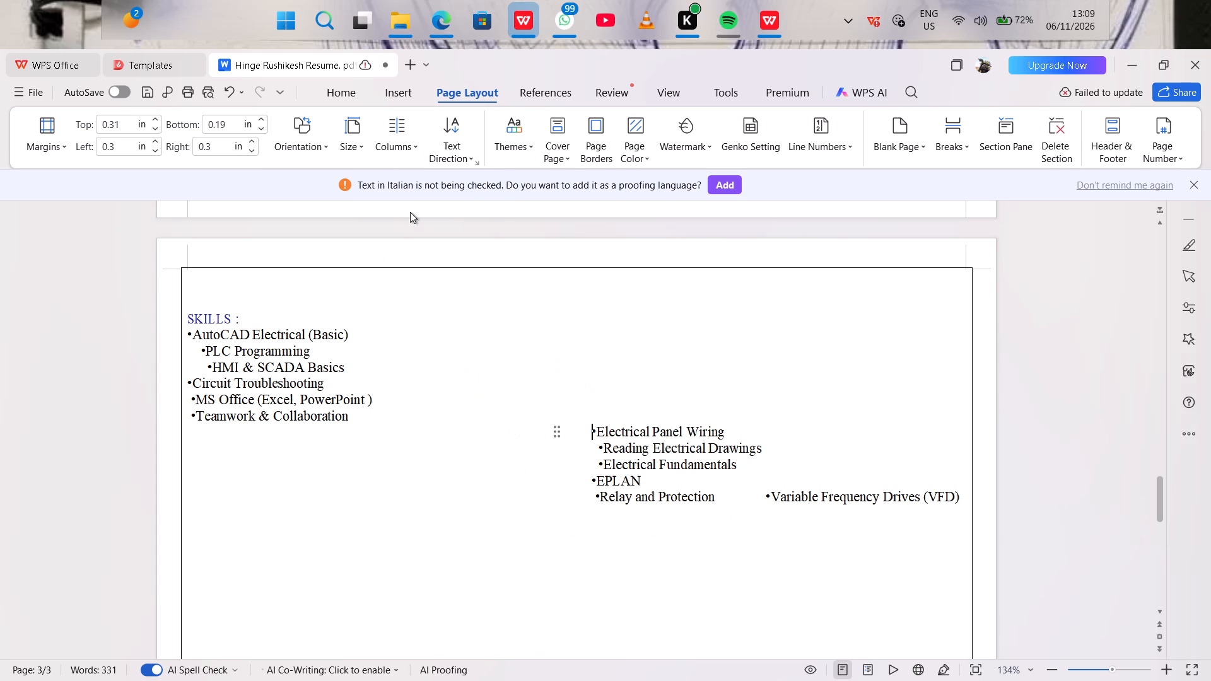
Set the skills list to a one-column layout.
{"action": "left_click", "coordinate": [410, 144]}
{"action": "left_click", "coordinate": [409, 172]}
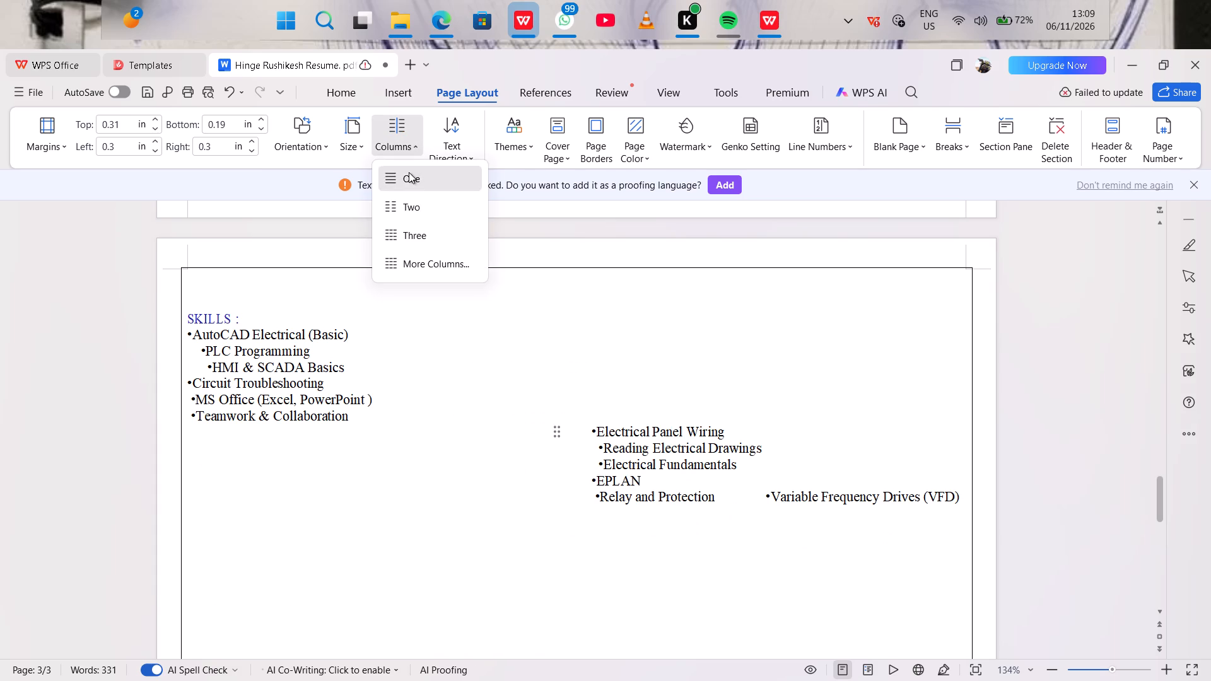
Delete ten line breaks before Electrical Panel Wiring, bringing that group of skills back up toward Teamwork & Collaboration.
{"action": "key", "text": "BackSpace"}
{"action": "key", "text": "BackSpace"}
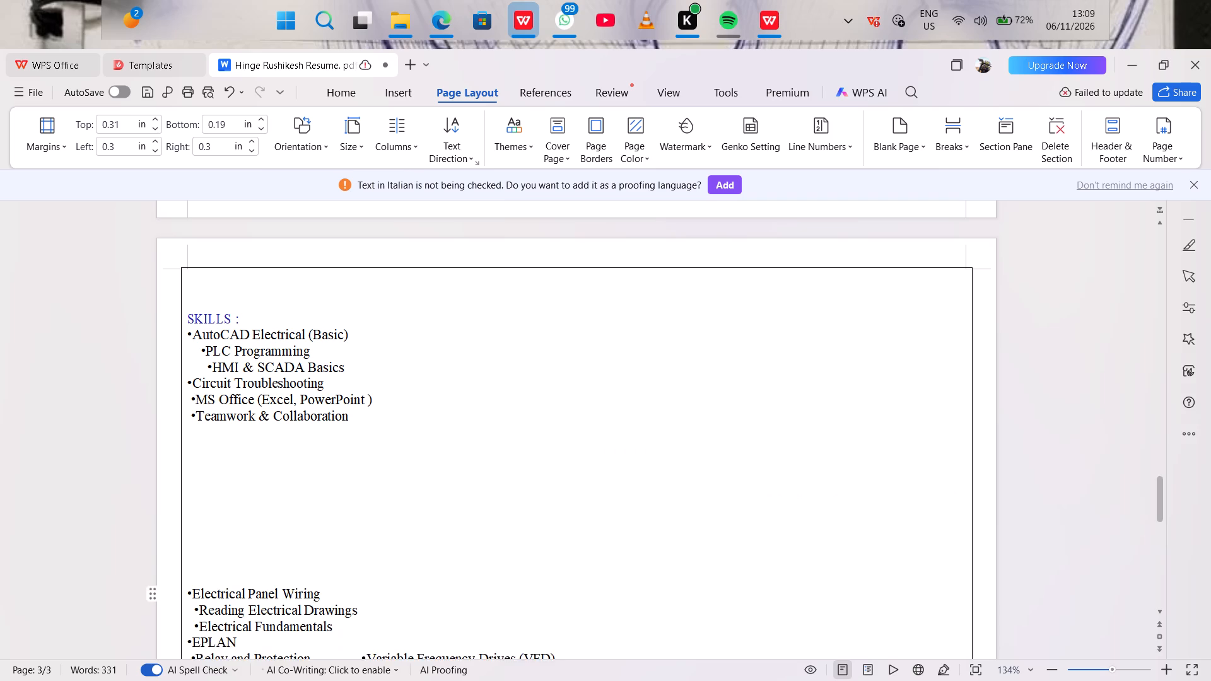
{"action": "key", "text": "BackSpace"}
{"action": "key", "text": "BackSpace"}
{"action": "key", "text": "BackSpace"}
{"action": "key", "text": "BackSpace"}
{"action": "key", "text": "BackSpace"}
{"action": "key", "text": "BackSpace"}
{"action": "key", "text": "BackSpace"}
{"action": "key", "text": "BackSpace"}
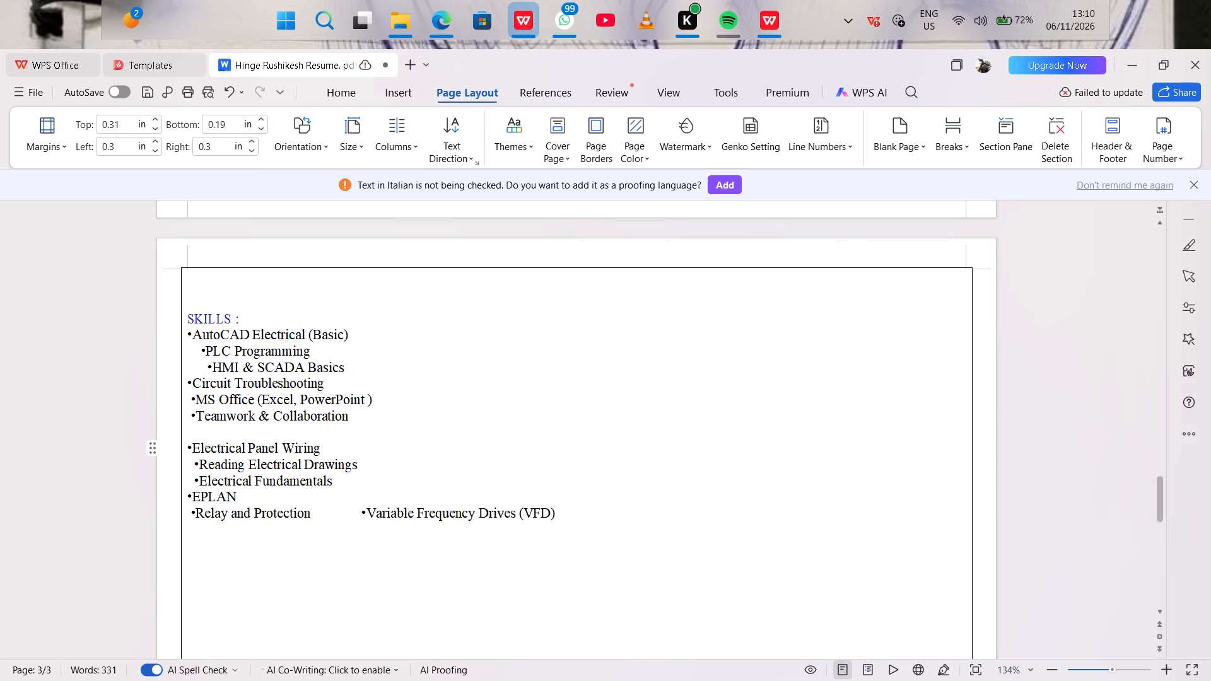
Break the line after Relay and Protection so Variable Frequency Drives (VFD) sits on its own line.
{"action": "left_click", "coordinate": [346, 511]}
{"action": "key", "text": "Return"}
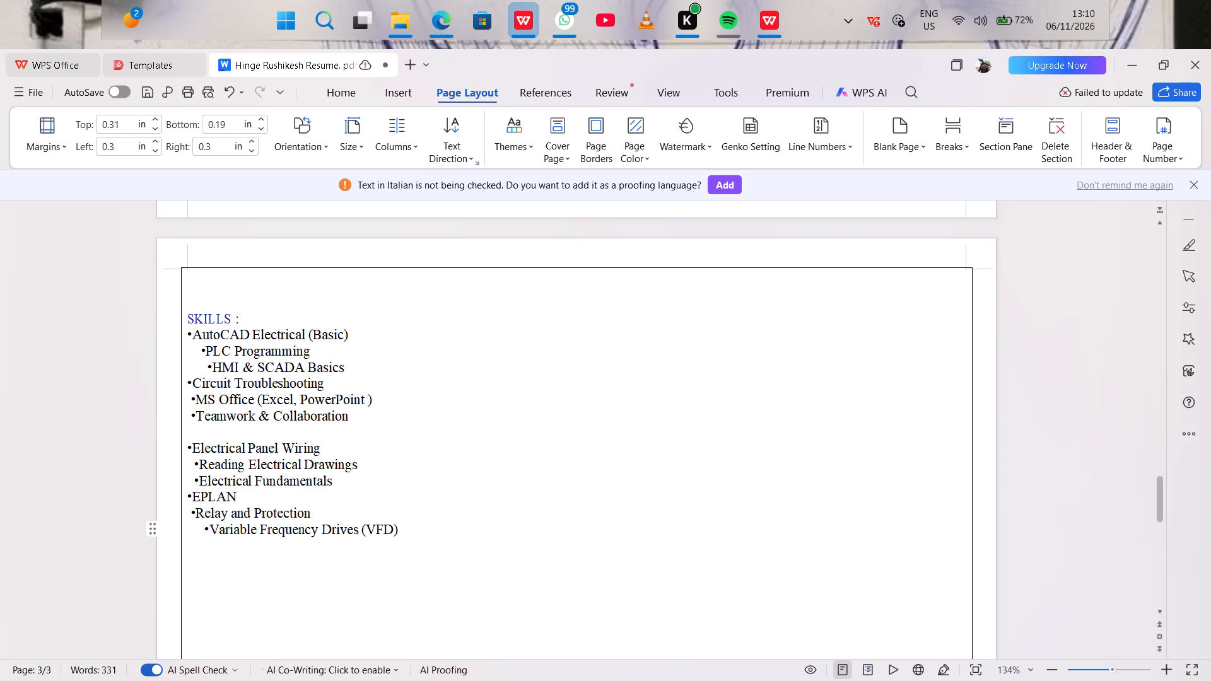
Delete the remaining blank line between Teamwork & Collaboration and Electrical Panel Wiring.
{"action": "left_click", "coordinate": [189, 441]}
{"action": "key", "text": "BackSpace"}
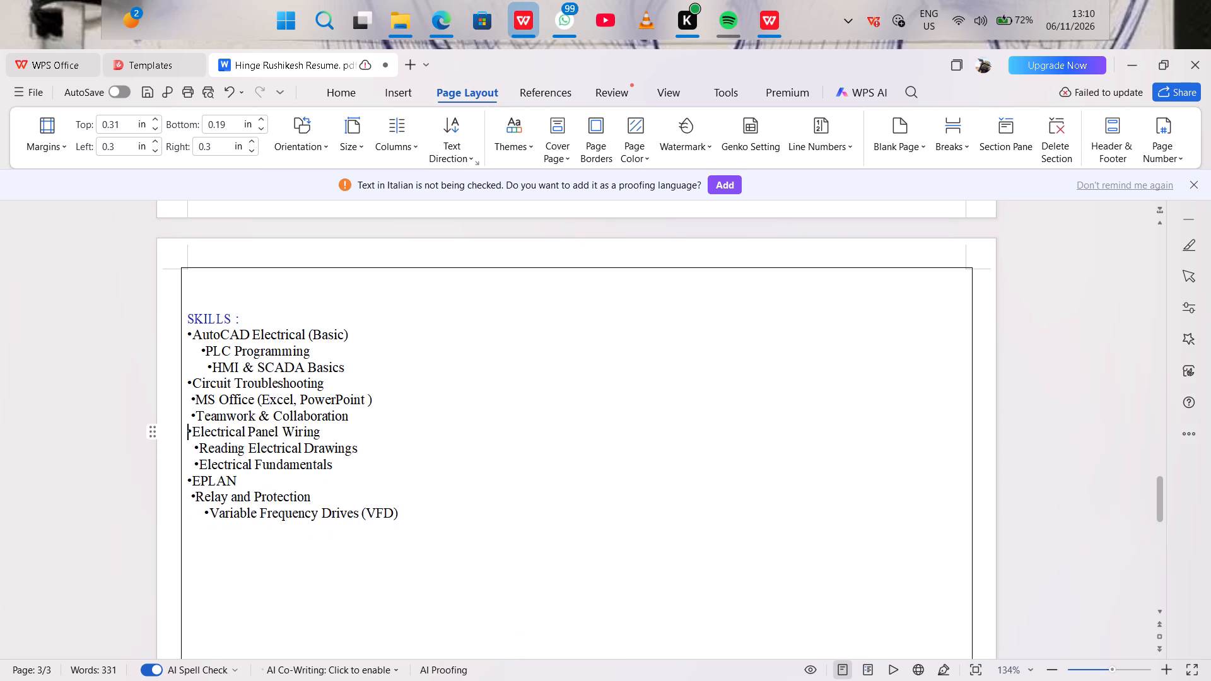
Left-align the whole skills list, from AutoCAD Electrical (Basic) to Variable Frequency Drives (VFD).
{"action": "left_click_drag", "start_coordinate": [185, 327], "coordinate": [401, 515]}
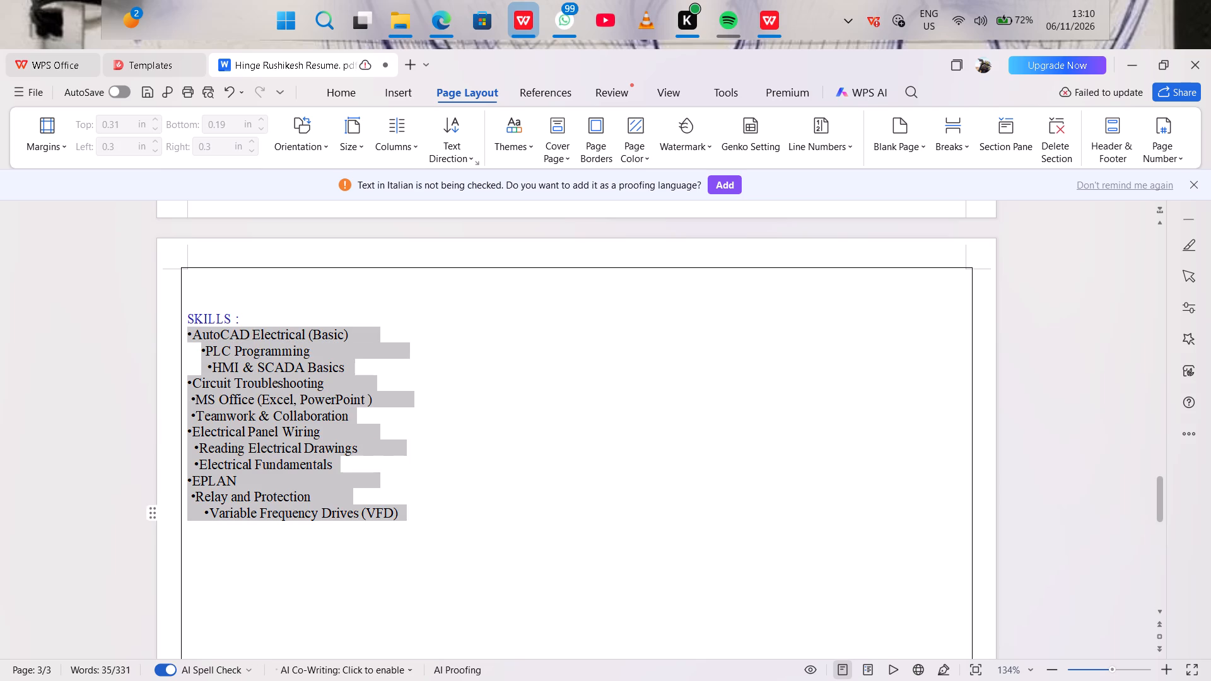
{"action": "left_click_drag", "start_coordinate": [401, 515], "coordinate": [413, 520]}
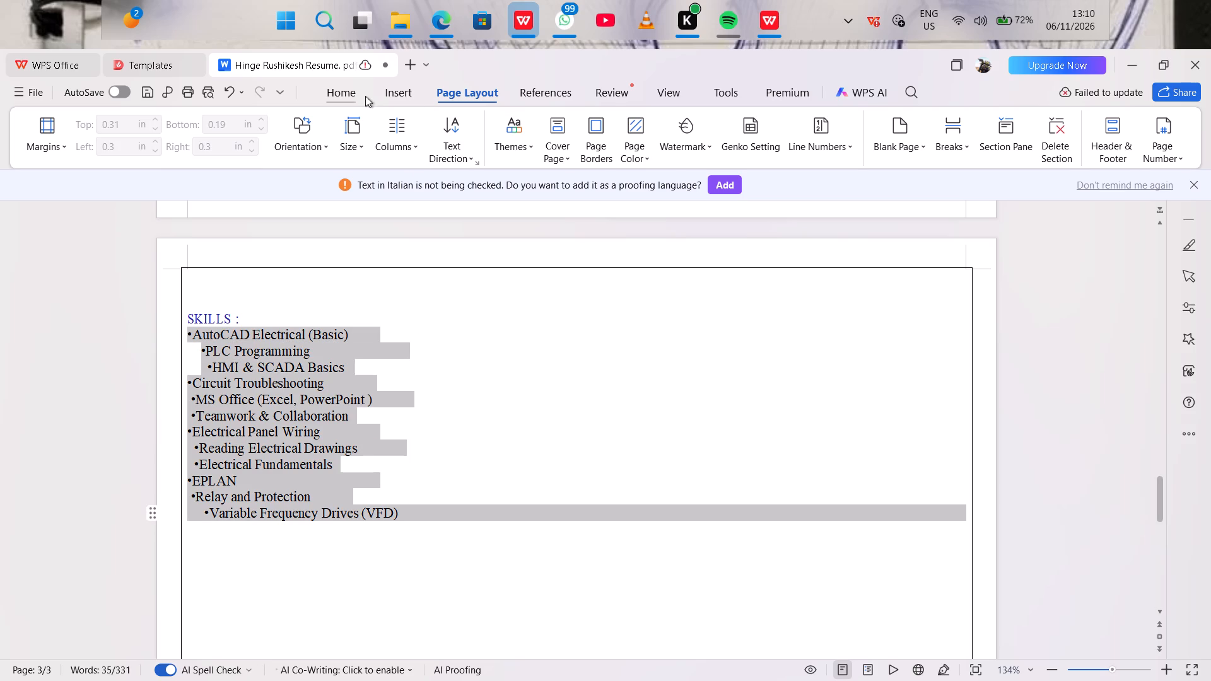
{"action": "left_click", "coordinate": [349, 97]}
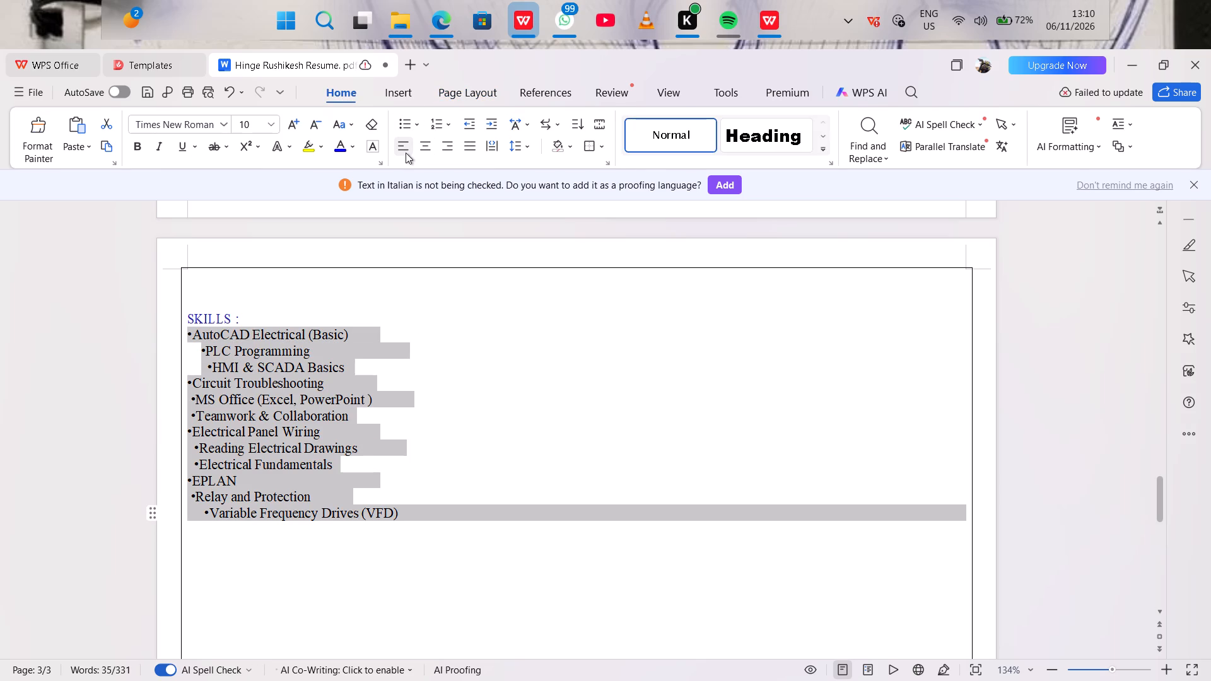
{"action": "left_click", "coordinate": [406, 153]}
{"action": "left_click", "coordinate": [404, 147]}
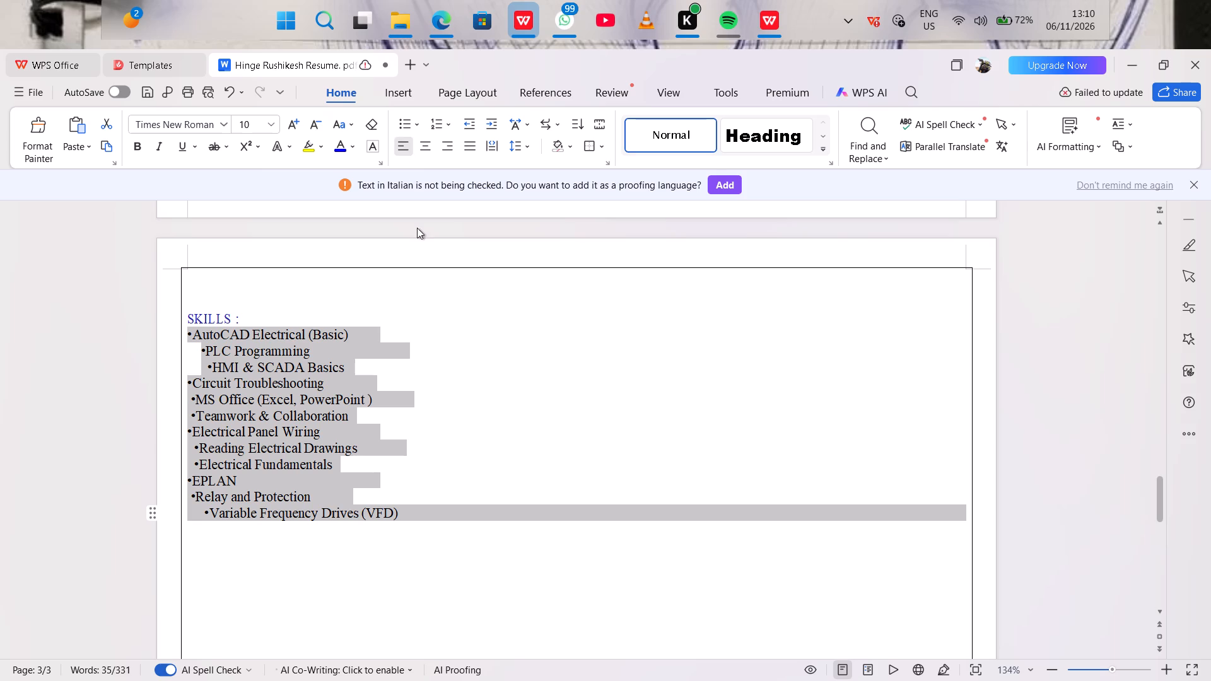
Remove the leading spaces before the PLC Programming and HMI & SCADA Basics bullets so they line up with AutoCAD Electrical.
{"action": "left_click", "coordinate": [199, 351]}
{"action": "key", "text": "BackSpace"}
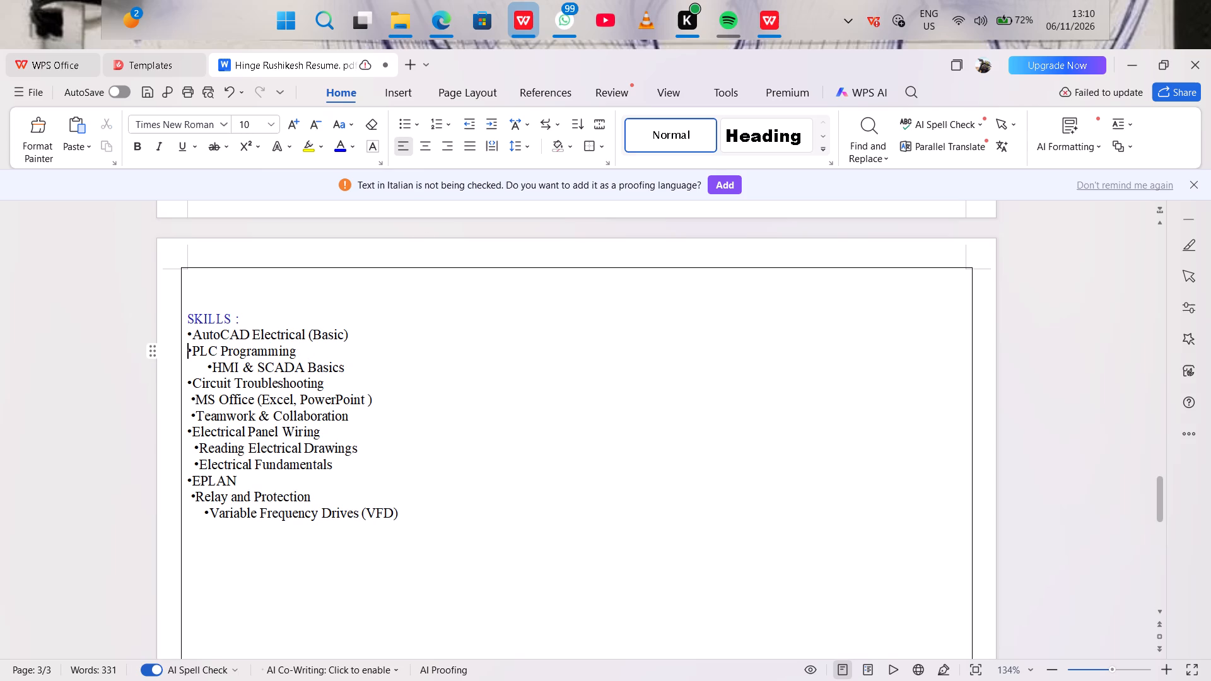
{"action": "key", "text": "Down"}
{"action": "key", "text": "Right"}
{"action": "key", "text": "BackSpace"}
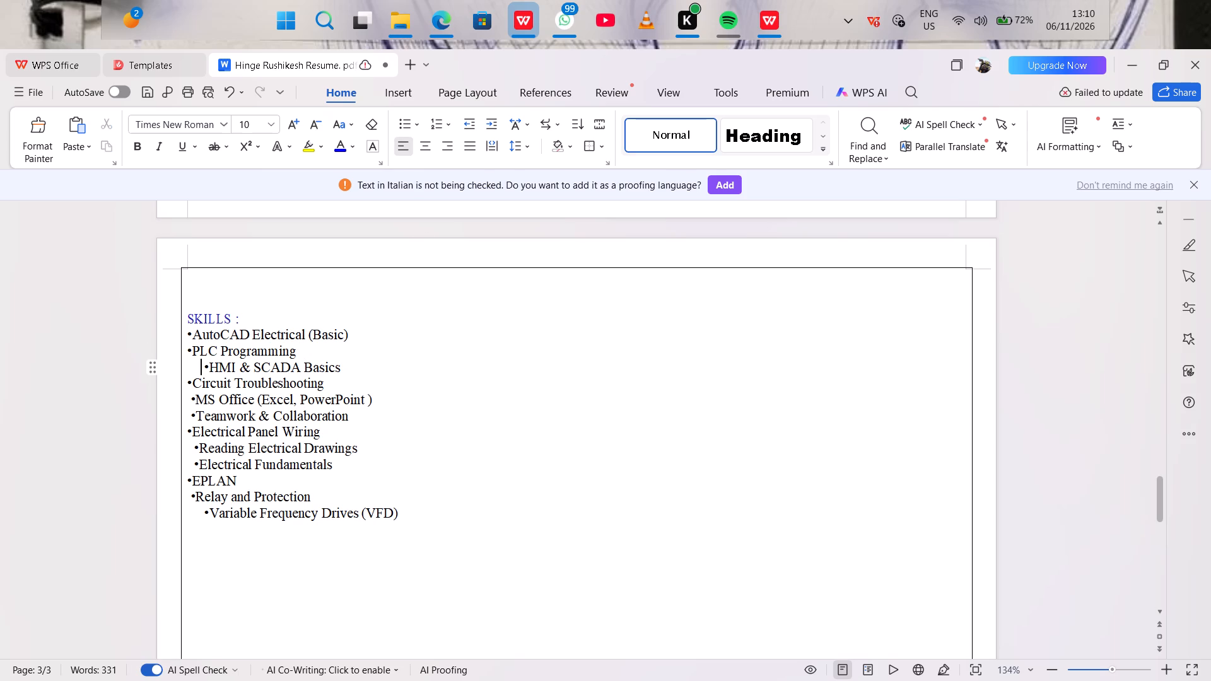
{"action": "key", "text": "BackSpace"}
{"action": "key", "text": "Right"}
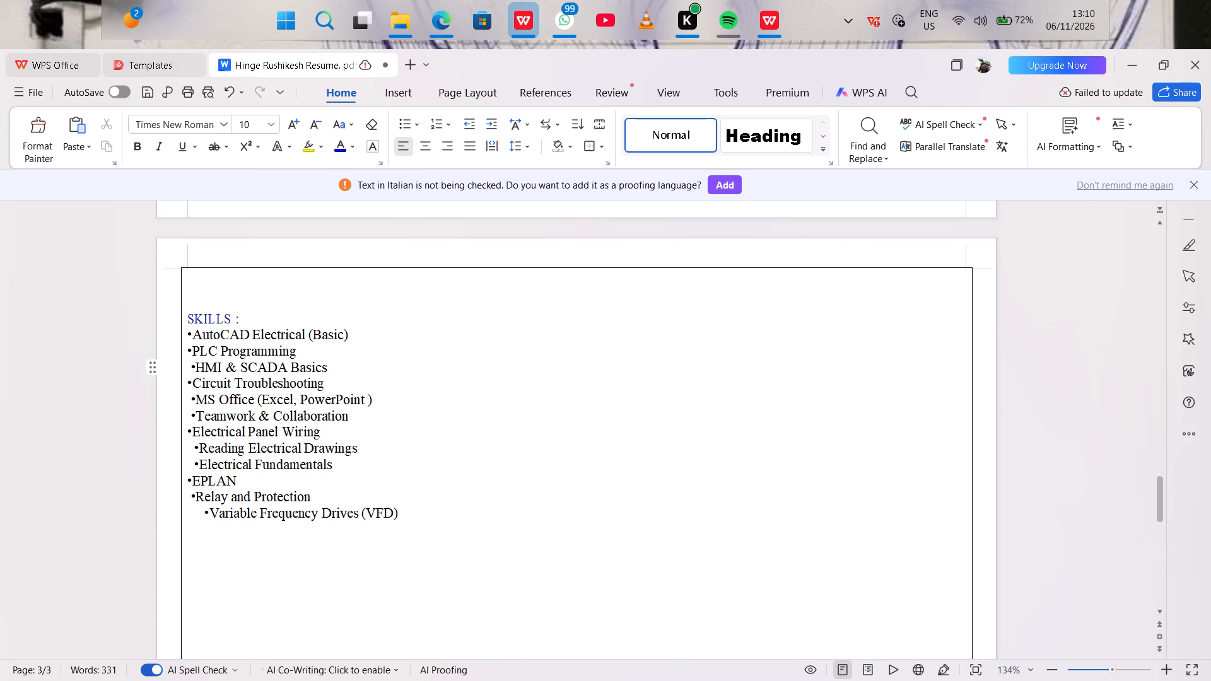
{"action": "key", "text": "BackSpace"}
Remove the leading spaces before the MS Office (Excel, PowerPoint) and Teamwork & Collaboration bullets to align them with the list.
{"action": "key", "text": "Down"}
{"action": "key", "text": "Down"}
{"action": "key", "text": "Right"}
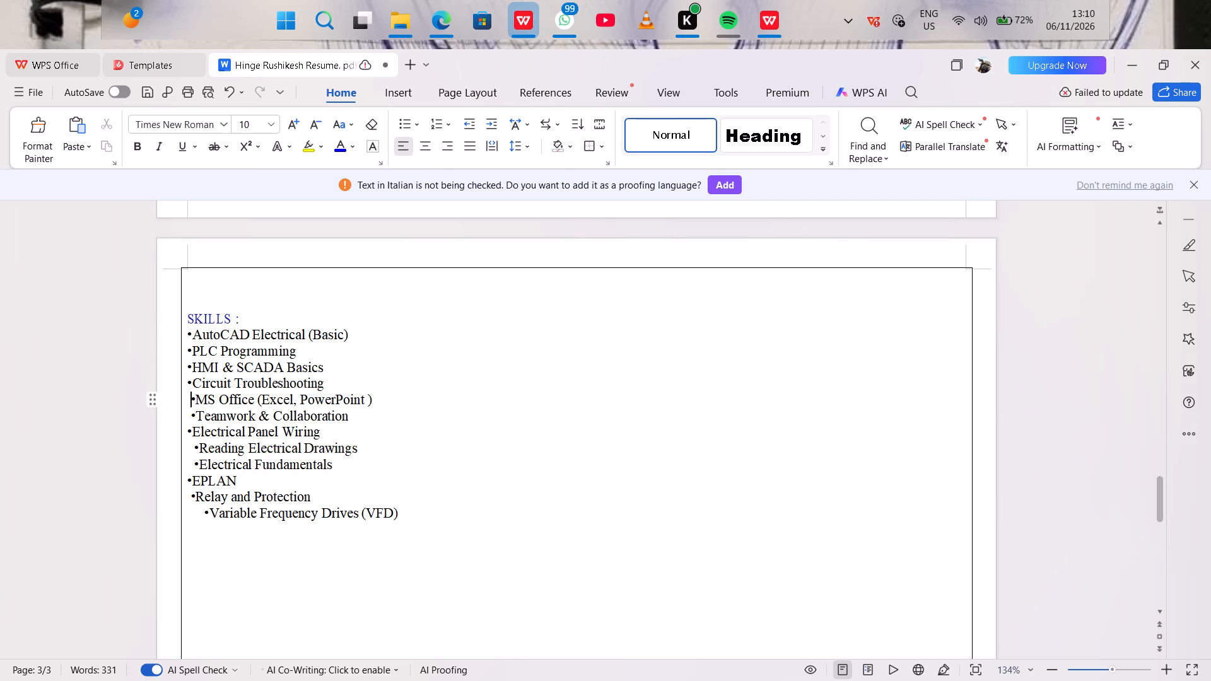
{"action": "key", "text": "BackSpace"}
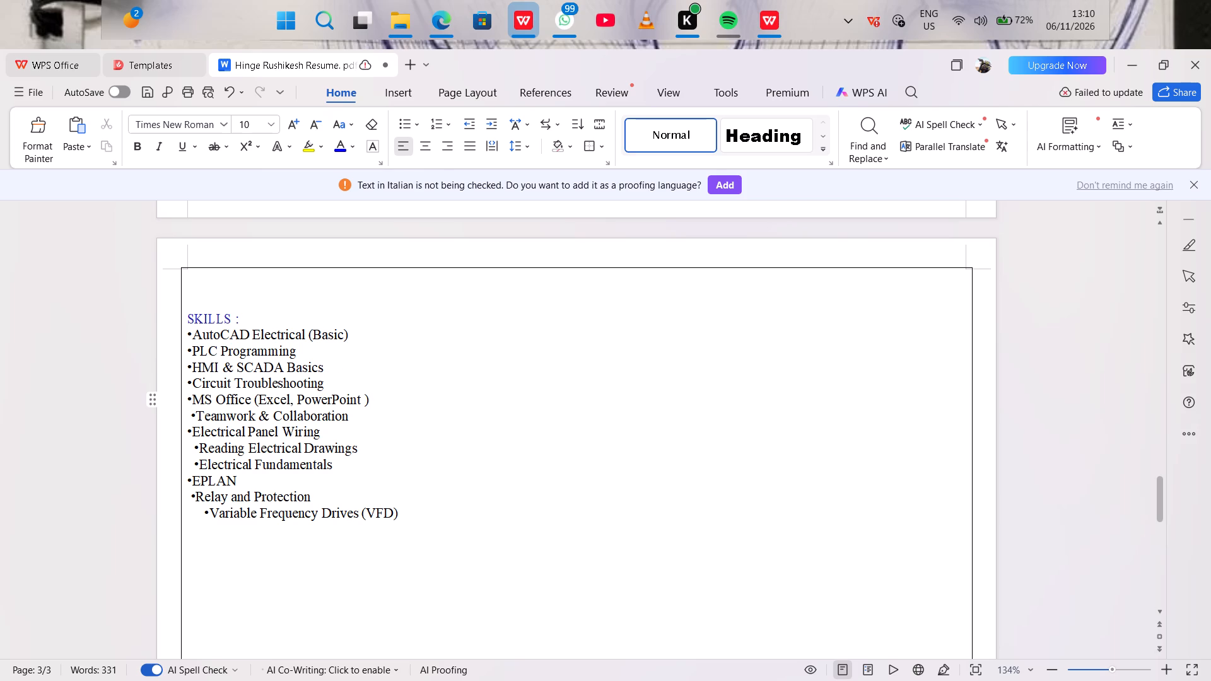
{"action": "key", "text": "Down"}
{"action": "key", "text": "Right"}
{"action": "key", "text": "backslash"}
{"action": "key", "text": "BackSpace"}
{"action": "key", "text": "BackSpace"}
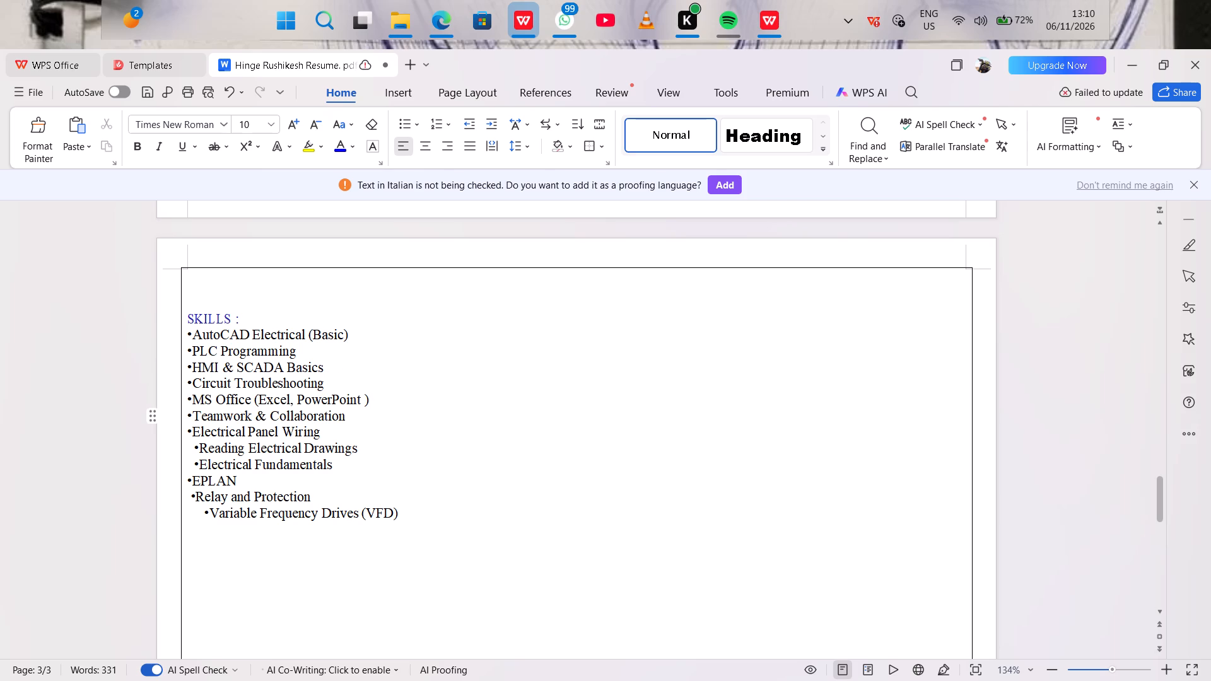
Remove the leading spaces before the Reading Electrical Drawings and Electrical Fundamentals bullets to align them with the list.
{"action": "key", "text": "Down"}
{"action": "key", "text": "Down"}
{"action": "key", "text": "Right"}
{"action": "key", "text": "Right"}
{"action": "key", "text": "BackSpace"}
{"action": "key", "text": "BackSpace"}
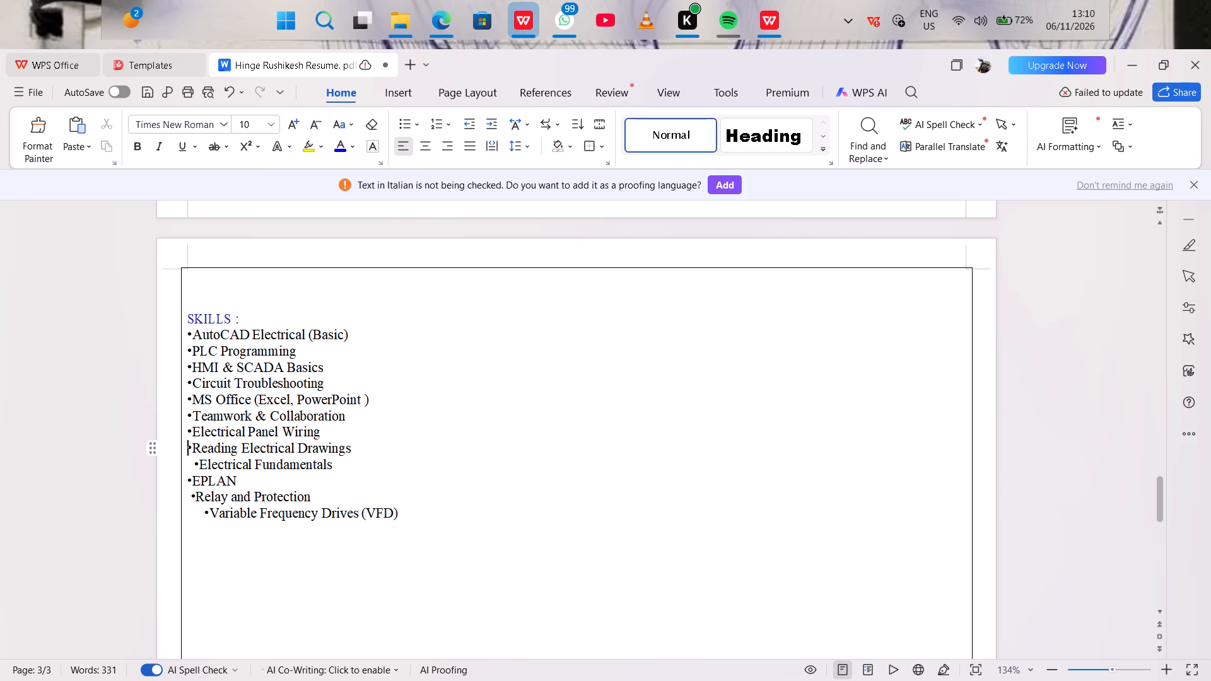
{"action": "key", "text": "Down"}
{"action": "key", "text": "Right"}
{"action": "key", "text": "Right"}
{"action": "key", "text": "BackSpace"}
{"action": "key", "text": "BackSpace"}
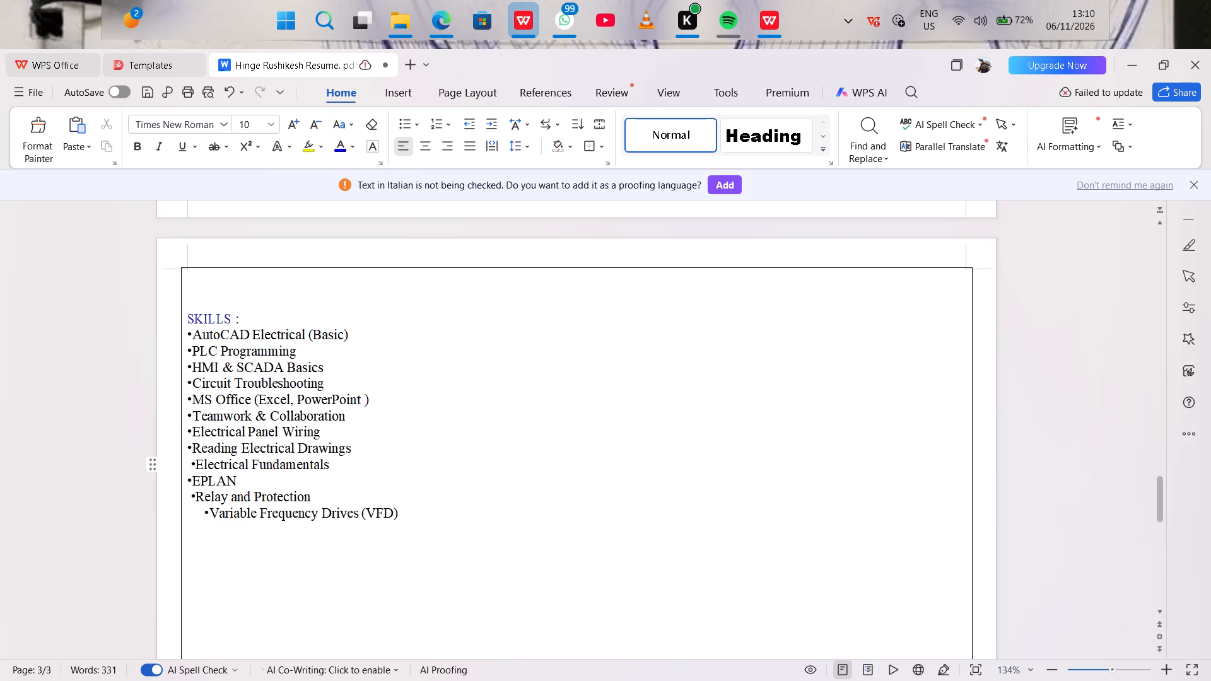
Remove the leading spaces before the Relay and Protection and Variable Frequency Drives (VFD) bullets to align them with the list.
{"action": "key", "text": "Down"}
{"action": "key", "text": "Down"}
{"action": "key", "text": "Right"}
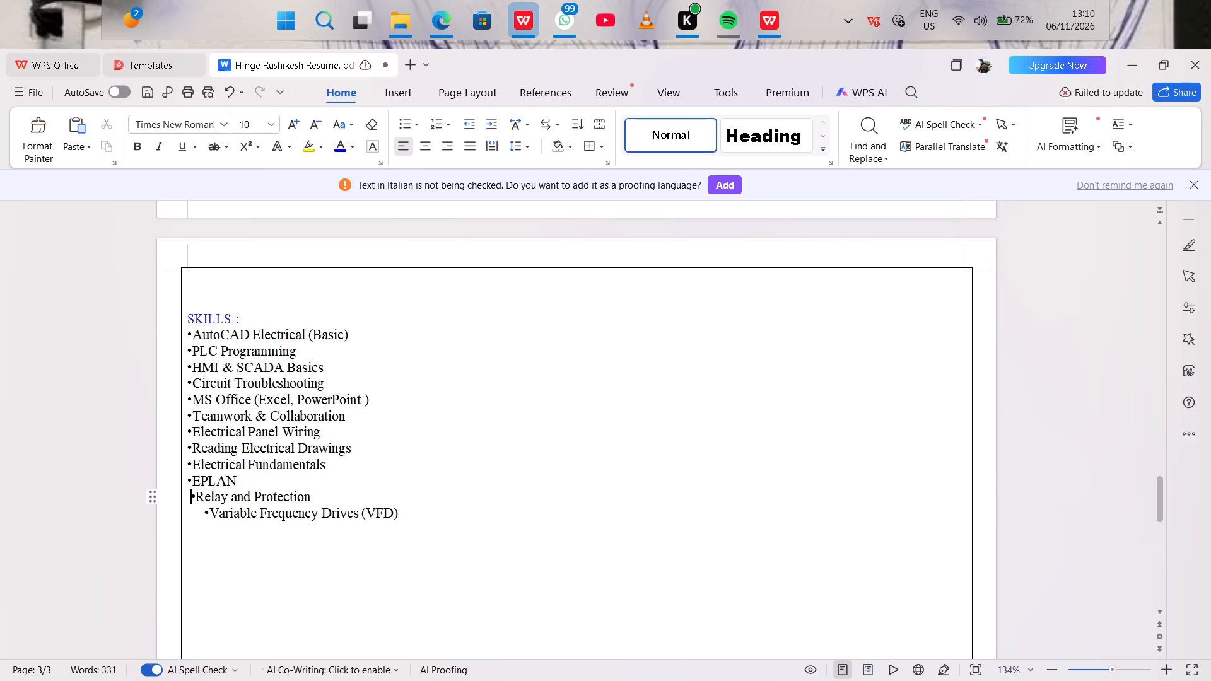
{"action": "key", "text": "Right"}
{"action": "key", "text": "Left"}
{"action": "key", "text": "BackSpace"}
{"action": "key", "text": "Down"}
{"action": "key", "text": "Right"}
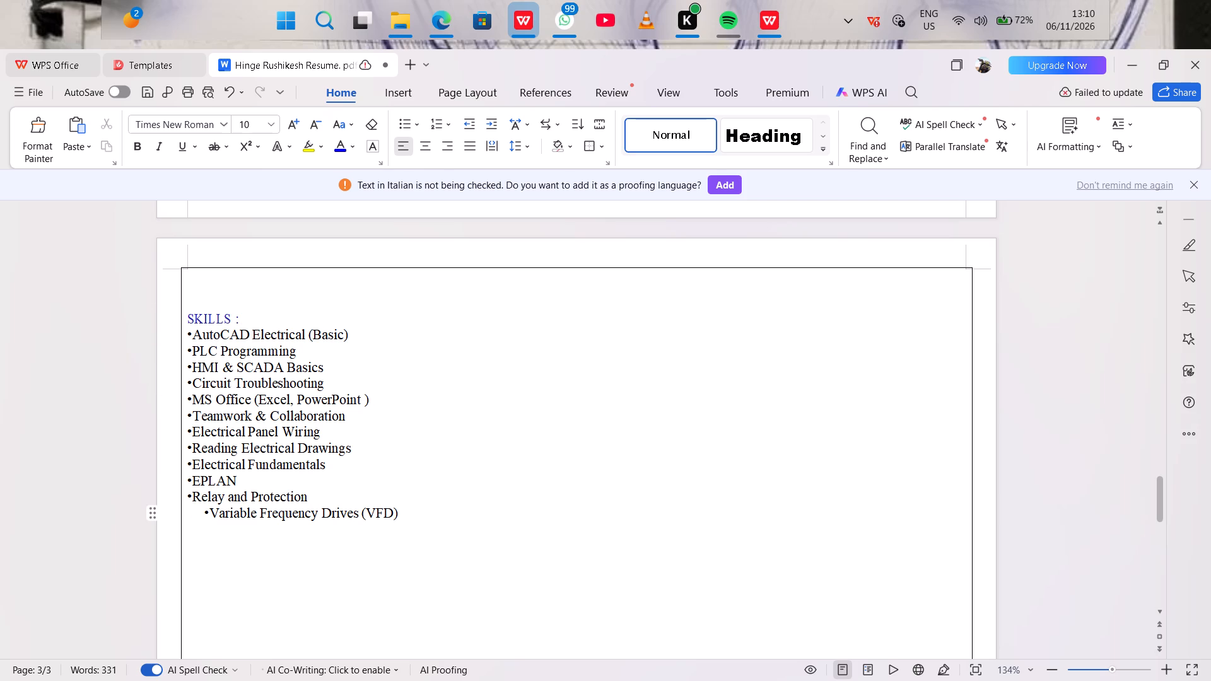
{"action": "key", "text": "Right"}
{"action": "key", "text": "Right"}
{"action": "key", "text": "Right"}
{"action": "key", "text": "Right"}
{"action": "key", "text": "BackSpace"}
{"action": "key", "text": "BackSpace"}
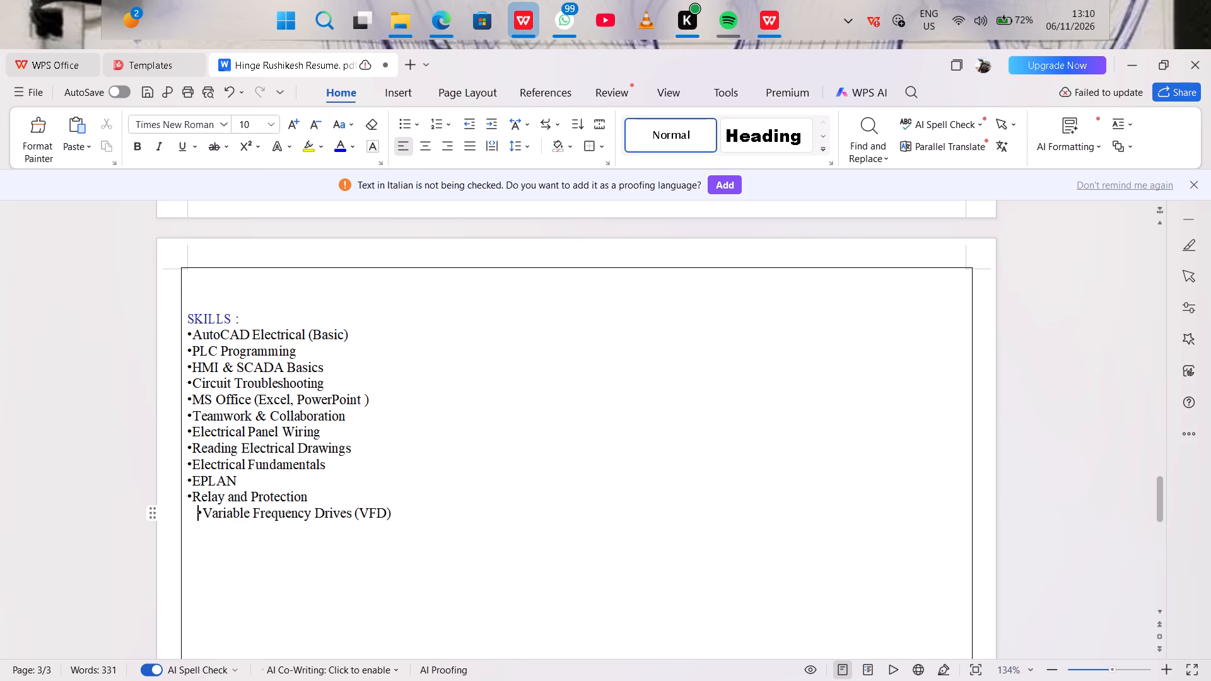
{"action": "key", "text": "BackSpace"}
{"action": "key", "text": "BackSpace"}
{"action": "key", "text": "BackSpace"}
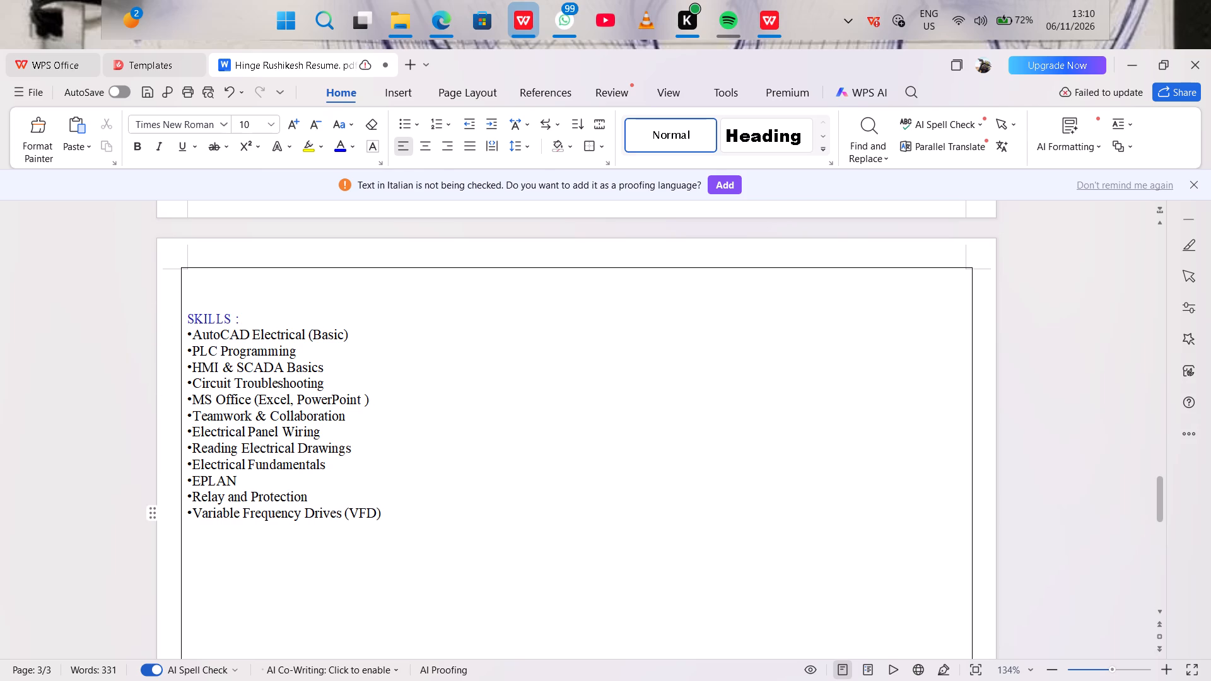
Copy the full skills list under the SKILLS heading and set it in a two-column layout.
{"action": "left_click_drag", "start_coordinate": [173, 335], "coordinate": [168, 361]}
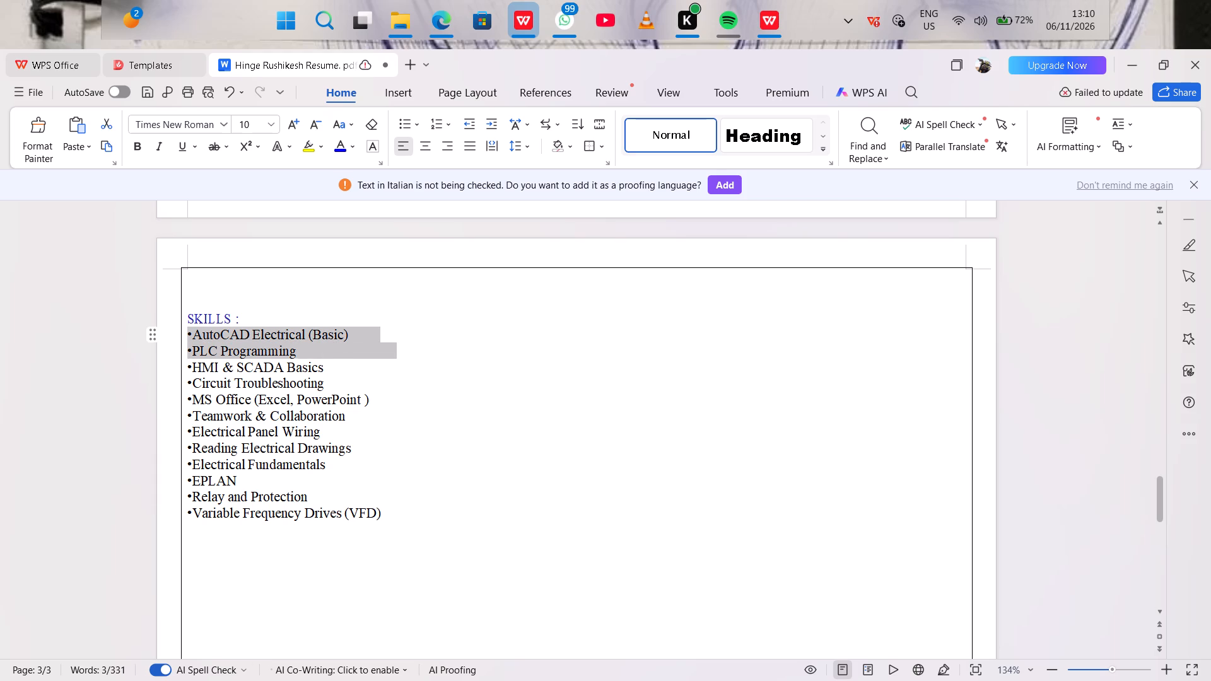
{"action": "left_click_drag", "start_coordinate": [168, 361], "coordinate": [172, 511]}
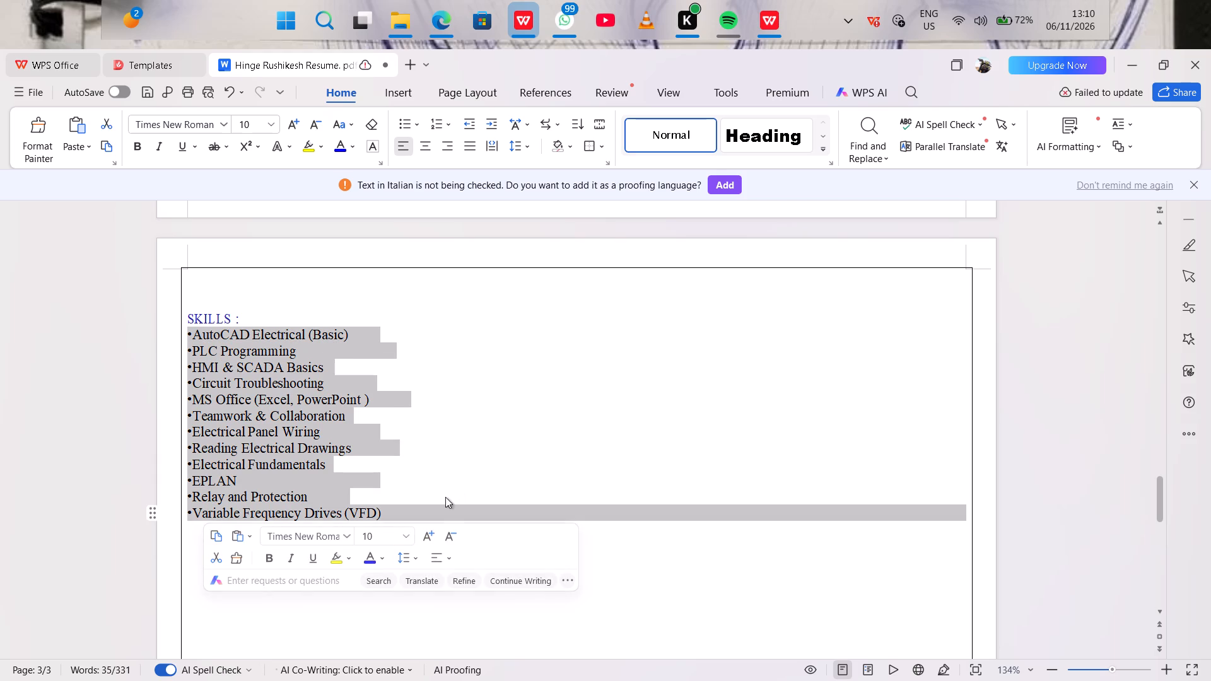
{"action": "left_click", "coordinate": [440, 509]}
{"action": "left_click_drag", "start_coordinate": [607, 517], "coordinate": [626, 516]}
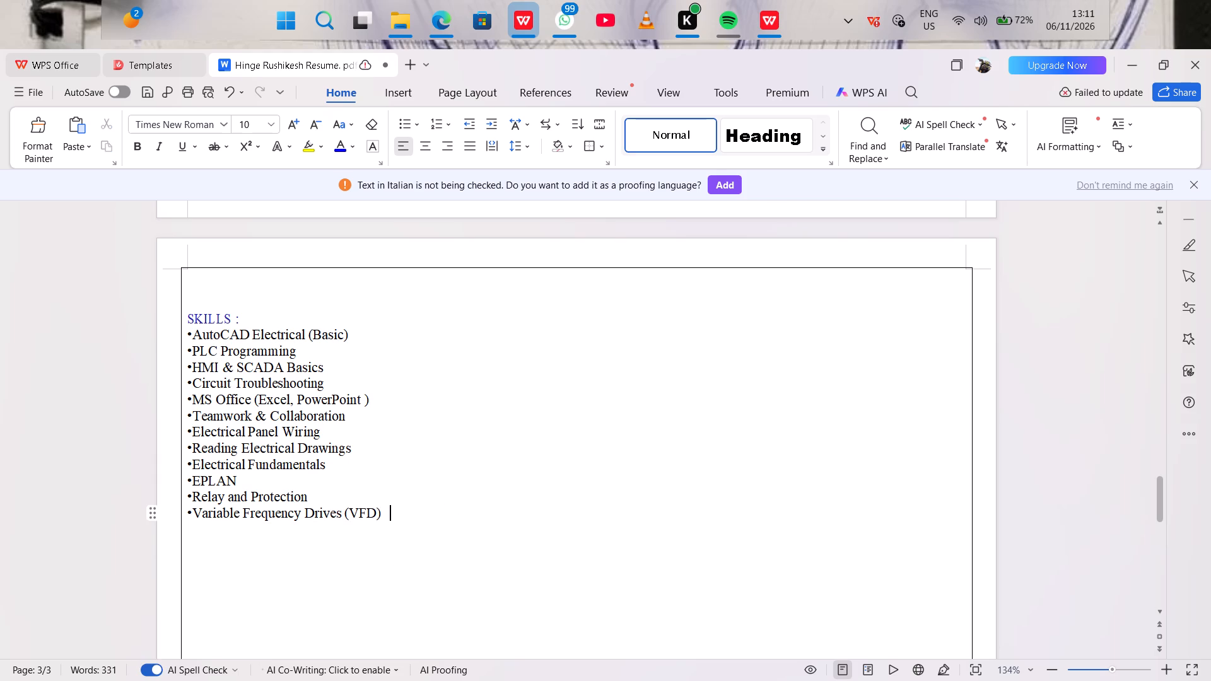
{"action": "left_click_drag", "start_coordinate": [626, 516], "coordinate": [667, 534]}
{"action": "key", "text": "BackSpace"}
{"action": "left_click_drag", "start_coordinate": [533, 524], "coordinate": [314, 323]}
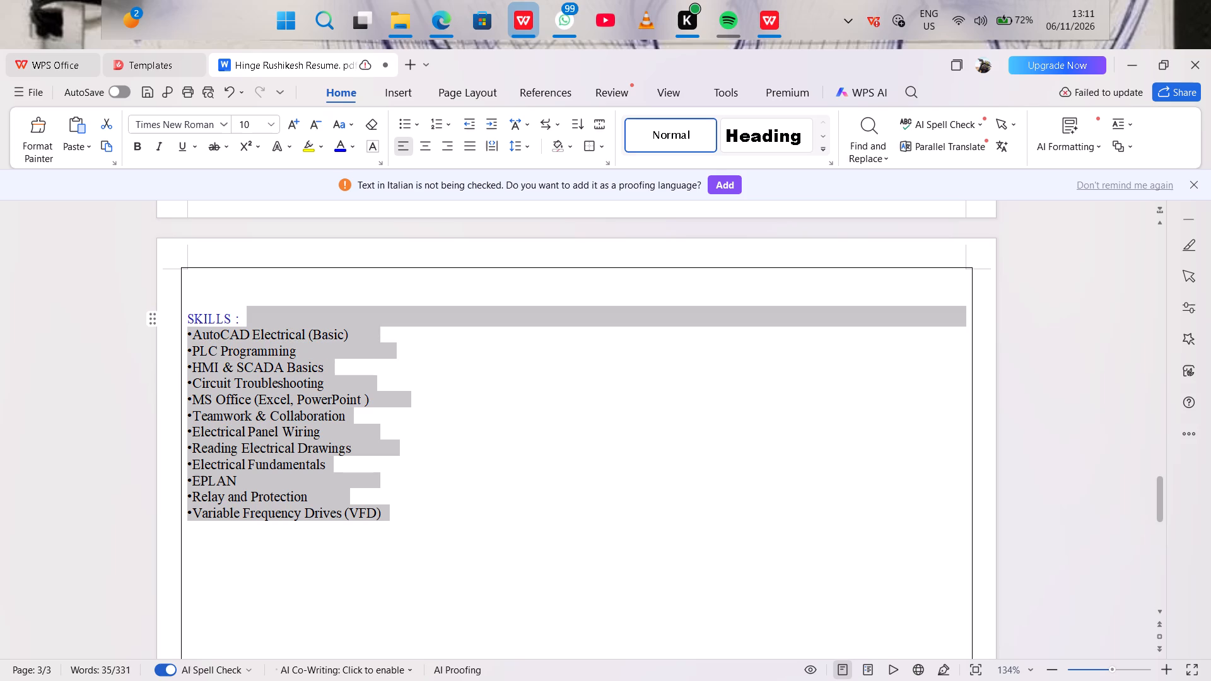
{"action": "left_click_drag", "start_coordinate": [314, 323], "coordinate": [186, 337]}
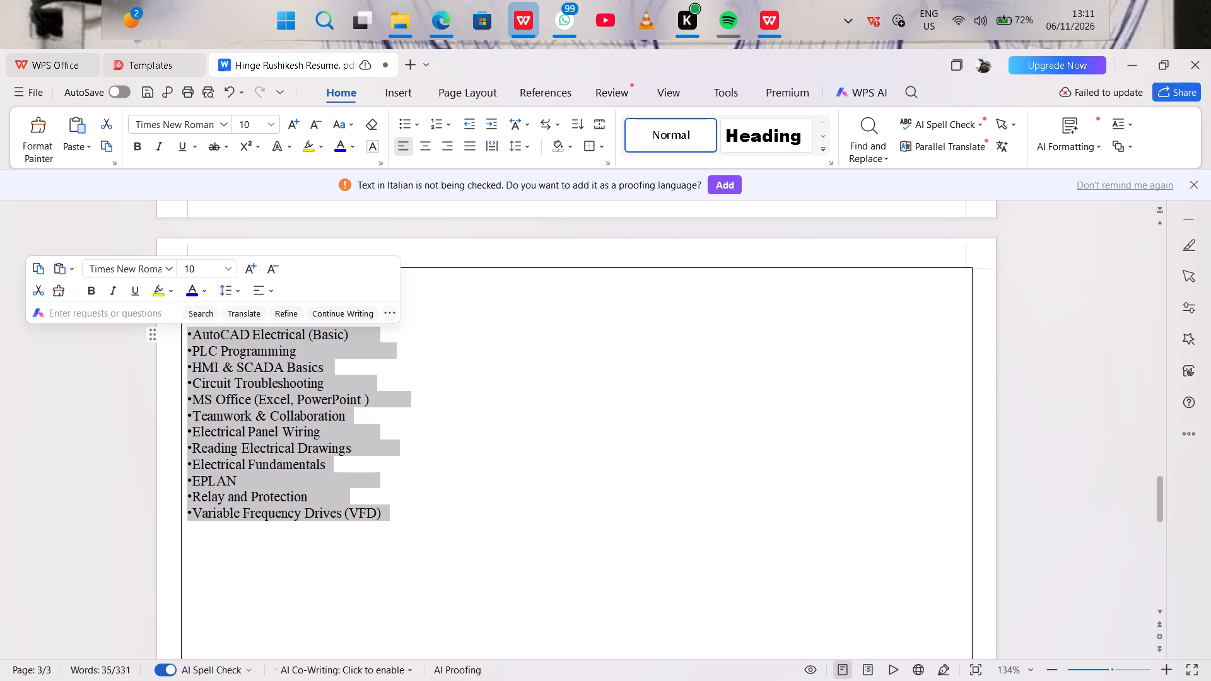
{"action": "key", "text": "ctrl+c"}
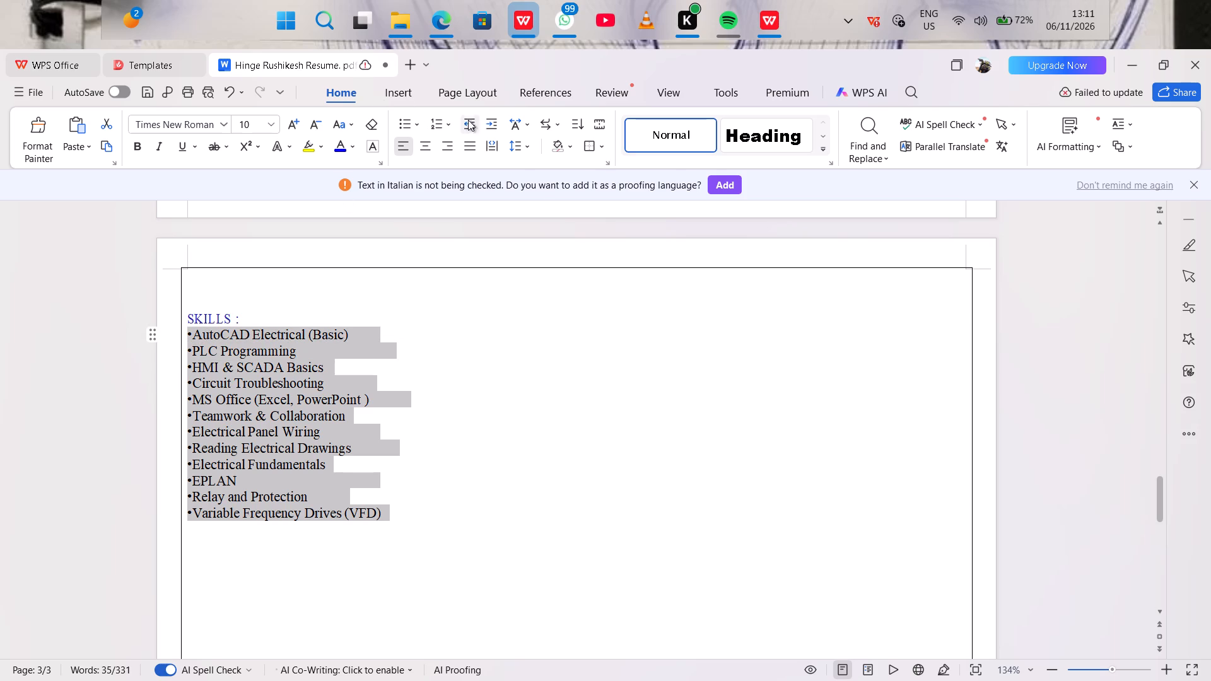
{"action": "left_click", "coordinate": [461, 97]}
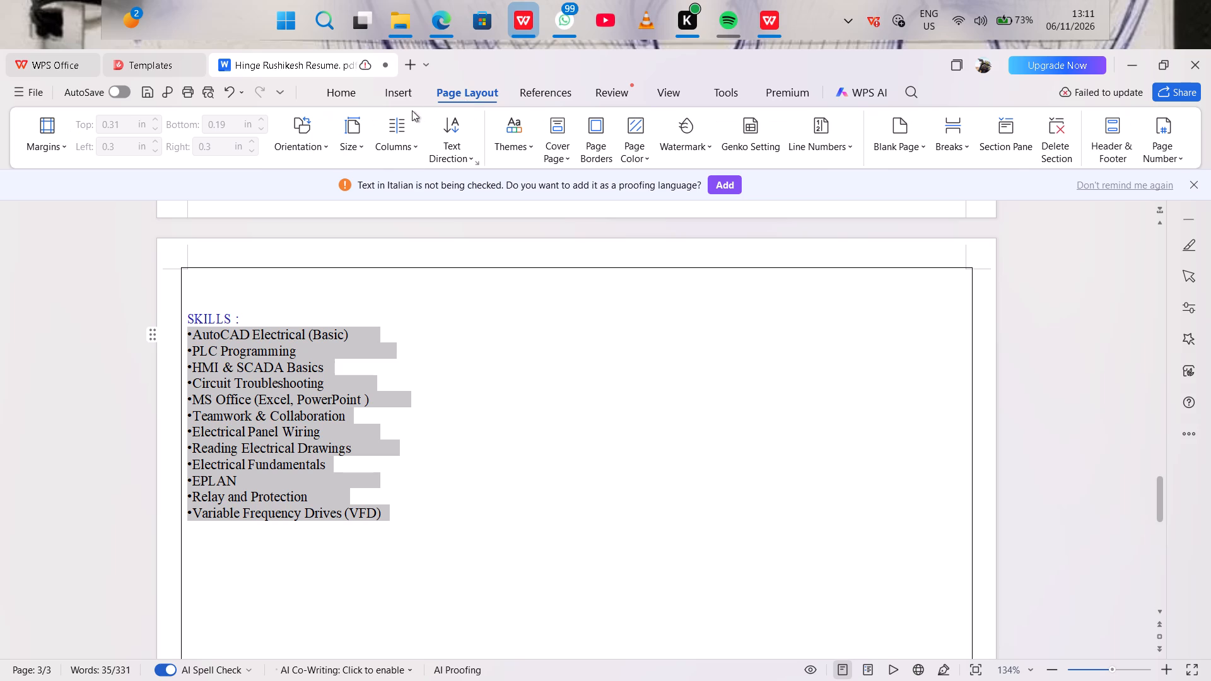
{"action": "left_click", "coordinate": [405, 154]}
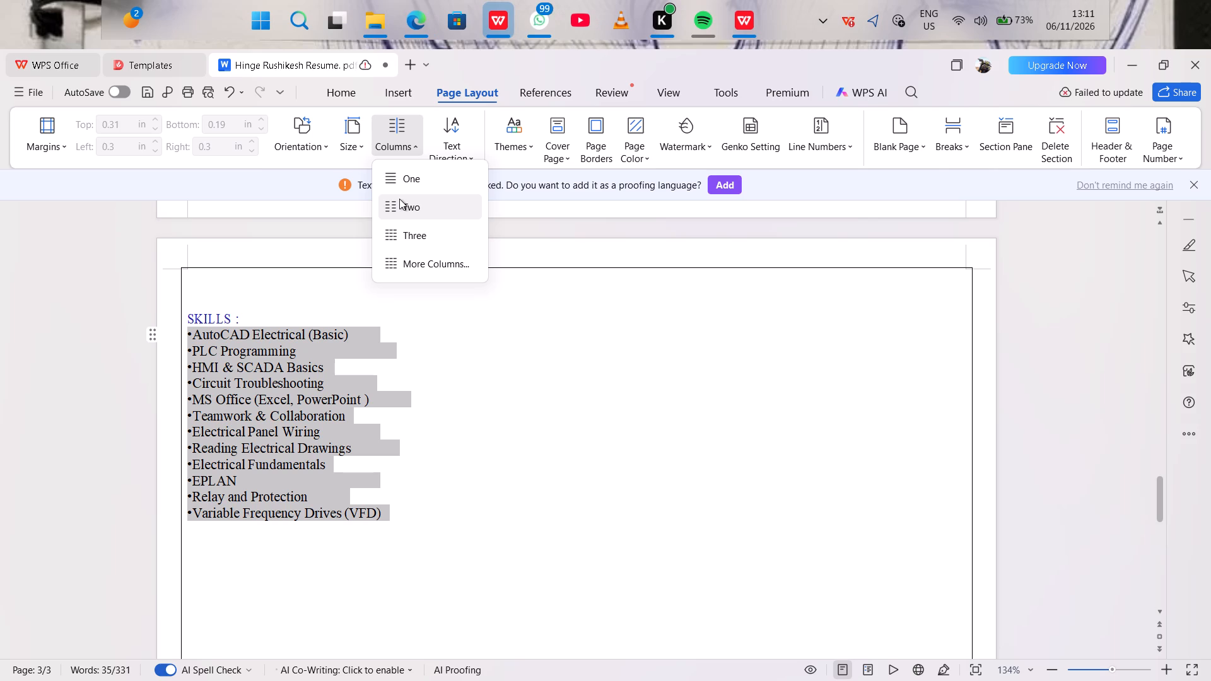
{"action": "left_click", "coordinate": [394, 205]}
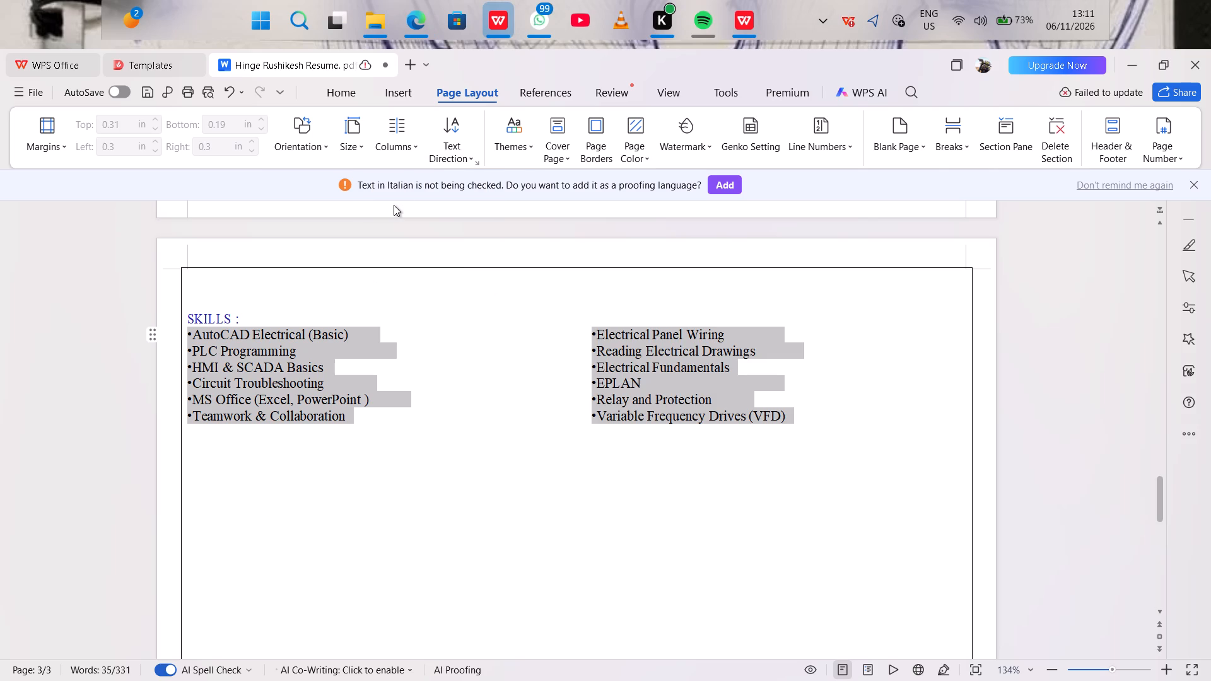
Set the selected bullet list under the SKILLS heading in a three-column layout.
{"action": "left_click", "coordinate": [414, 143]}
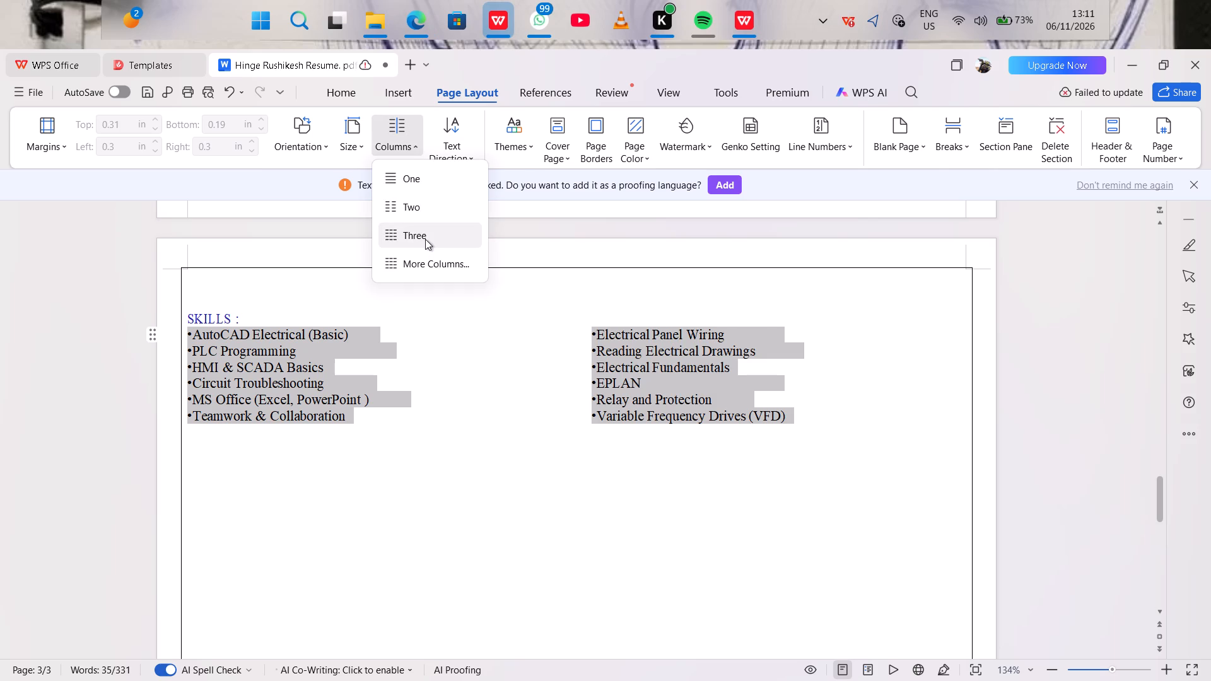
{"action": "left_click", "coordinate": [425, 239]}
{"action": "left_click", "coordinate": [503, 511]}
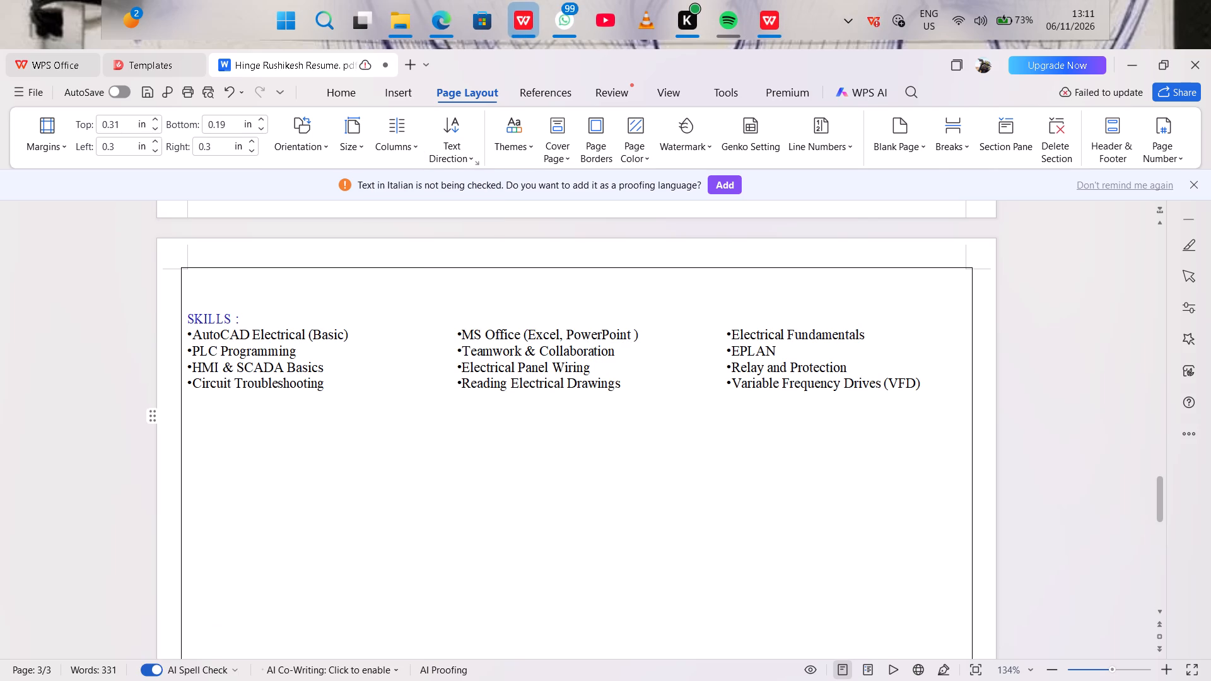
Copy the SKILLS heading with its three-column bullet list and delete the original from the third page.
{"action": "left_click_drag", "start_coordinate": [187, 316], "coordinate": [327, 405]}
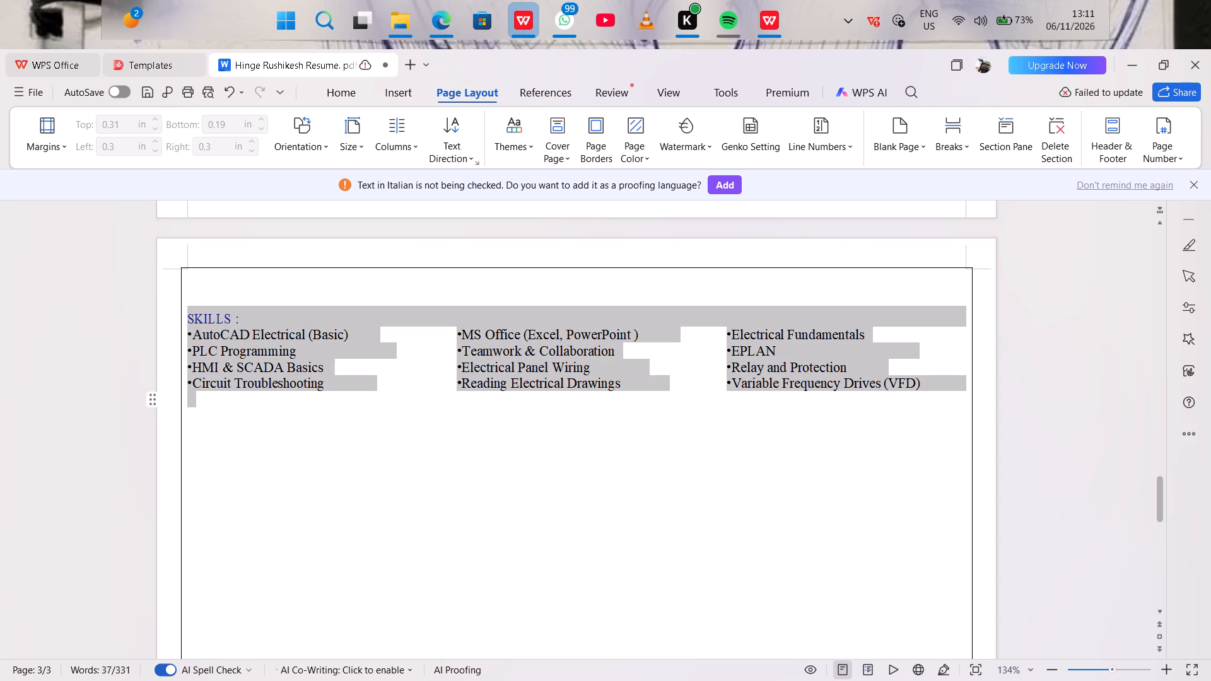
{"action": "left_click_drag", "start_coordinate": [327, 405], "coordinate": [327, 405]}
{"action": "key", "text": "ctrl+c"}
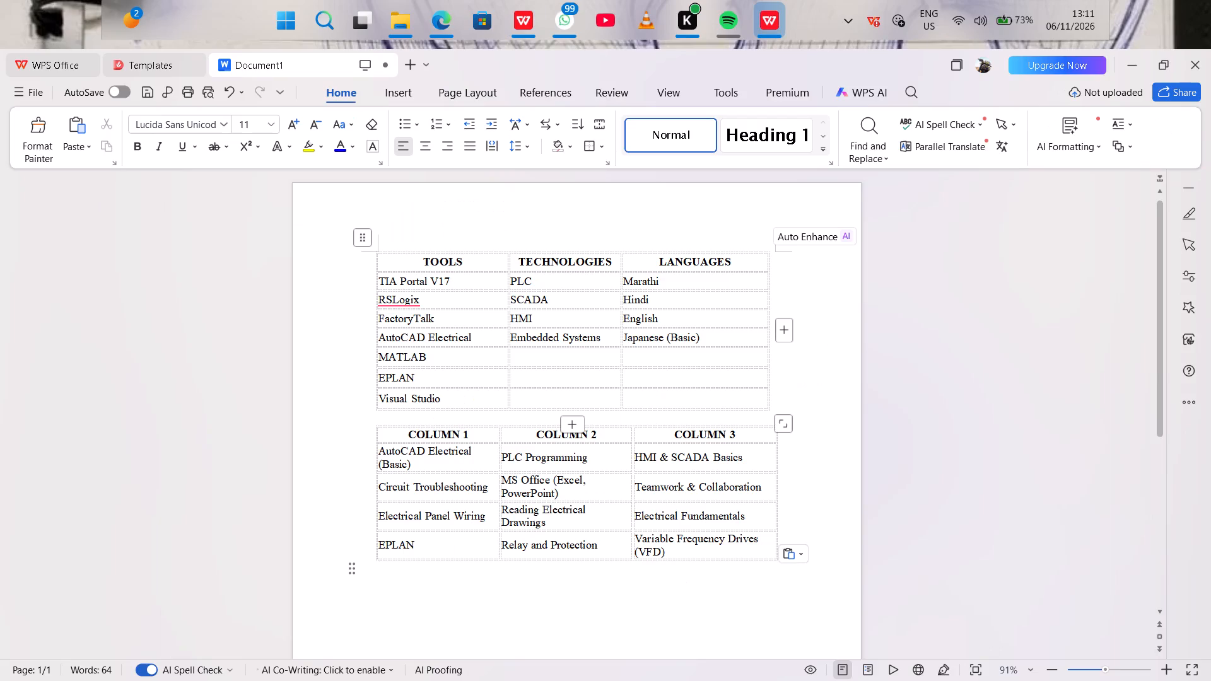
{"action": "scroll", "coordinate": [454, 313], "scroll_direction": "up", "scroll_amount": 6}
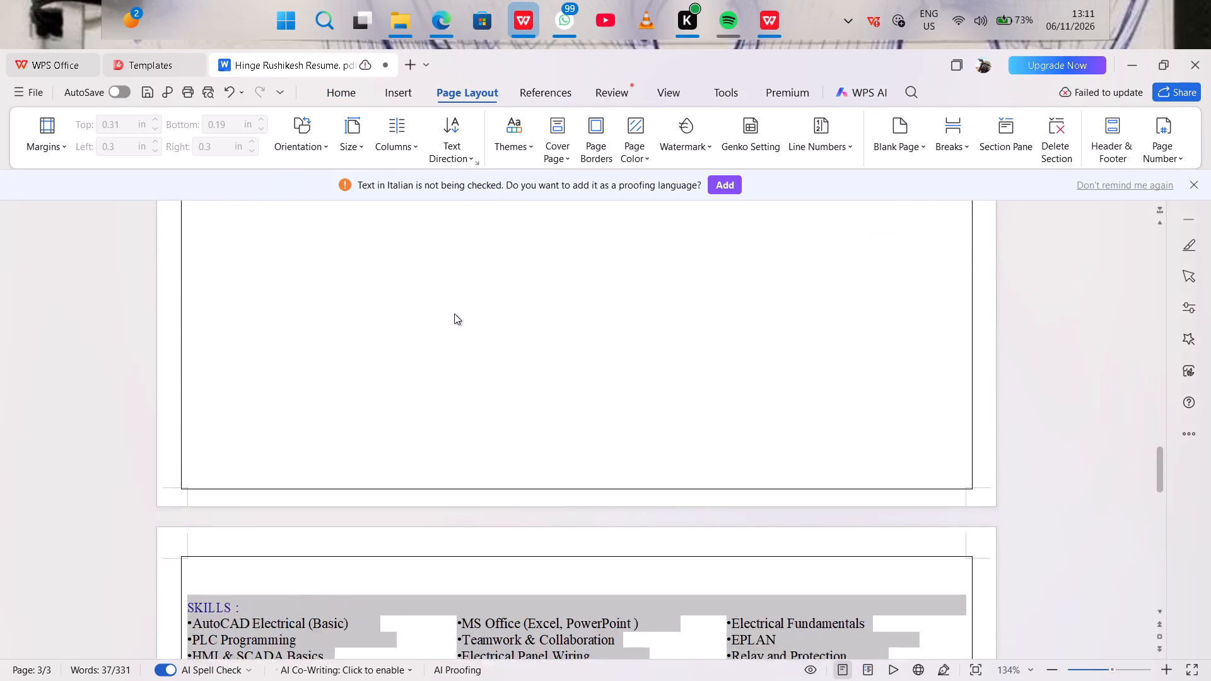
{"action": "scroll", "coordinate": [454, 313], "scroll_direction": "up", "scroll_amount": 5}
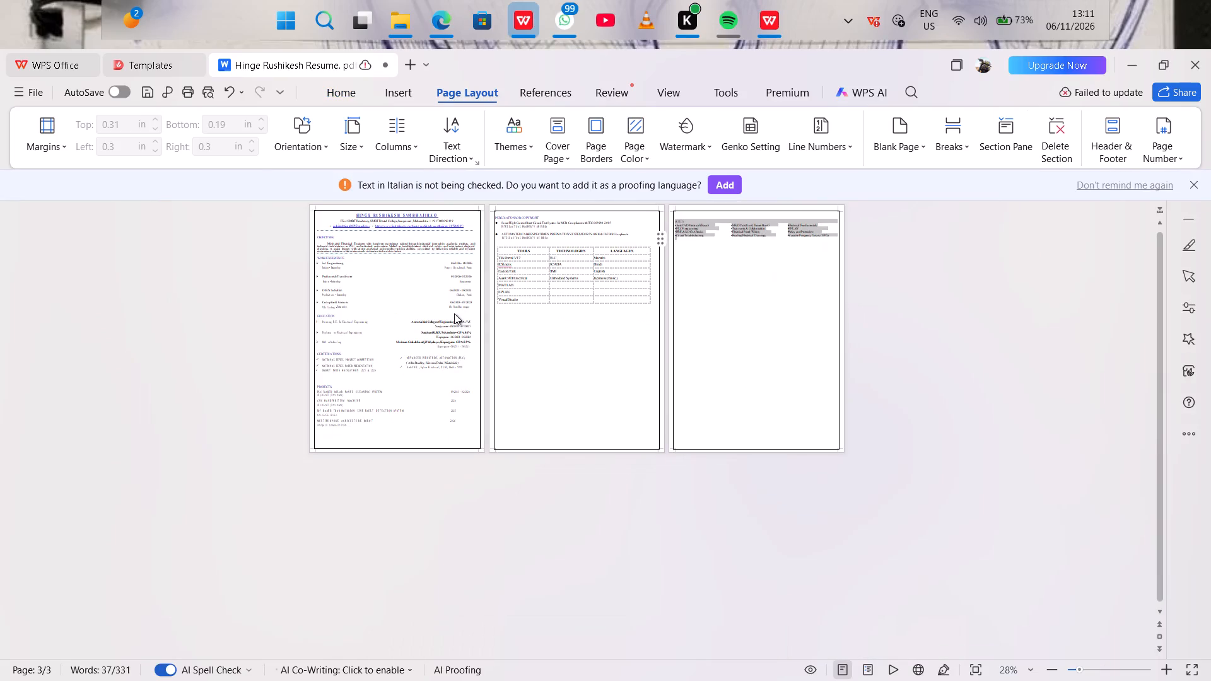
{"action": "key", "text": "ctrl+c"}
{"action": "key", "text": "ctrl+BackSpace"}
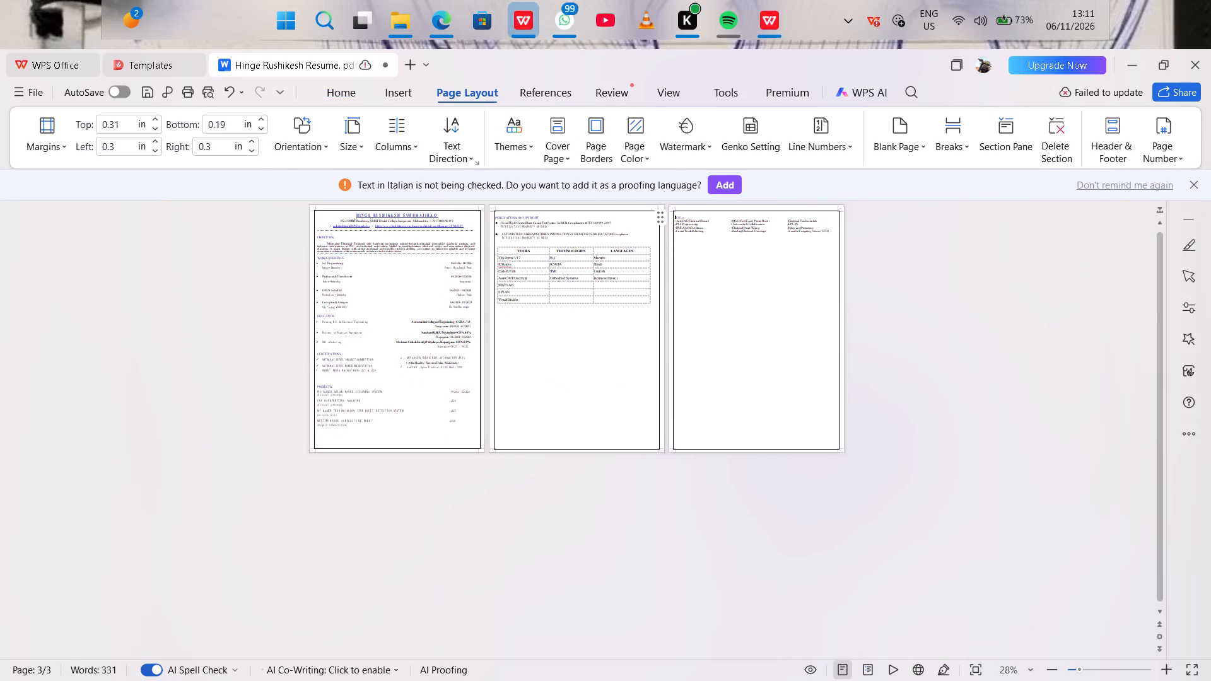
{"action": "key", "text": "ctrl+z"}
{"action": "key", "text": "ctrl+c"}
{"action": "left_click", "coordinate": [674, 221], "text": "ctrl"}
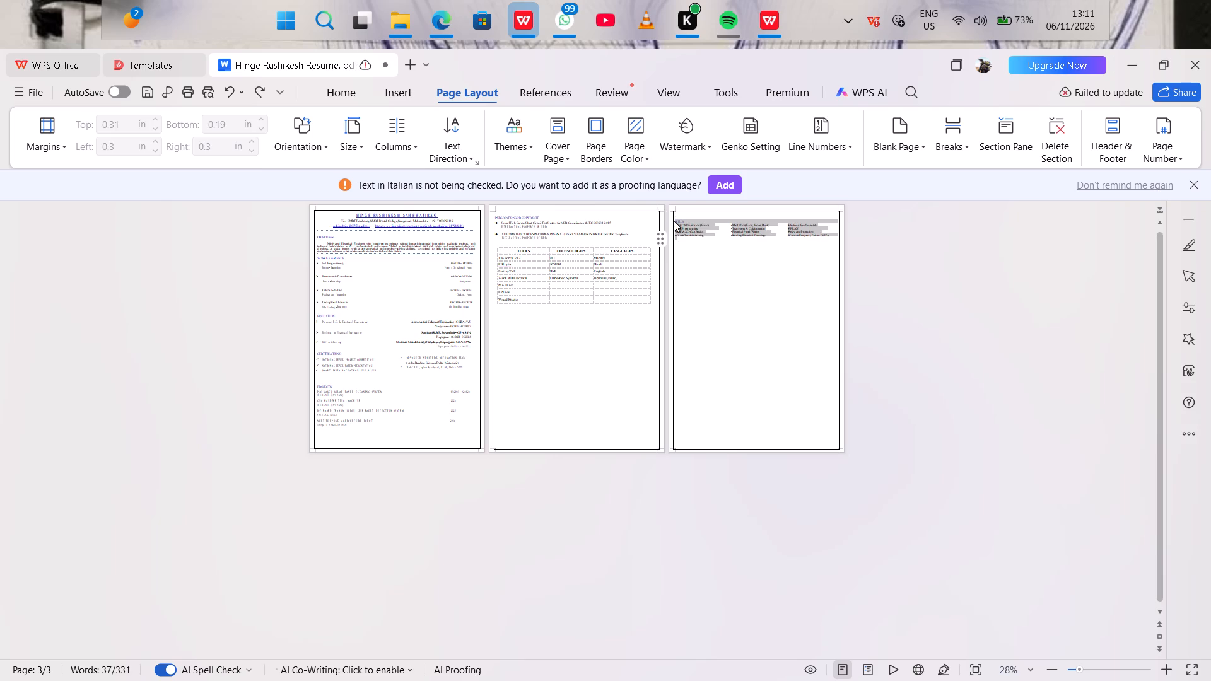
{"action": "key", "text": "BackSpace"}
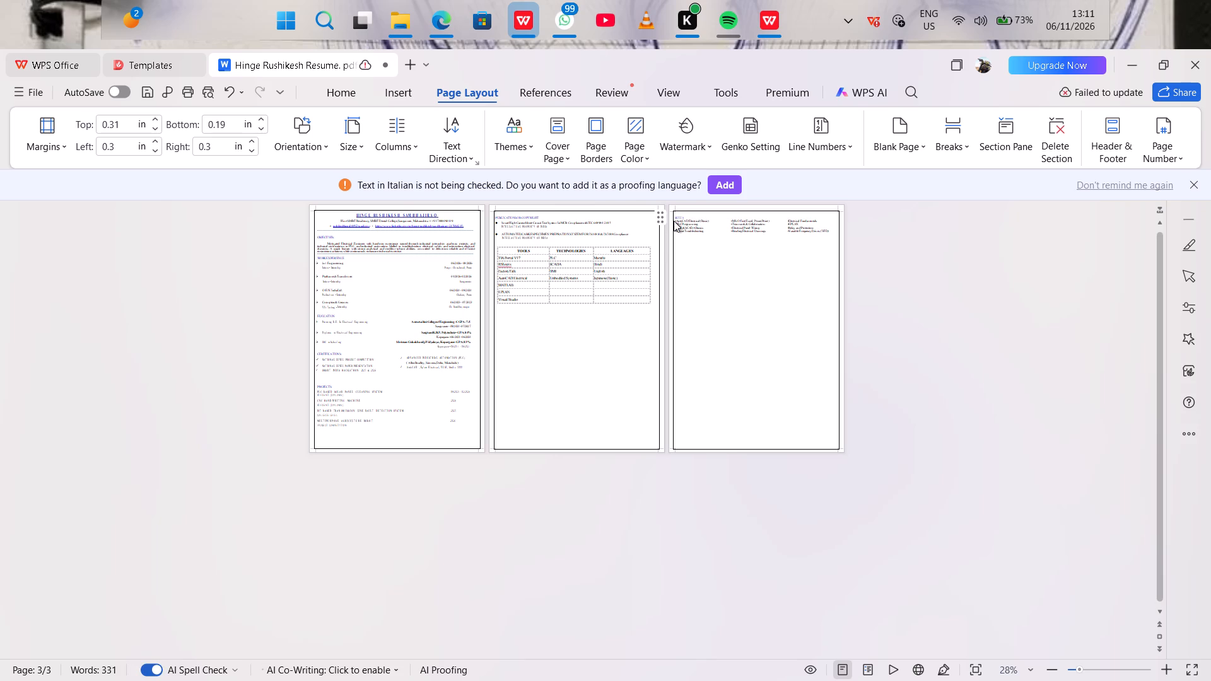
{"action": "left_click_drag", "start_coordinate": [673, 216], "coordinate": [784, 248]}
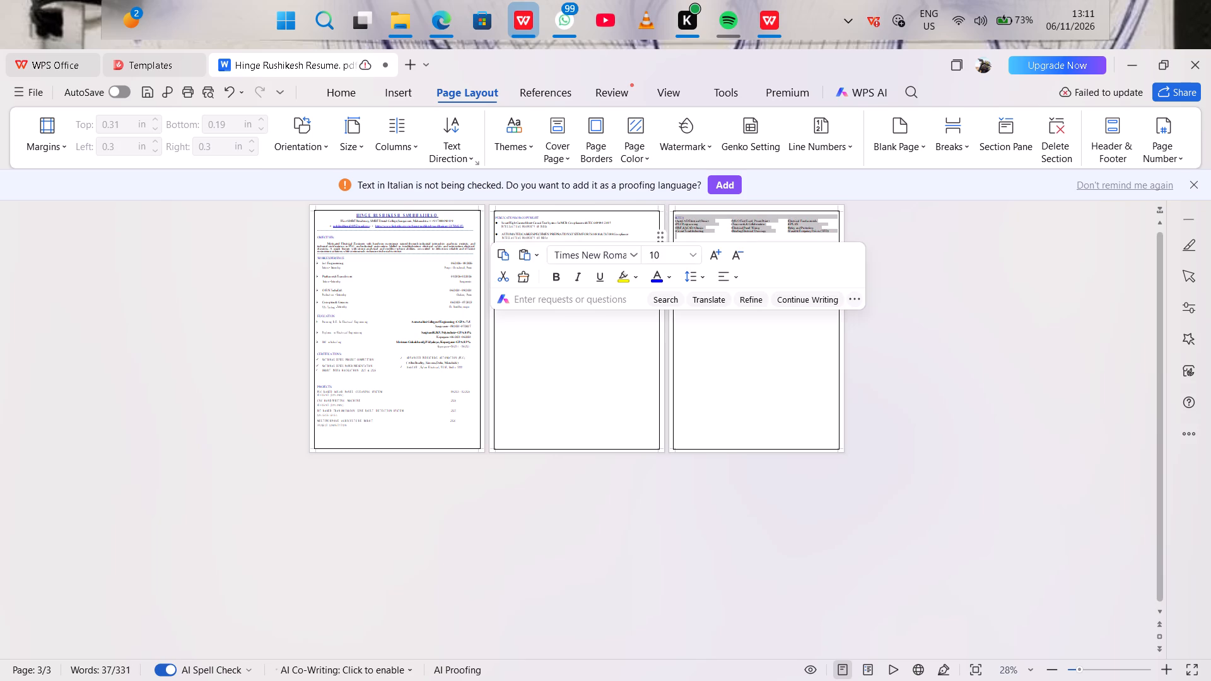
{"action": "key", "text": "Delete"}
Remove the blank lines after the table on page 2 and paste the copied SKILLS section below it.
{"action": "left_click", "coordinate": [587, 335]}
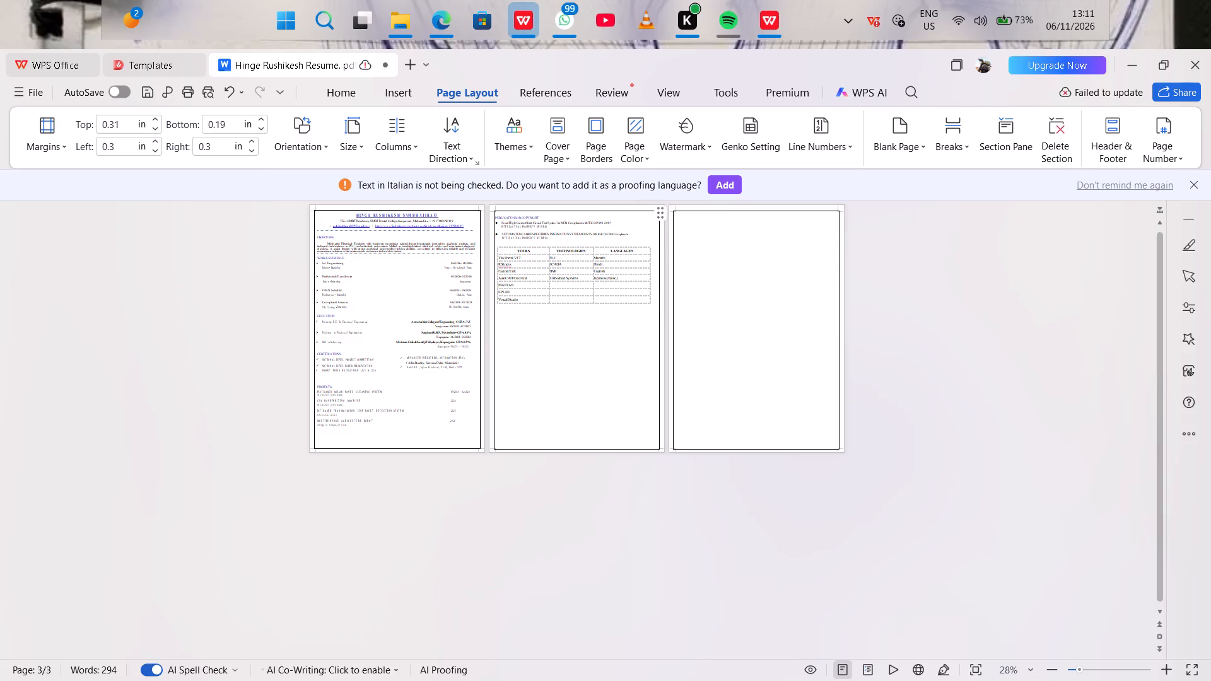
{"action": "key", "text": "BackSpace"}
{"action": "key", "text": "BackSpace"}
{"action": "key", "text": "BackSpace"}
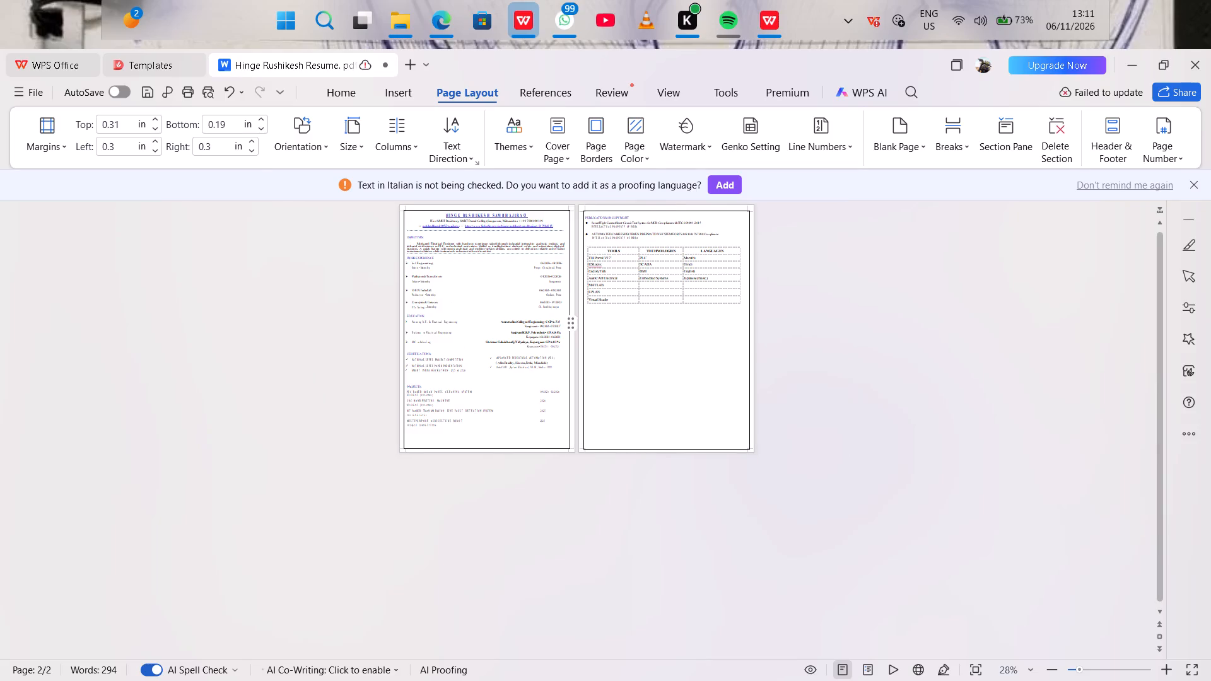
{"action": "key", "text": "BackSpace"}
{"action": "key", "text": "BackSpace"}
{"action": "key", "text": "BackSpace"}
{"action": "key", "text": "ctrl+v"}
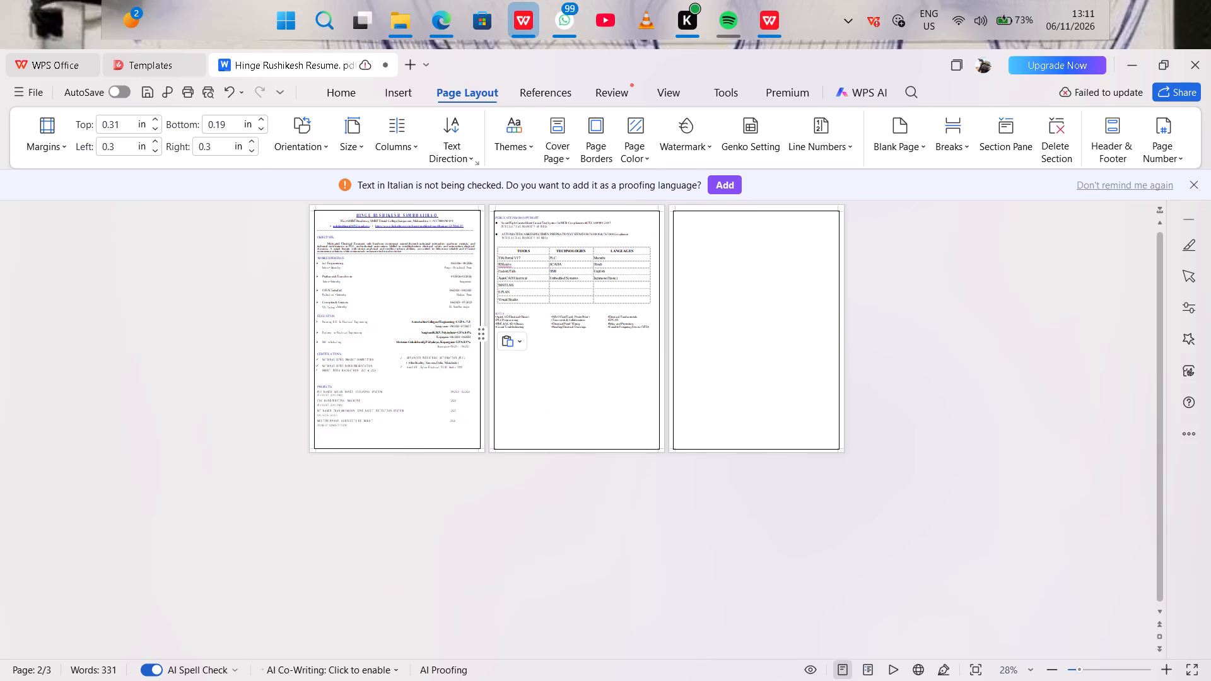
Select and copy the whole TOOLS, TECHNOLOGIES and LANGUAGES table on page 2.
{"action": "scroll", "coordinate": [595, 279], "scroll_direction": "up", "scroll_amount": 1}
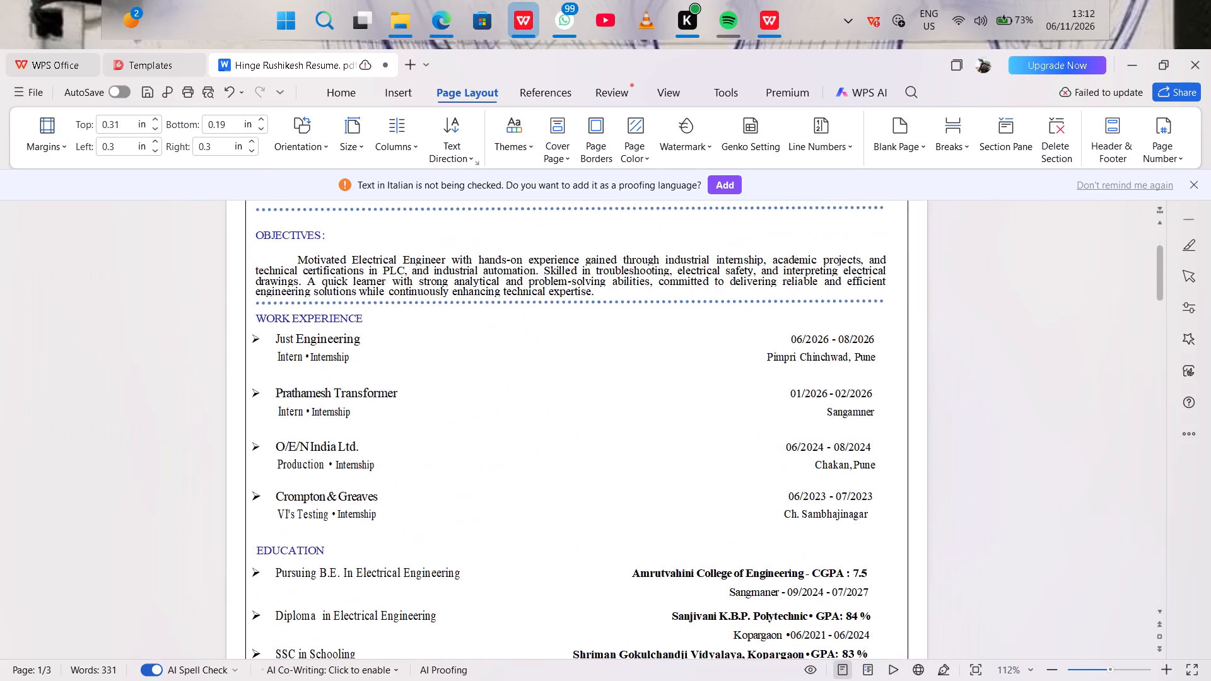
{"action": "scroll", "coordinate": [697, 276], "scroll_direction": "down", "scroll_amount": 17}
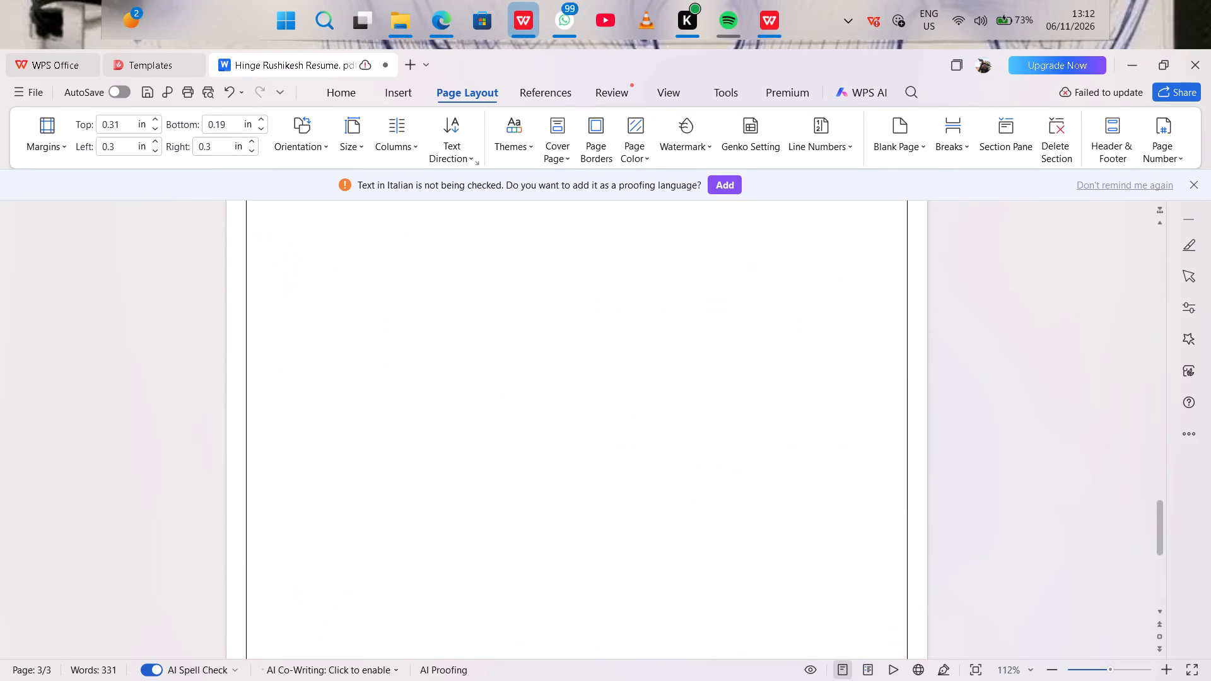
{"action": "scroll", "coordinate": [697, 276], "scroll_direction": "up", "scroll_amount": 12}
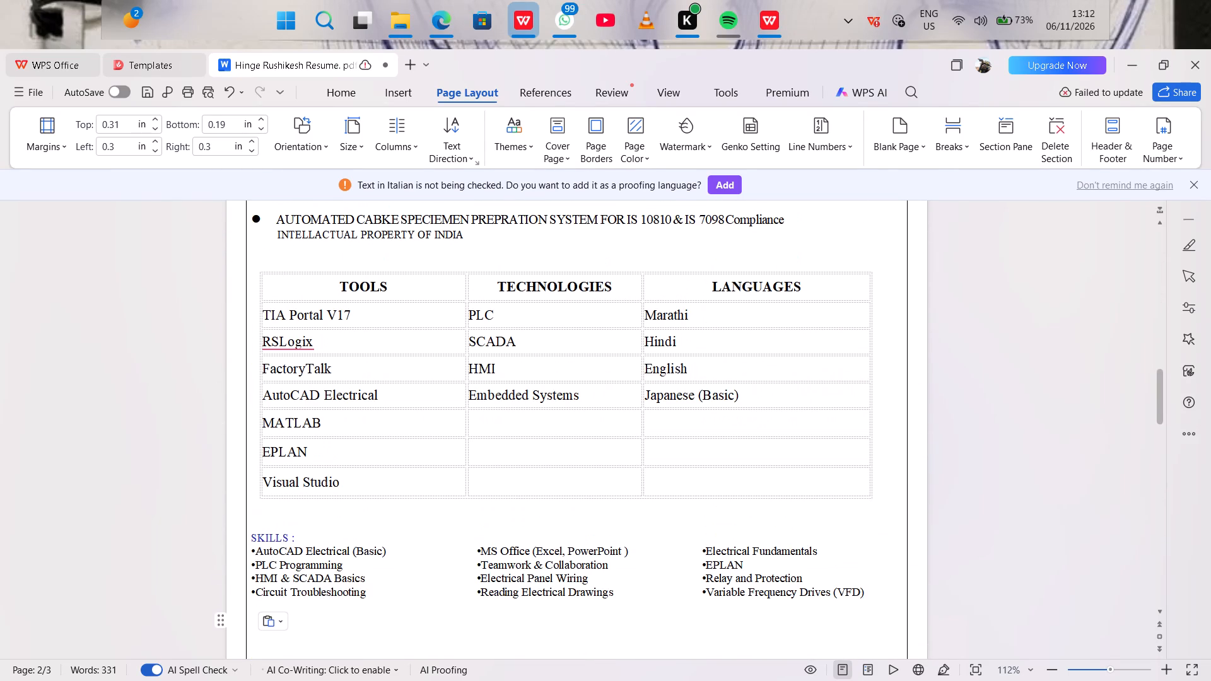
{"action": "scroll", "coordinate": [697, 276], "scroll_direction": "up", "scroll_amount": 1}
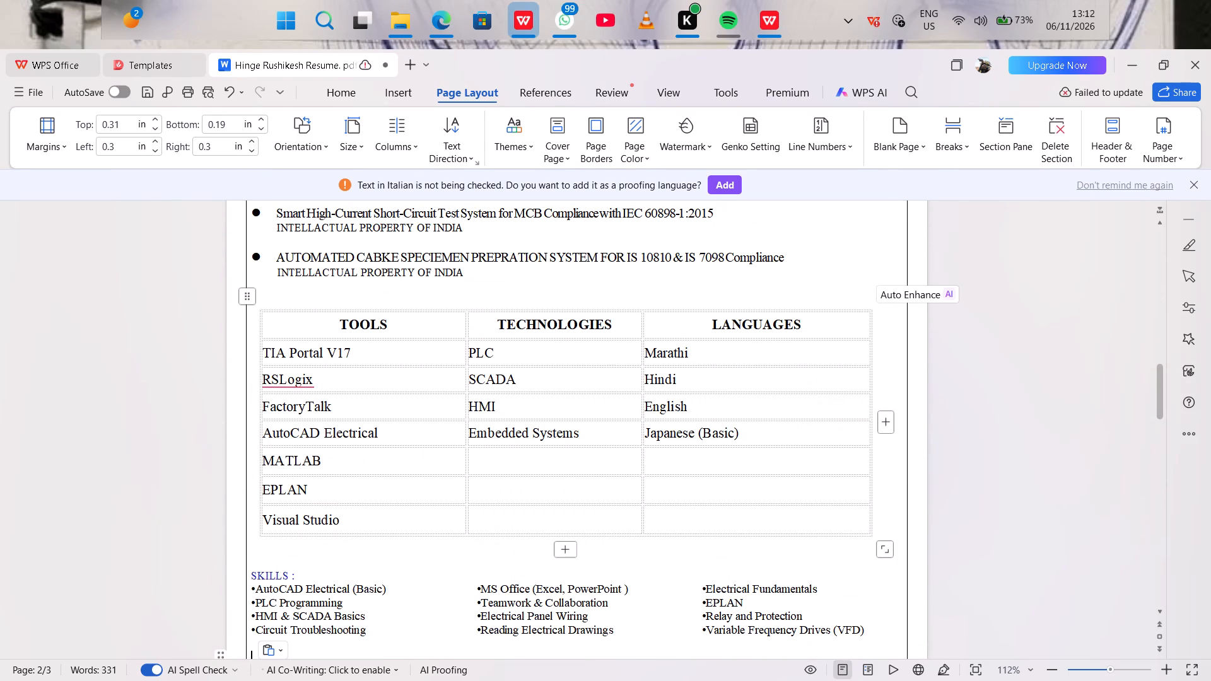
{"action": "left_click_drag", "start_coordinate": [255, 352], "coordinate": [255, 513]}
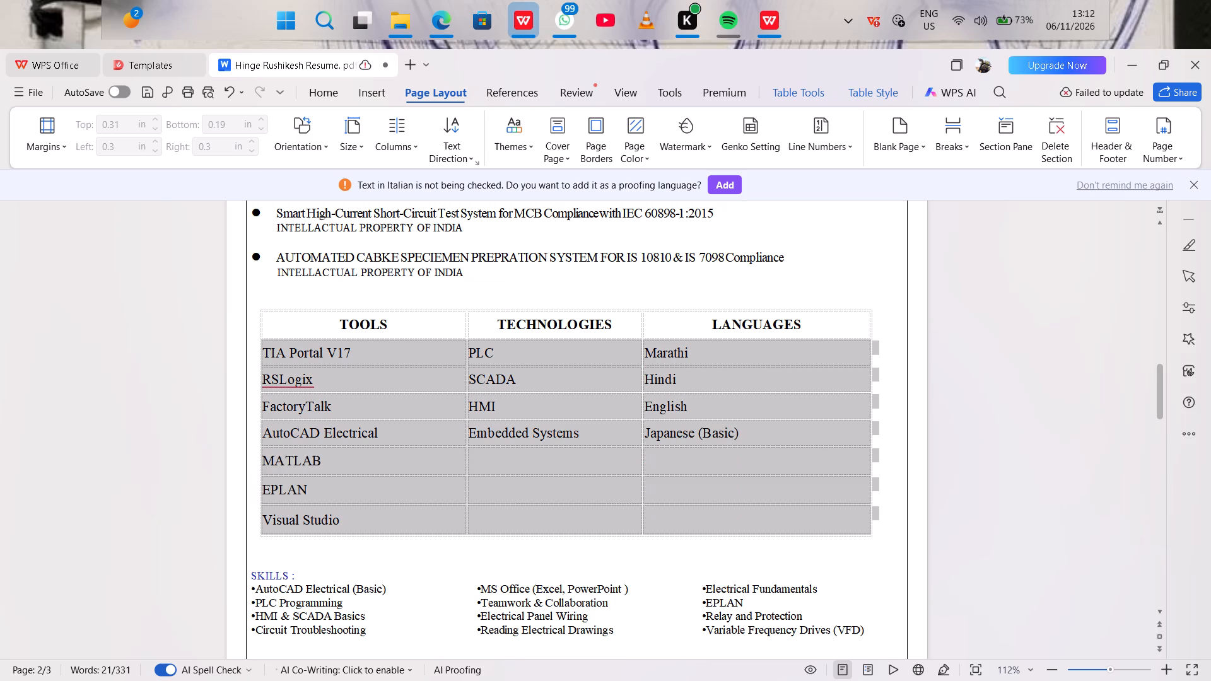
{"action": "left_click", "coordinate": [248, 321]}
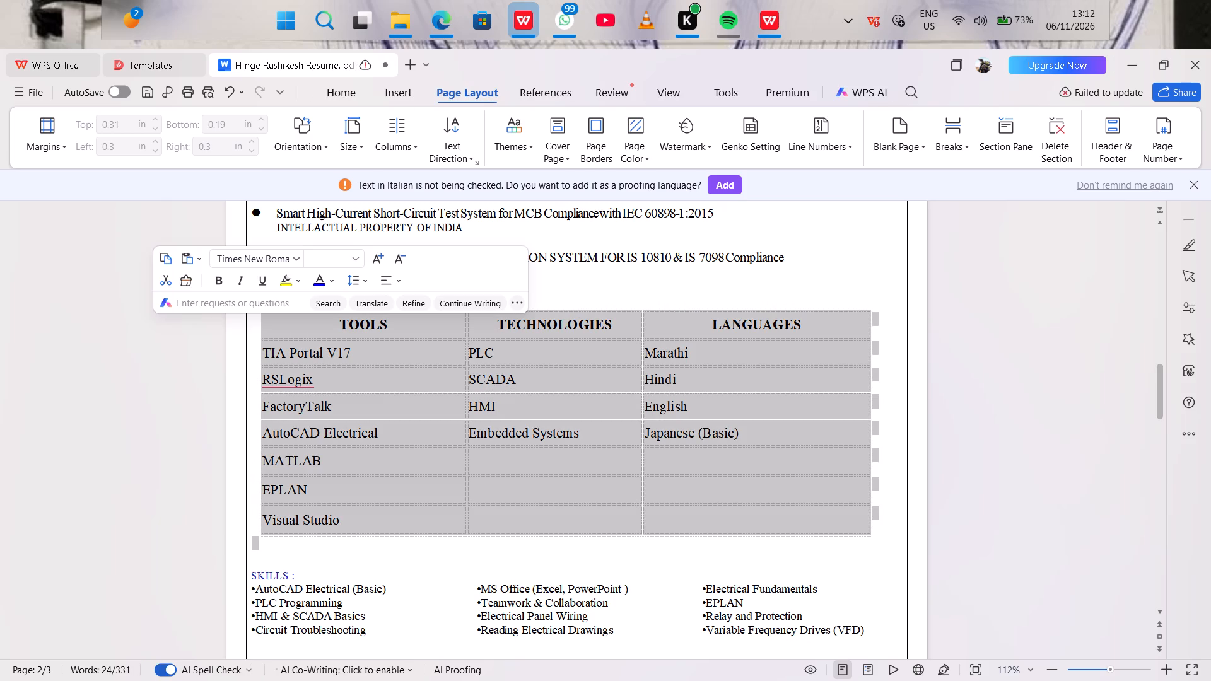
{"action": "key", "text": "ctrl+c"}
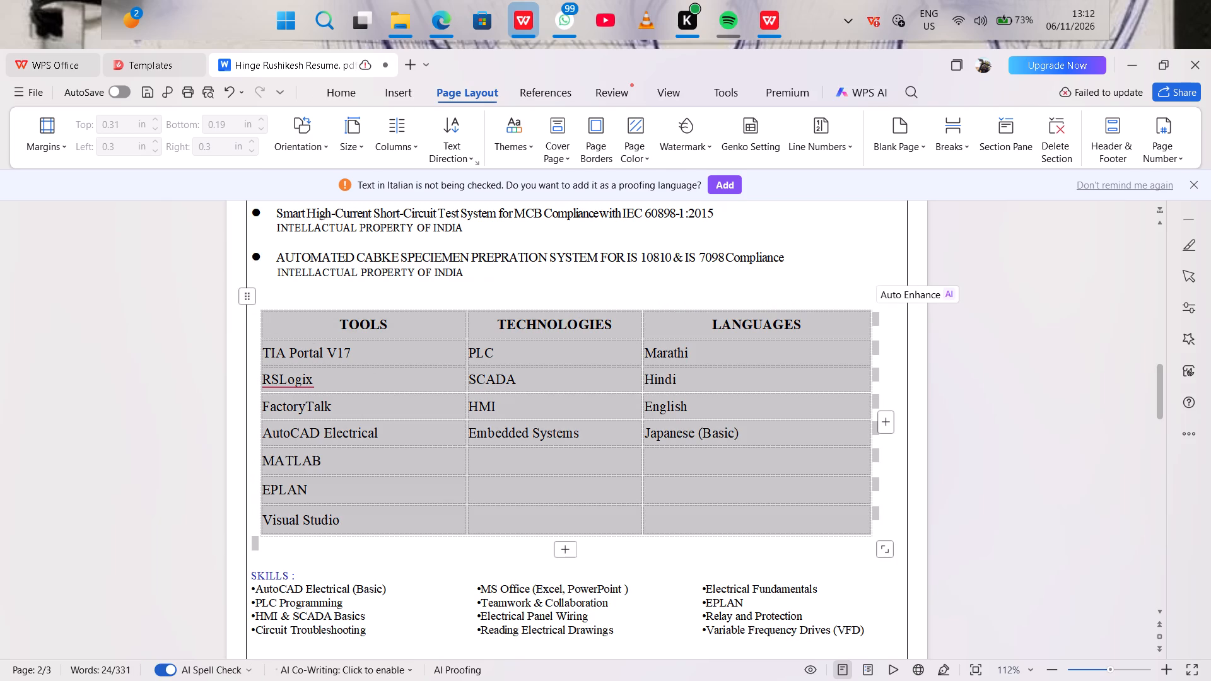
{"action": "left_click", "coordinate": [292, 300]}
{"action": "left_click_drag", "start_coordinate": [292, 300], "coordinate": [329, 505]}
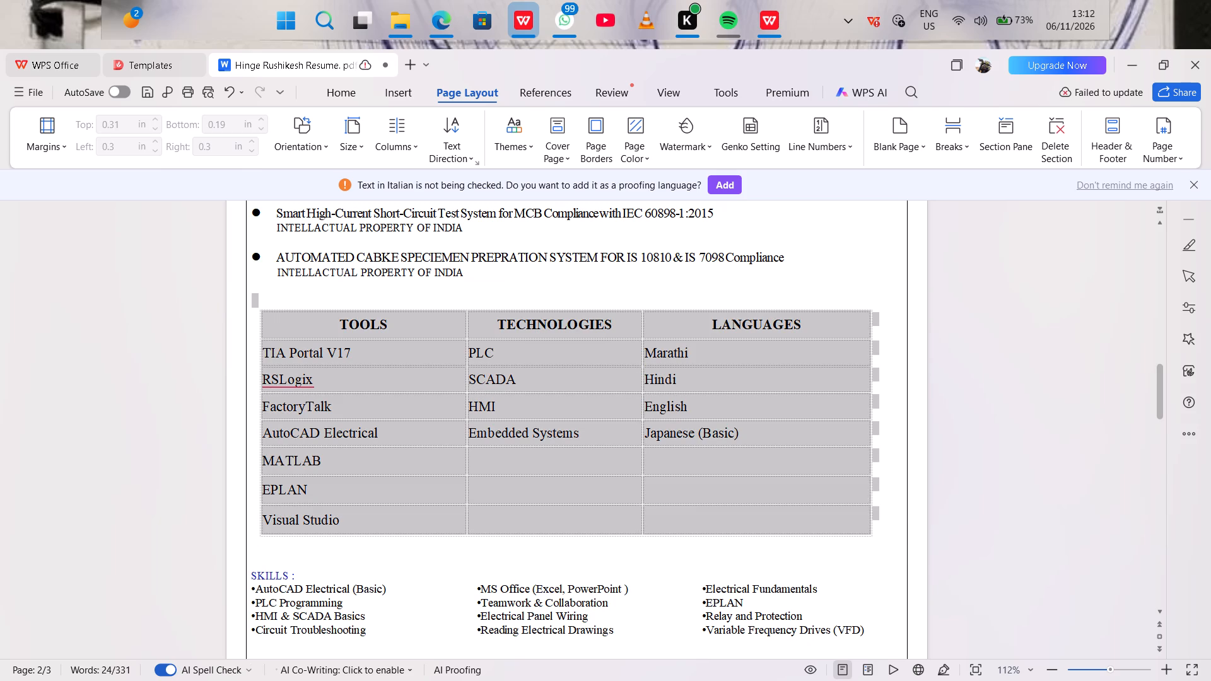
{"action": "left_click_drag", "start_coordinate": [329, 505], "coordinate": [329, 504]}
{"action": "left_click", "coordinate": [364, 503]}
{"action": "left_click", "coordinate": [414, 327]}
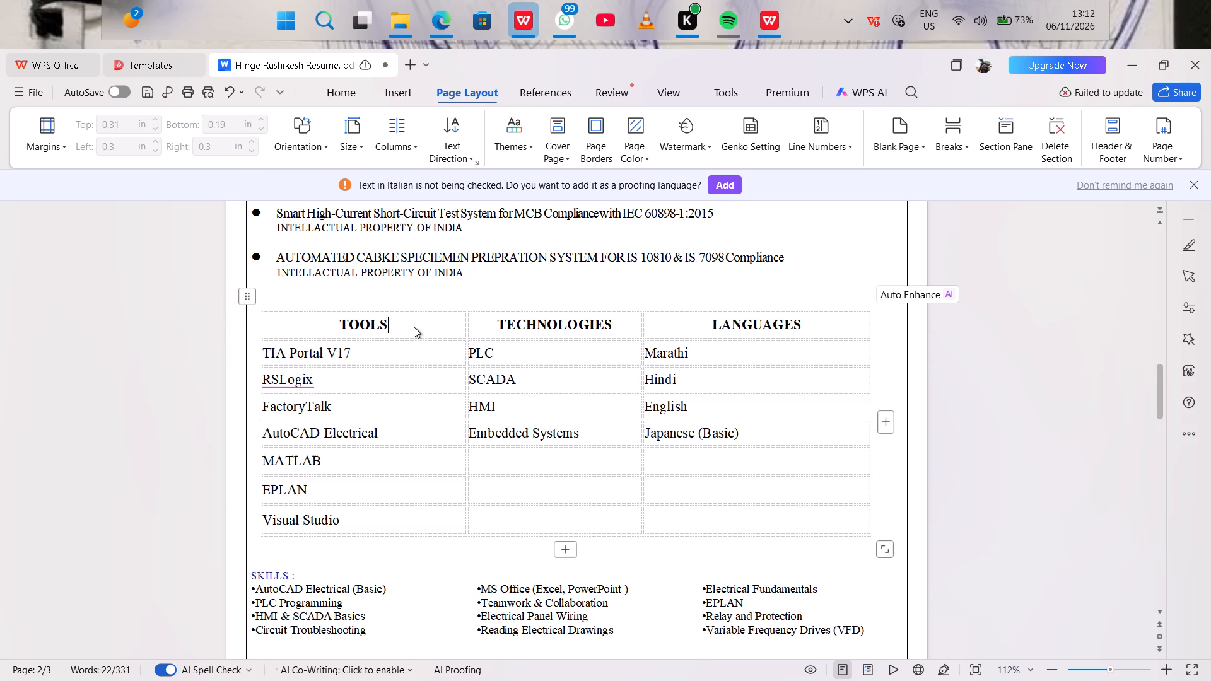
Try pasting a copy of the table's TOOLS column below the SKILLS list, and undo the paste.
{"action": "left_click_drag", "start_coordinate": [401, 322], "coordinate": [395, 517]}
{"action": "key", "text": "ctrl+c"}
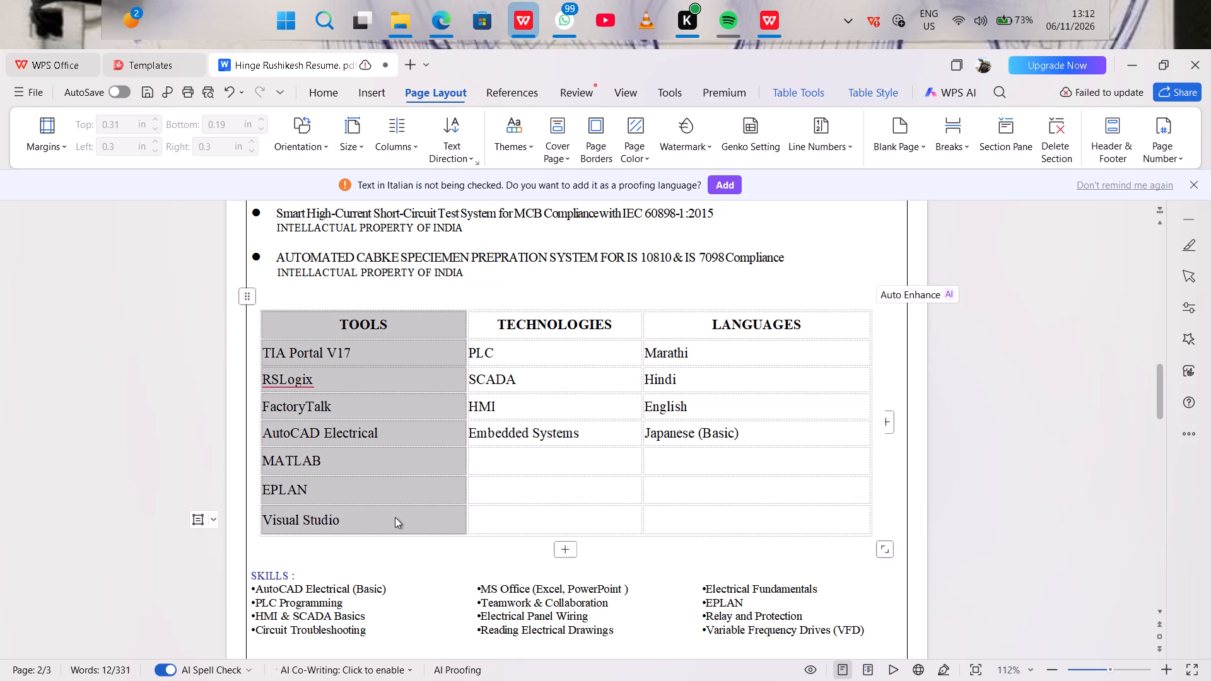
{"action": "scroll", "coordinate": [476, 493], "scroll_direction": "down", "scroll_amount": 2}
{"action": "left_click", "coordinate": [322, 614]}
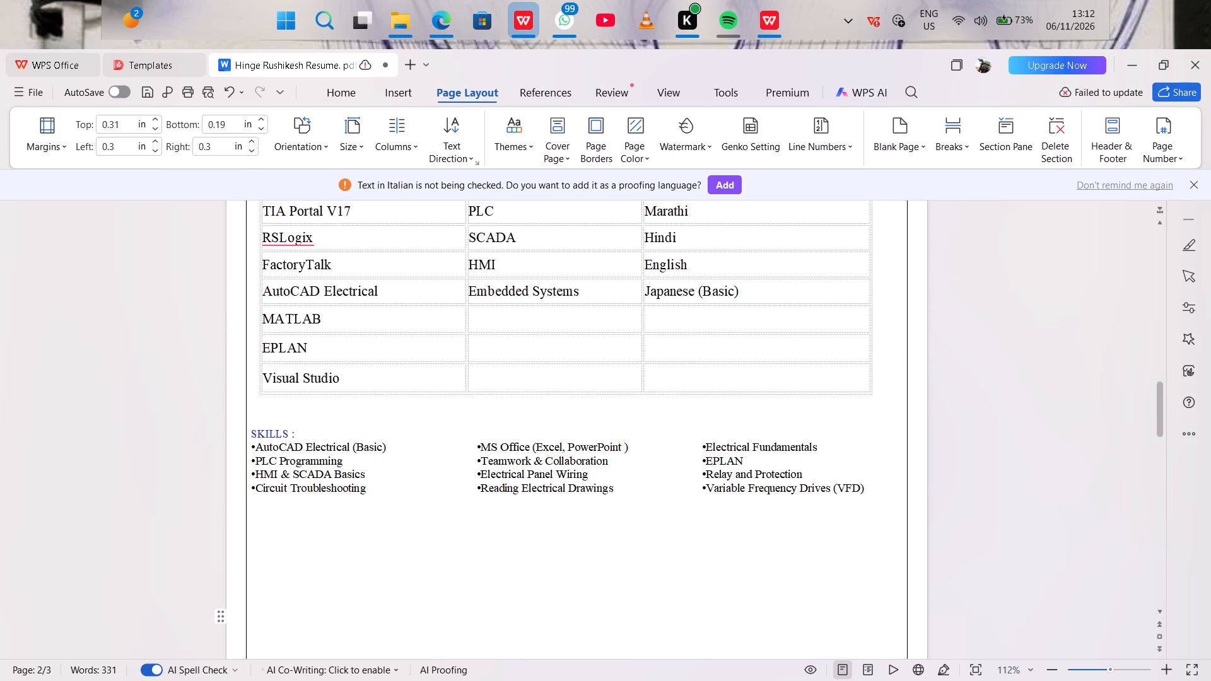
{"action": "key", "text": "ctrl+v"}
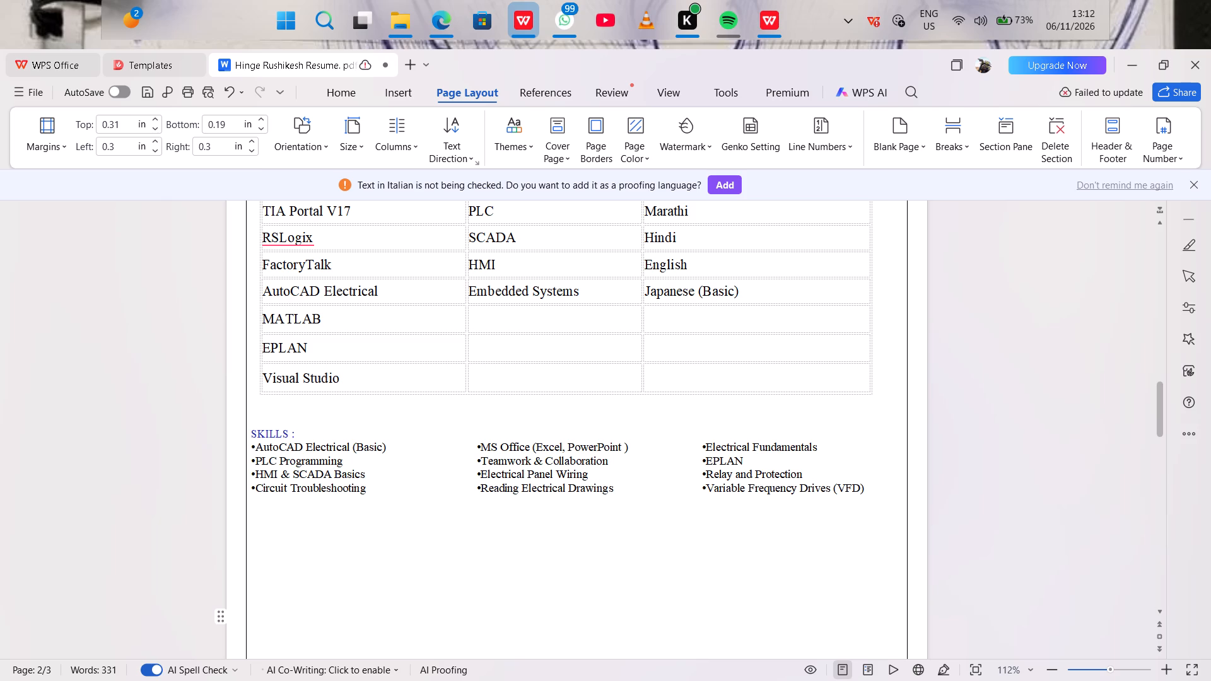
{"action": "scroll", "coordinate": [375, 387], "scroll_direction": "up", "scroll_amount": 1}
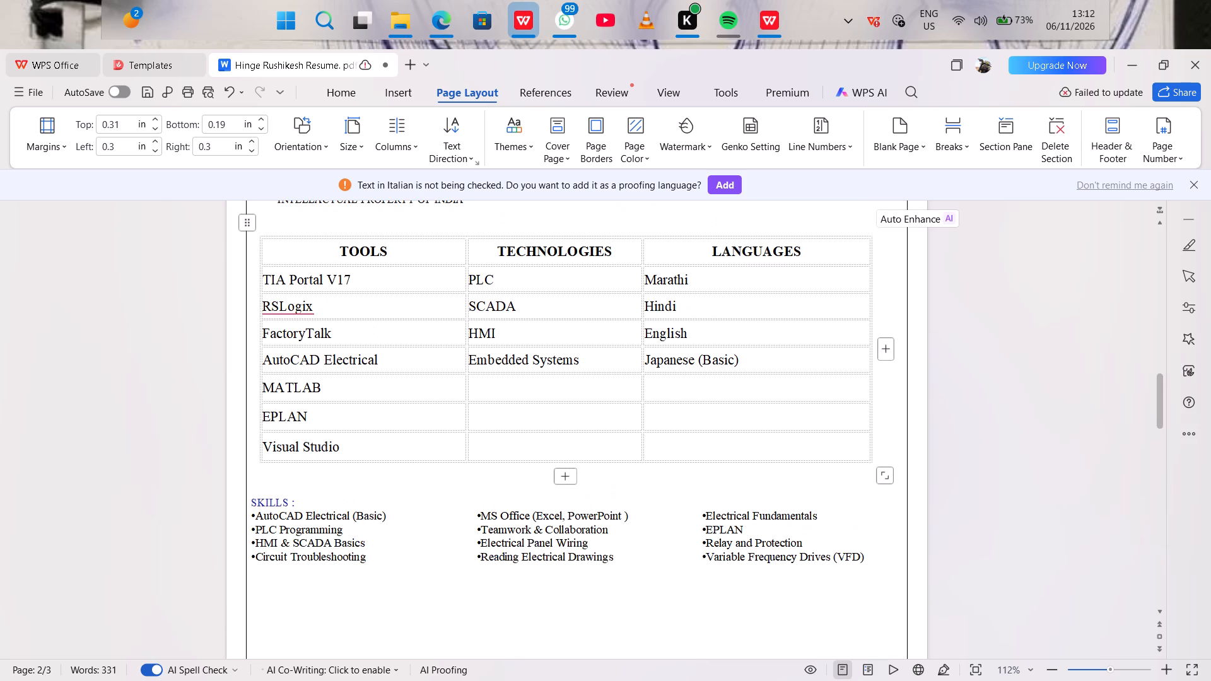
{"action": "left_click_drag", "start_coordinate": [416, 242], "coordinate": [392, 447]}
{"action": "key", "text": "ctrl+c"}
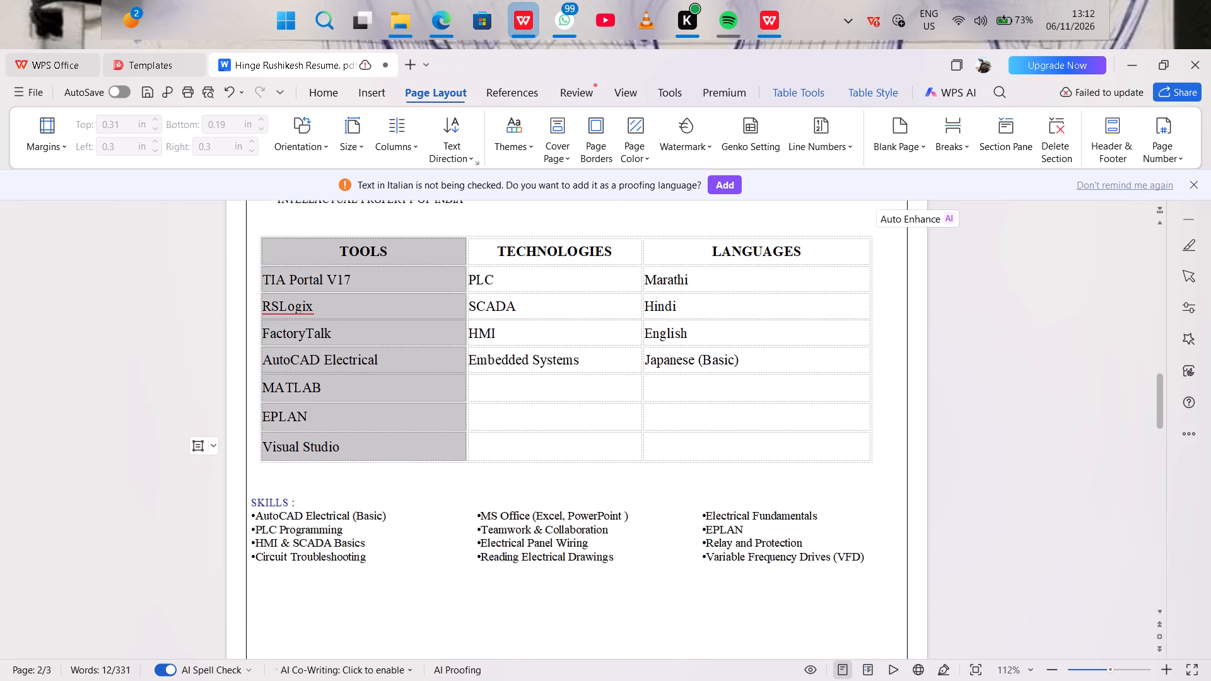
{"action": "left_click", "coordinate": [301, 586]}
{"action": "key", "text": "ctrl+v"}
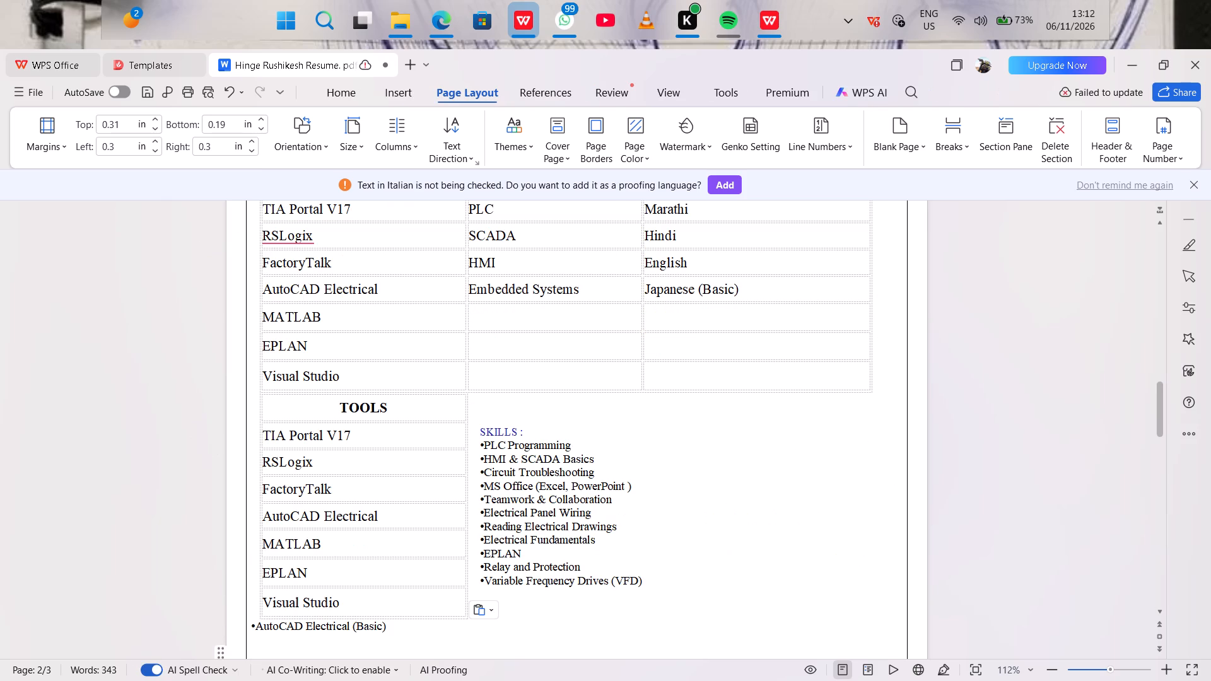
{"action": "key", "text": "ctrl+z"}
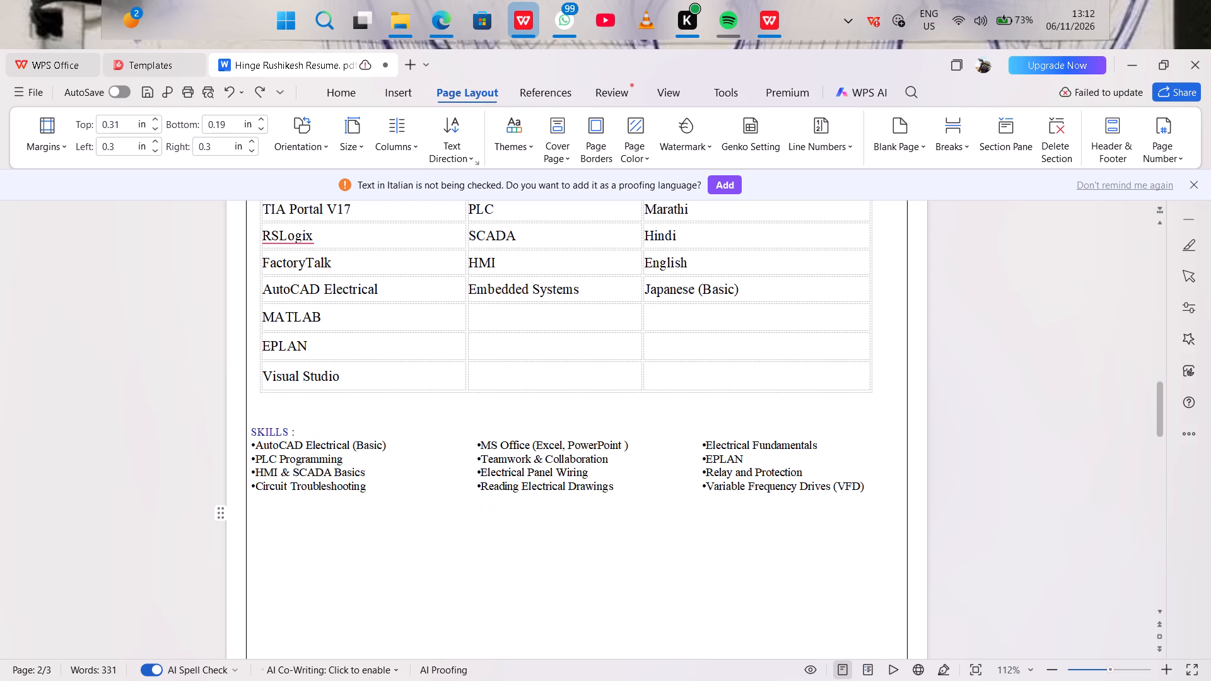
Select and copy the entire TOOLS, TECHNOLOGIES and LANGUAGES table above the SKILLS section.
{"action": "scroll", "coordinate": [439, 550], "scroll_direction": "up", "scroll_amount": 3}
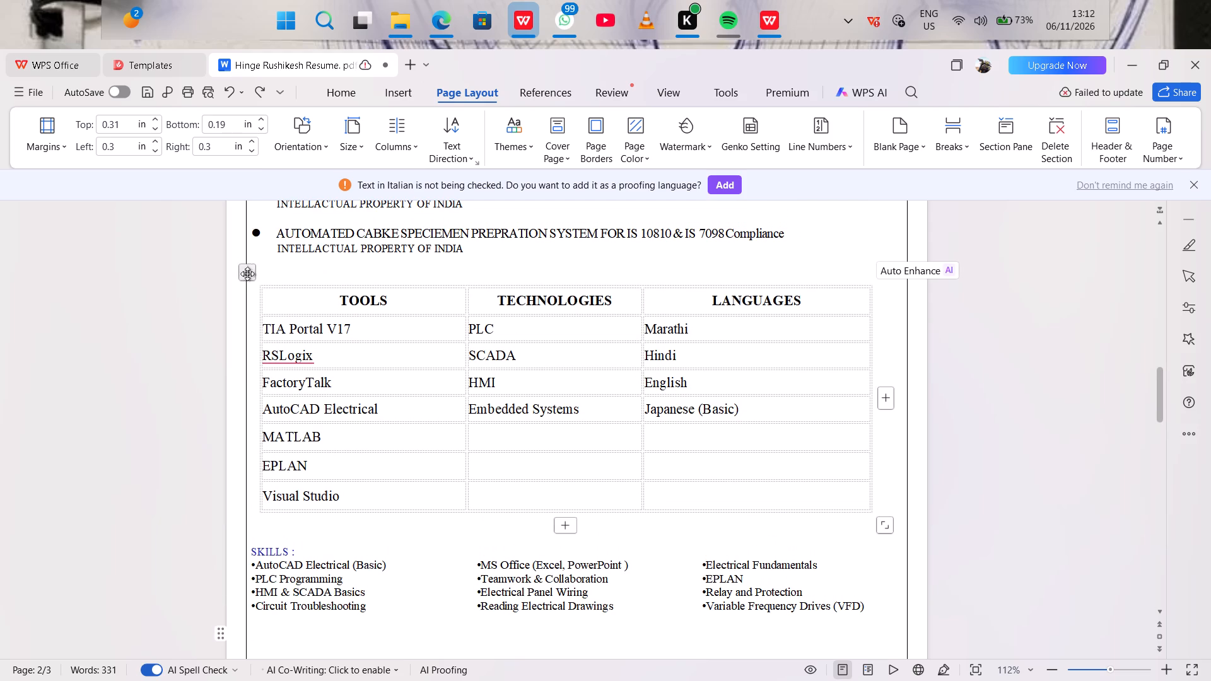
{"action": "left_click", "coordinate": [249, 272]}
{"action": "key", "text": "ctrl+c"}
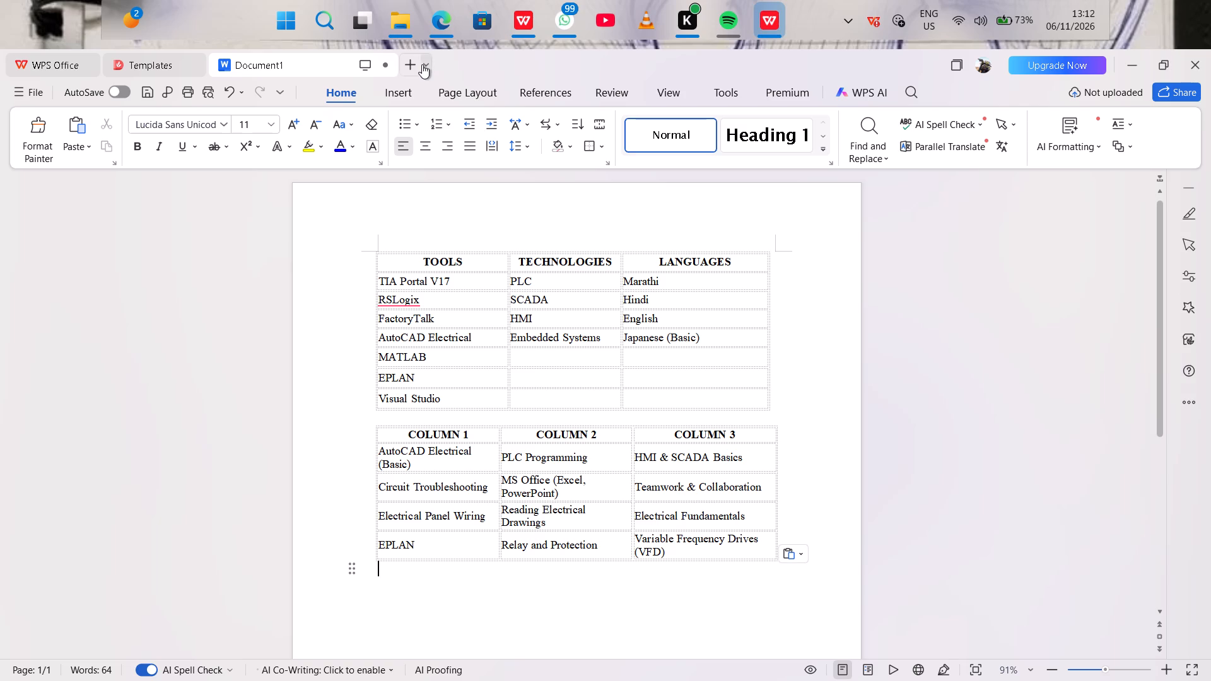
Bring Document1 from its separate window into the resume's window, placing it beside the resume.
{"action": "left_click_drag", "start_coordinate": [319, 66], "coordinate": [431, 305]}
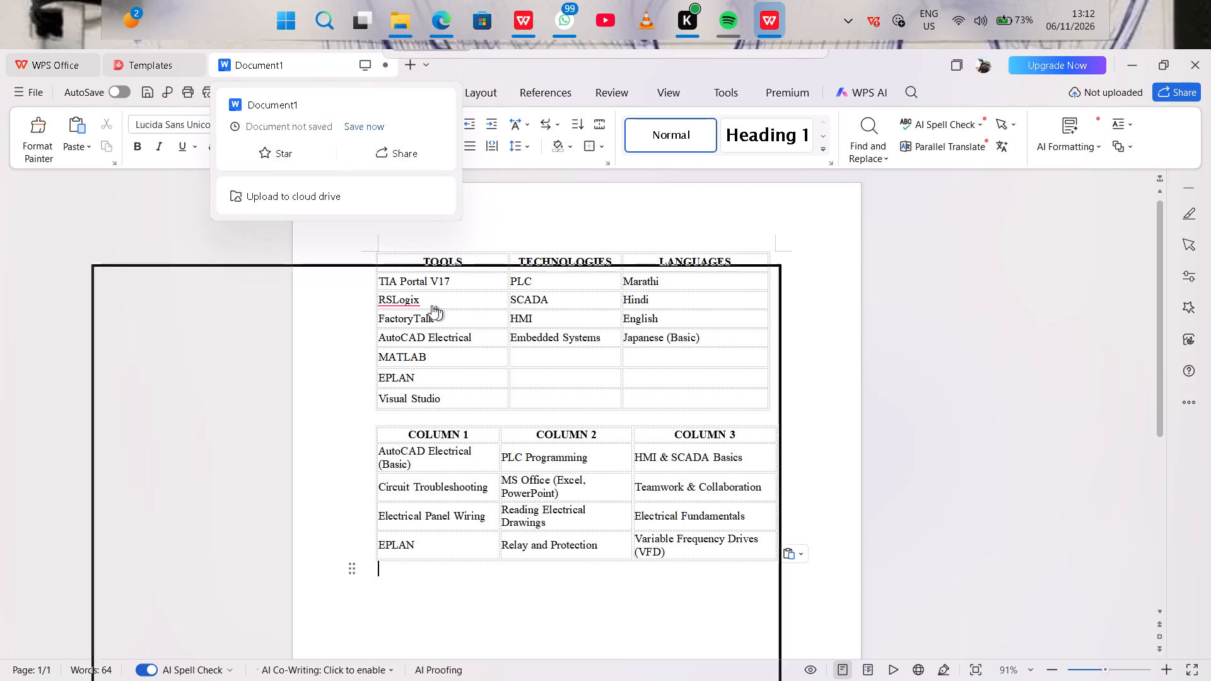
{"action": "left_click_drag", "start_coordinate": [431, 305], "coordinate": [571, 49]}
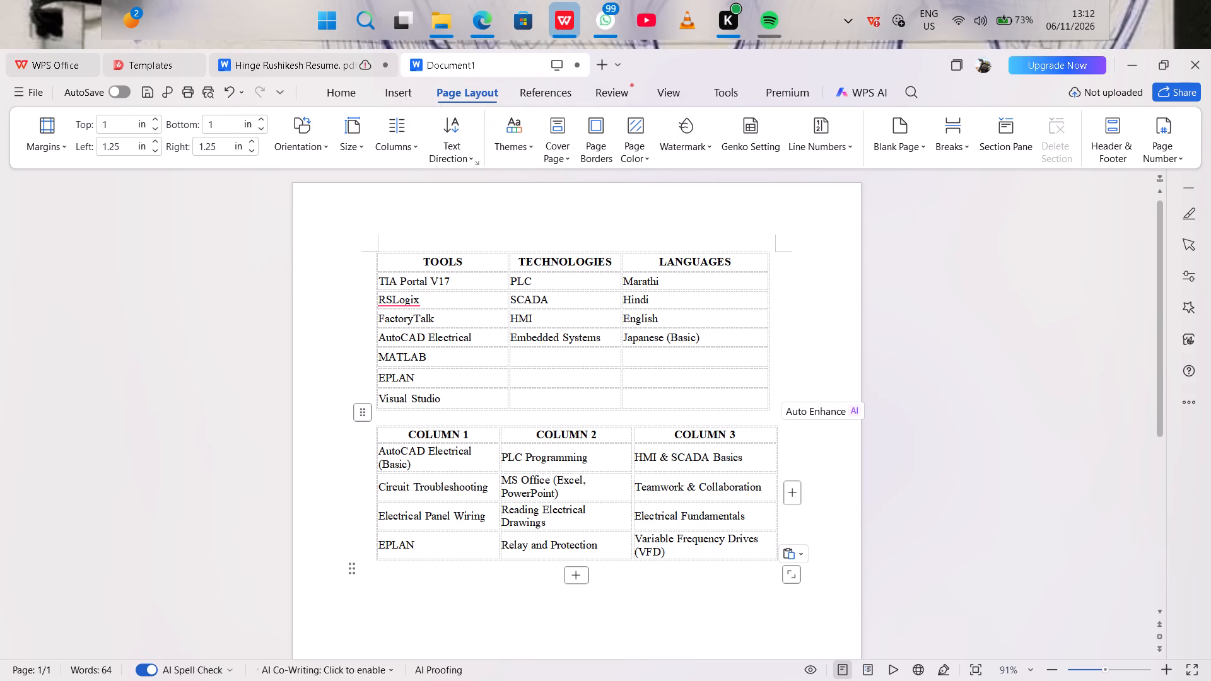
Delete the COLUMN 1, COLUMN 2 and COLUMN 3 skills table from Document1.
{"action": "left_click_drag", "start_coordinate": [346, 438], "coordinate": [349, 564]}
{"action": "key", "text": "BackSpace"}
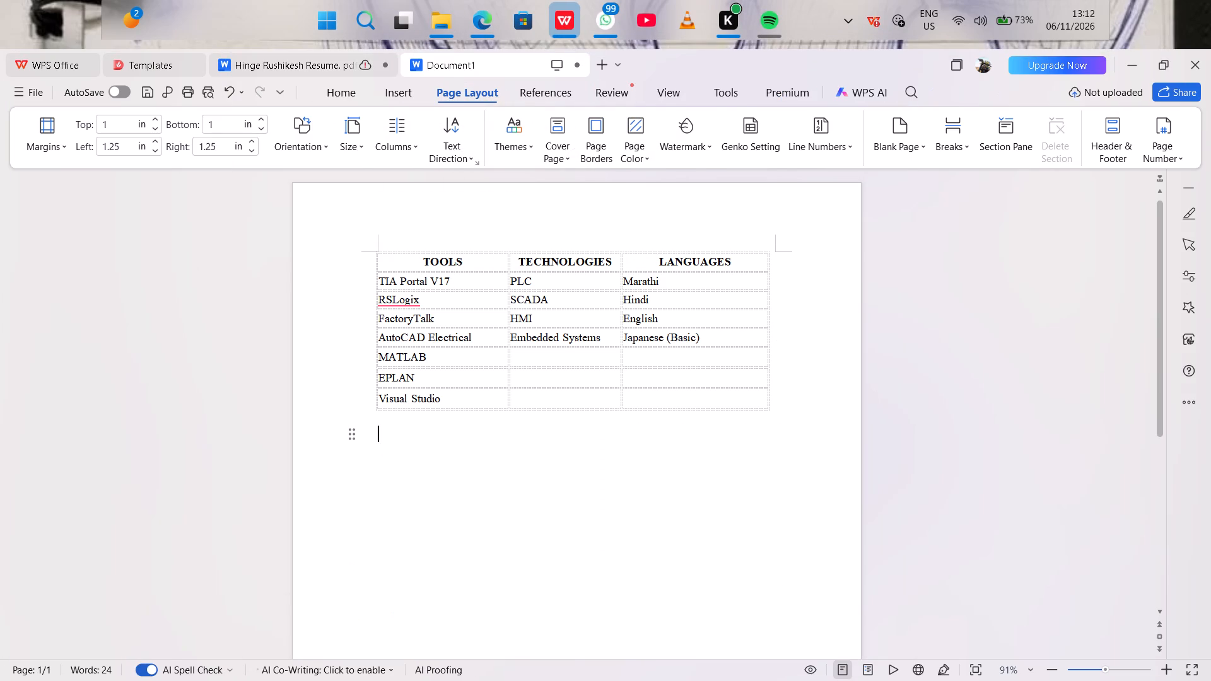
Remove the entire TOOLS, TECHNOLOGIES and LANGUAGES table, contents and grid, from above the SKILLS section of the resume.
{"action": "left_click", "coordinate": [300, 61]}
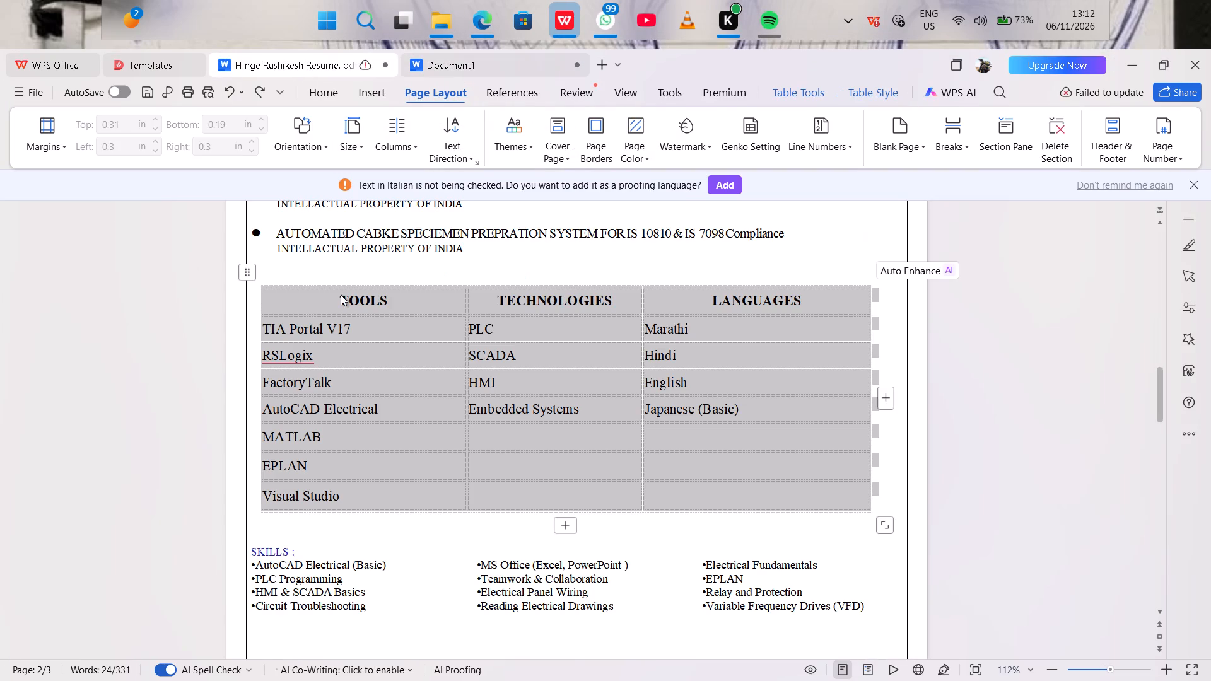
{"action": "key", "text": "Delete"}
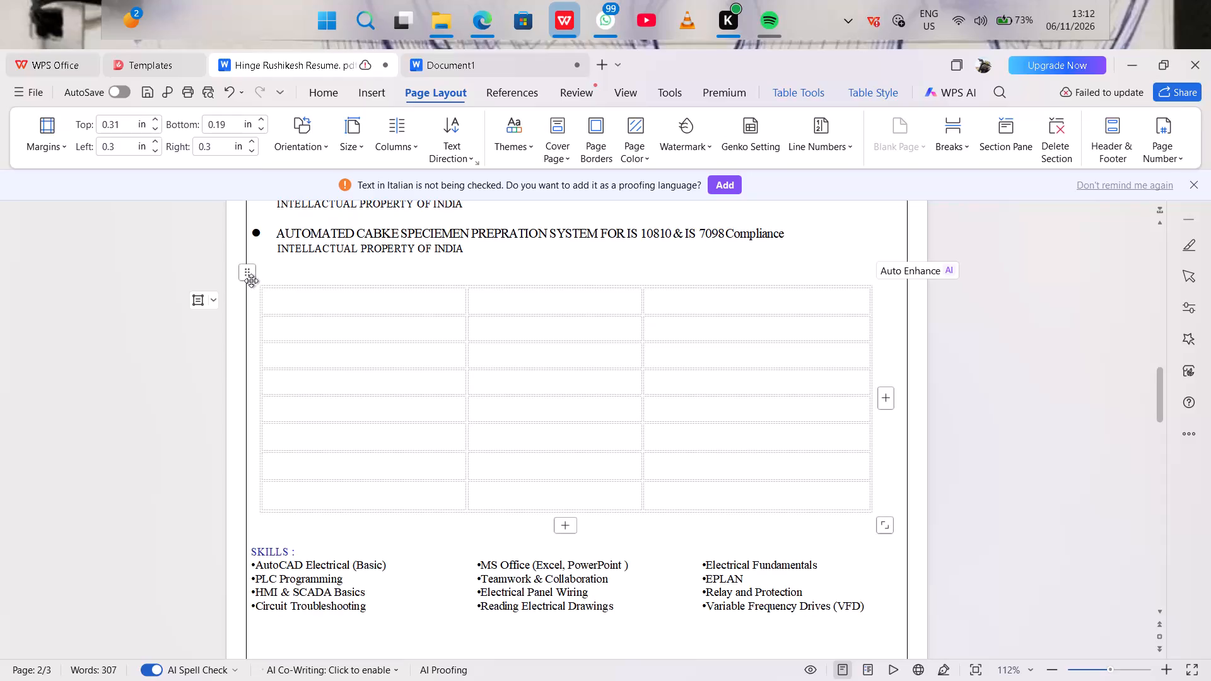
{"action": "left_click", "coordinate": [249, 278]}
{"action": "key", "text": "Delete"}
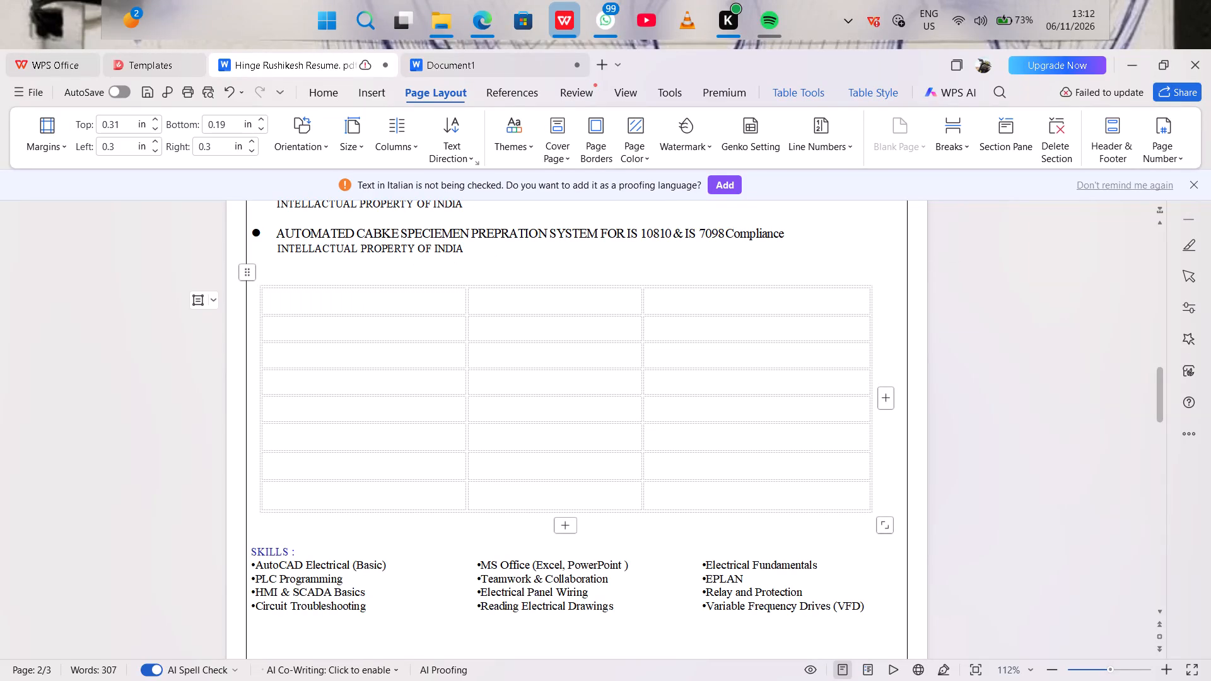
{"action": "right_click", "coordinate": [307, 288]}
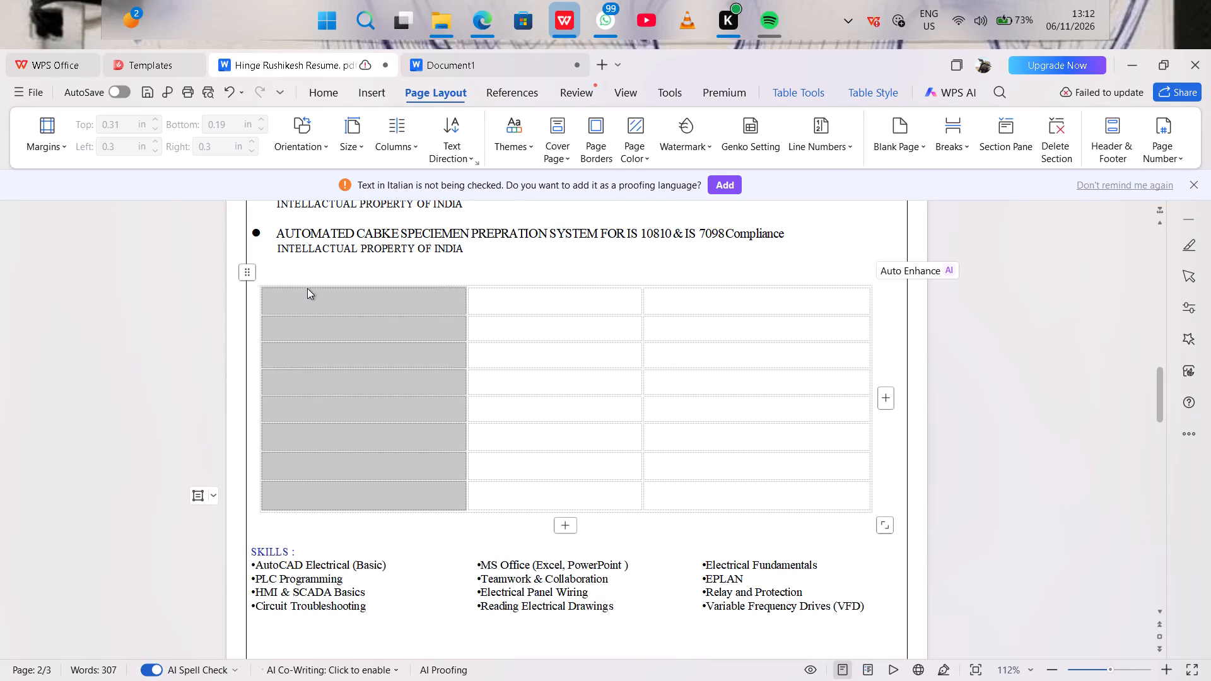
{"action": "left_click", "coordinate": [348, 68]}
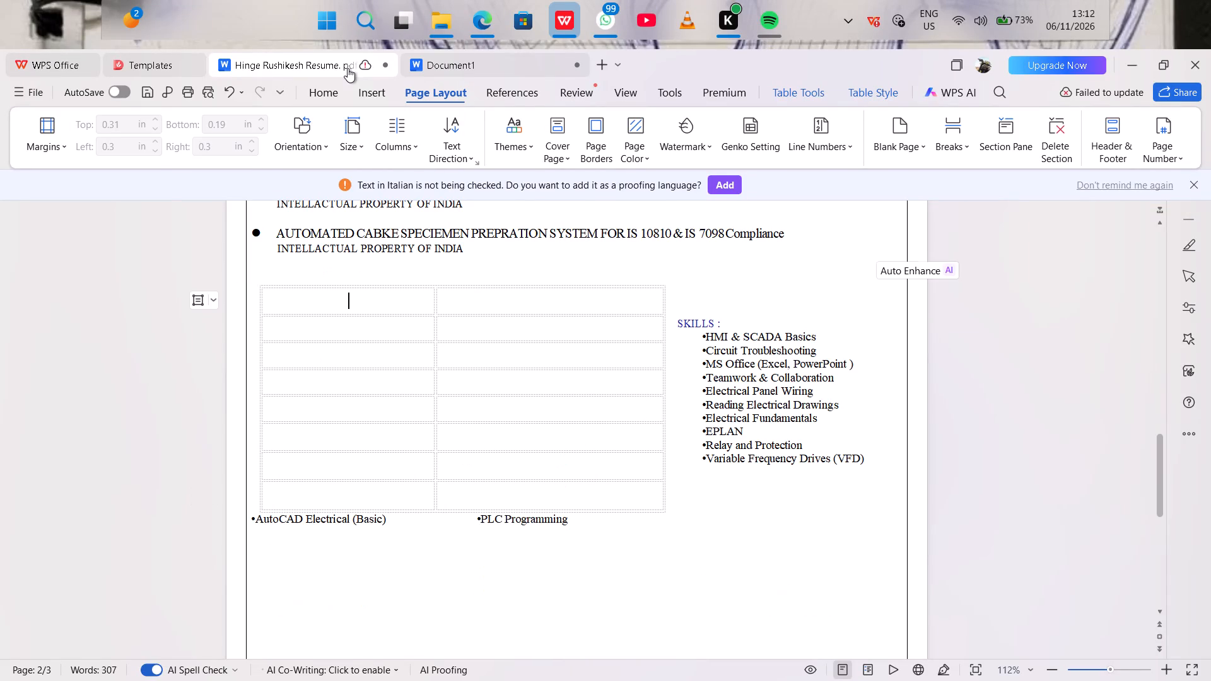
{"action": "left_click_drag", "start_coordinate": [366, 306], "coordinate": [506, 439]}
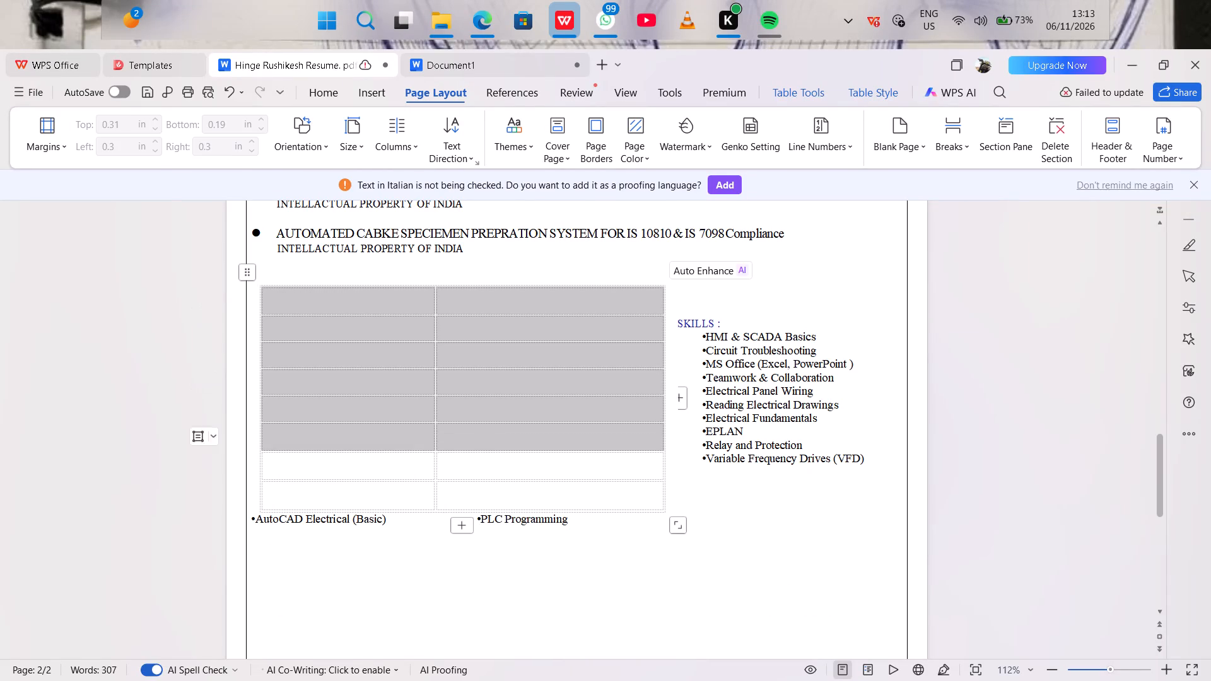
{"action": "left_click_drag", "start_coordinate": [506, 439], "coordinate": [522, 489]}
{"action": "right_click", "coordinate": [522, 489]}
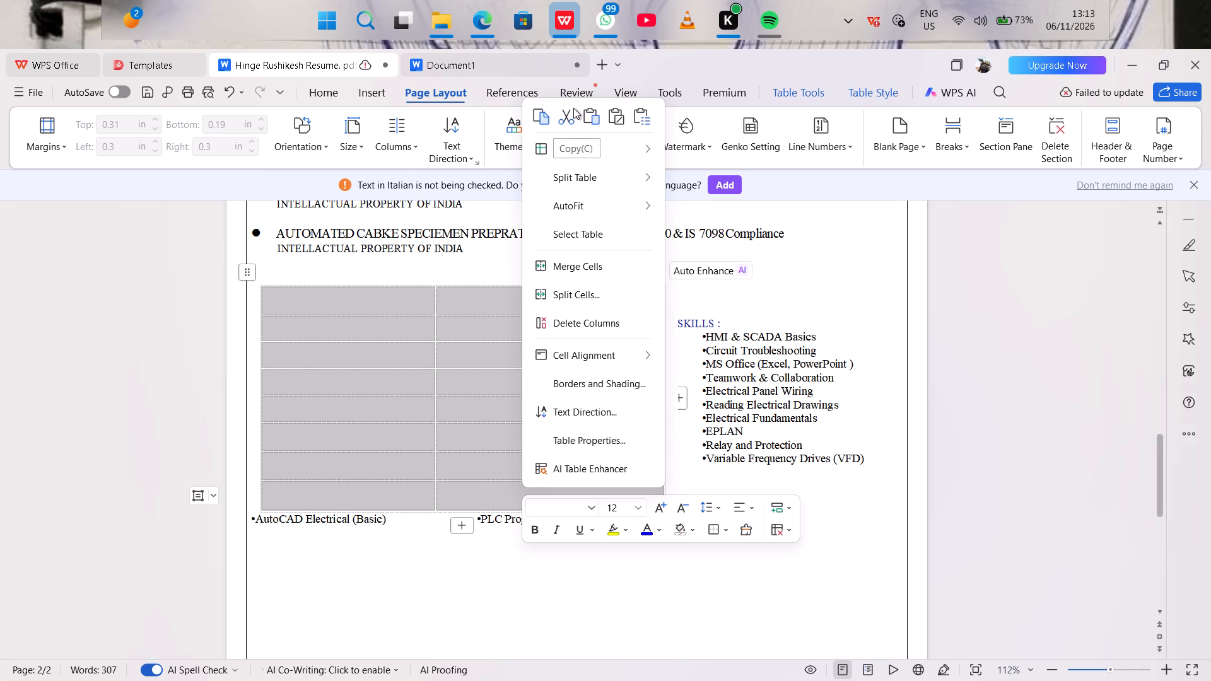
{"action": "left_click", "coordinate": [566, 118]}
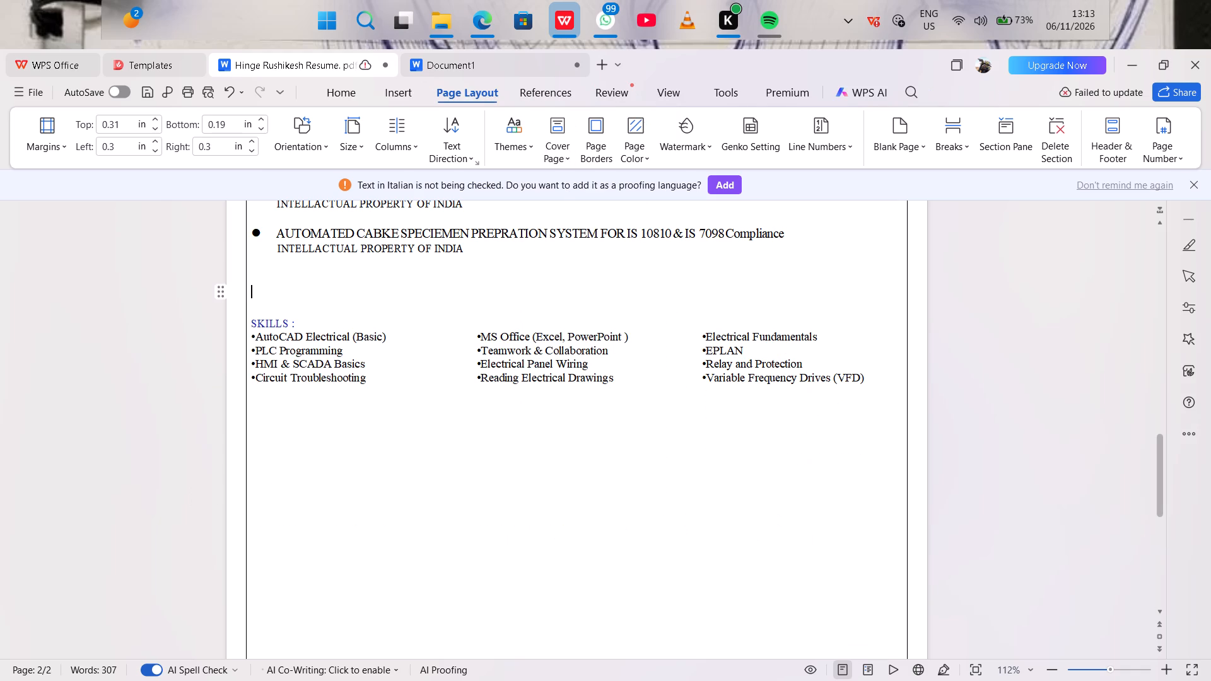
Insert 14 blank lines above the SKILLS heading and place the cursor on the first blank line below the patents list.
{"action": "key", "text": "Return"}
{"action": "key", "text": "Return"}
{"action": "key", "text": "Return"}
{"action": "key", "text": "Return"}
{"action": "key", "text": "Return"}
{"action": "key", "text": "Return"}
{"action": "key", "text": "Return"}
{"action": "key", "text": "Return"}
{"action": "key", "text": "Return"}
{"action": "key", "text": "Return"}
{"action": "key", "text": "Return"}
{"action": "key", "text": "Return"}
{"action": "key", "text": "Return"}
{"action": "key", "text": "Return"}
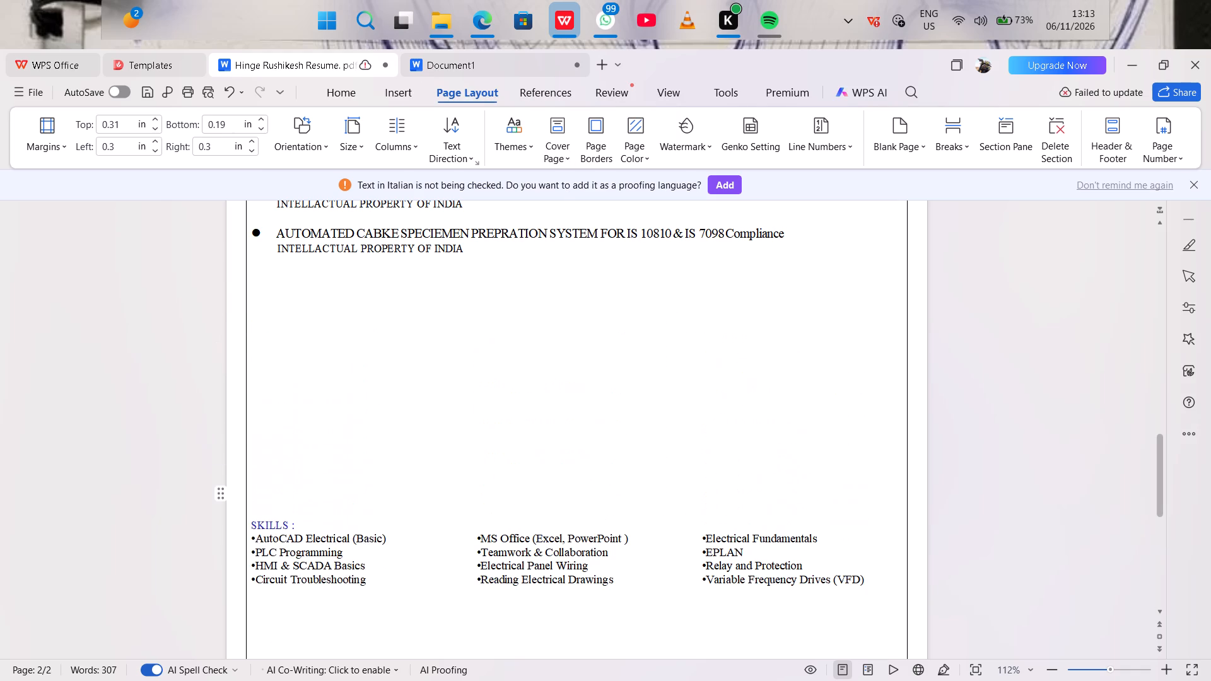
{"action": "left_click", "coordinate": [471, 289]}
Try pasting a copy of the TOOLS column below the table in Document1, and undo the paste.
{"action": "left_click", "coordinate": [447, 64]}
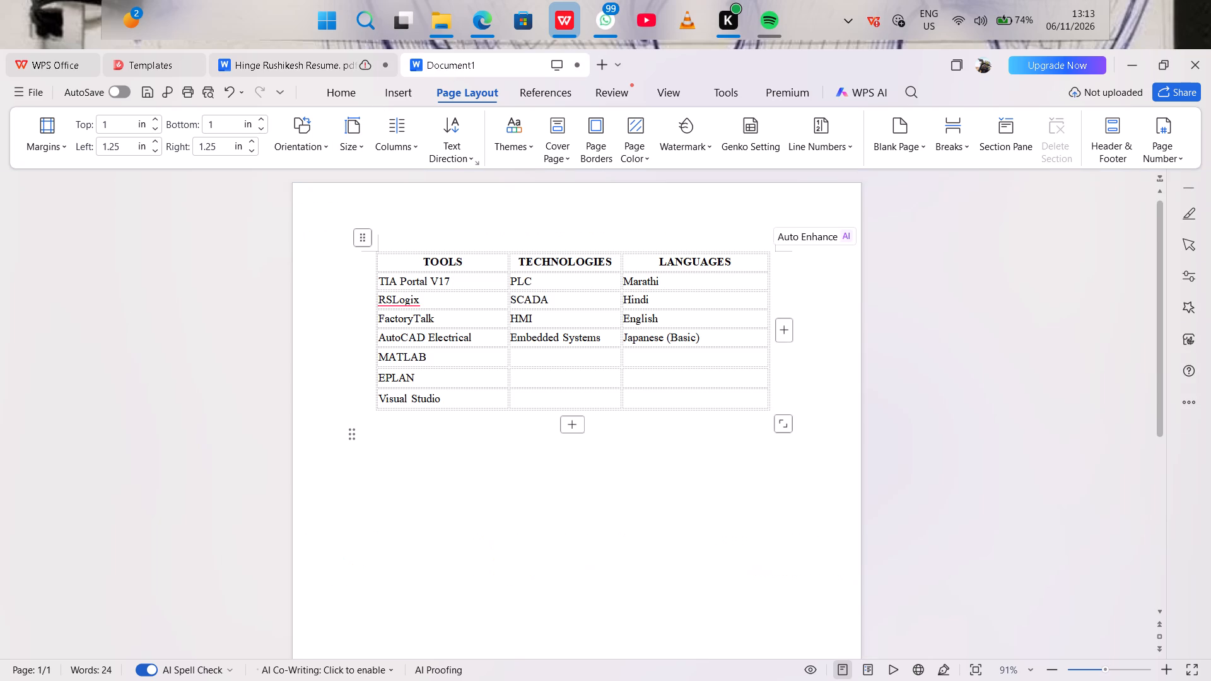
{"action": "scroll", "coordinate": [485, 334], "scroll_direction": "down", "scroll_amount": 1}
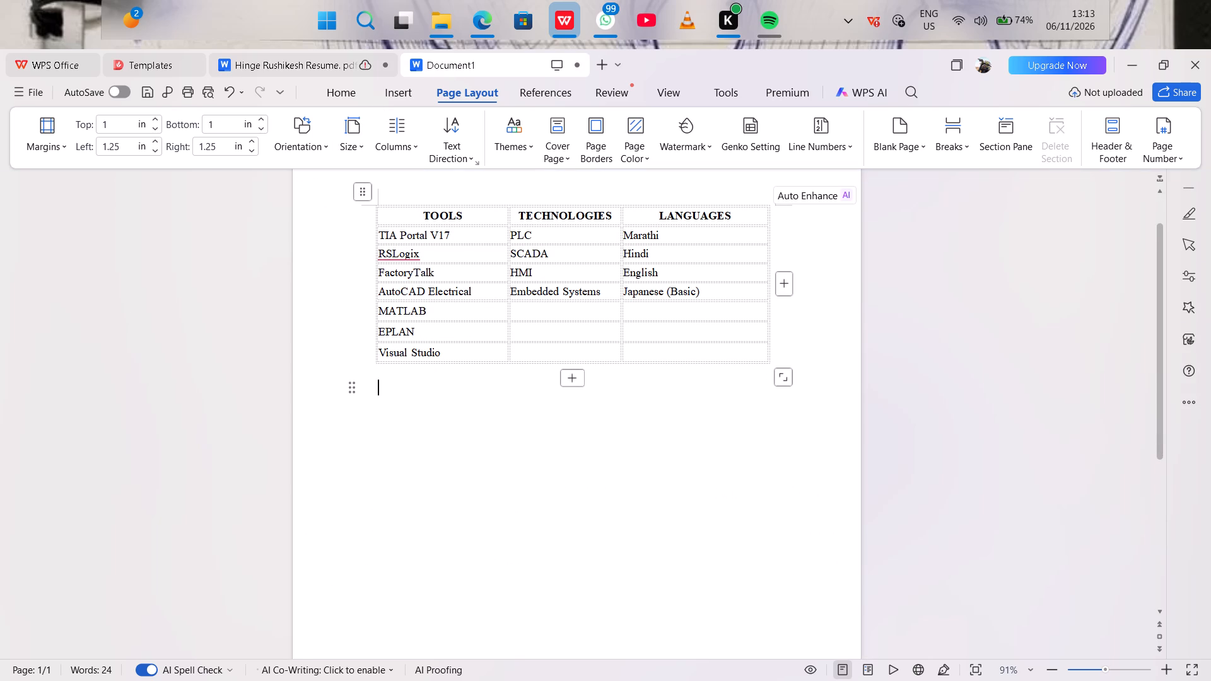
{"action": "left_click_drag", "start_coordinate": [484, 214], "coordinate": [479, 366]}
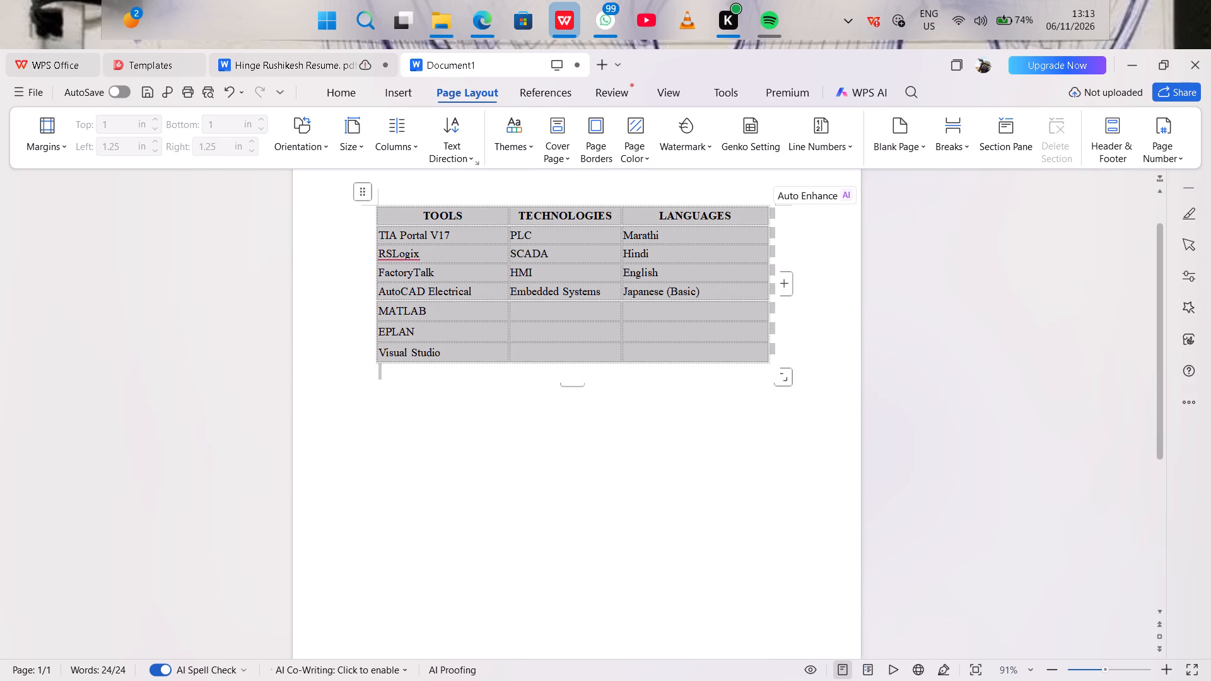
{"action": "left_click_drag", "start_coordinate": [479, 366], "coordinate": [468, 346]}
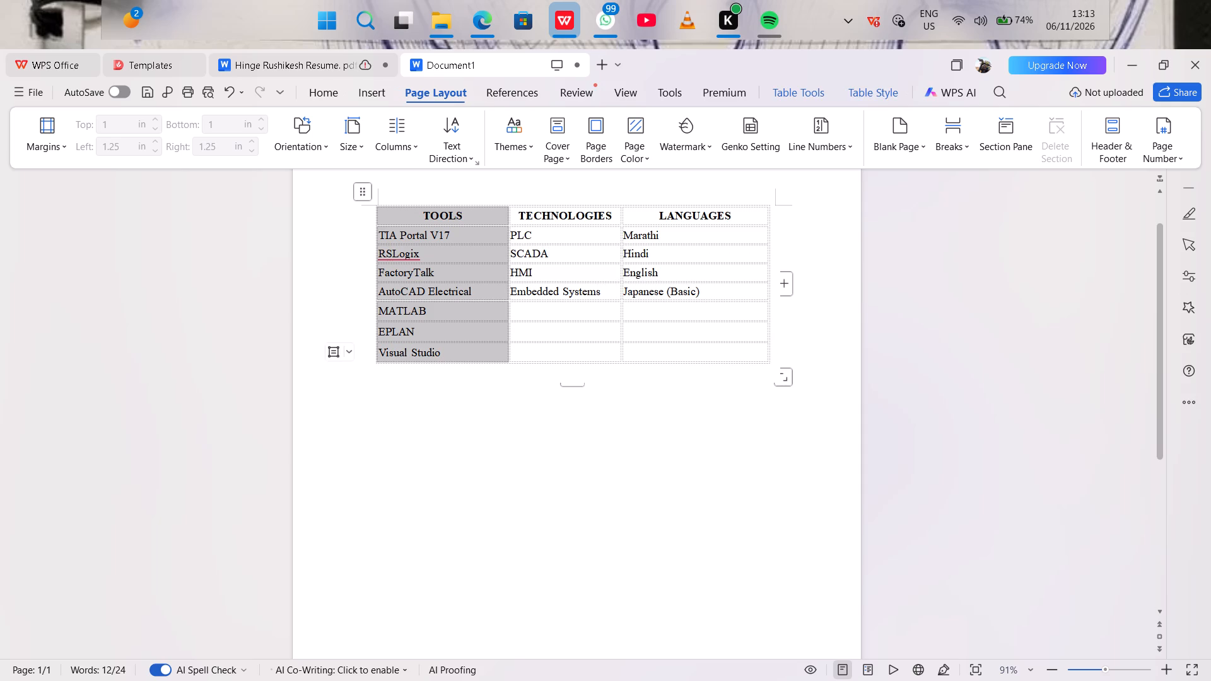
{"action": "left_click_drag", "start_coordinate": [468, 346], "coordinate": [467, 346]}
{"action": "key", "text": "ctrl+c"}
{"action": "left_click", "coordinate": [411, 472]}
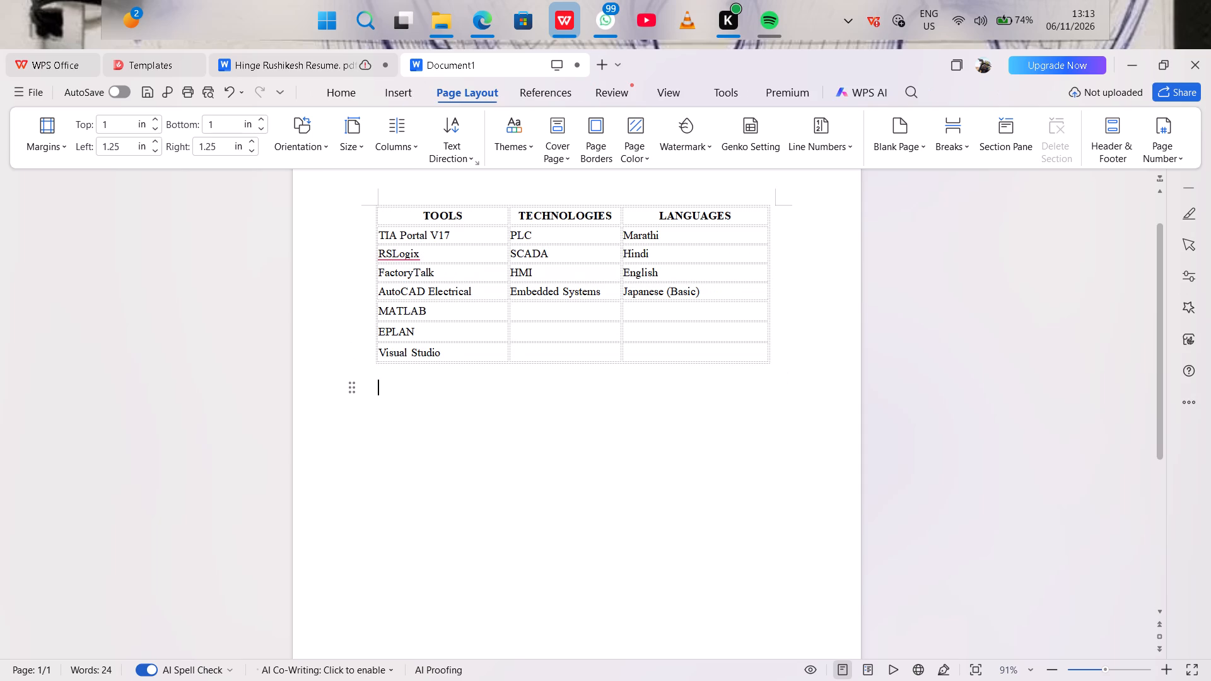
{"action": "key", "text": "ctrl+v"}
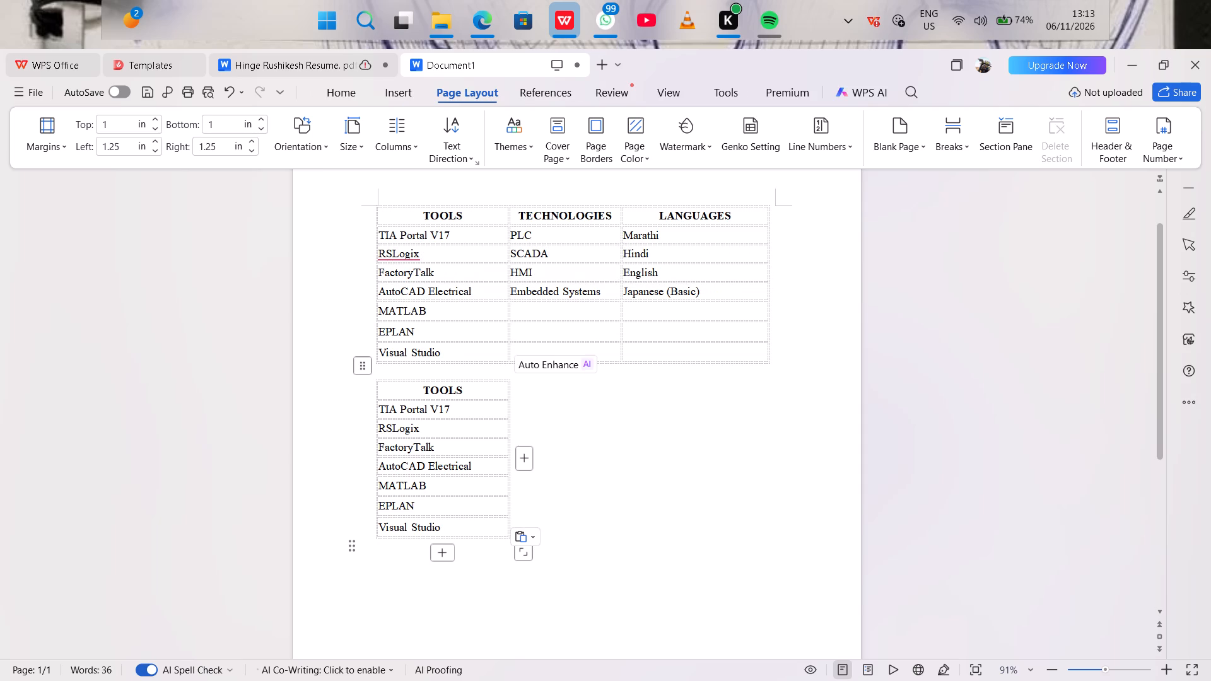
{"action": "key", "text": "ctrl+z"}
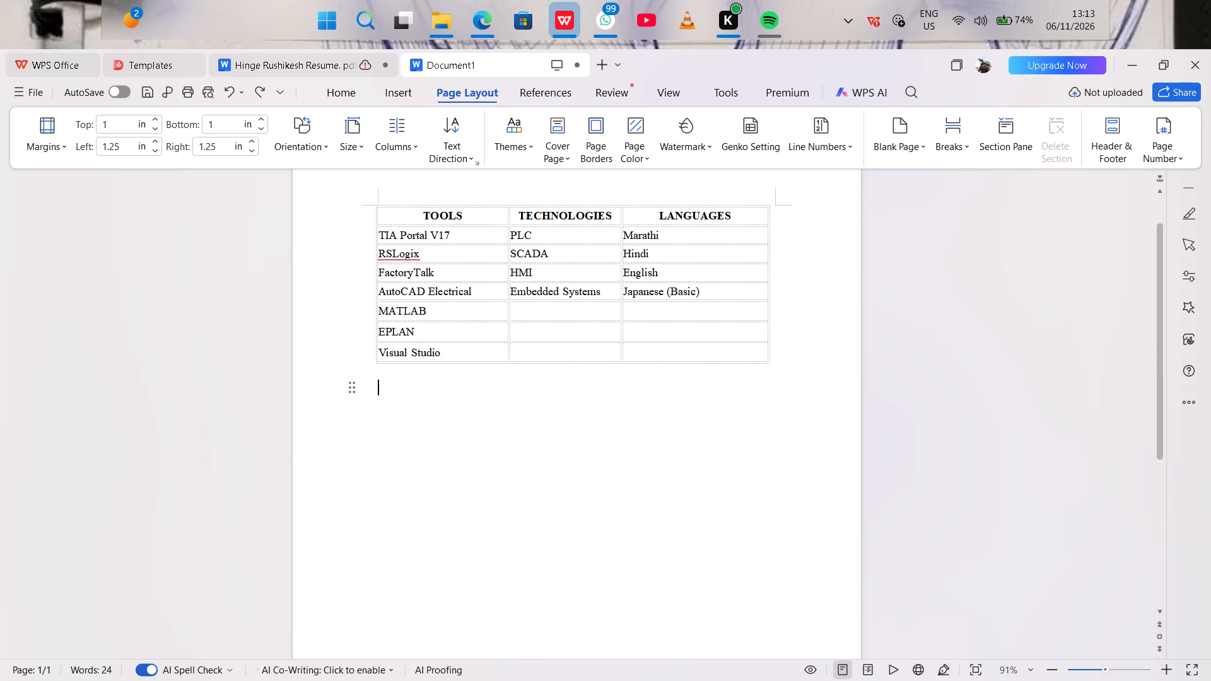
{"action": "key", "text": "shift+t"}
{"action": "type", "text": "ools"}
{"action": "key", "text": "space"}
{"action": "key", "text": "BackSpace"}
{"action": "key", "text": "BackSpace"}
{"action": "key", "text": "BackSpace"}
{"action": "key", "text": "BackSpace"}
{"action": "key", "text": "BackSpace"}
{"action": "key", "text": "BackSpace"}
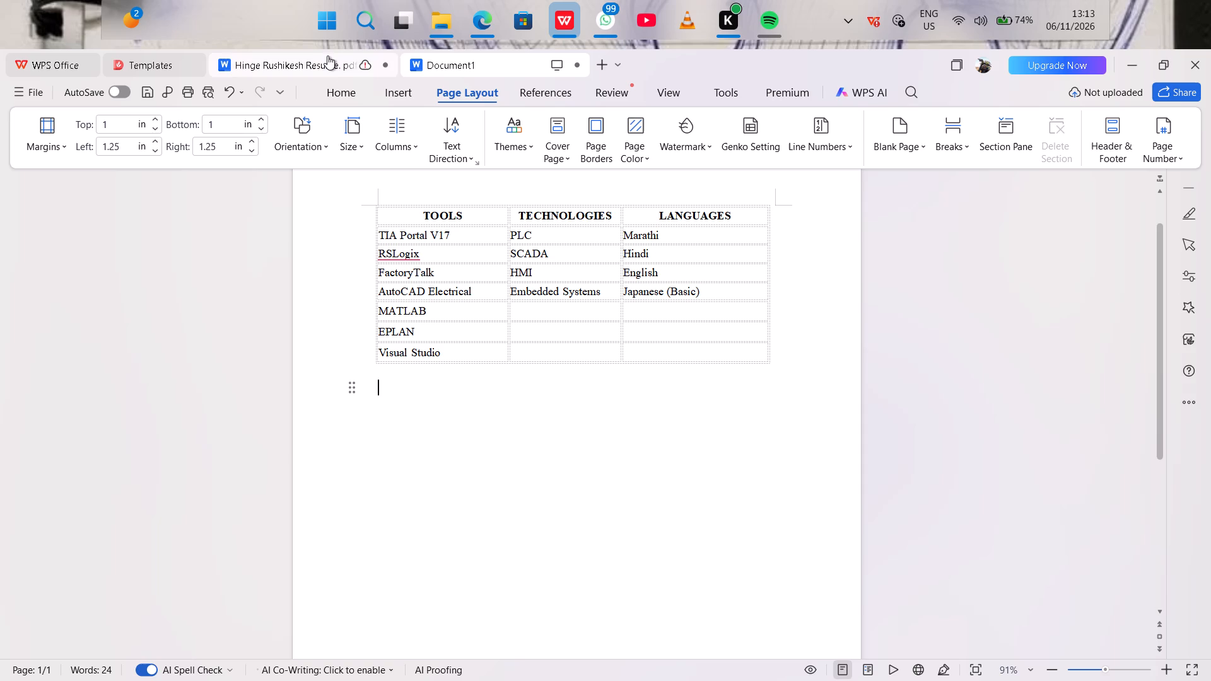
Enter the heading "TOOLS :" in the resume's blank area above SKILLS, and start a new line two lines below it.
{"action": "left_click", "coordinate": [322, 57]}
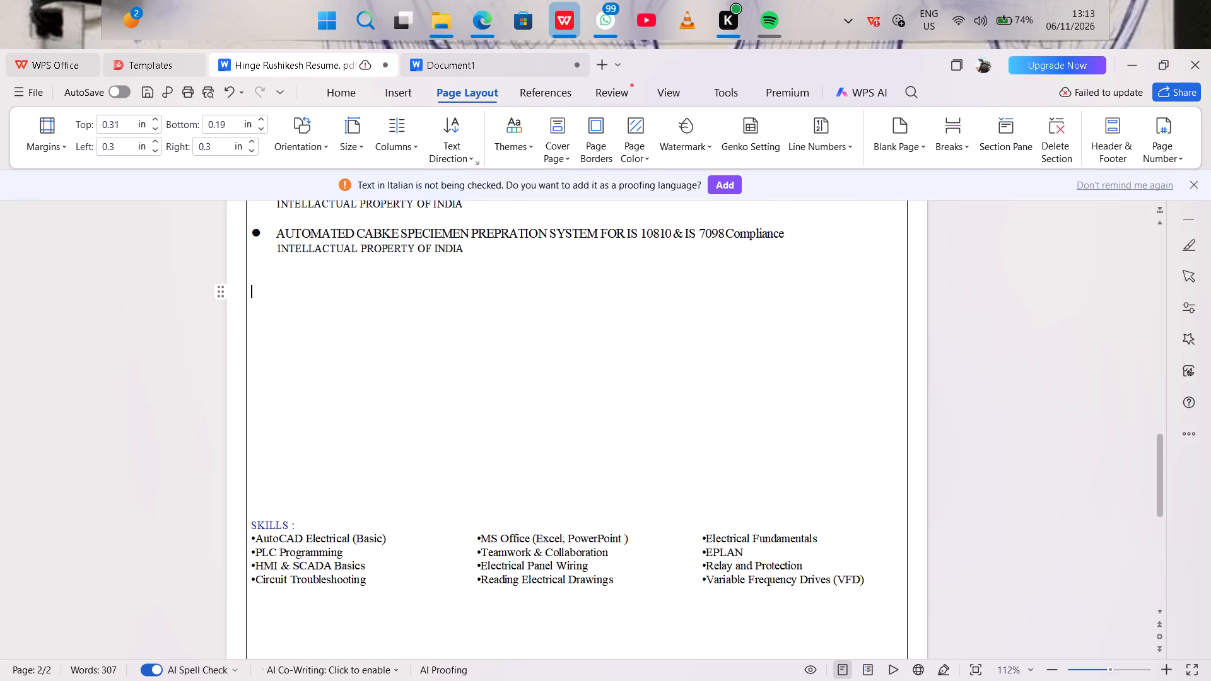
{"action": "type", "text": "TOO"}
{"action": "type", "text": "LS"}
{"action": "key", "text": "space"}
{"action": "key", "text": "Return"}
{"action": "key", "text": "semicolon"}
{"action": "key", "text": "BackSpace"}
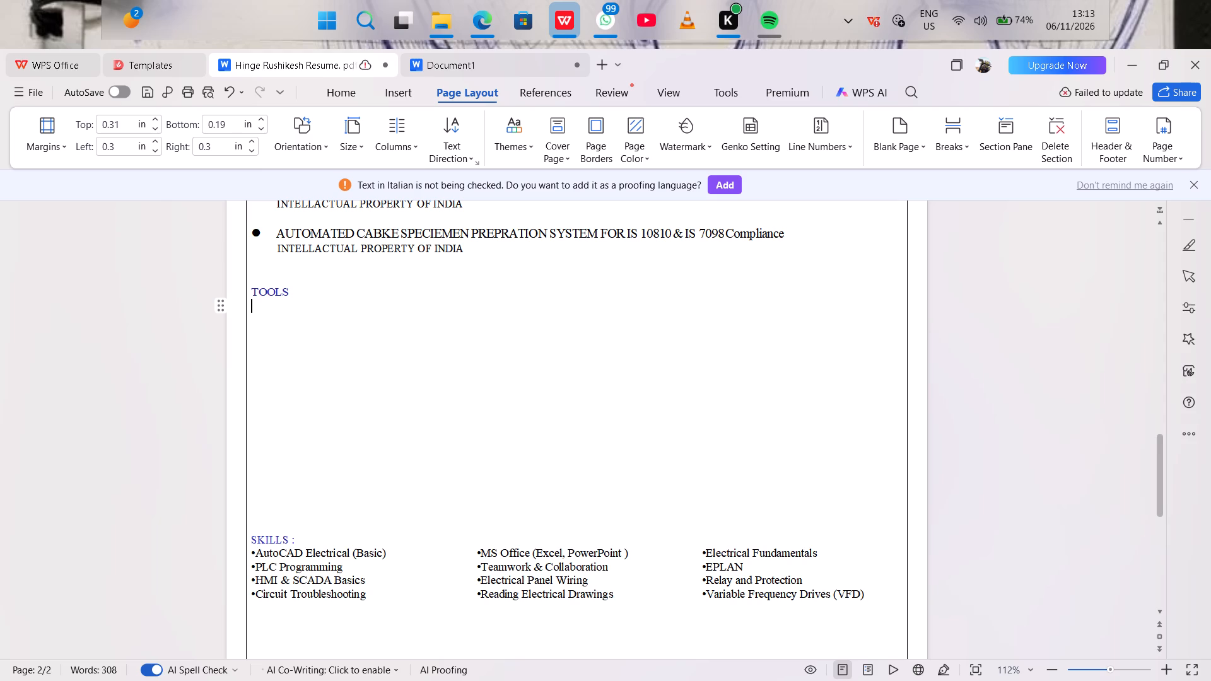
{"action": "key", "text": "BackSpace"}
{"action": "type", "text": ":"}
{"action": "key", "text": "space"}
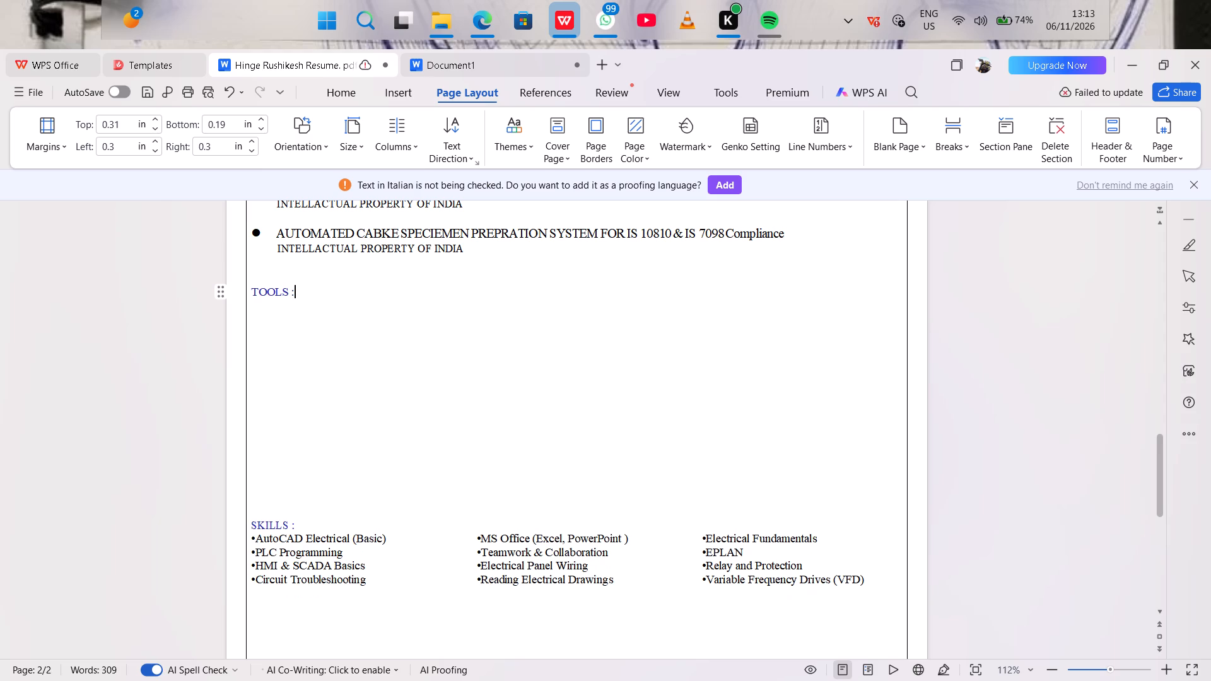
{"action": "key", "text": "Return"}
{"action": "key", "text": "Return"}
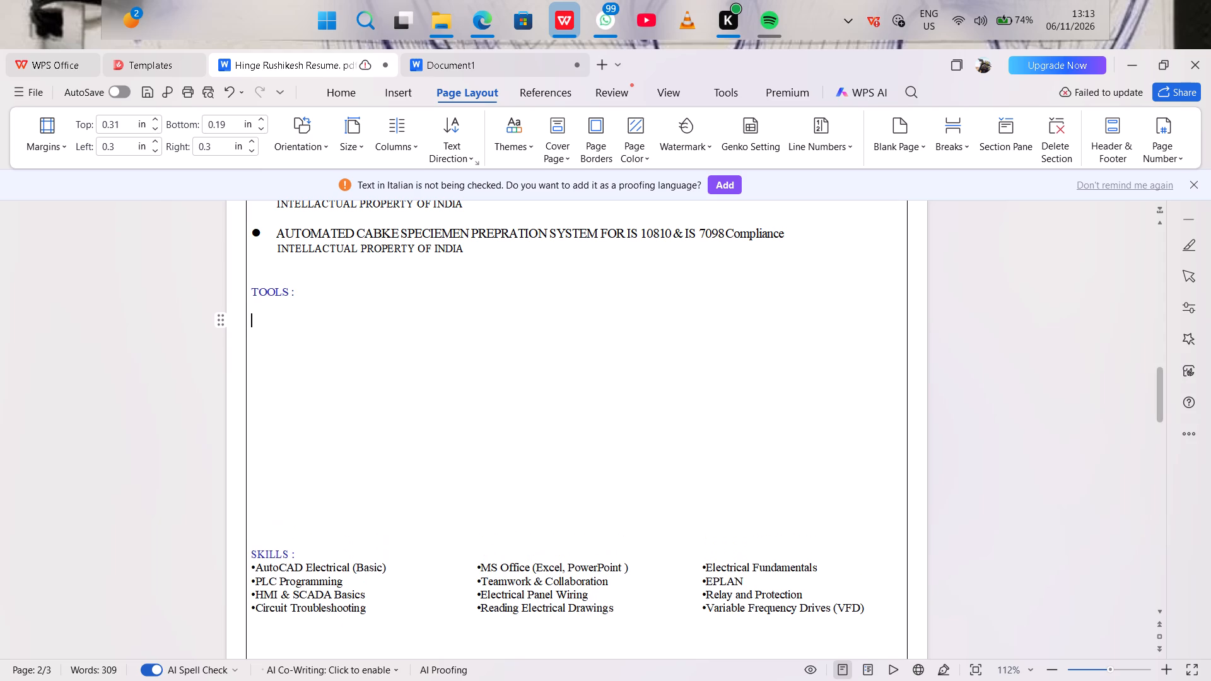
{"action": "key", "text": "d"}
{"action": "key", "text": "BackSpace"}
Move Document1 into its own window and arrange it side by side with the resume for reference.
{"action": "left_click", "coordinate": [455, 59]}
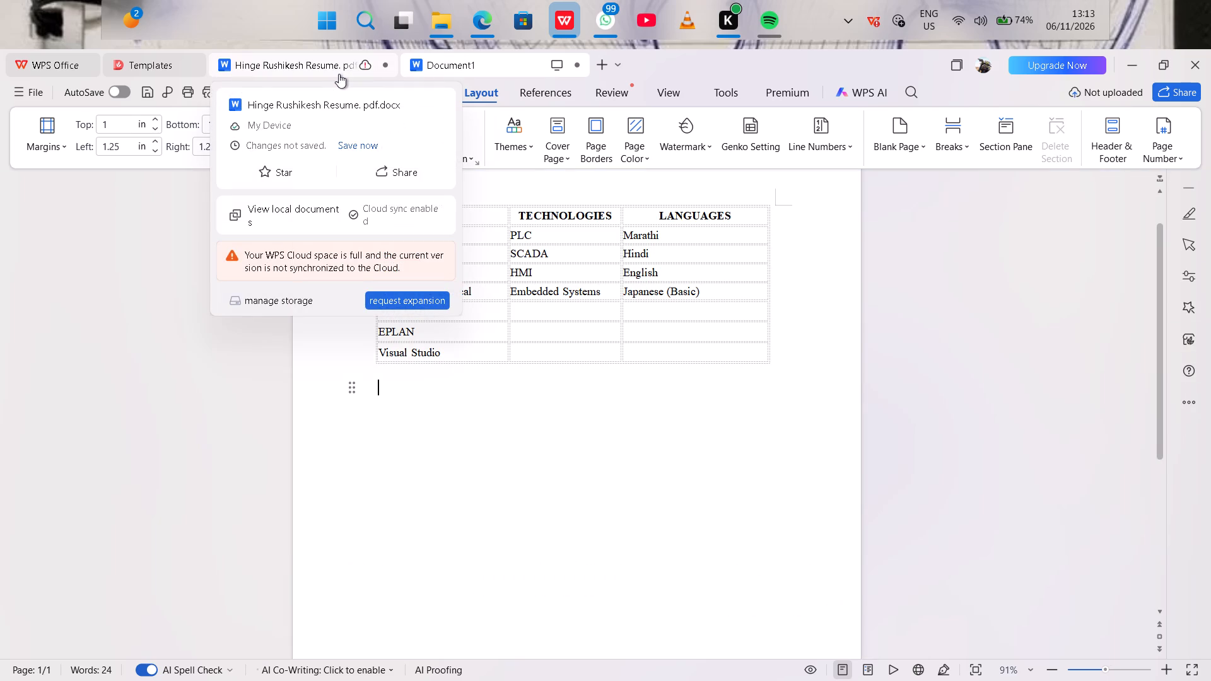
{"action": "left_click_drag", "start_coordinate": [456, 71], "coordinate": [650, 146]}
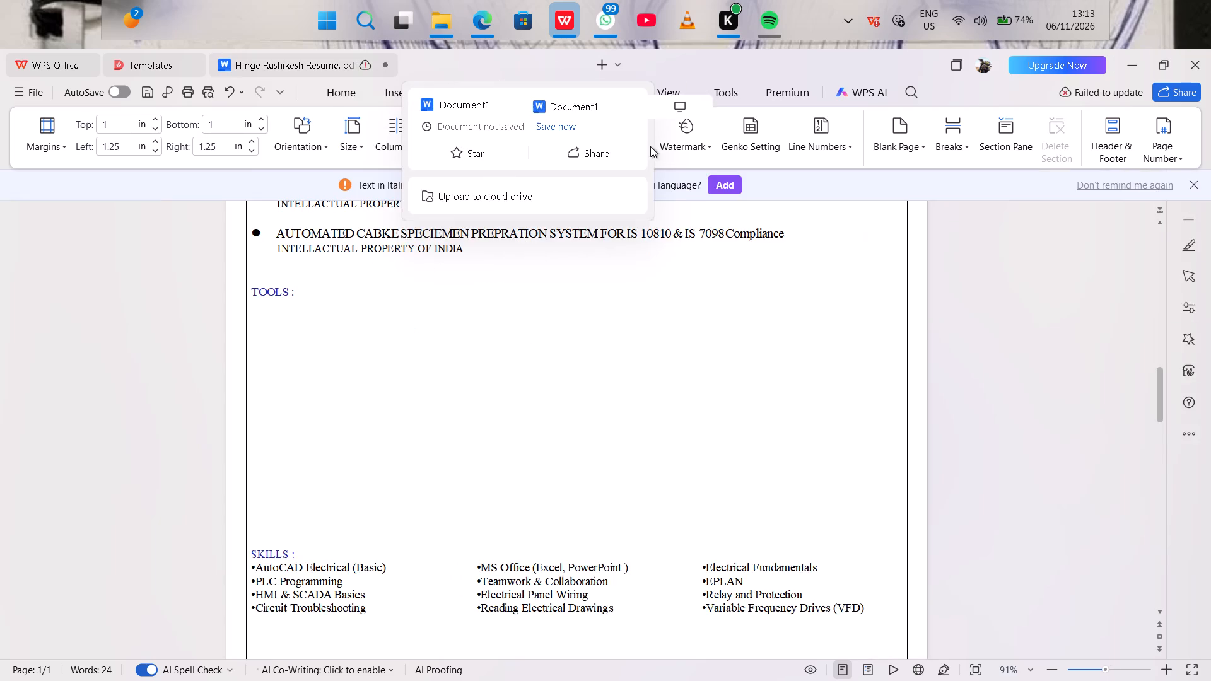
{"action": "left_click_drag", "start_coordinate": [650, 146], "coordinate": [658, 223]}
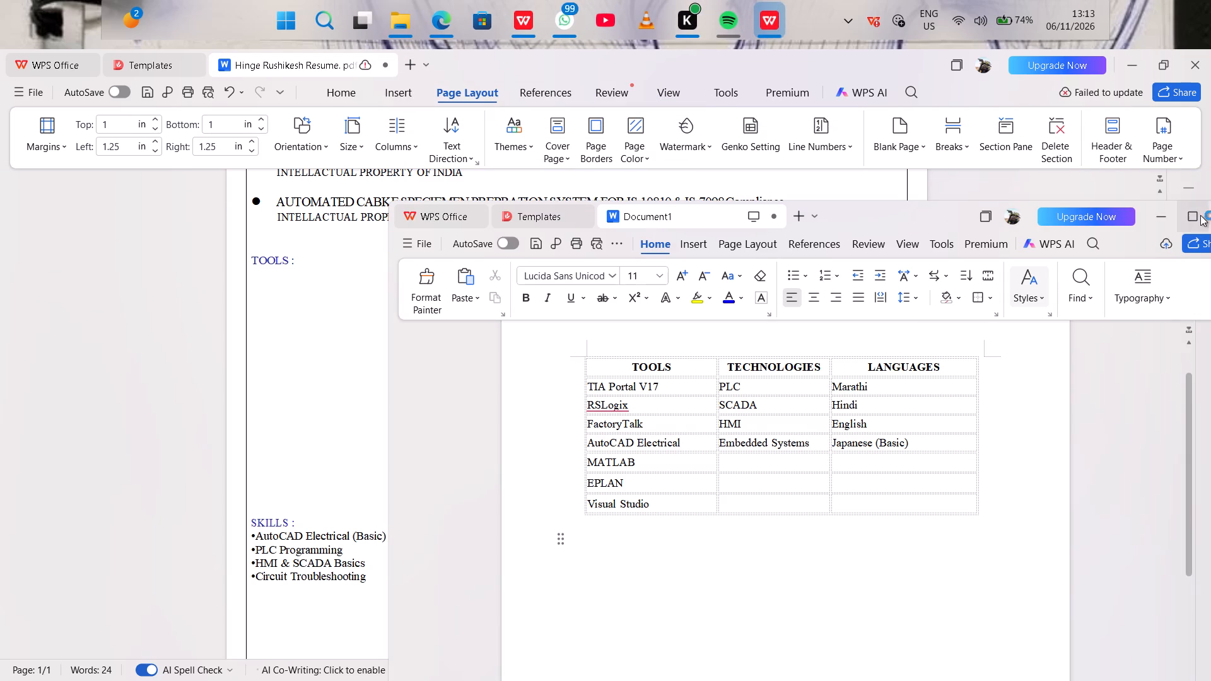
{"action": "left_click", "coordinate": [1192, 312]}
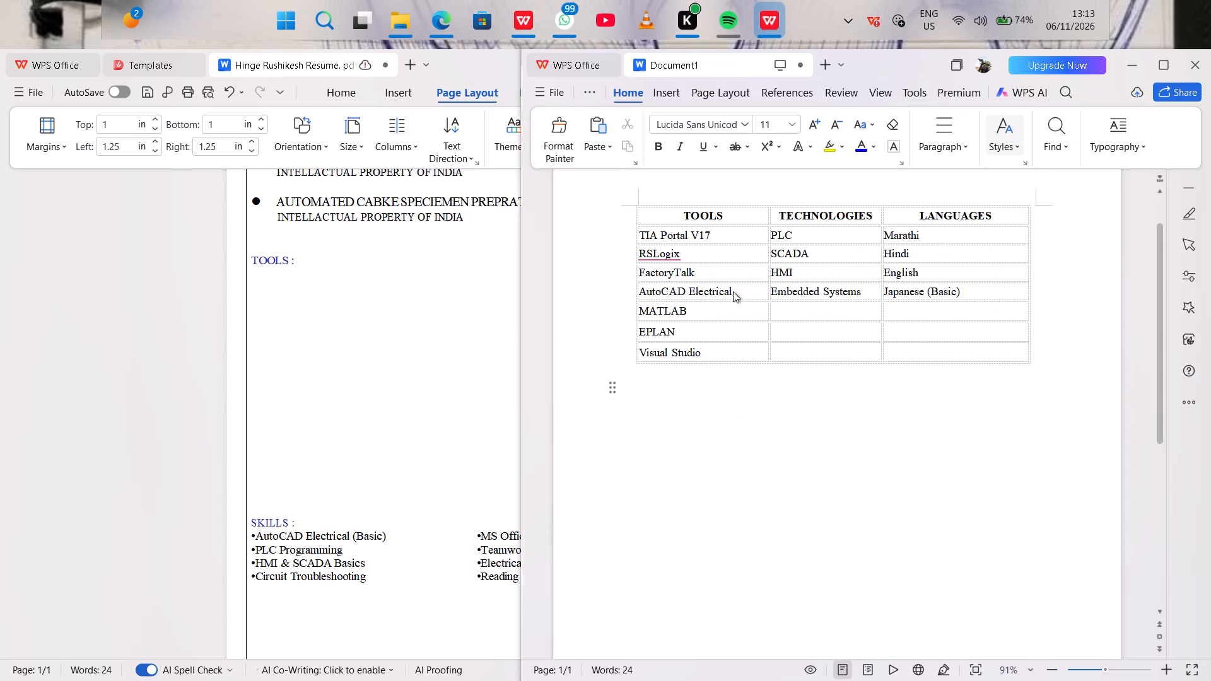
{"action": "left_click", "coordinate": [185, 203]}
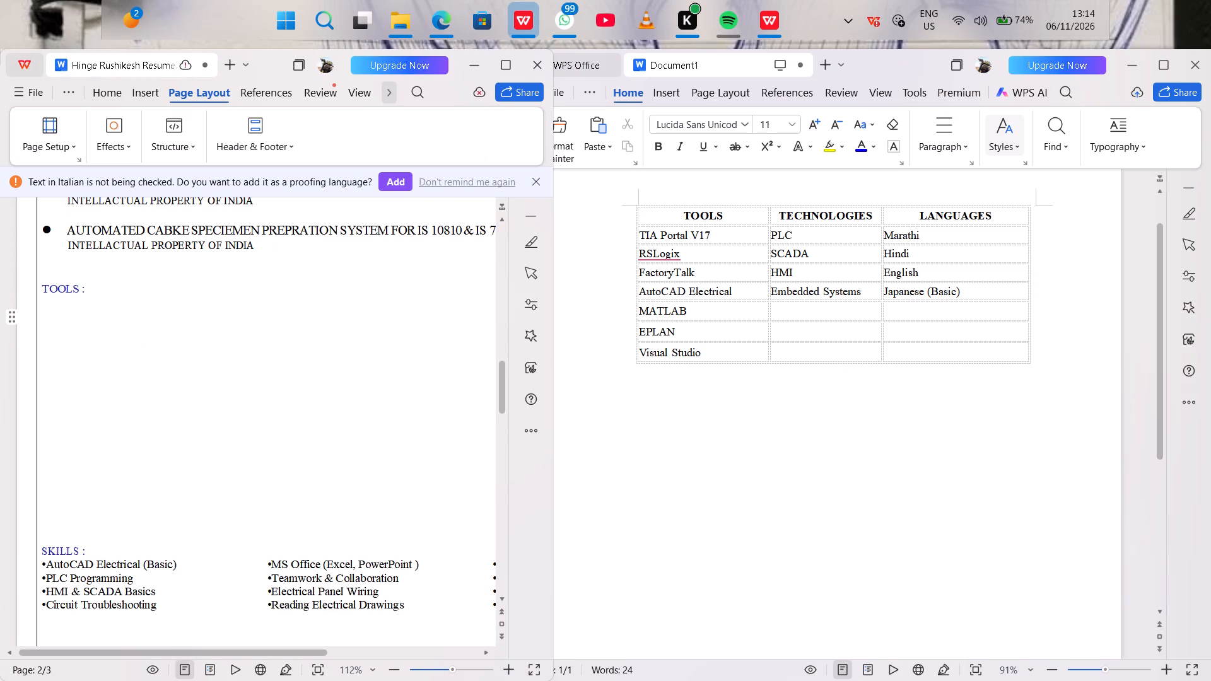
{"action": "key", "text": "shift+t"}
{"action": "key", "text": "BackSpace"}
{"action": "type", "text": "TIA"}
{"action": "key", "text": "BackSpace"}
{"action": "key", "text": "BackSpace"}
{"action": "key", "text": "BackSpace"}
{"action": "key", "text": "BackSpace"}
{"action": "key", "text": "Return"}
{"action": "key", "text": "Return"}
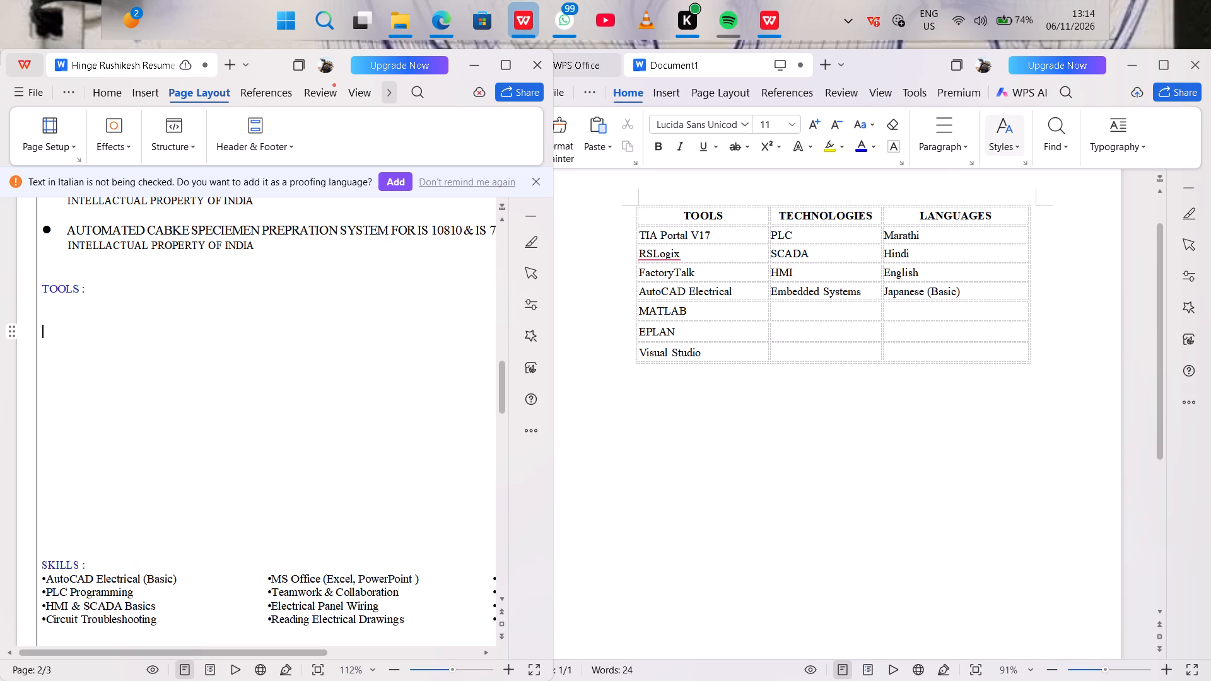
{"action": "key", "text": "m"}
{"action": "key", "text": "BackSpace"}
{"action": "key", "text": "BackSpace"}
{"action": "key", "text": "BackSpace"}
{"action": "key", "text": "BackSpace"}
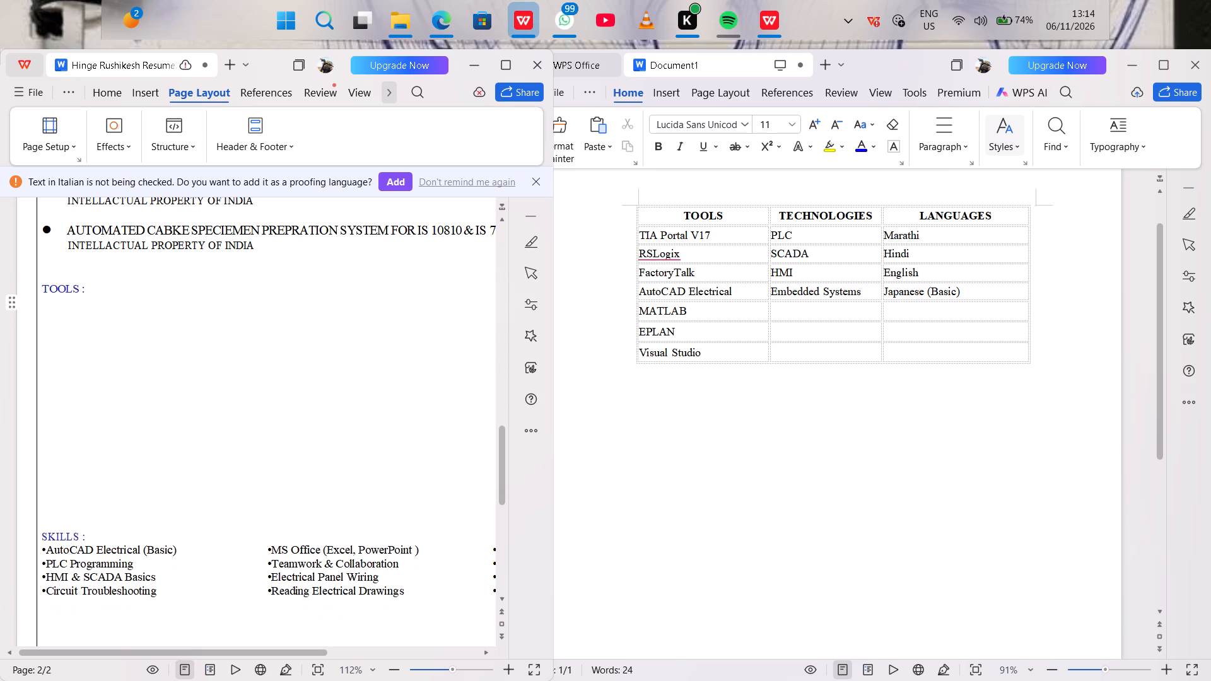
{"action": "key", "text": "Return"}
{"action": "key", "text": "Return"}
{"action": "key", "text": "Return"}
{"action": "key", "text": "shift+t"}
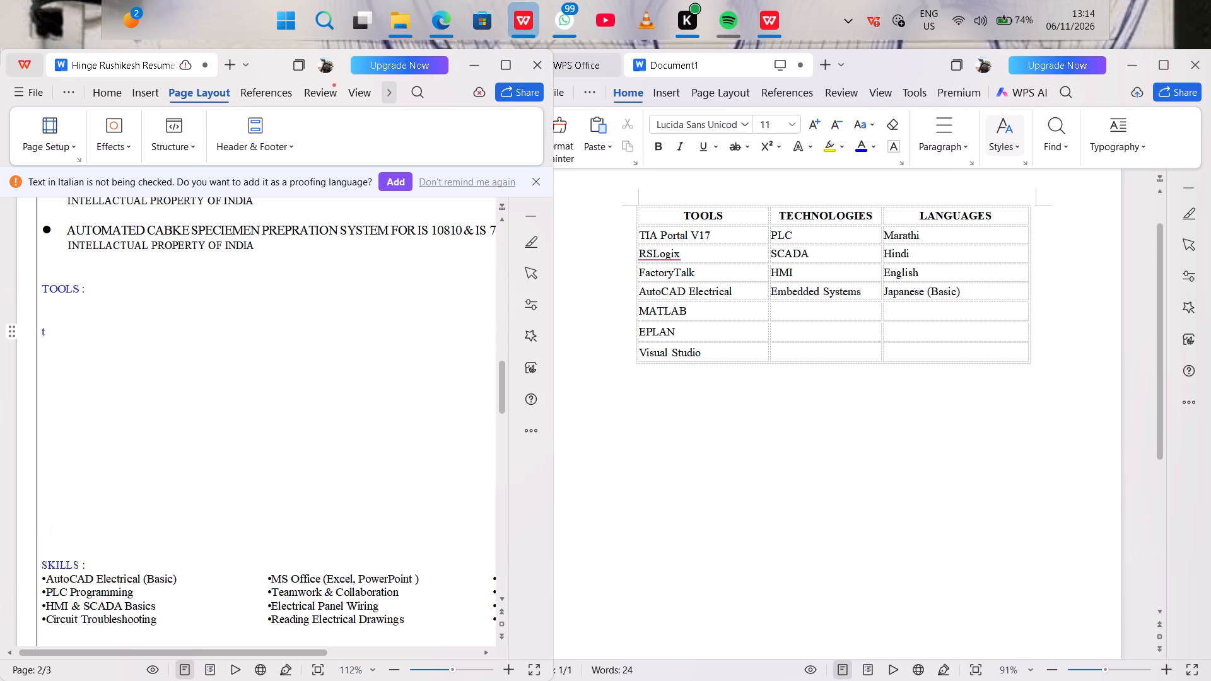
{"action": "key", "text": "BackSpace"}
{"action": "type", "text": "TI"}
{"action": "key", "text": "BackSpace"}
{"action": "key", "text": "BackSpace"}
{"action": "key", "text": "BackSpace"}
Enter "TIA Portal V17" and "RS Logix" on separate lines below the TOOLS heading in the resume.
{"action": "type", "text": "TIA"}
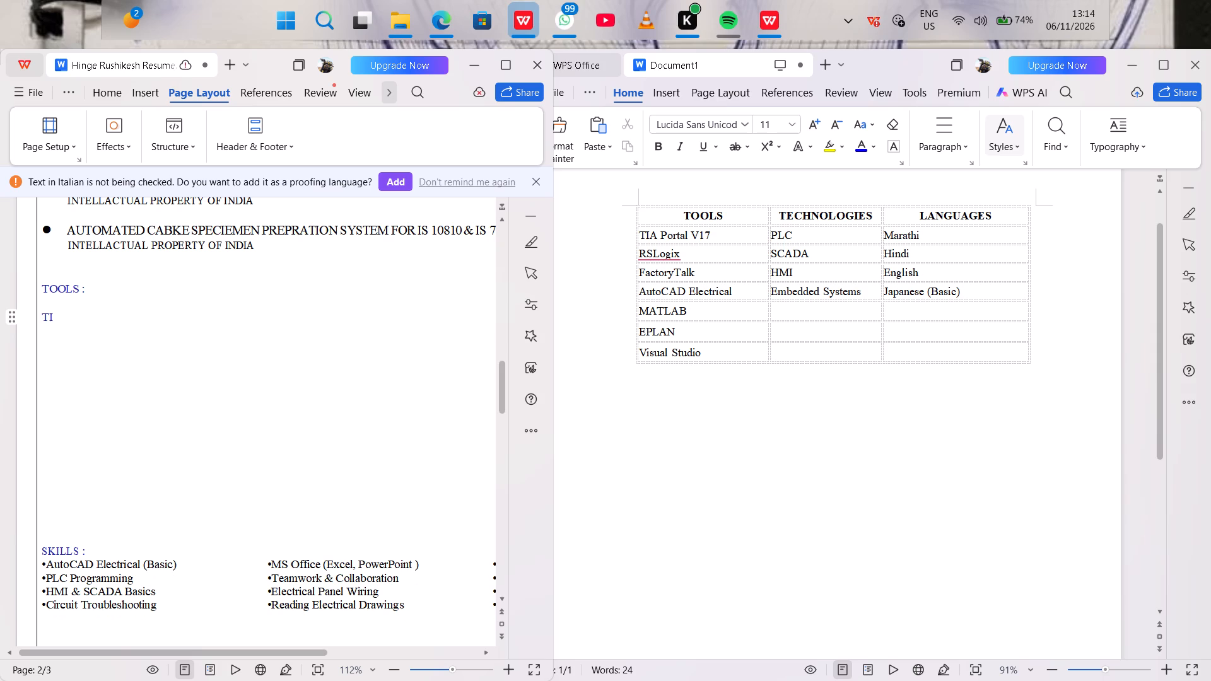
{"action": "key", "text": "space"}
{"action": "type", "text": "Portal"}
{"action": "key", "text": "space"}
{"action": "key", "text": "v"}
{"action": "type", "text": "17"}
{"action": "key", "text": "Return"}
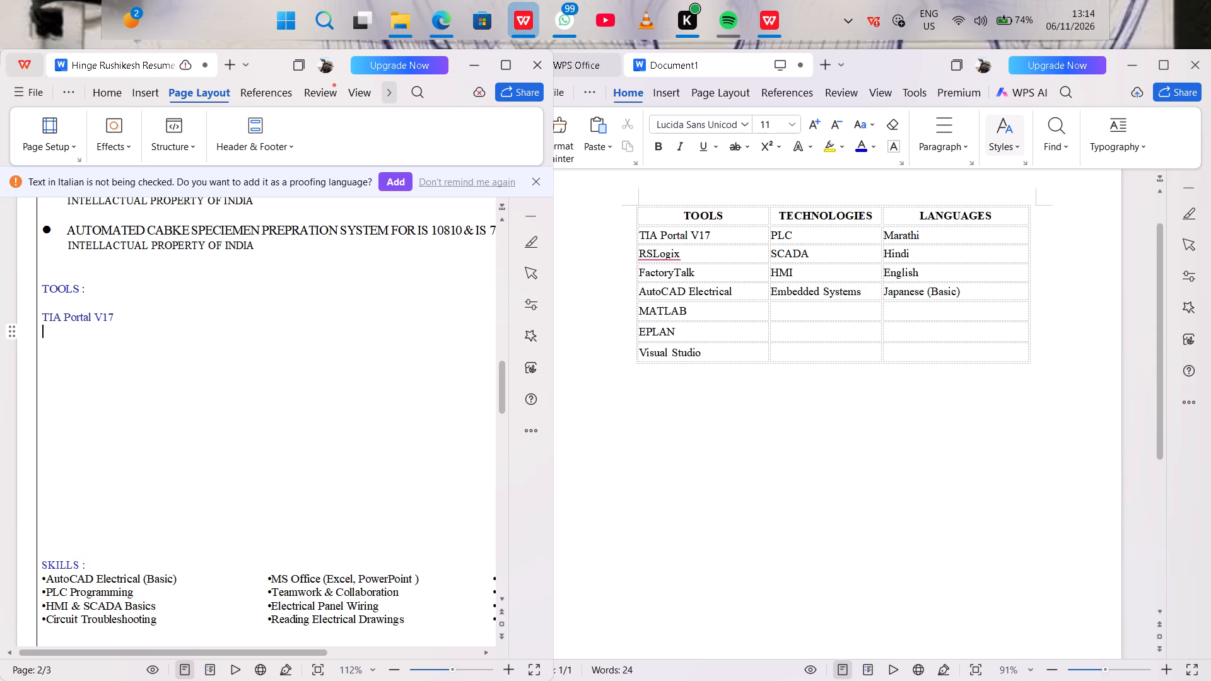
{"action": "type", "text": "RS"}
{"action": "key", "text": "space"}
{"action": "key", "text": "shift+l"}
{"action": "key", "text": "BackSpace"}
{"action": "type", "text": "Lo"}
{"action": "type", "text": "gix"}
{"action": "key", "text": "Return"}
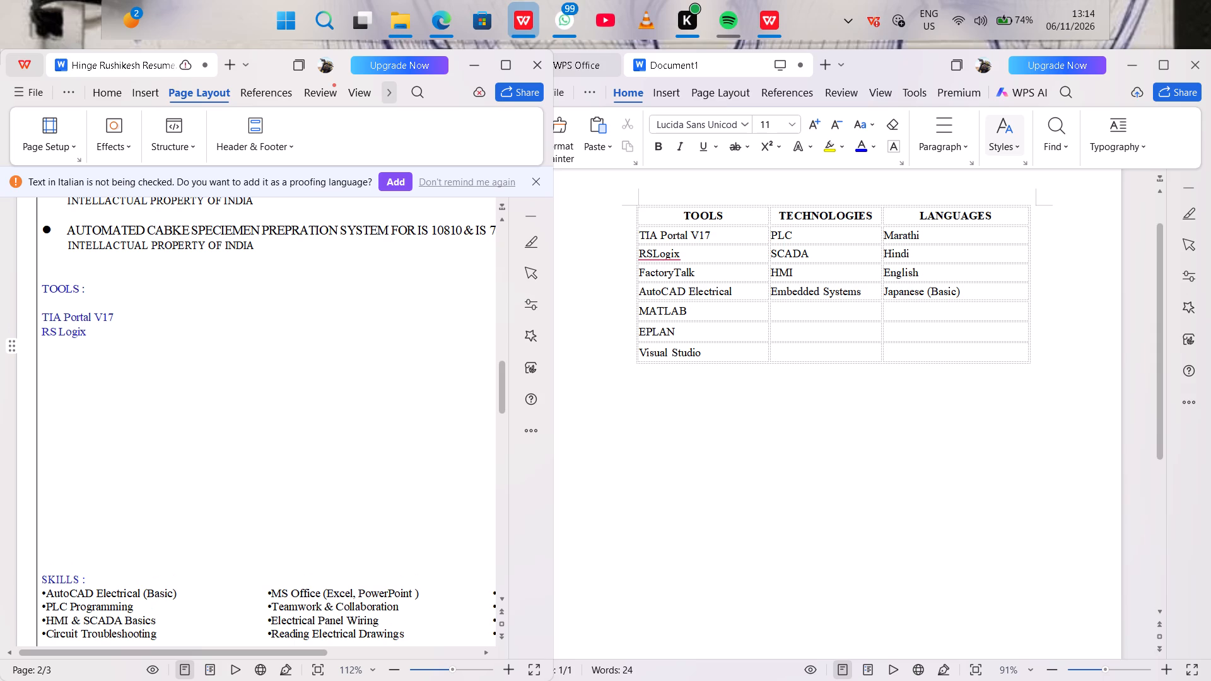
Add "FactoryTalk" as the third entry of the TOOLS list and start a new line.
{"action": "type", "text": "FA"}
{"action": "key", "text": "BackSpace"}
{"action": "type", "text": "actory"}
{"action": "key", "text": "space"}
{"action": "key", "text": "BackSpace"}
{"action": "type", "text": "Ta"}
{"action": "type", "text": "lk"}
{"action": "key", "text": "Return"}
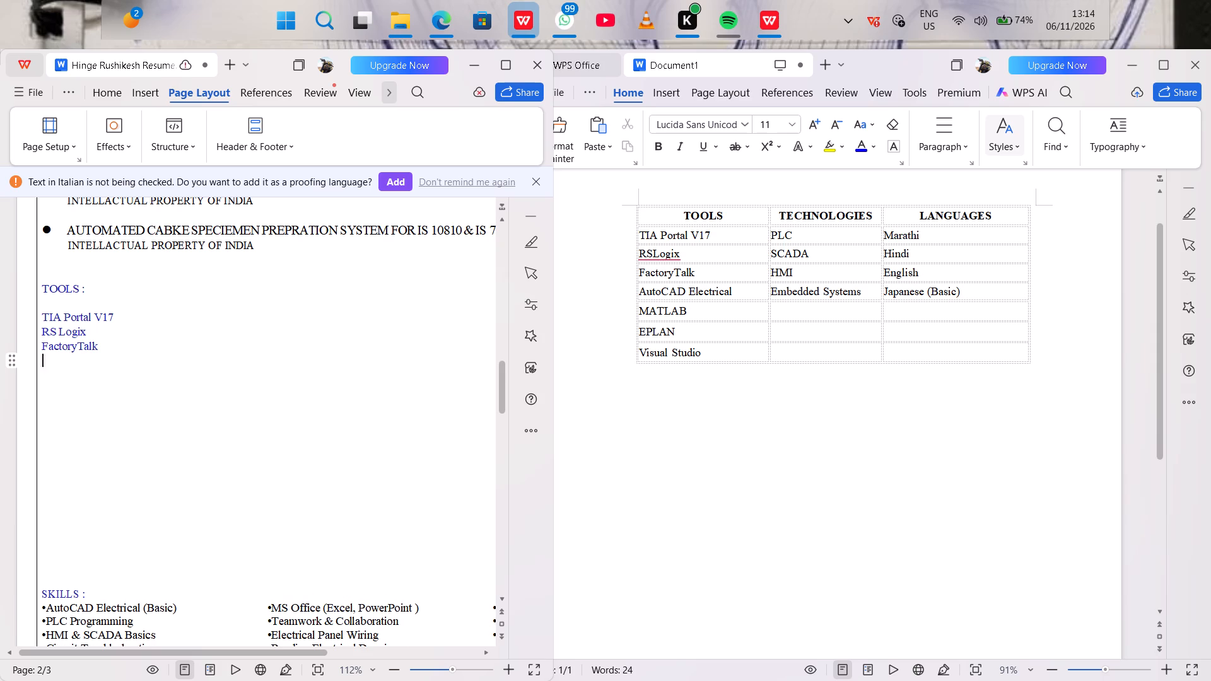
Add "AutoCAD Electrical" as the fourth entry of the TOOLS list and start a new line.
{"action": "key", "text": "shift+a"}
{"action": "type", "text": "uto"}
{"action": "type", "text": "CAD"}
{"action": "key", "text": "space"}
{"action": "key", "text": "Return"}
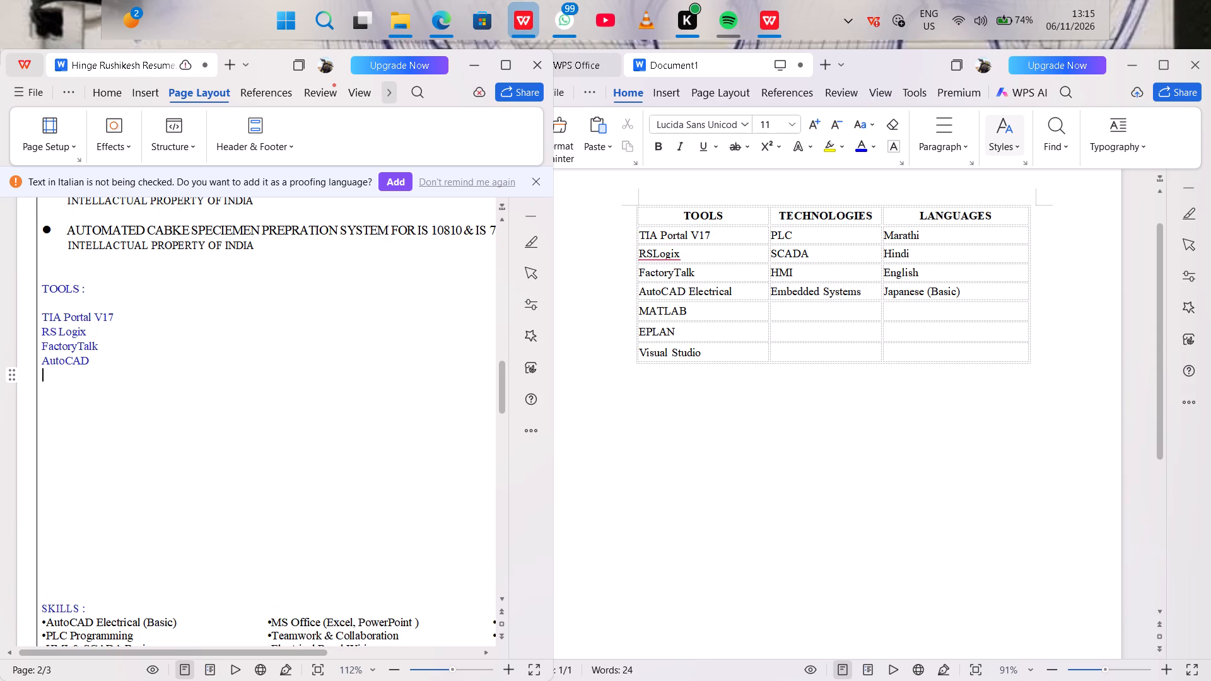
{"action": "key", "text": "BackSpace"}
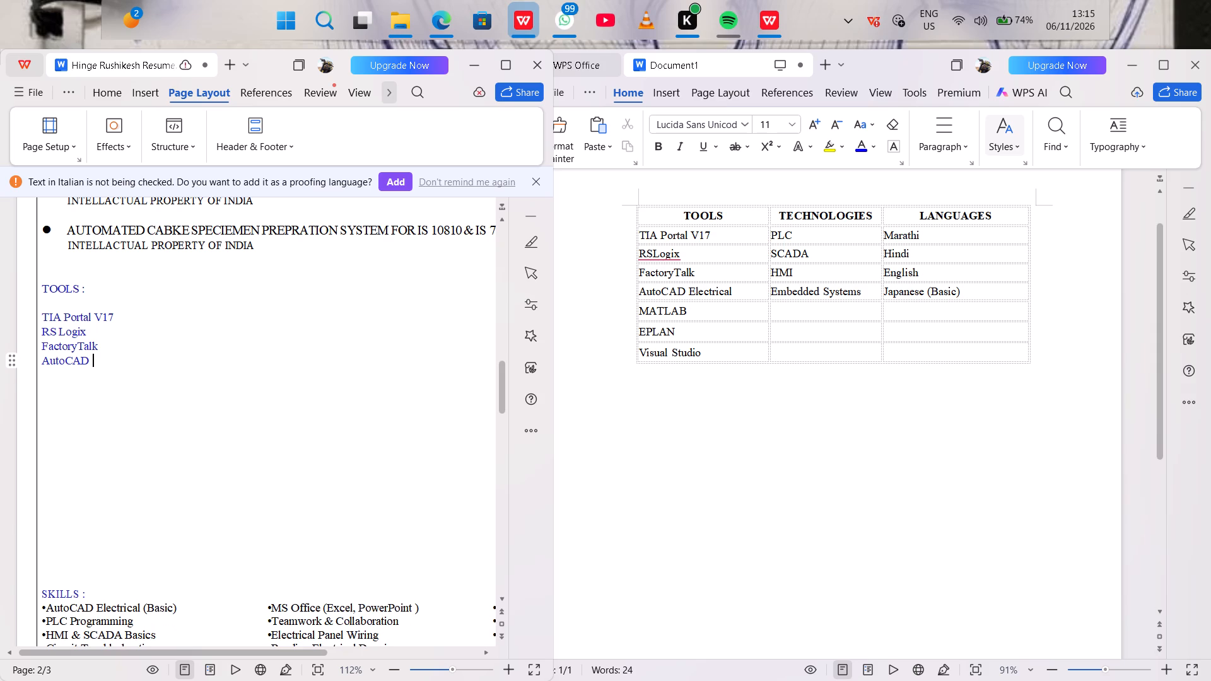
{"action": "type", "text": "Elec"}
{"action": "key", "text": "BackSpace"}
{"action": "type", "text": "ctrical"}
{"action": "key", "text": "Return"}
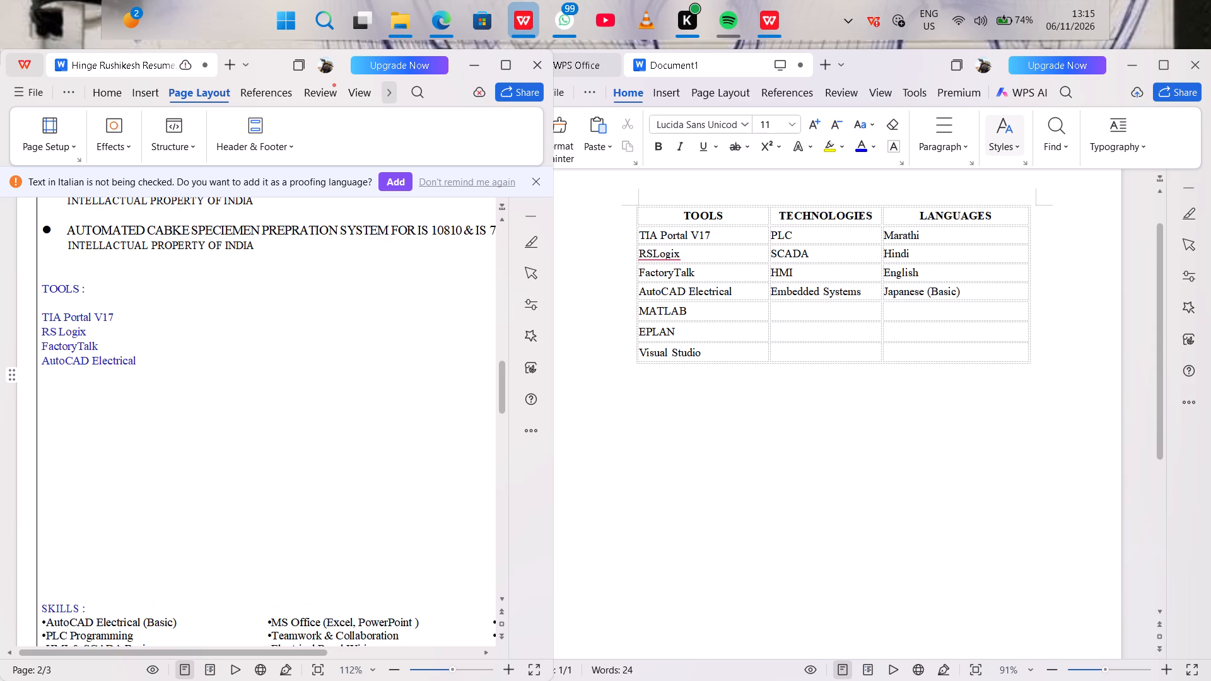
Add "MATLAB" below AutoCAD Electrical in the TOOLS list and start a new line.
{"action": "type", "text": "Ma"}
{"action": "key", "text": "t"}
{"action": "key", "text": "BackSpace"}
{"action": "key", "text": "BackSpace"}
{"action": "type", "text": "ATLAB"}
{"action": "key", "text": "Return"}
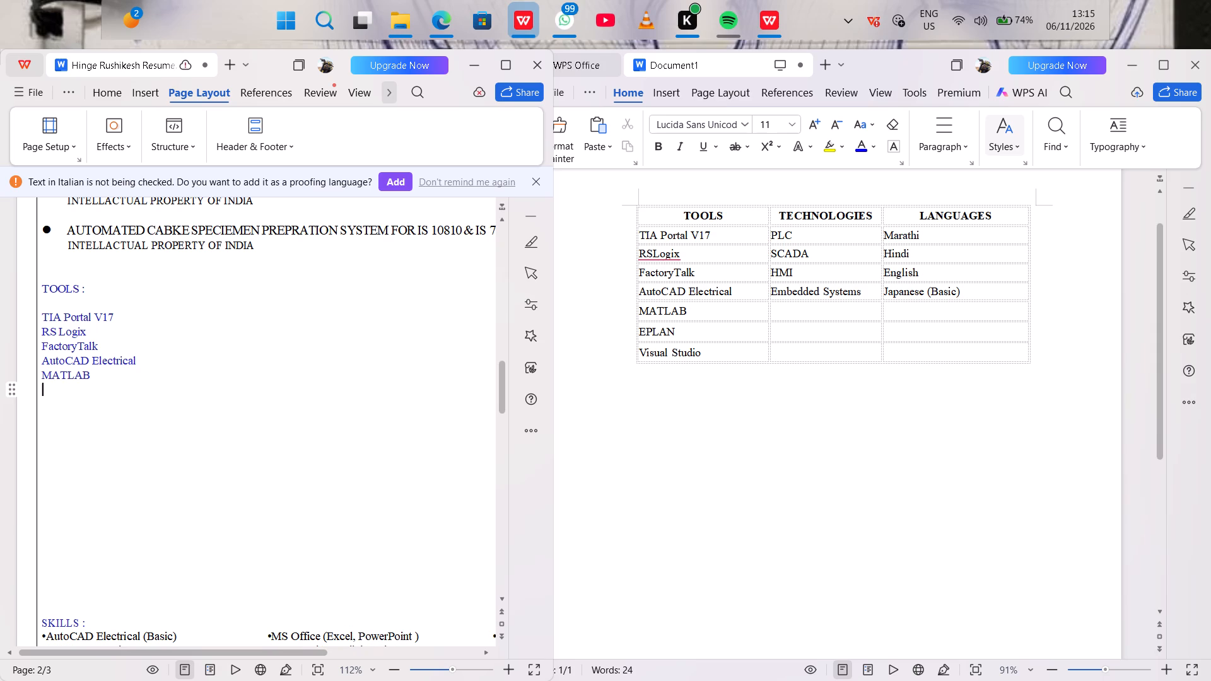
Complete the TOOLS list with the entries "E-PLAN" and "Visual Studio 5000" on separate lines.
{"action": "key", "text": "shift+e"}
{"action": "key", "text": "shift+underscore"}
{"action": "key", "text": "BackSpace"}
{"action": "key", "text": "minus"}
{"action": "type", "text": "PLAN"}
{"action": "key", "text": "space"}
{"action": "key", "text": "Return"}
{"action": "key", "text": "BackSpace"}
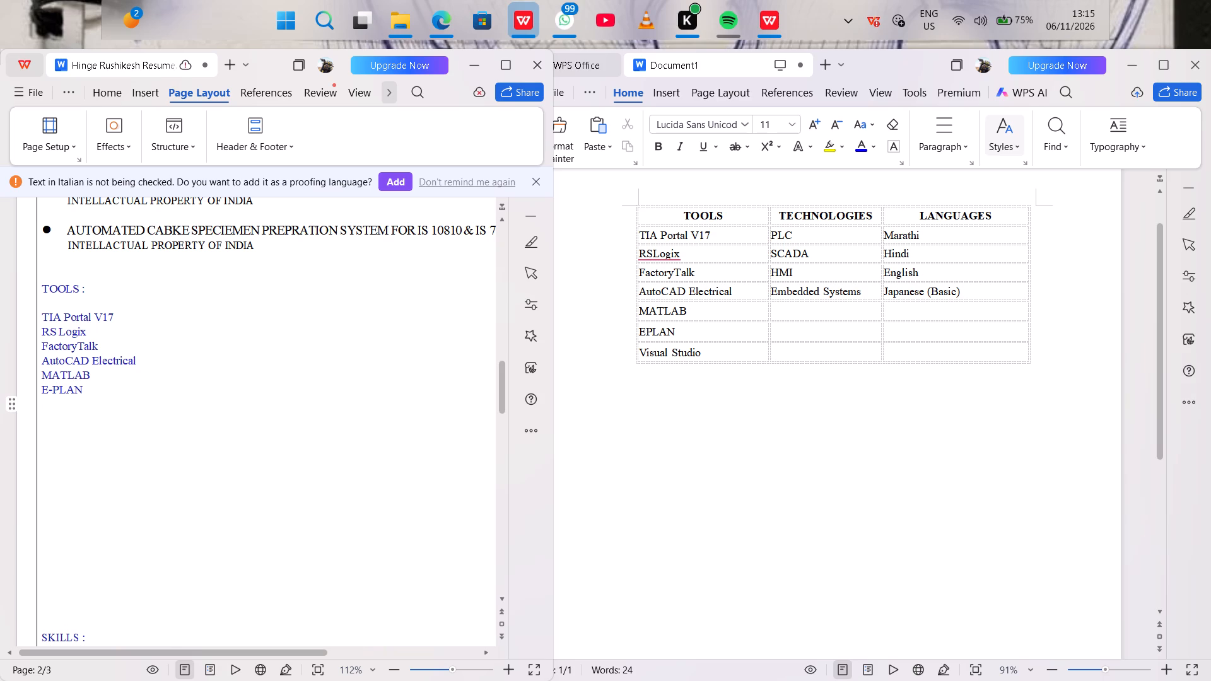
{"action": "type", "text": "Visual Studio"}
{"action": "key", "text": "space"}
{"action": "type", "text": "5000"}
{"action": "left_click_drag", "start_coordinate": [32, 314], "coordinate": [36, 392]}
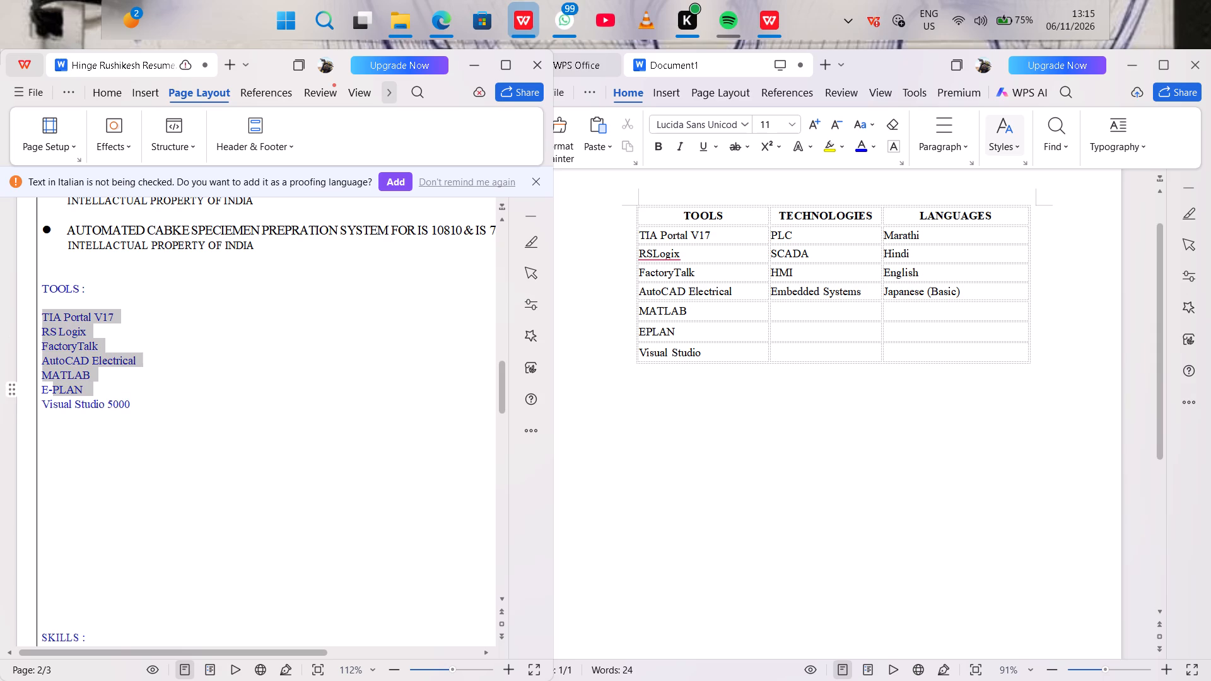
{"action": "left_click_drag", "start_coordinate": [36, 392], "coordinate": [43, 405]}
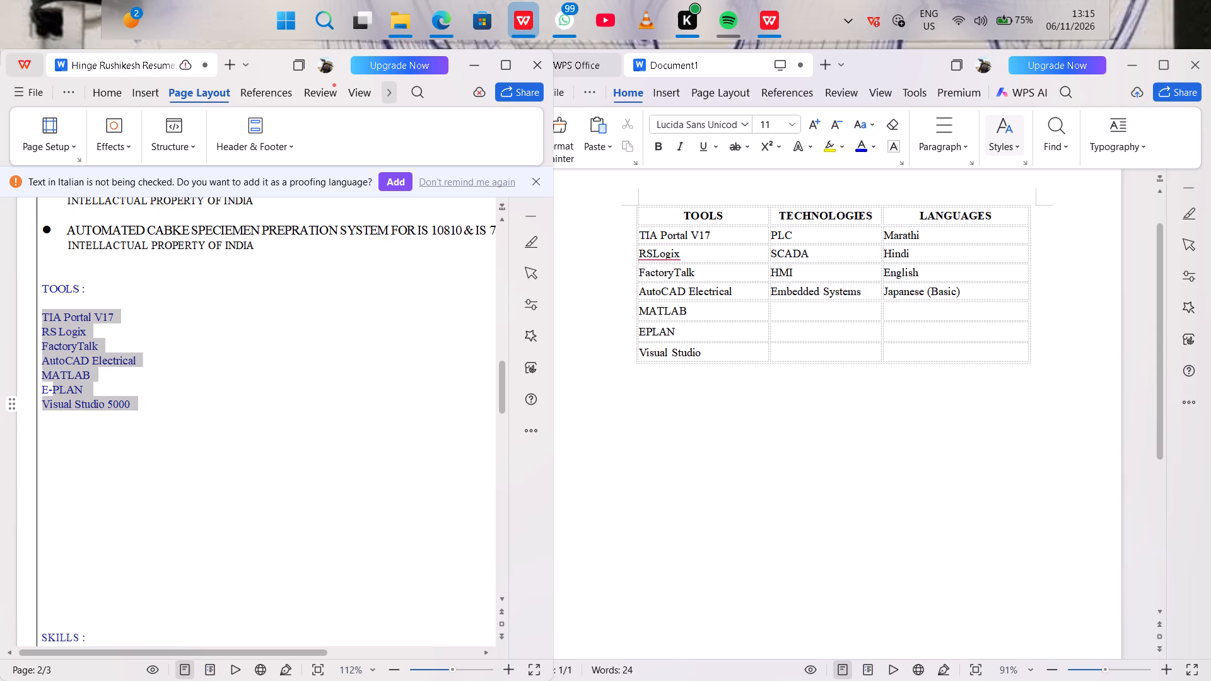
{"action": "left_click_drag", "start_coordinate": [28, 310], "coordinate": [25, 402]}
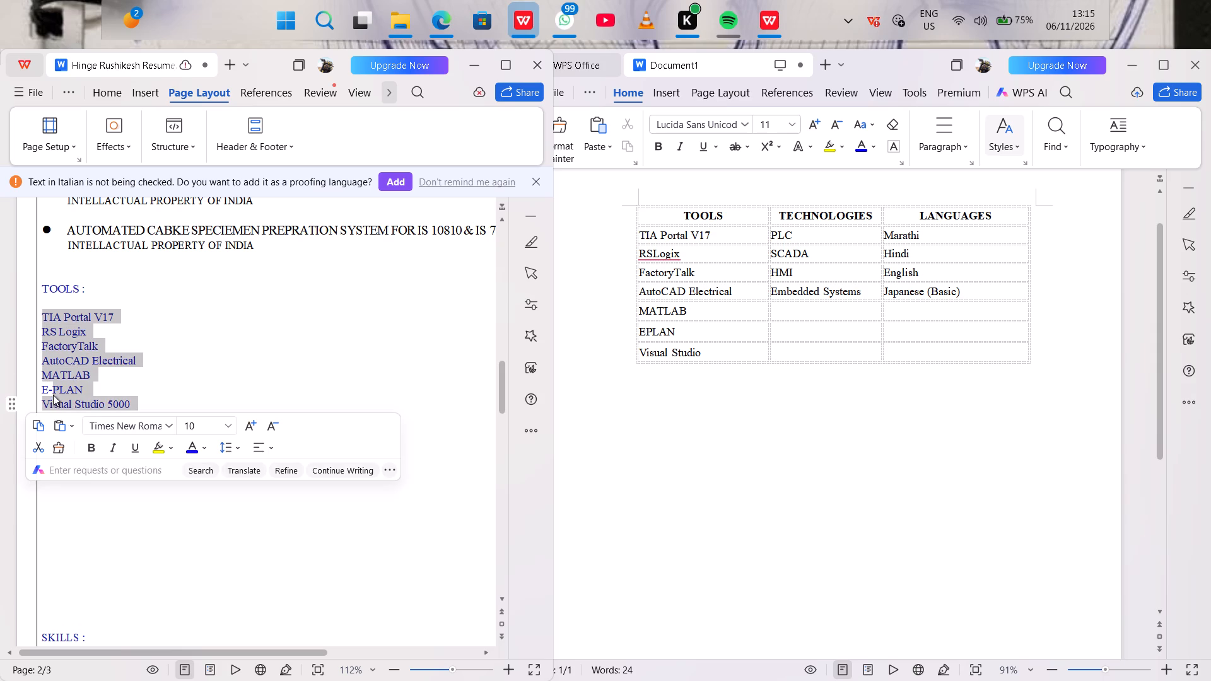
Correct the "E-PLAN" entry in the resume's TOOLS list to read "EPLAN".
{"action": "left_click", "coordinate": [52, 392]}
{"action": "left_click", "coordinate": [52, 392]}
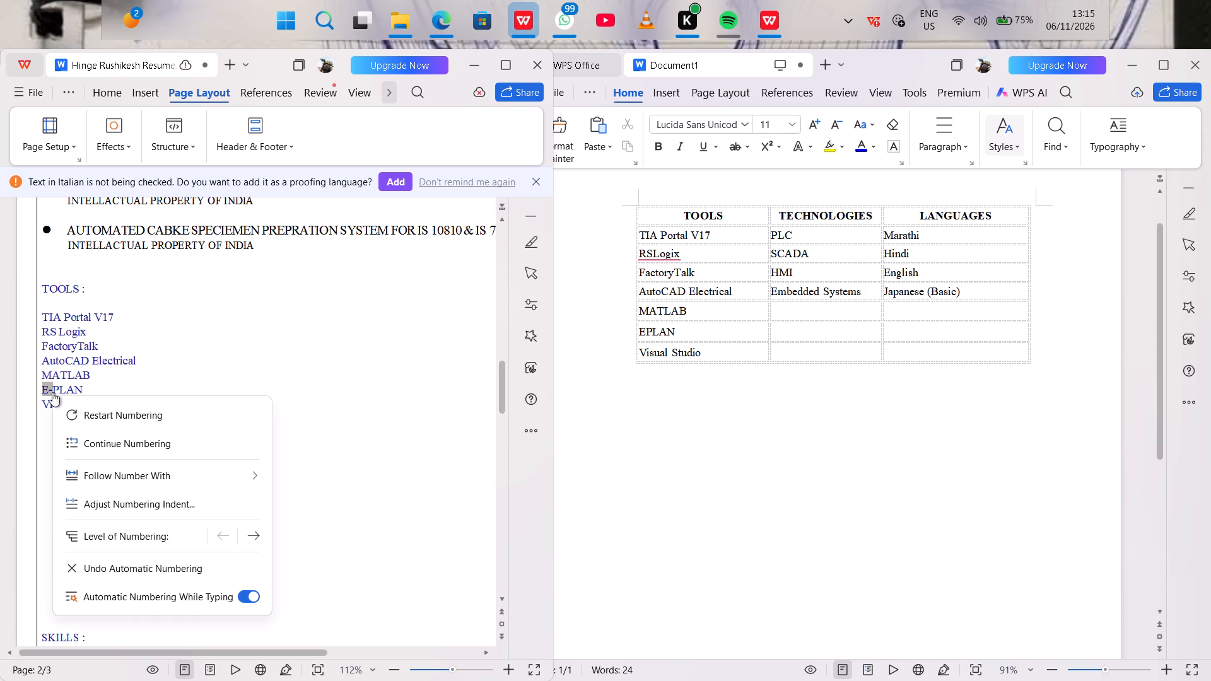
{"action": "left_click", "coordinate": [54, 389]}
{"action": "key", "text": "backslash"}
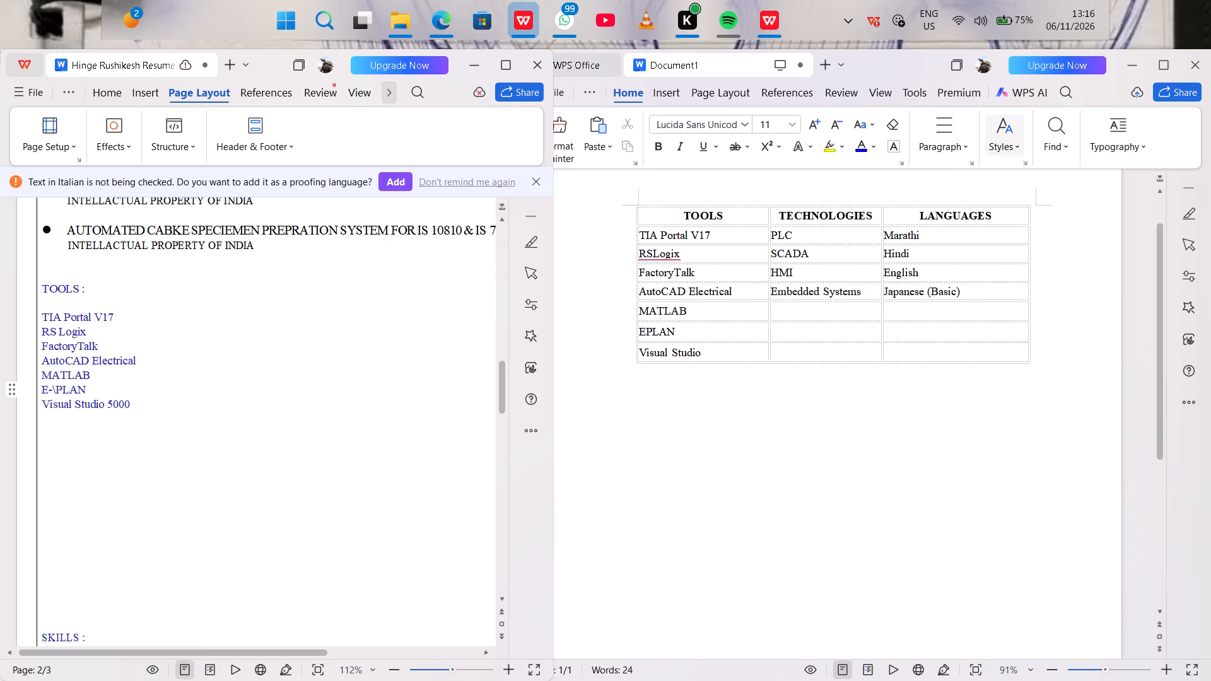
{"action": "key", "text": "BackSpace"}
{"action": "key", "text": "BackSpace"}
{"action": "key", "text": "shift+e"}
Set the font colour of all TOOLS entries, from TIA Portal V17 to Visual Studio 5000, to Automatic black.
{"action": "left_click_drag", "start_coordinate": [28, 317], "coordinate": [40, 409]}
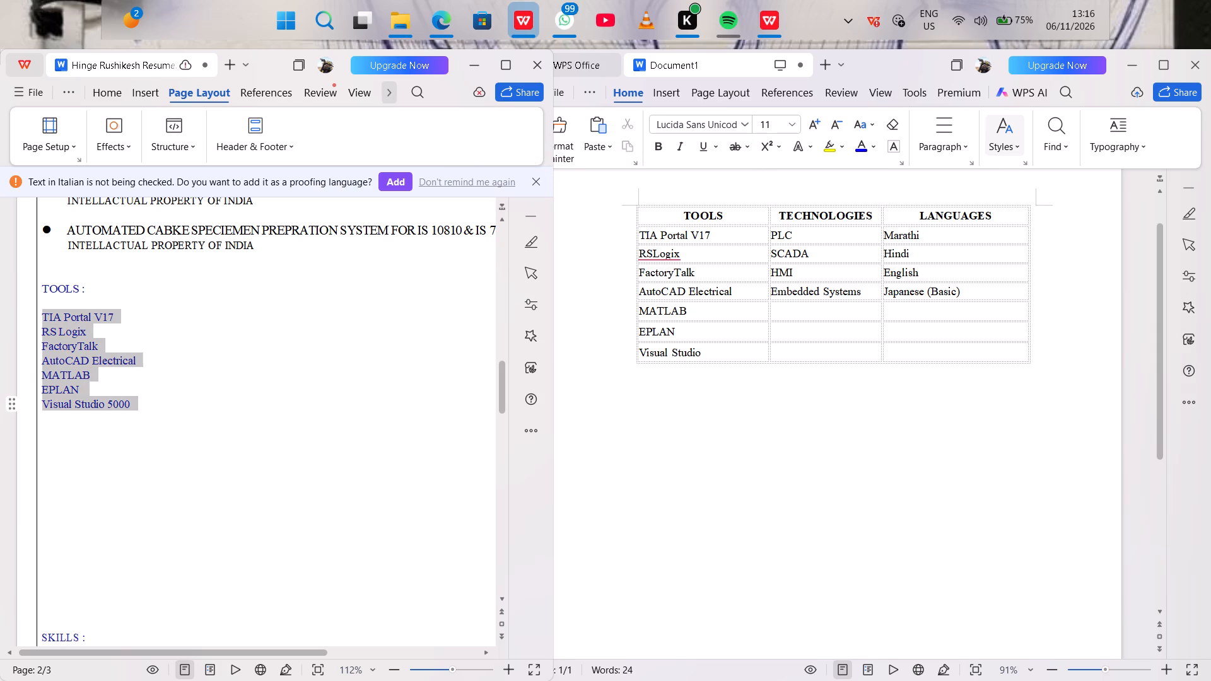
{"action": "left_click_drag", "start_coordinate": [40, 409], "coordinate": [40, 407]}
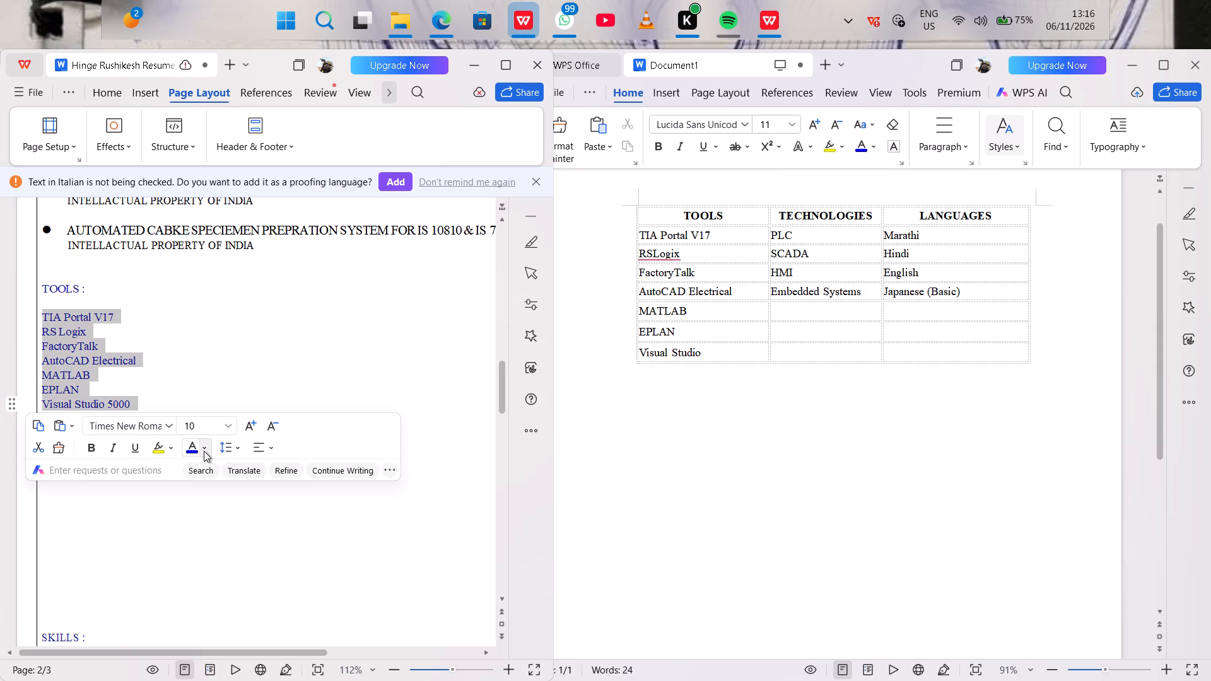
{"action": "left_click", "coordinate": [204, 451]}
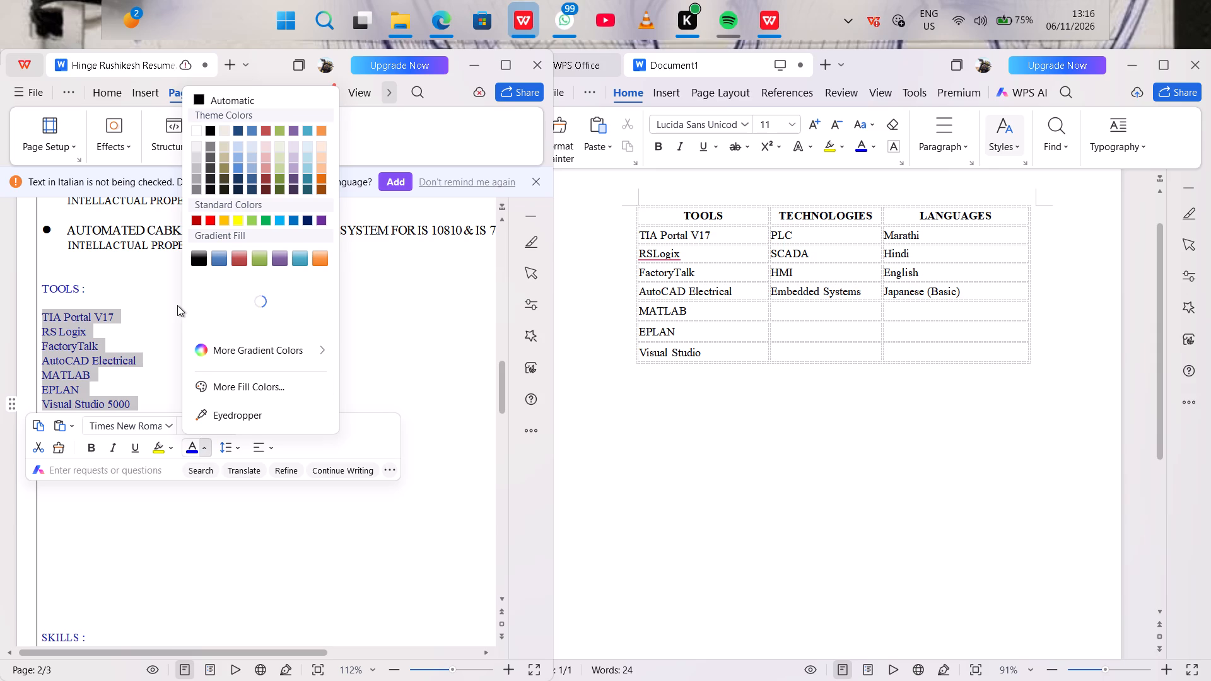
{"action": "left_click", "coordinate": [203, 101]}
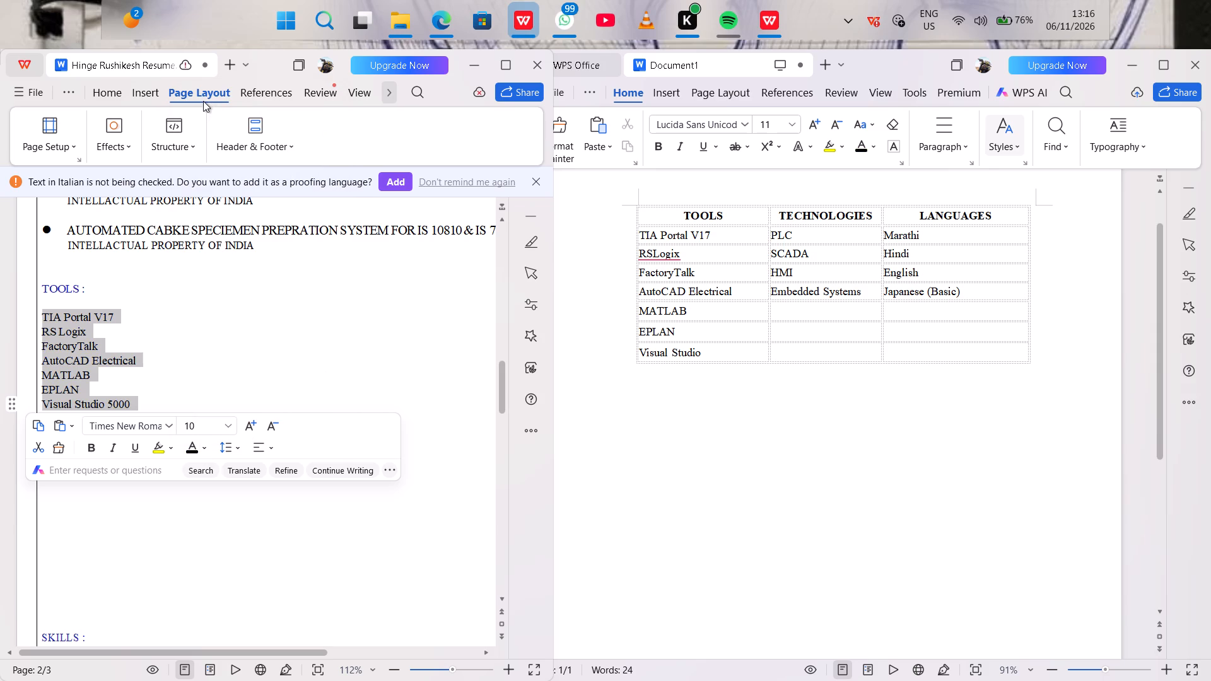
{"action": "left_click", "coordinate": [202, 393]}
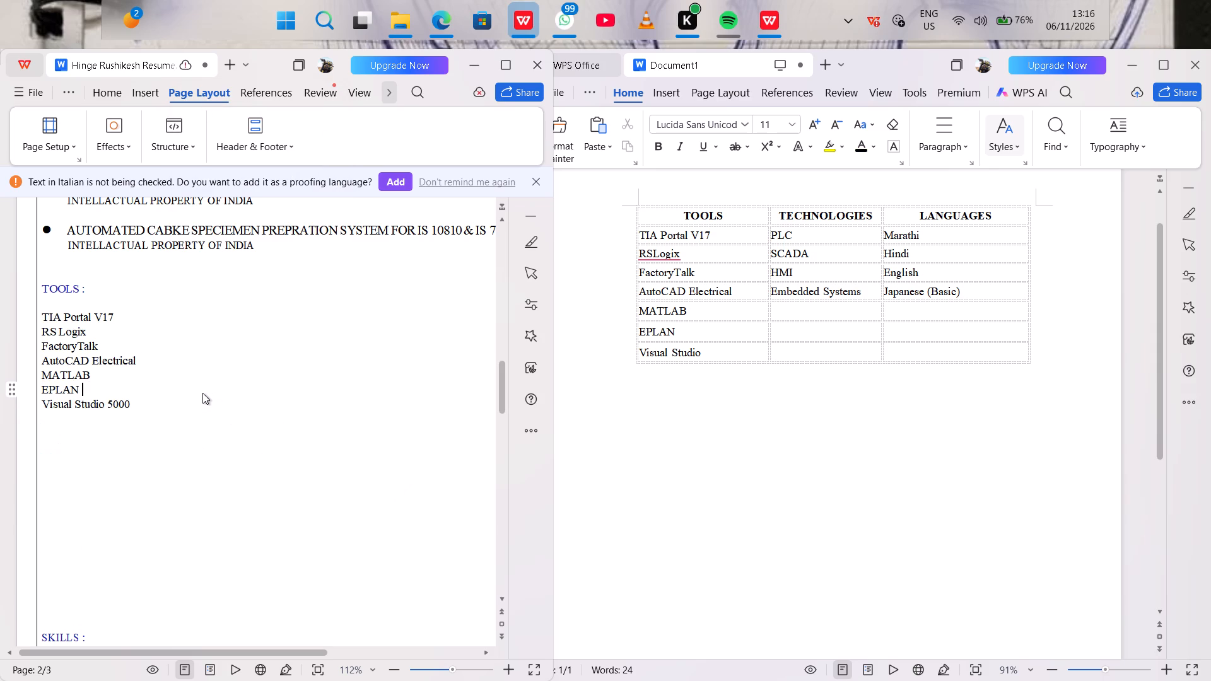
{"action": "left_click", "coordinate": [156, 414]}
Remove the blank line between the TOOLS heading and its first entry.
{"action": "left_click", "coordinate": [52, 305]}
{"action": "key", "text": "BackSpace"}
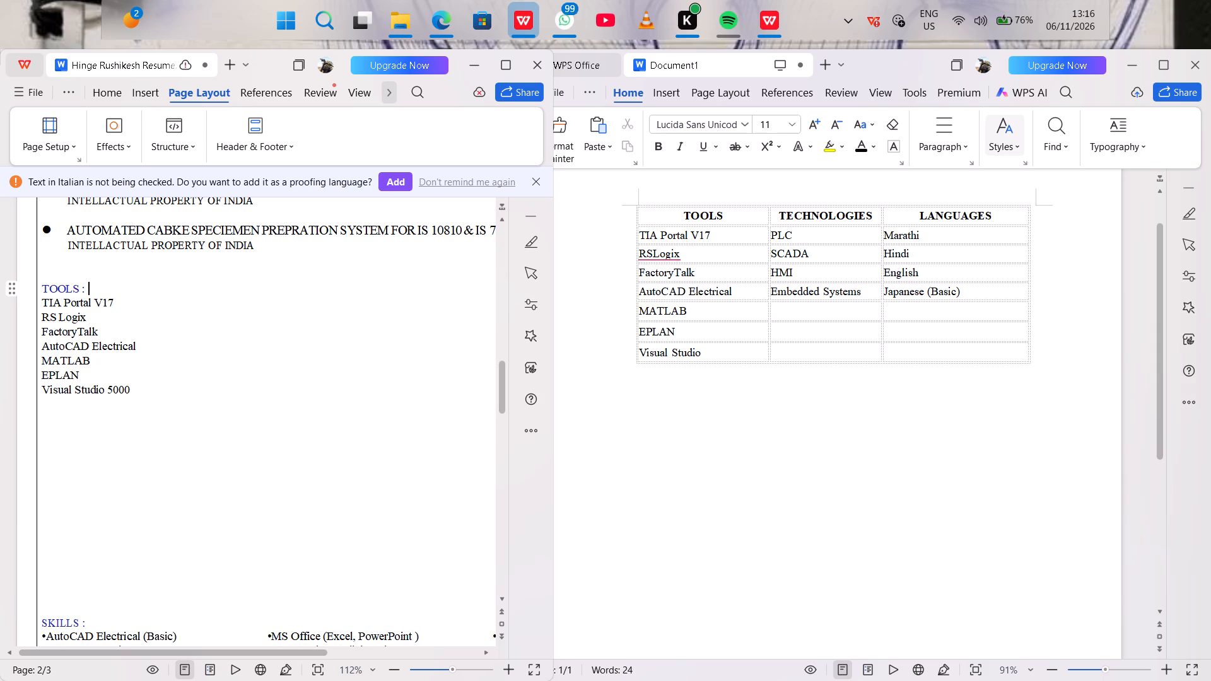
Add the heading "TECHNOLOGIES :" below the TOOLS list, leaving one blank line after Visual Studio 5000.
{"action": "left_click", "coordinate": [50, 412]}
{"action": "key", "text": "t"}
{"action": "key", "text": "BackSpace"}
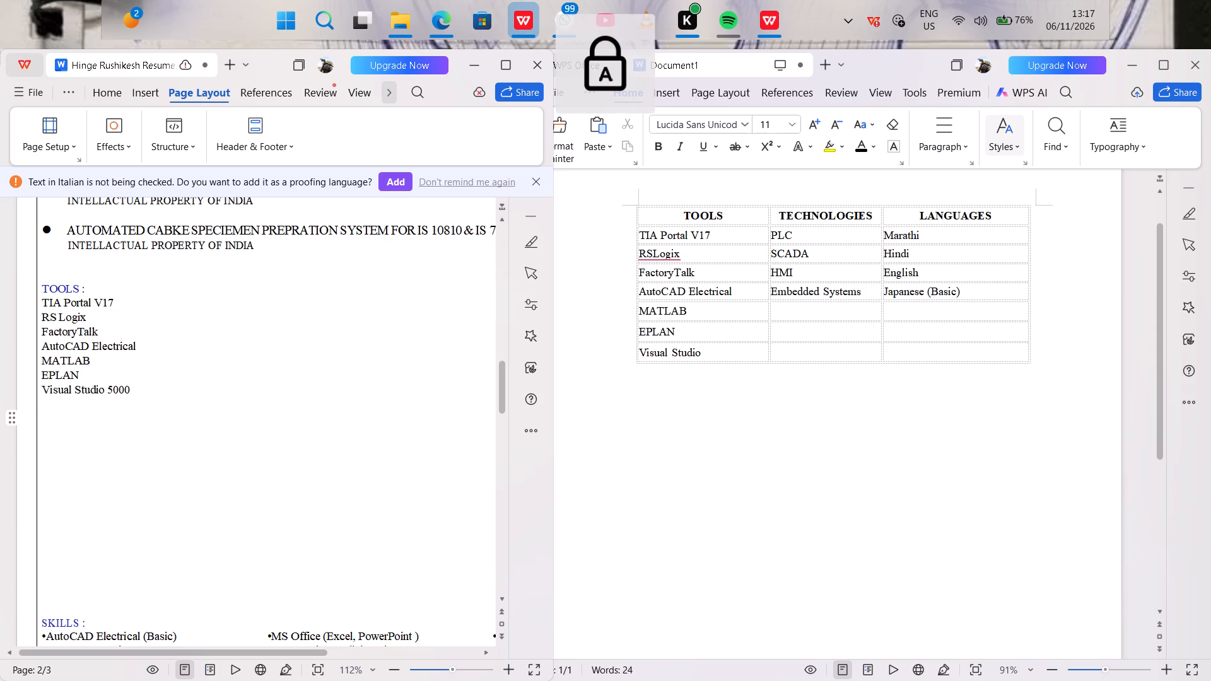
{"action": "type", "text": "TE"}
{"action": "type", "text": "CHNOLOGIES"}
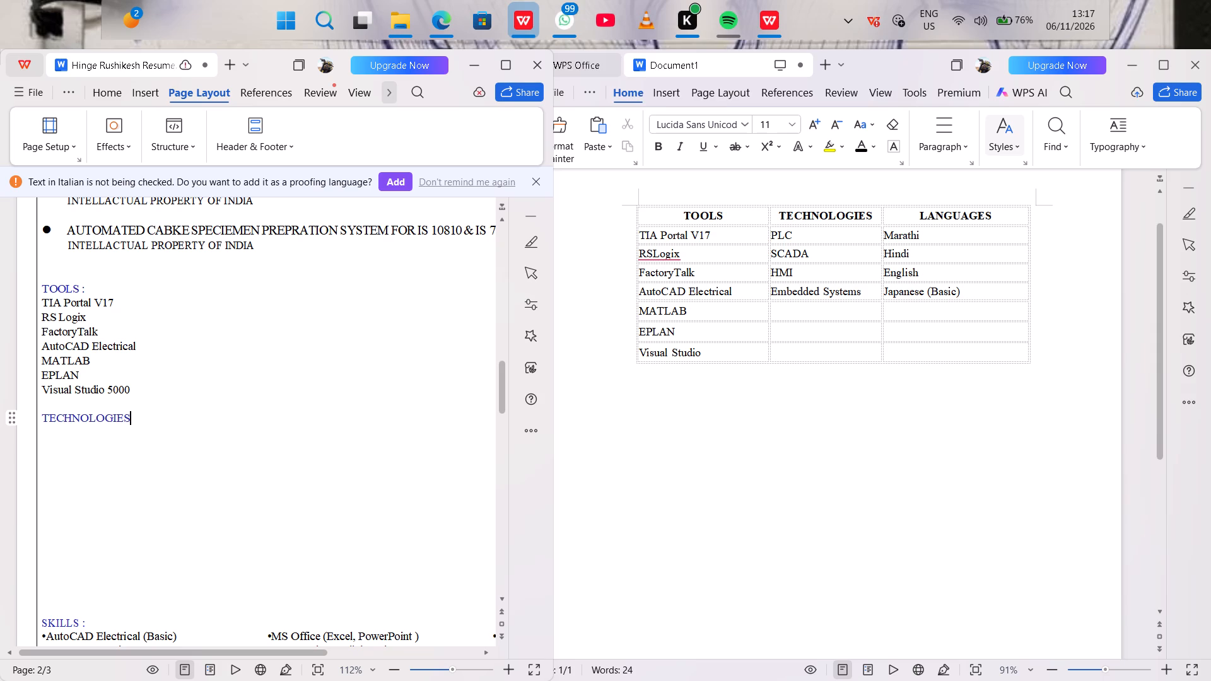
{"action": "key", "text": "space"}
{"action": "key", "text": "shift+colon"}
Enter "PLC", "SCADA" and "HMI" on separate lines under the TECHNOLOGIES heading, with a blank line after the heading.
{"action": "key", "text": "Return"}
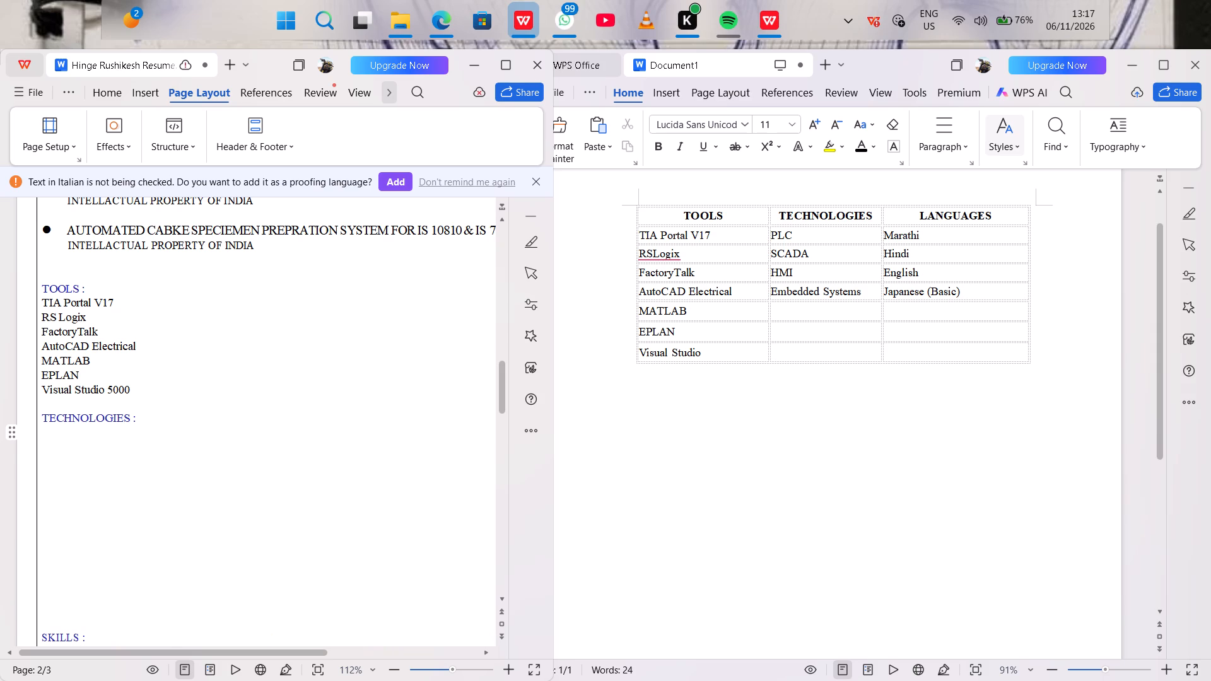
{"action": "key", "text": "Return"}
{"action": "type", "text": "PLC"}
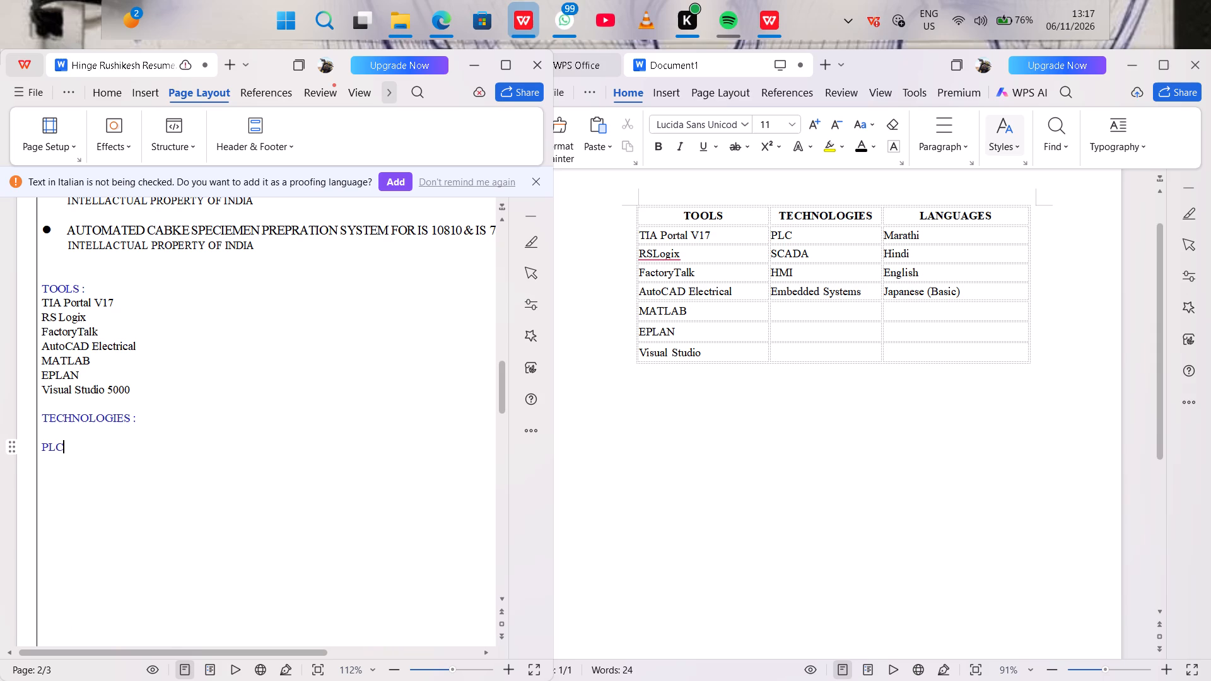
{"action": "key", "text": "space"}
{"action": "key", "text": "Return"}
{"action": "type", "text": "SCADA"}
{"action": "key", "text": "Return"}
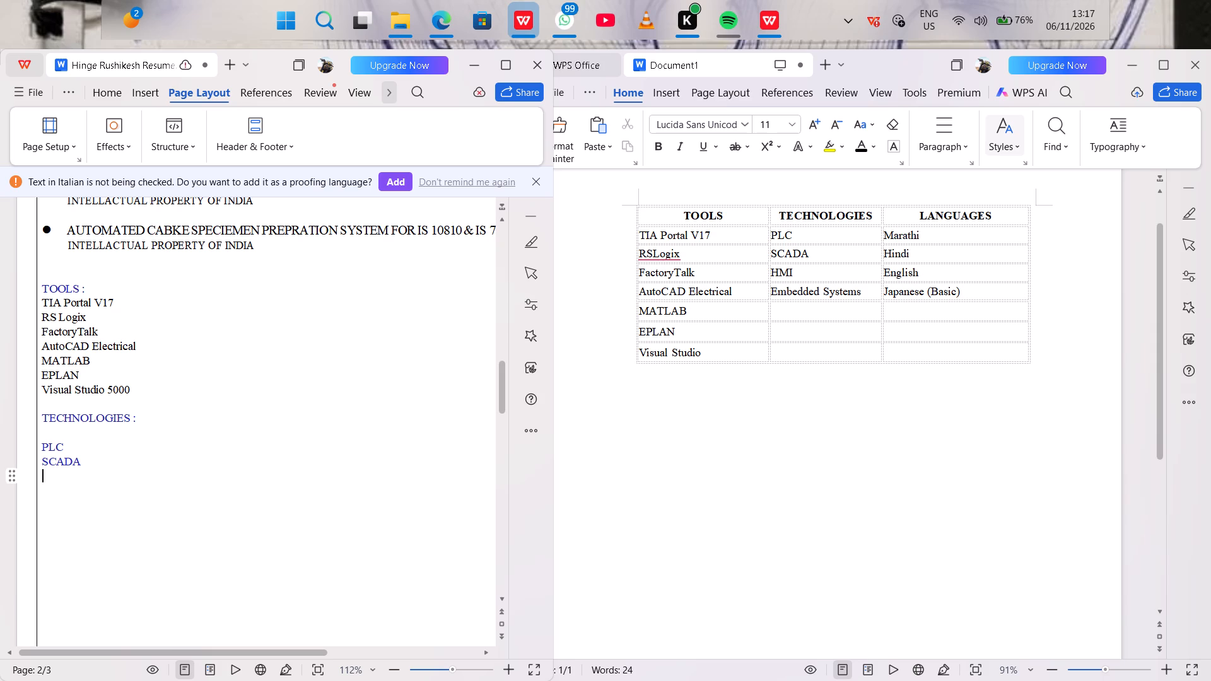
{"action": "type", "text": "HMI"}
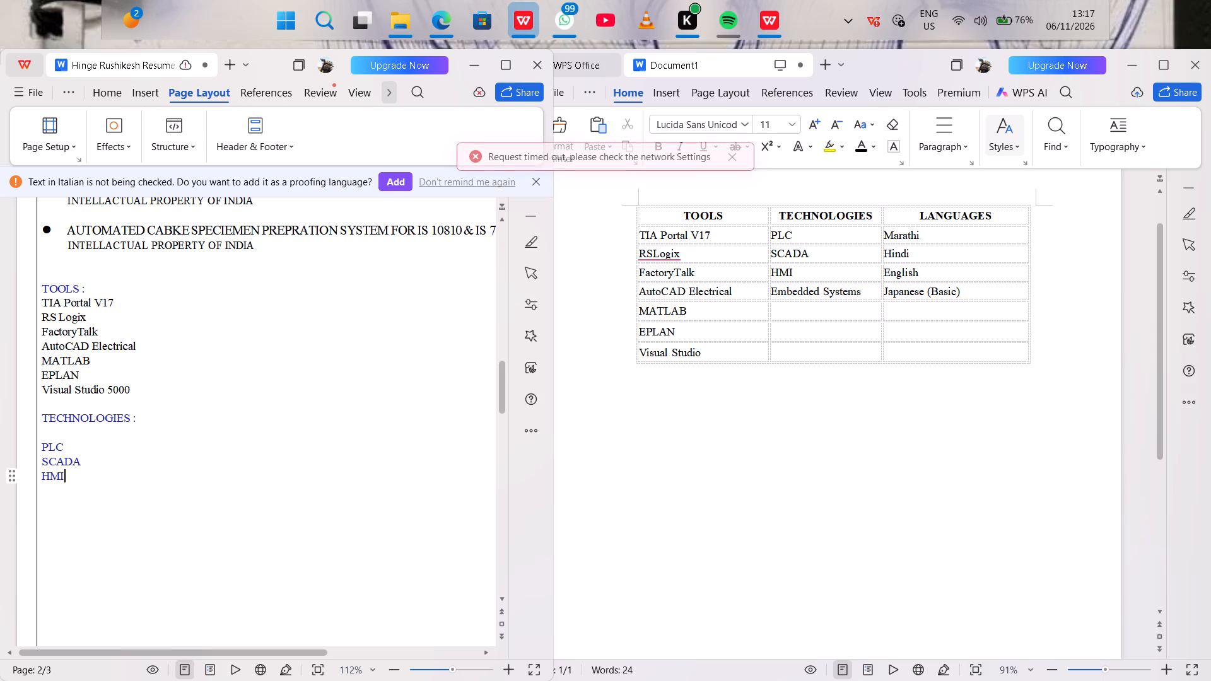
Add "Embedded System" on a new line as the fourth entry of the TECHNOLOGIES list.
{"action": "key", "text": "Return"}
{"action": "type", "text": "EM"}
{"action": "key", "text": "BackSpace"}
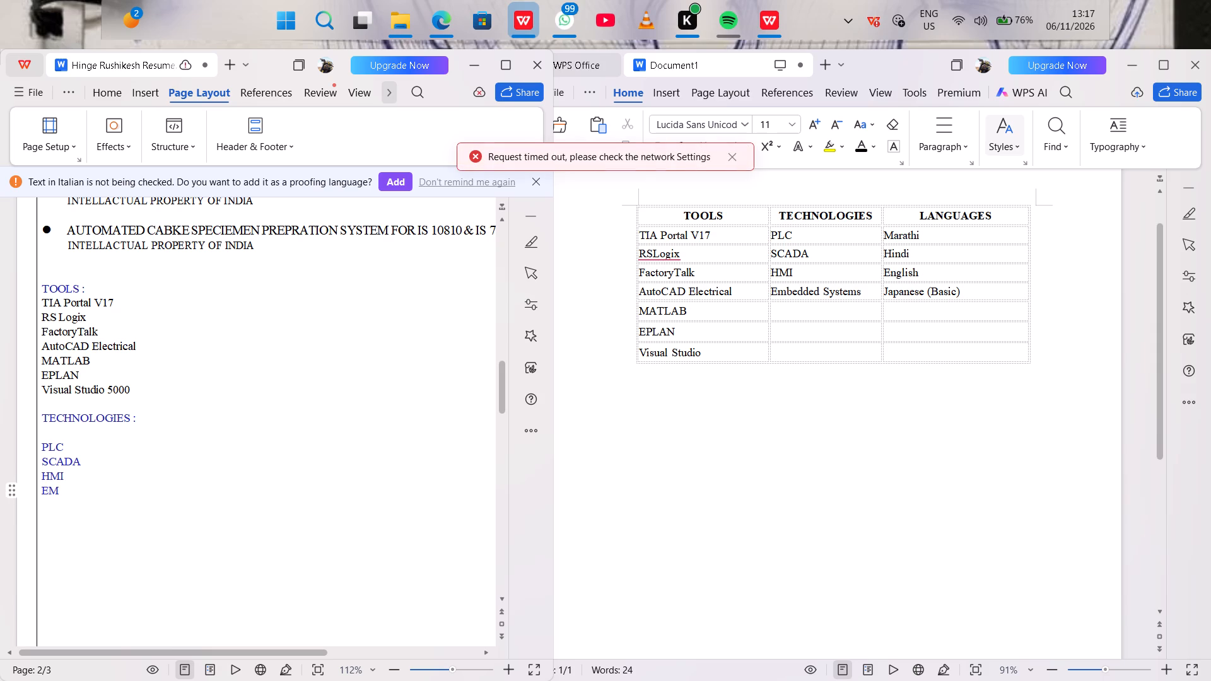
{"action": "key", "text": "shift+m"}
{"action": "type", "text": "bedded"}
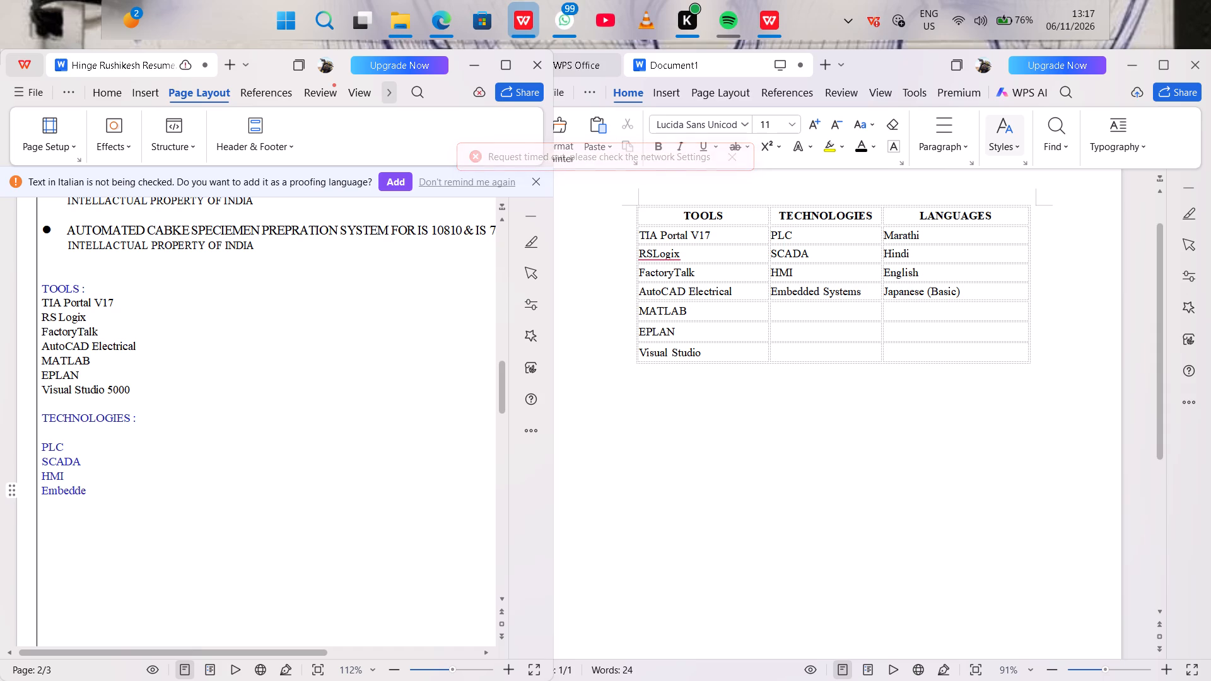
{"action": "key", "text": "space"}
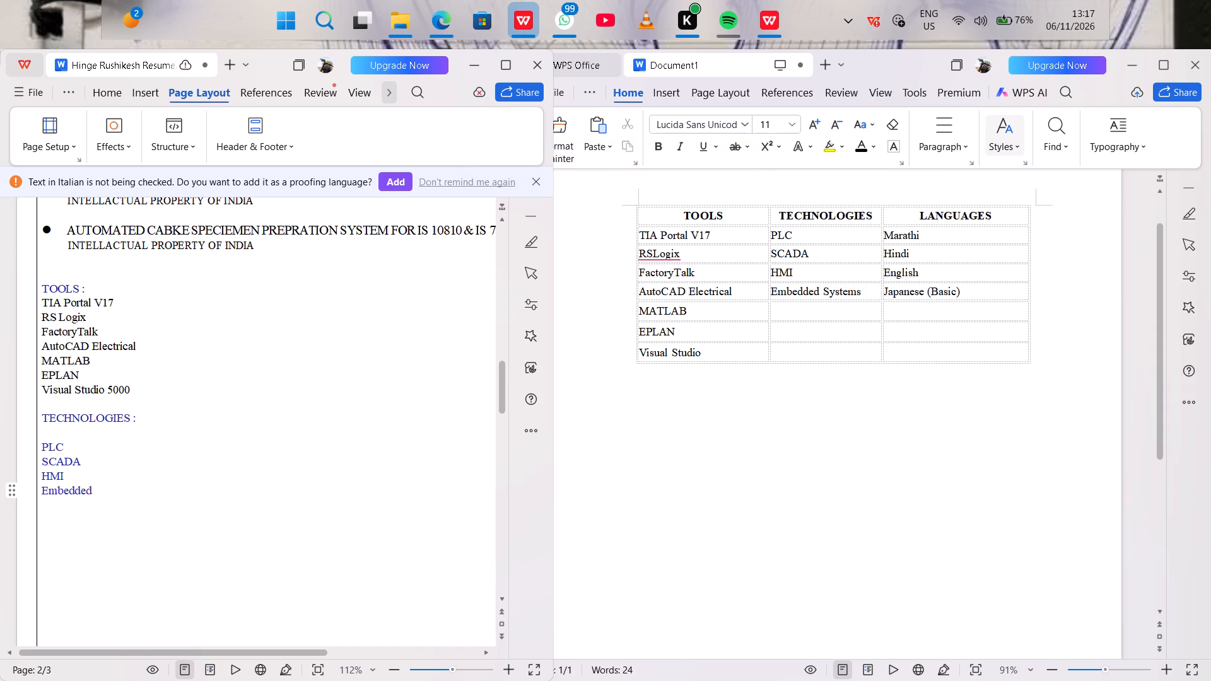
{"action": "key", "text": "s"}
{"action": "key", "text": "shift+y"}
{"action": "type", "text": "stem"}
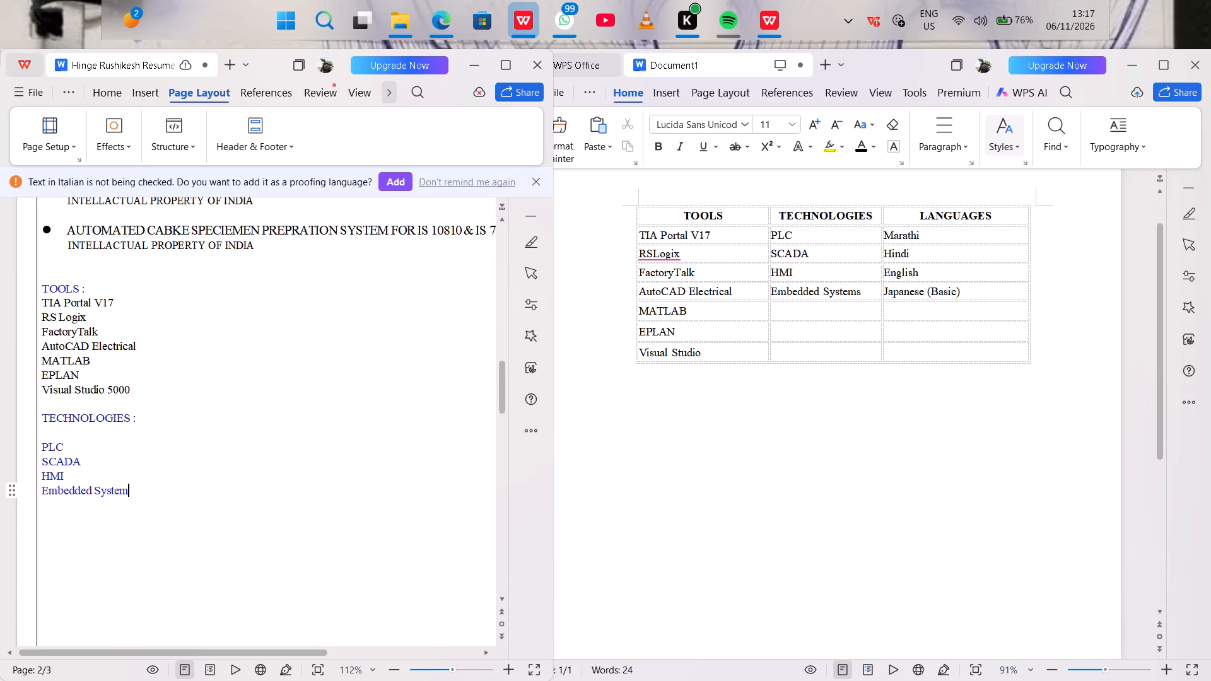
Remove the blank line between the TECHNOLOGIES heading and the PLC entry.
{"action": "left_click", "coordinate": [42, 436]}
{"action": "key", "text": "BackSpace"}
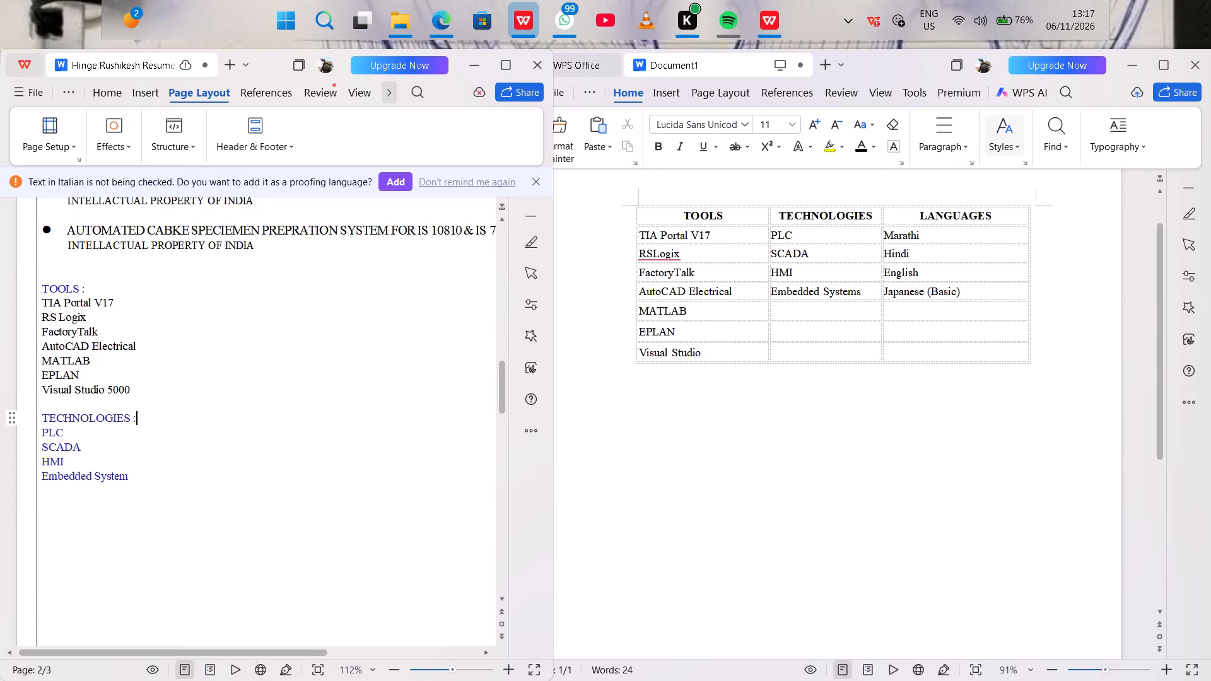
Set the font colour of the four TECHNOLOGIES entries to black, matching the TOOLS entries.
{"action": "left_click_drag", "start_coordinate": [34, 434], "coordinate": [111, 488]}
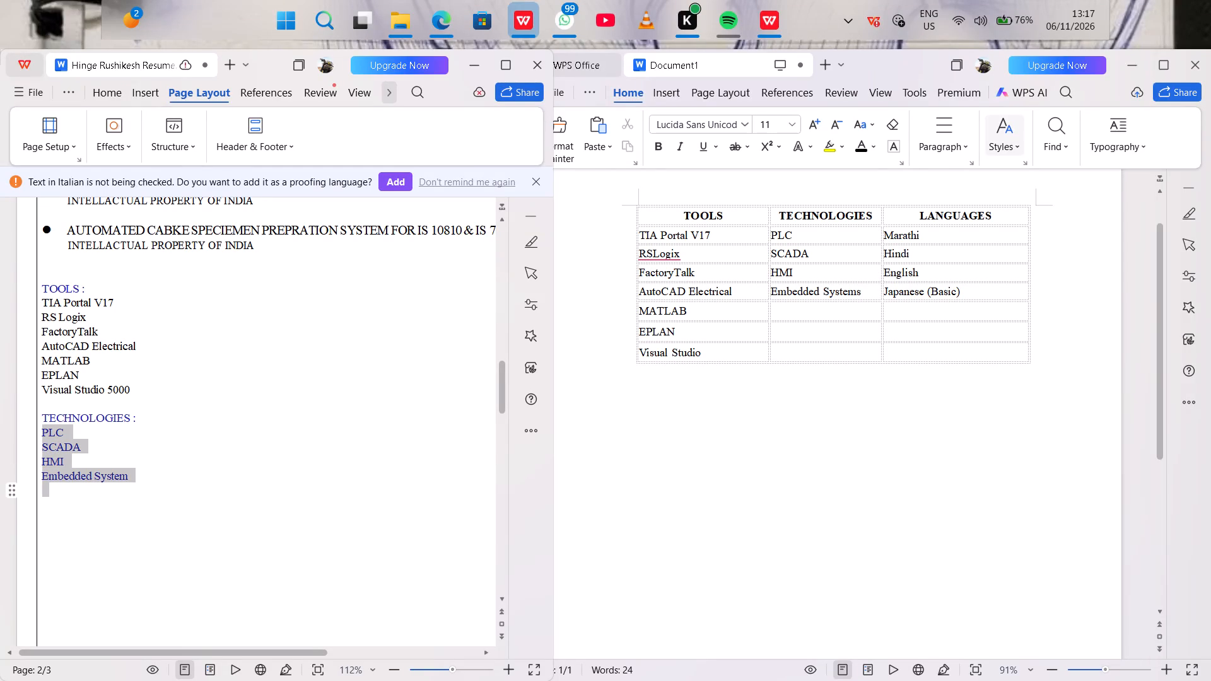
{"action": "left_click_drag", "start_coordinate": [111, 488], "coordinate": [115, 486]}
{"action": "left_click", "coordinate": [189, 533]}
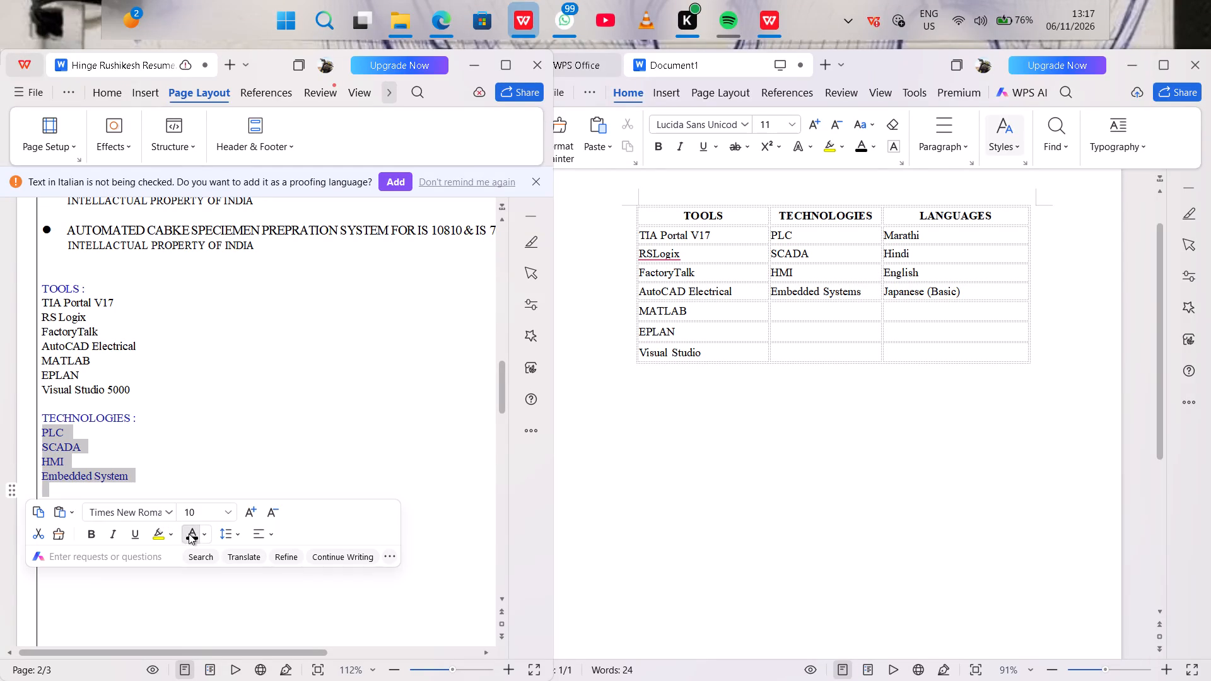
Add the heading "LANGUAGES :" below the TECHNOLOGIES list, leaving one blank line after Embedded System.
{"action": "left_click", "coordinate": [230, 469]}
{"action": "key", "text": "Return"}
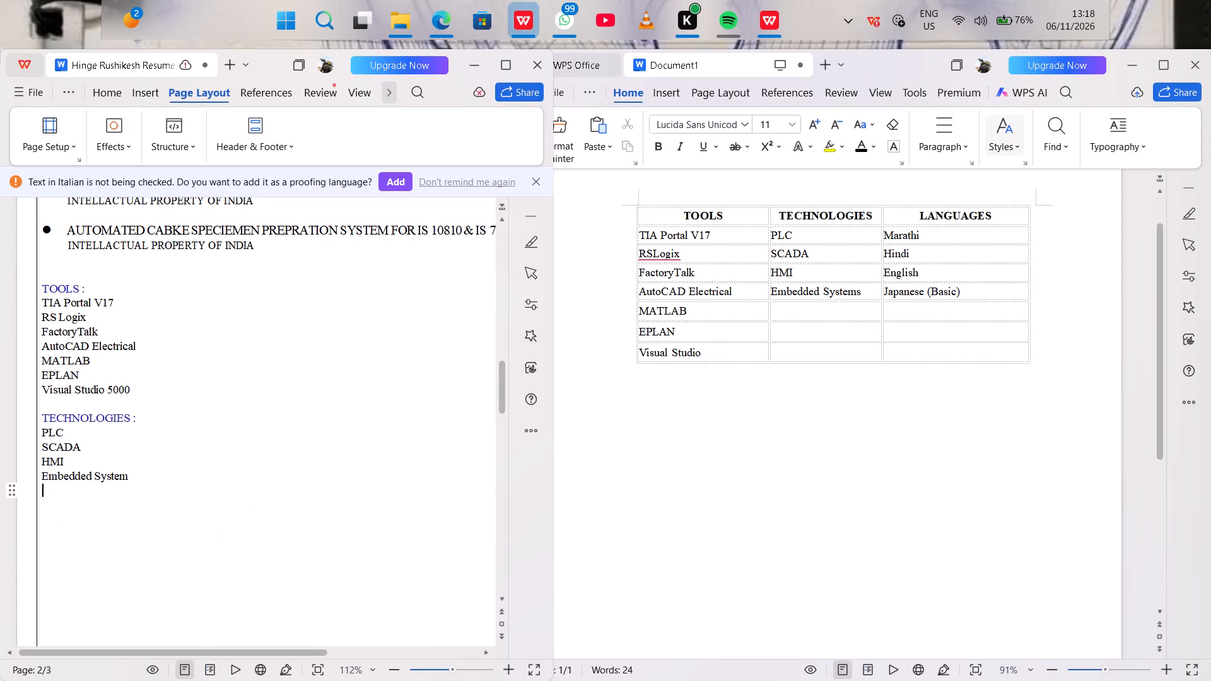
{"action": "key", "text": "Return"}
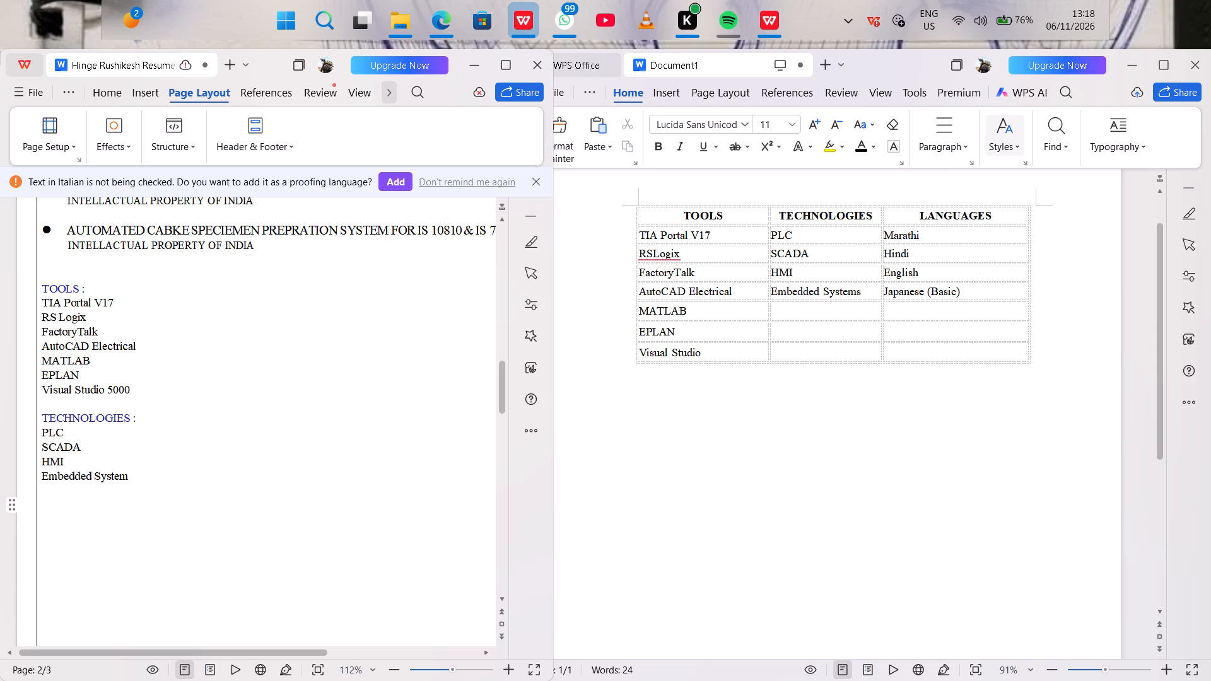
{"action": "type", "text": "LA"}
{"action": "key", "text": "BackSpace"}
{"action": "key", "text": "BackSpace"}
{"action": "type", "text": "LANGUAGES"}
{"action": "key", "text": "space"}
{"action": "key", "text": "shift+colon"}
List MARATHI, HINDI, ENGLISH and JAPANESE (Basic) on separate lines under the LANGUAGES heading.
{"action": "key", "text": "Return"}
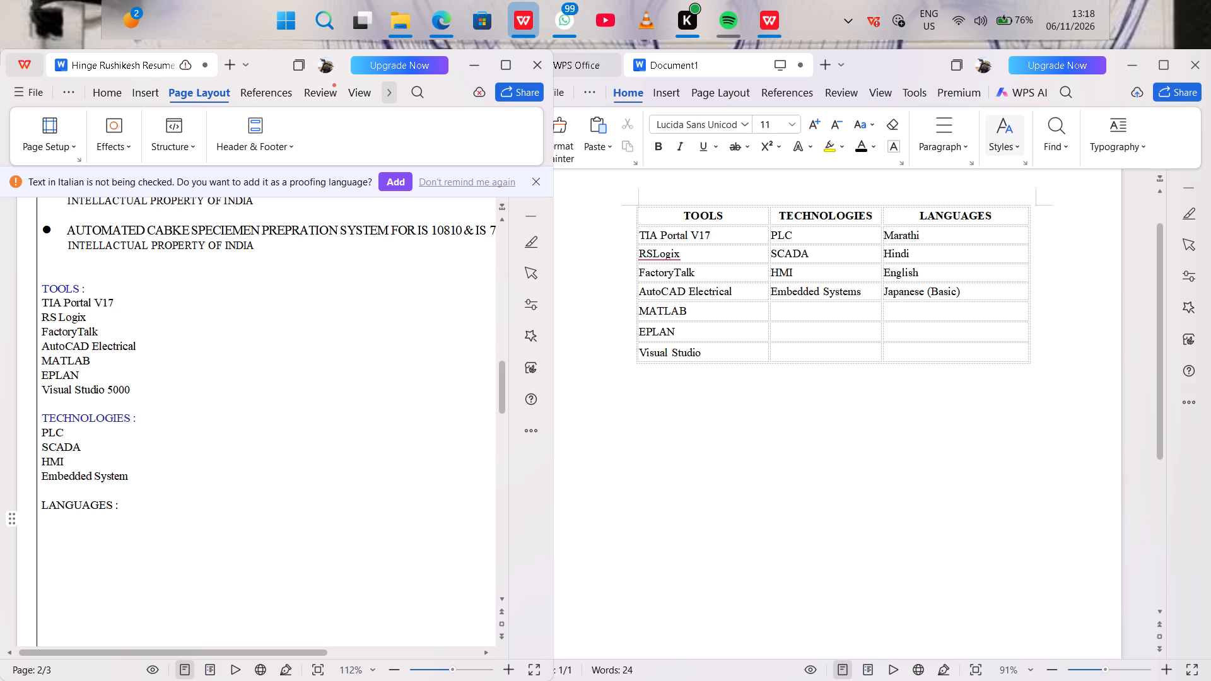
{"action": "type", "text": "MARATHI"}
{"action": "key", "text": "space"}
{"action": "key", "text": "Return"}
{"action": "type", "text": "HINDI"}
{"action": "key", "text": "Return"}
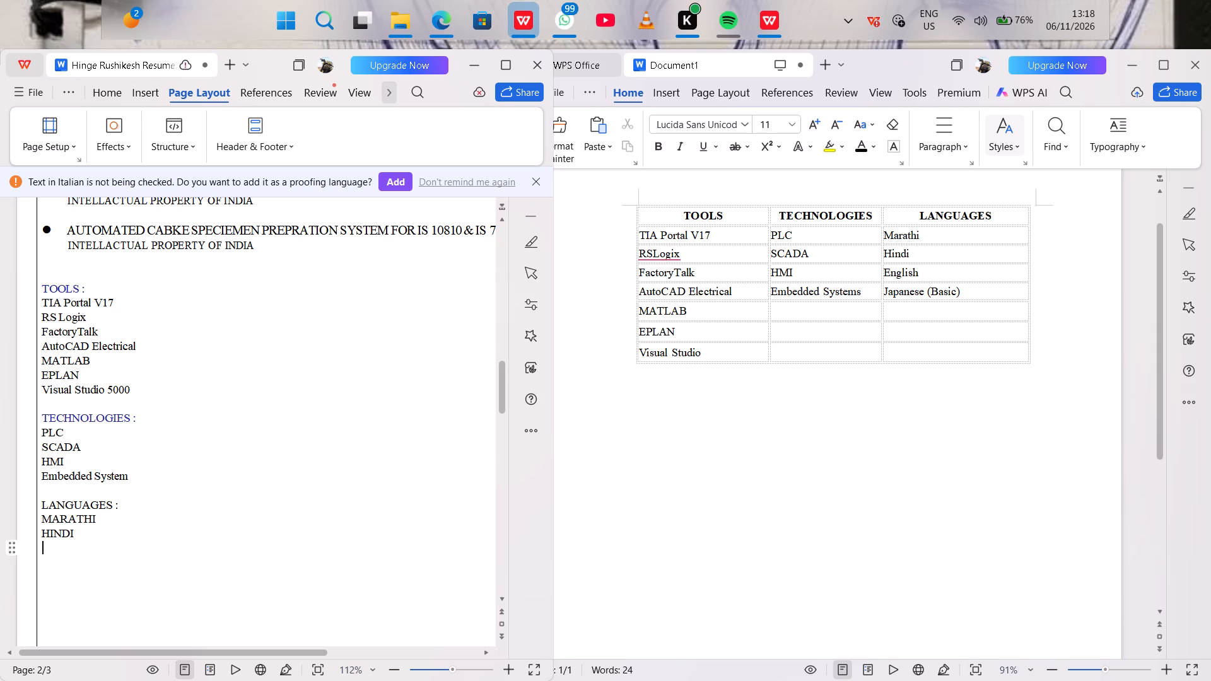
{"action": "type", "text": "ENGLISH"}
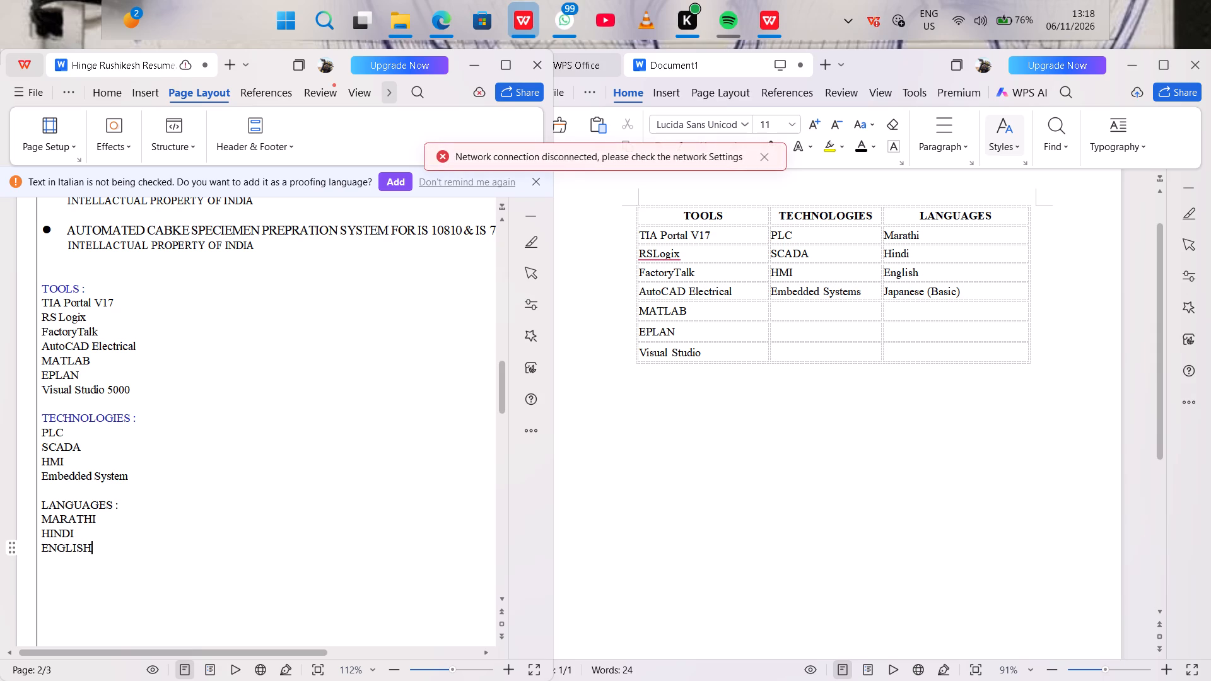
{"action": "key", "text": "Return"}
{"action": "type", "text": "JAPA"}
{"action": "type", "text": "NESE"}
{"action": "key", "text": "space"}
{"action": "type", "text": "()"}
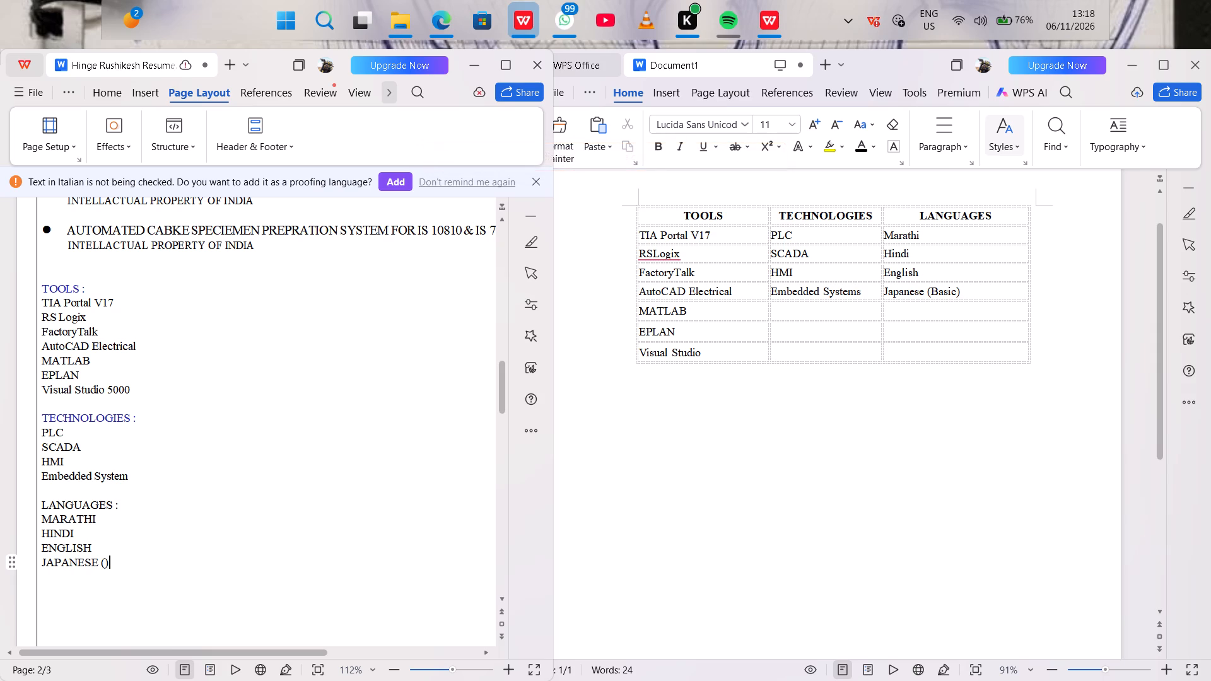
{"action": "key", "text": "Left"}
{"action": "key", "text": "b"}
{"action": "type", "text": "asic"}
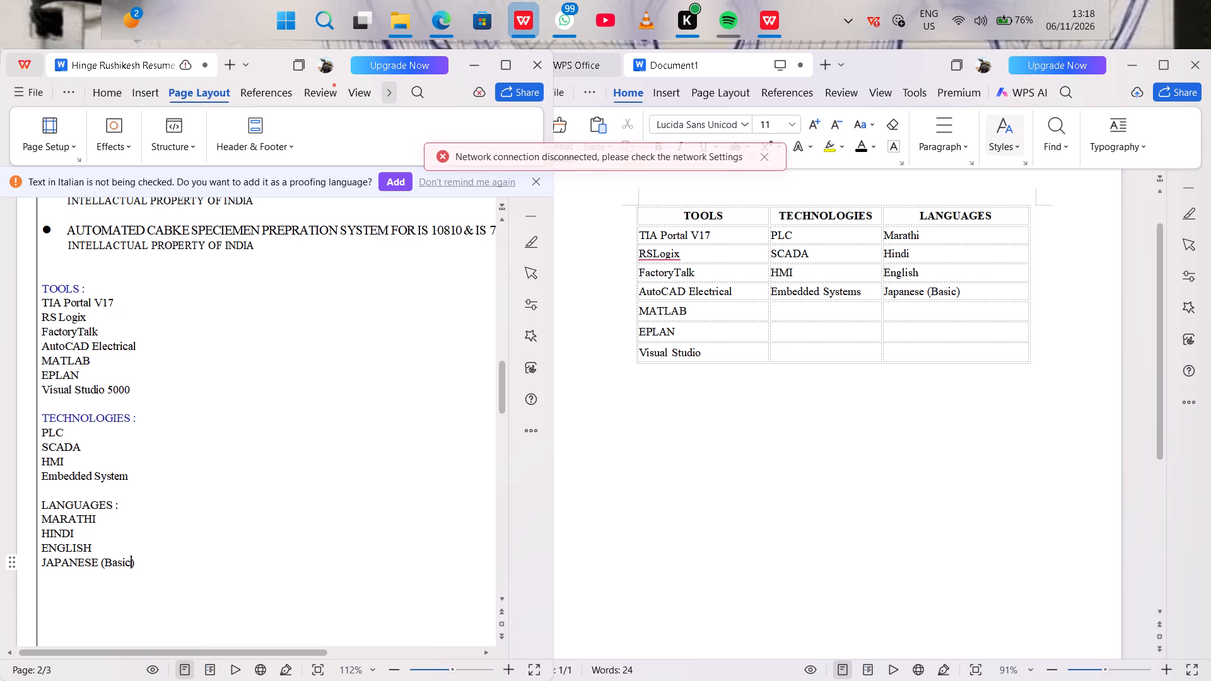
Arrange the TOOLS, TECHNOLOGIES and LANGUAGES sections in three columns.
{"action": "left_click_drag", "start_coordinate": [38, 291], "coordinate": [55, 376]}
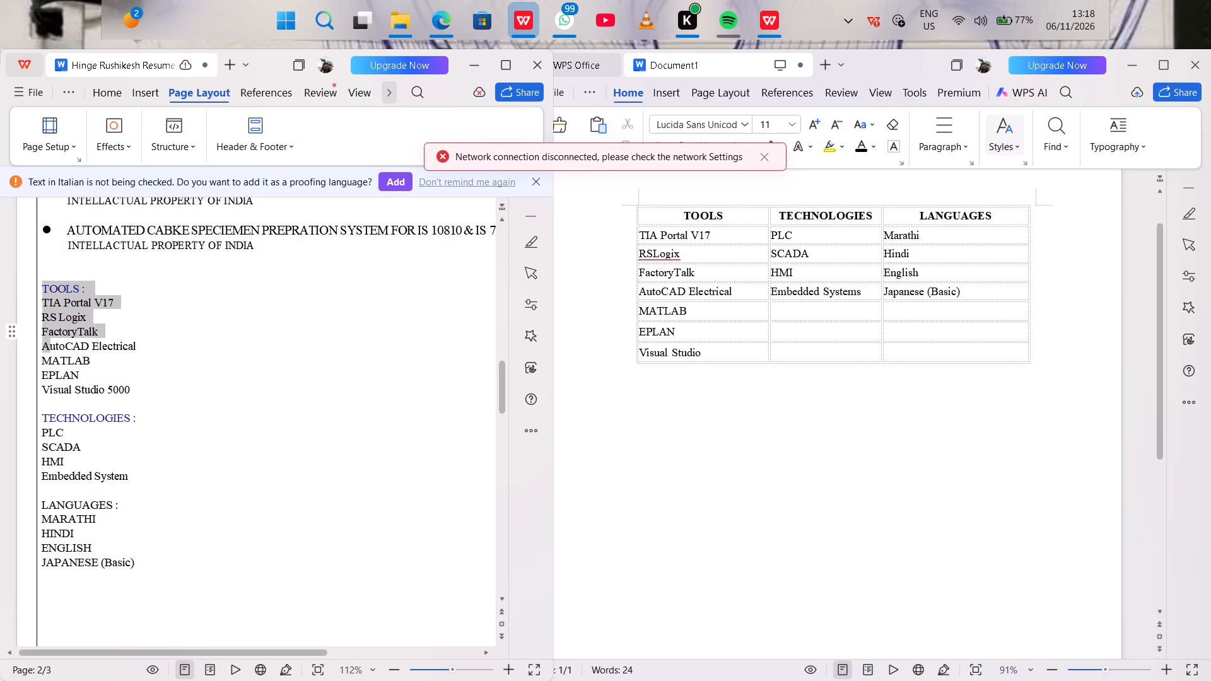
{"action": "left_click_drag", "start_coordinate": [55, 376], "coordinate": [139, 569]}
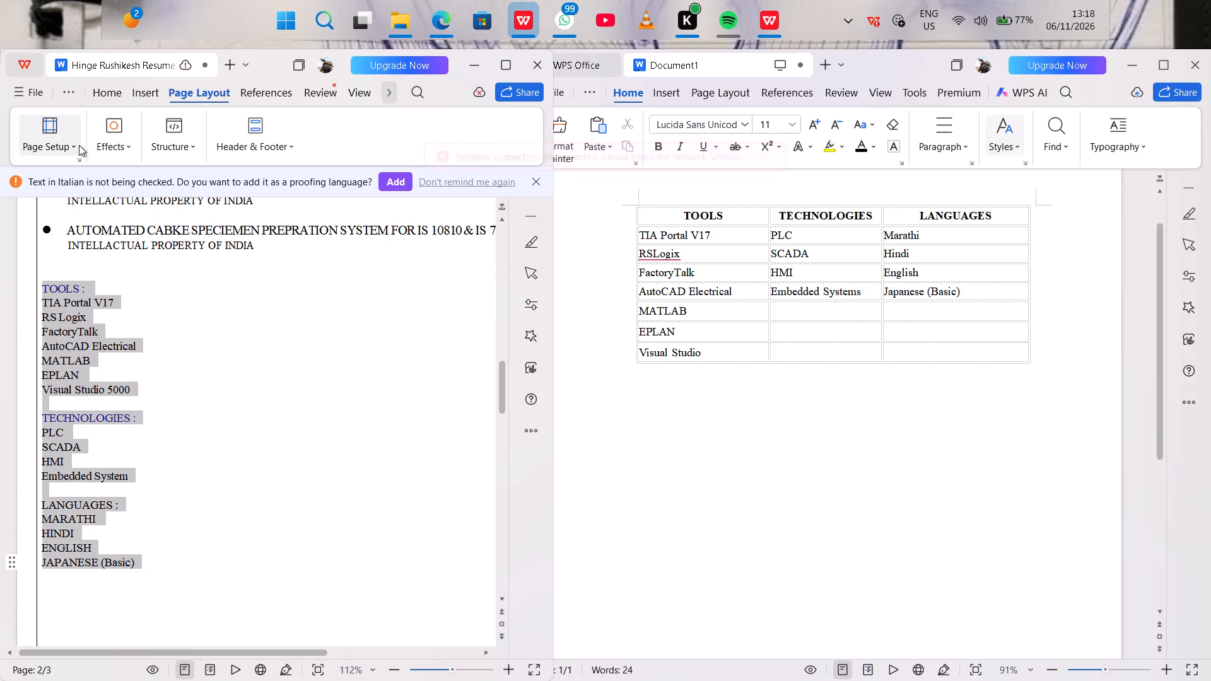
{"action": "left_click", "coordinate": [511, 62]}
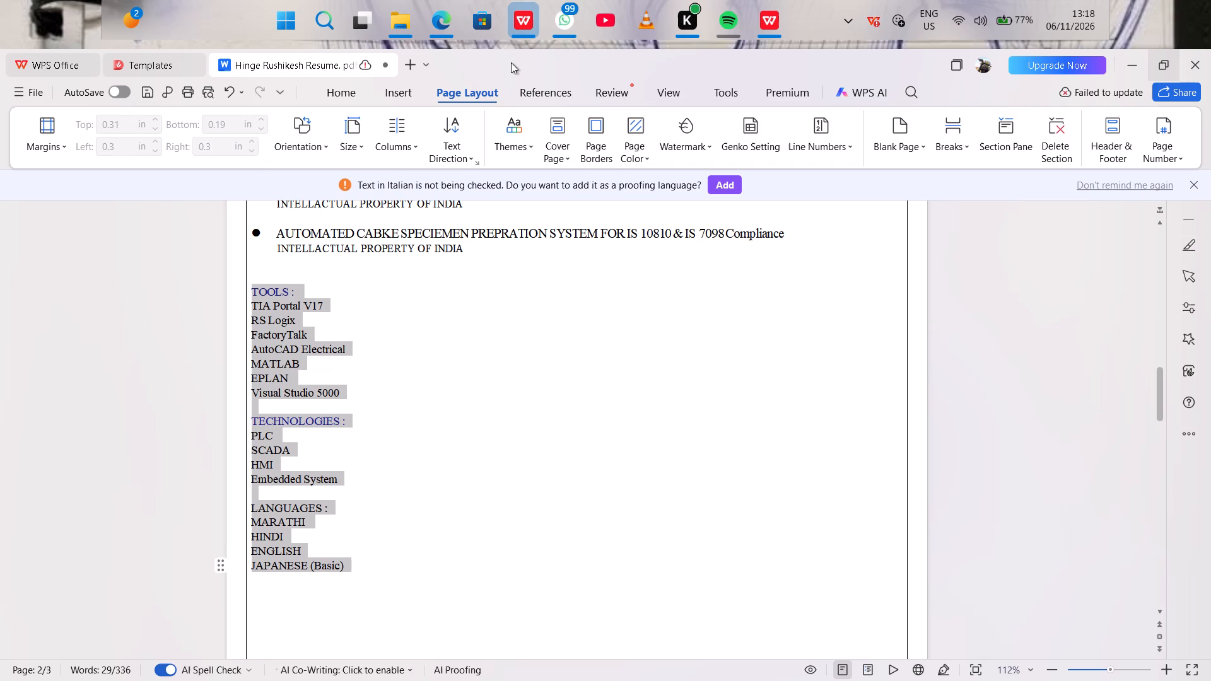
{"action": "left_click", "coordinate": [386, 144]}
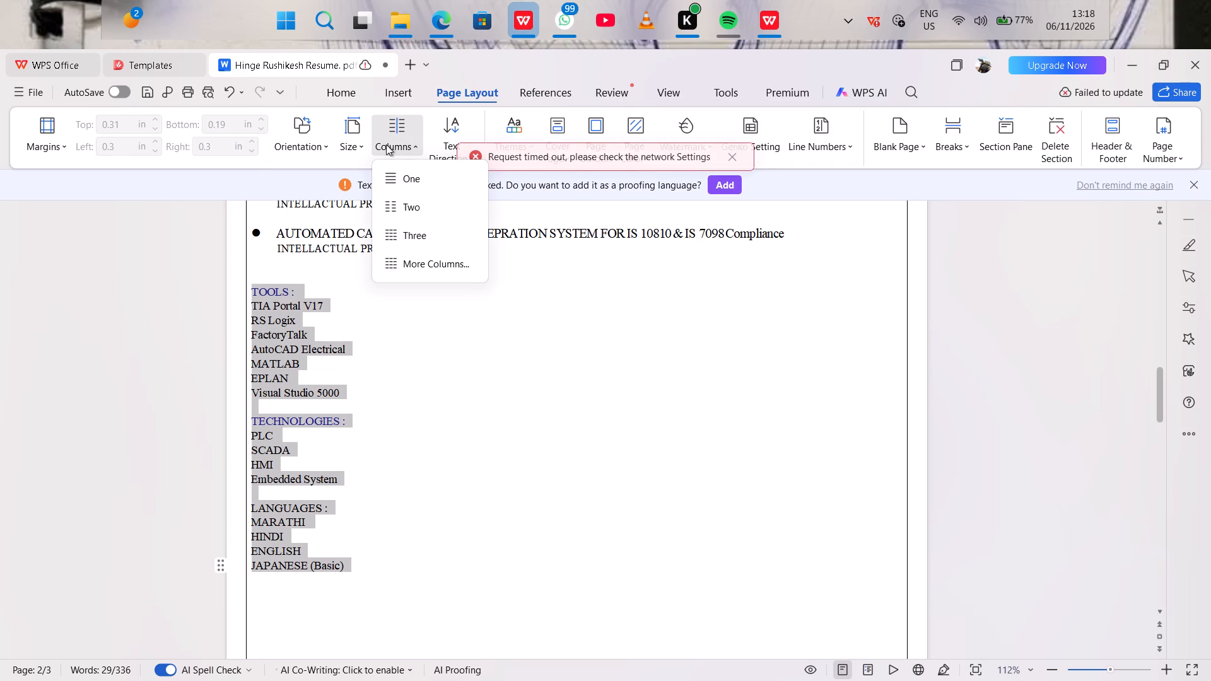
{"action": "left_click", "coordinate": [423, 208]}
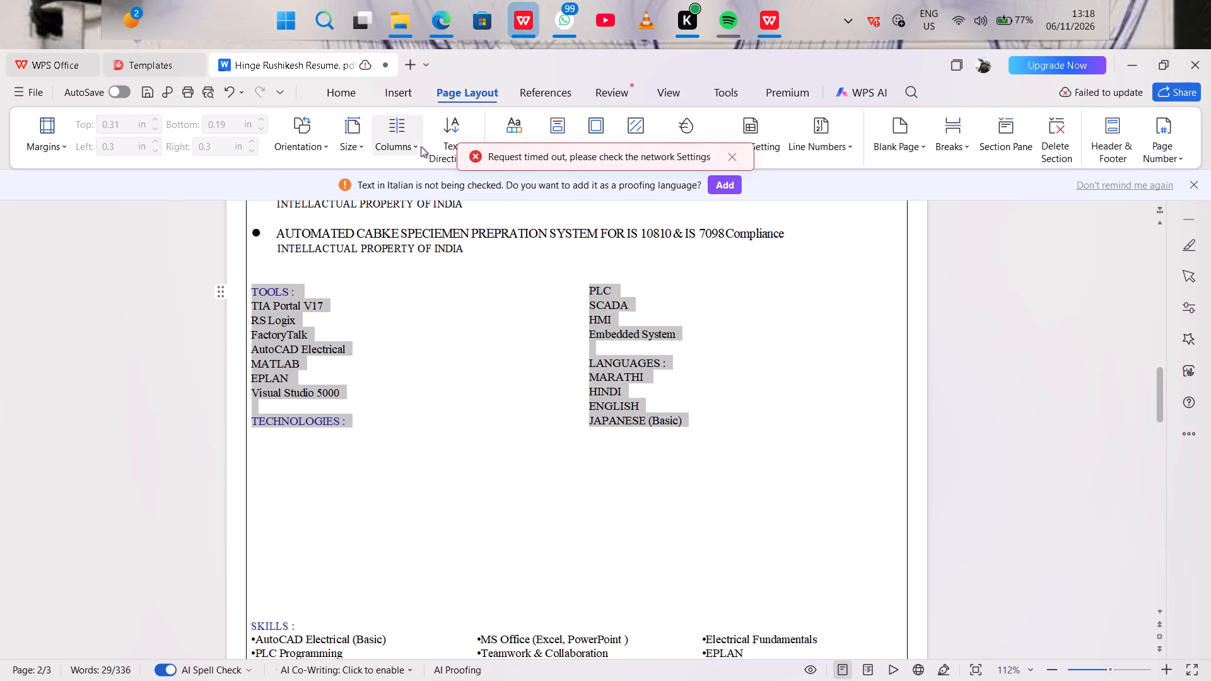
{"action": "left_click", "coordinate": [411, 140]}
{"action": "left_click", "coordinate": [422, 232]}
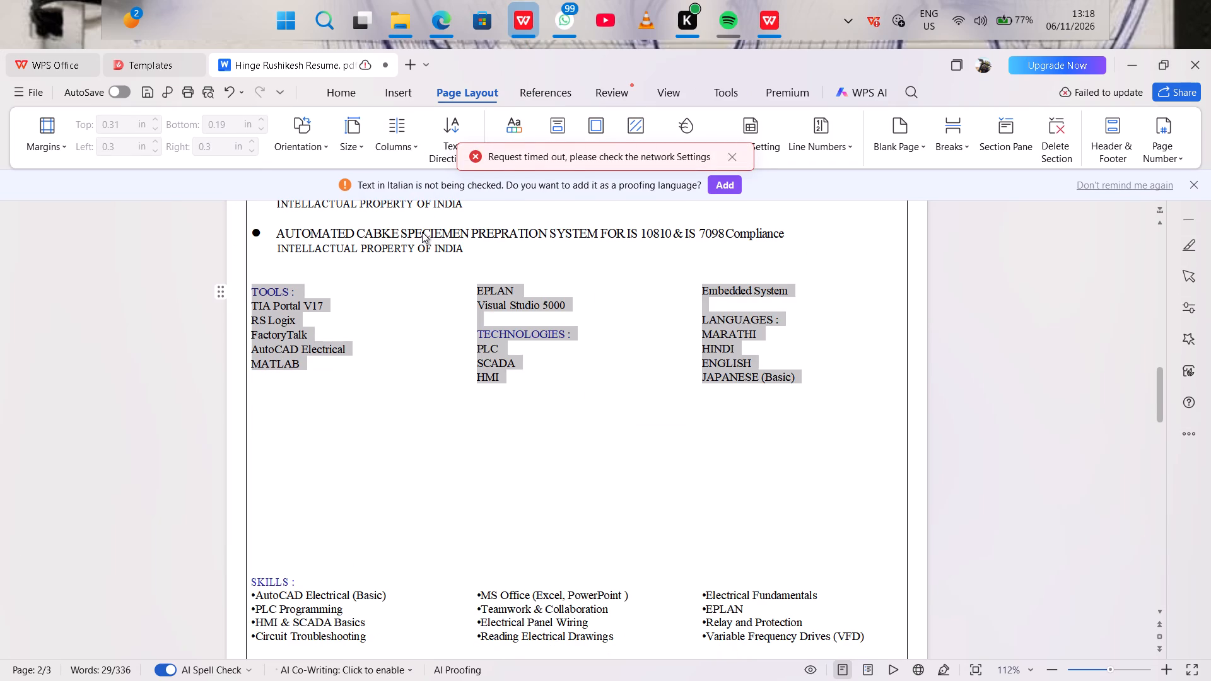
{"action": "left_click", "coordinate": [518, 443]}
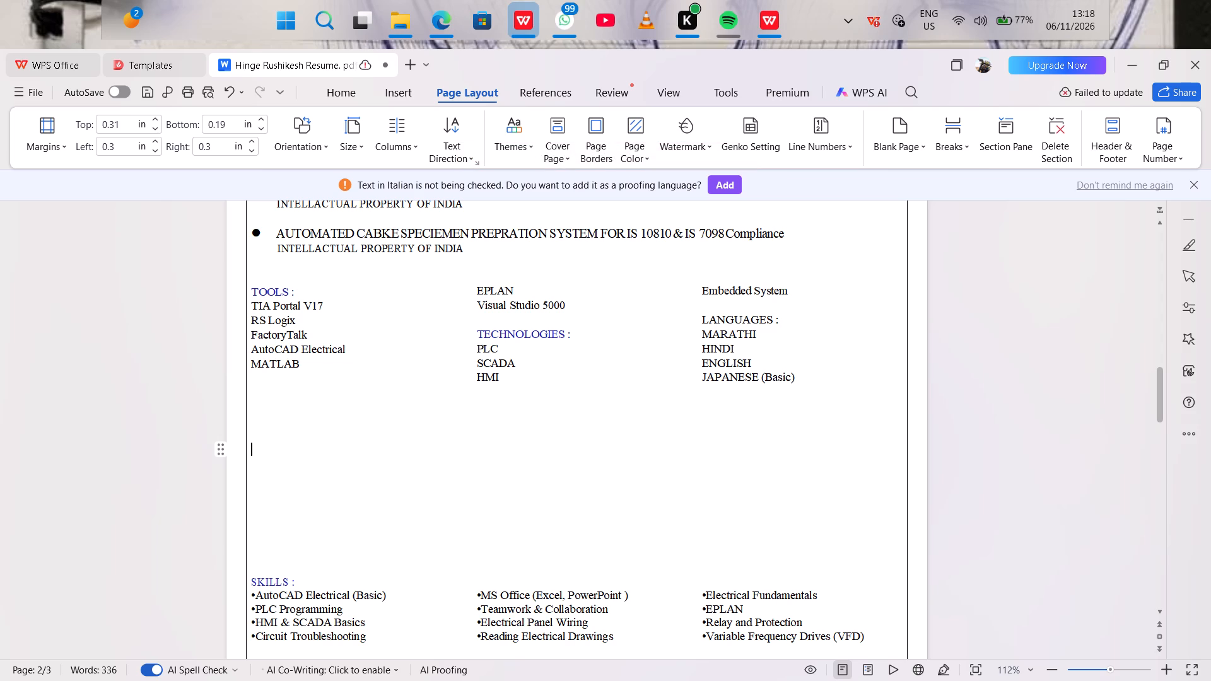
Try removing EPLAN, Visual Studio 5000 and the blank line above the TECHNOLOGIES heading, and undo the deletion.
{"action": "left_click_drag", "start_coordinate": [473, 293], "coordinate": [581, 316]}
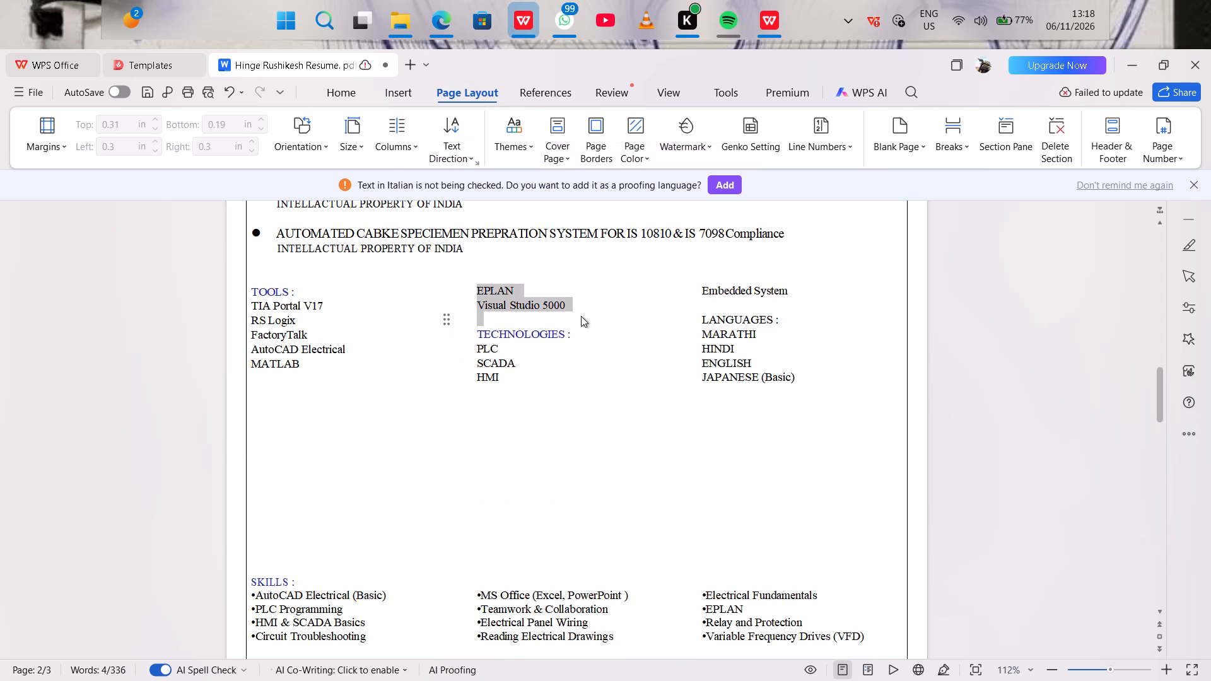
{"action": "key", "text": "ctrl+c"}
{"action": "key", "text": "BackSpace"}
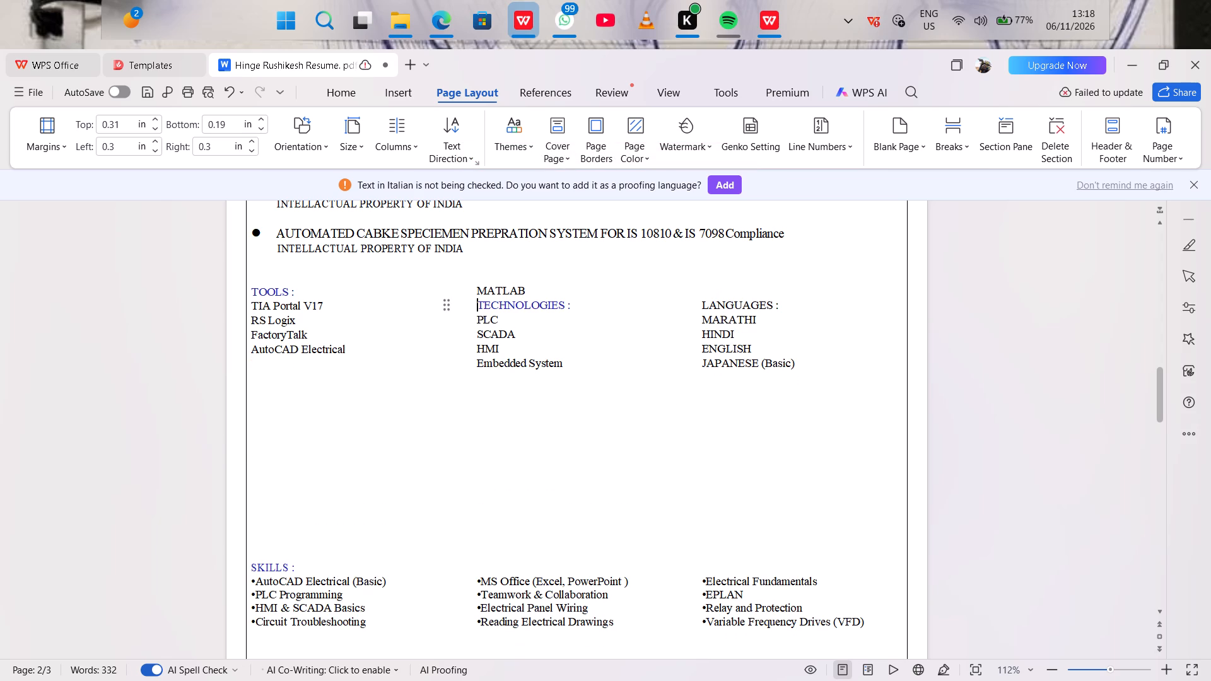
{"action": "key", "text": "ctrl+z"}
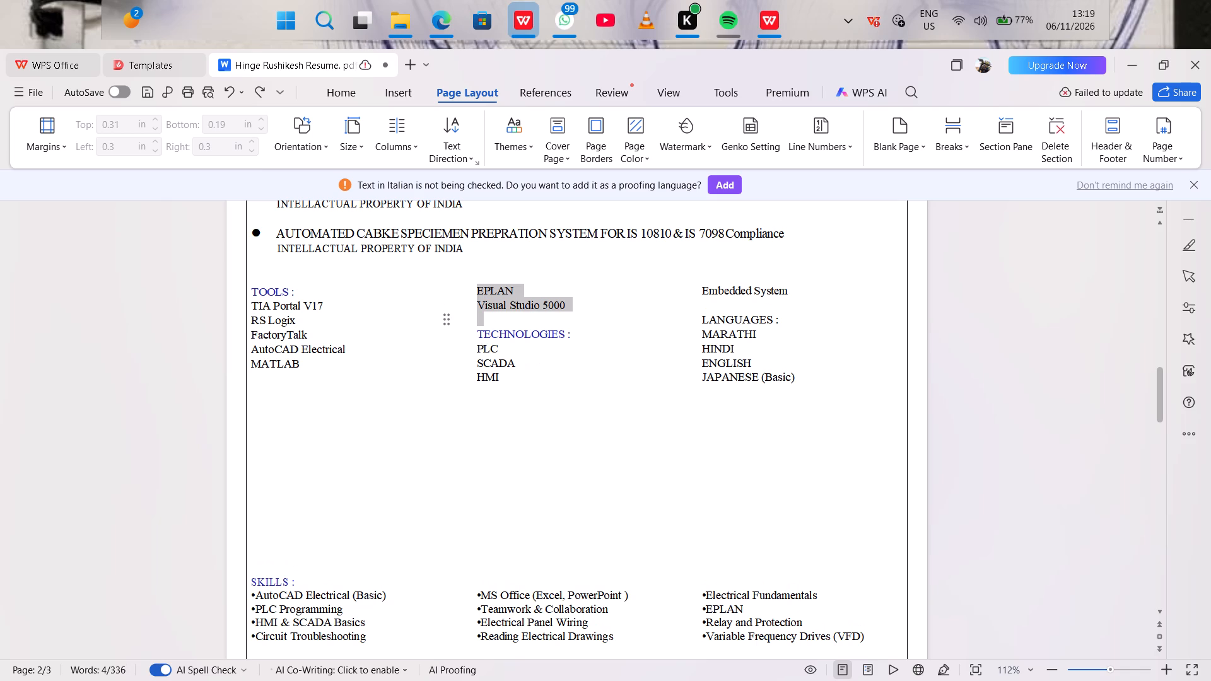
Add EPLAN on a new line below MATLAB in the TOOLS column.
{"action": "left_click", "coordinate": [323, 370]}
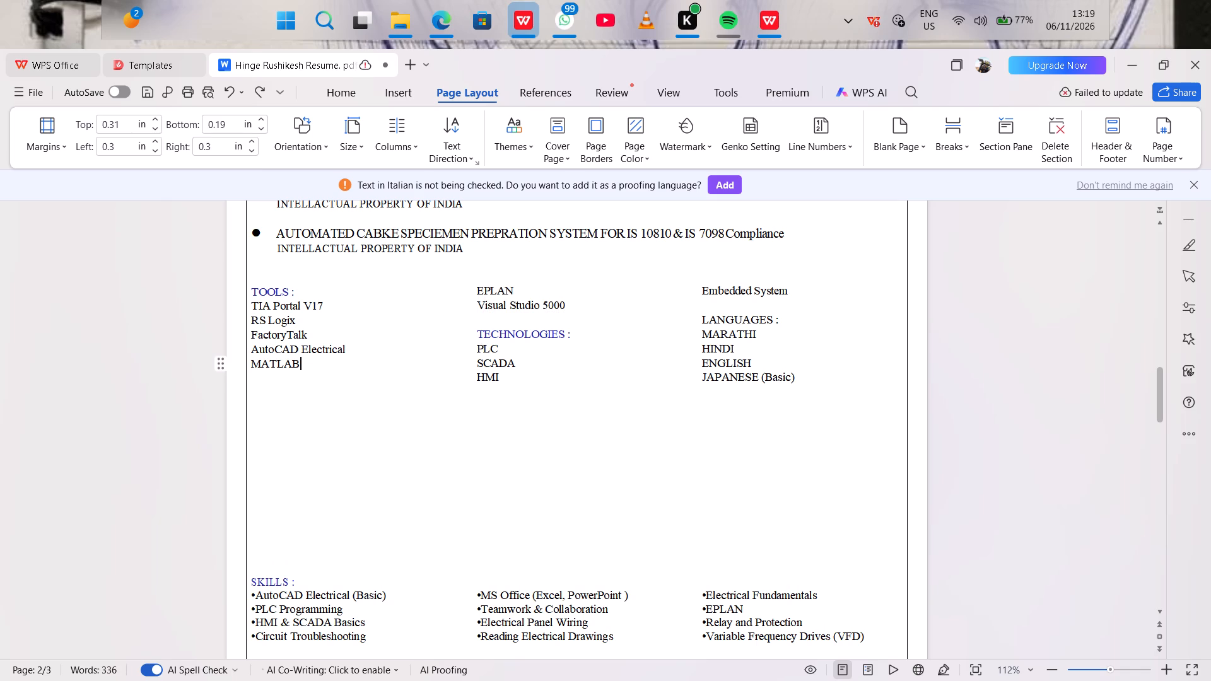
{"action": "key", "text": "Return"}
{"action": "key", "text": "shift+e"}
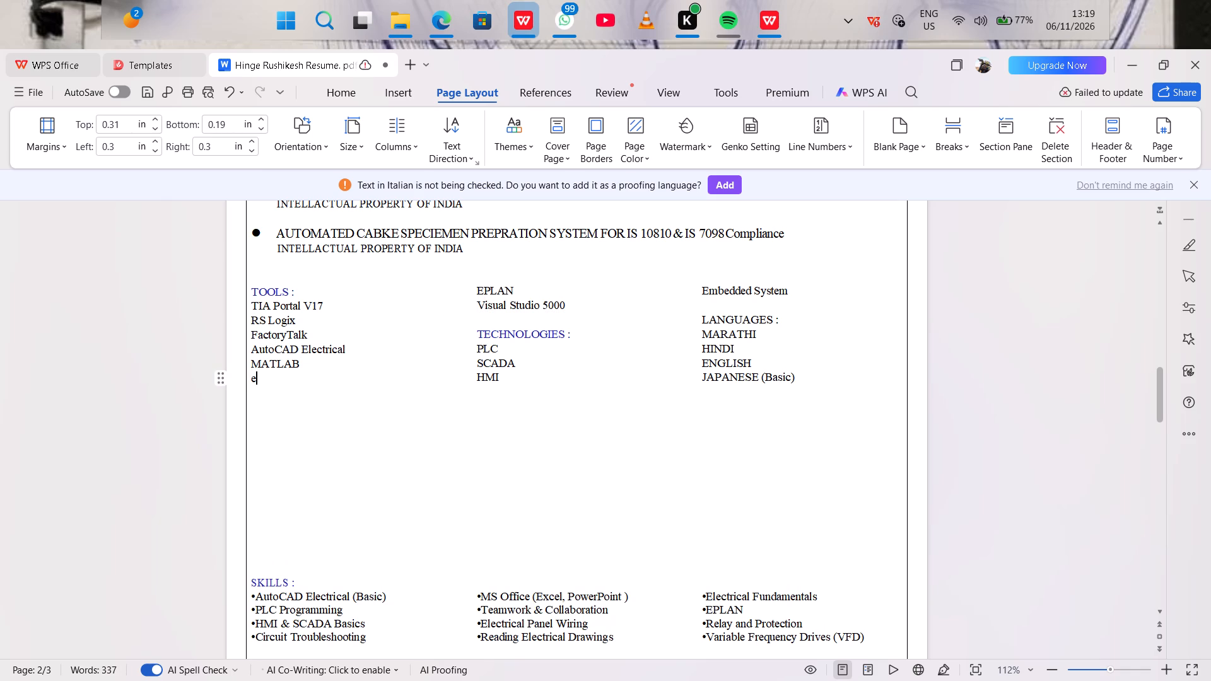
{"action": "key", "text": "BackSpace"}
{"action": "key", "text": "e"}
{"action": "key", "text": "BackSpace"}
{"action": "type", "text": "ep"}
{"action": "key", "text": "BackSpace"}
{"action": "type", "text": "PLAN"}
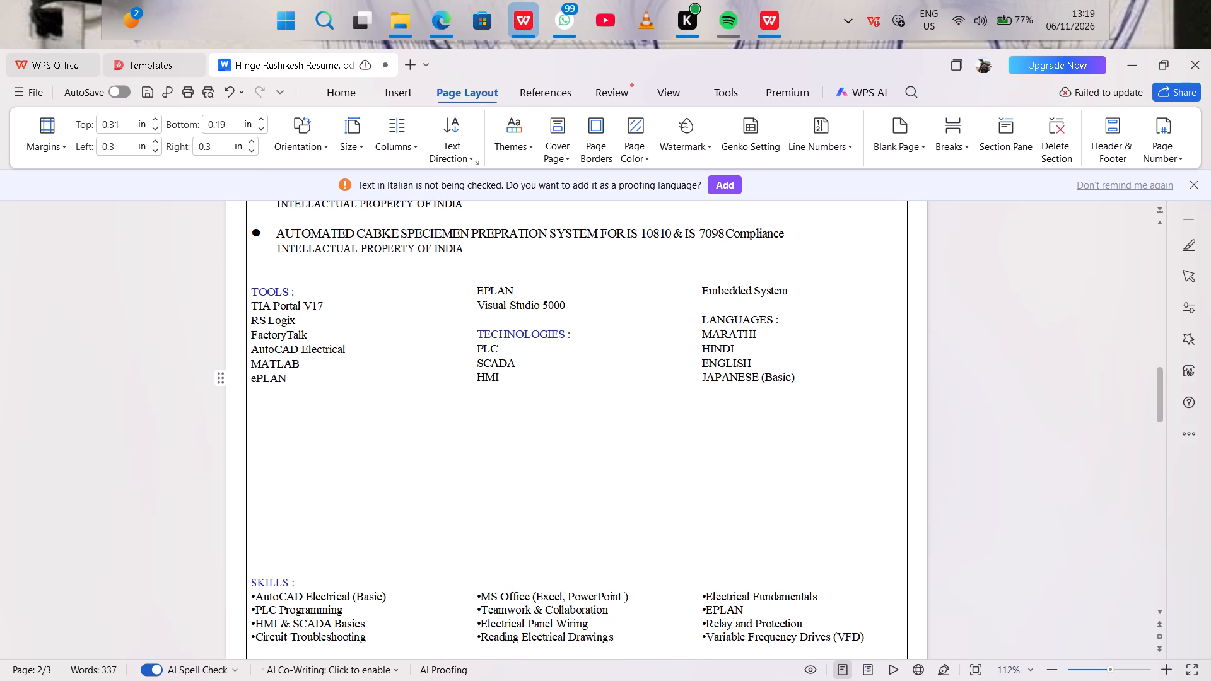
{"action": "key", "text": "Left"}
{"action": "key", "text": "Left"}
{"action": "key", "text": "Left"}
{"action": "key", "text": "Left"}
{"action": "key", "text": "BackSpace"}
{"action": "key", "text": "e"}
{"action": "key", "text": "Right"}
{"action": "key", "text": "Right"}
{"action": "key", "text": "Right"}
{"action": "key", "text": "Right"}
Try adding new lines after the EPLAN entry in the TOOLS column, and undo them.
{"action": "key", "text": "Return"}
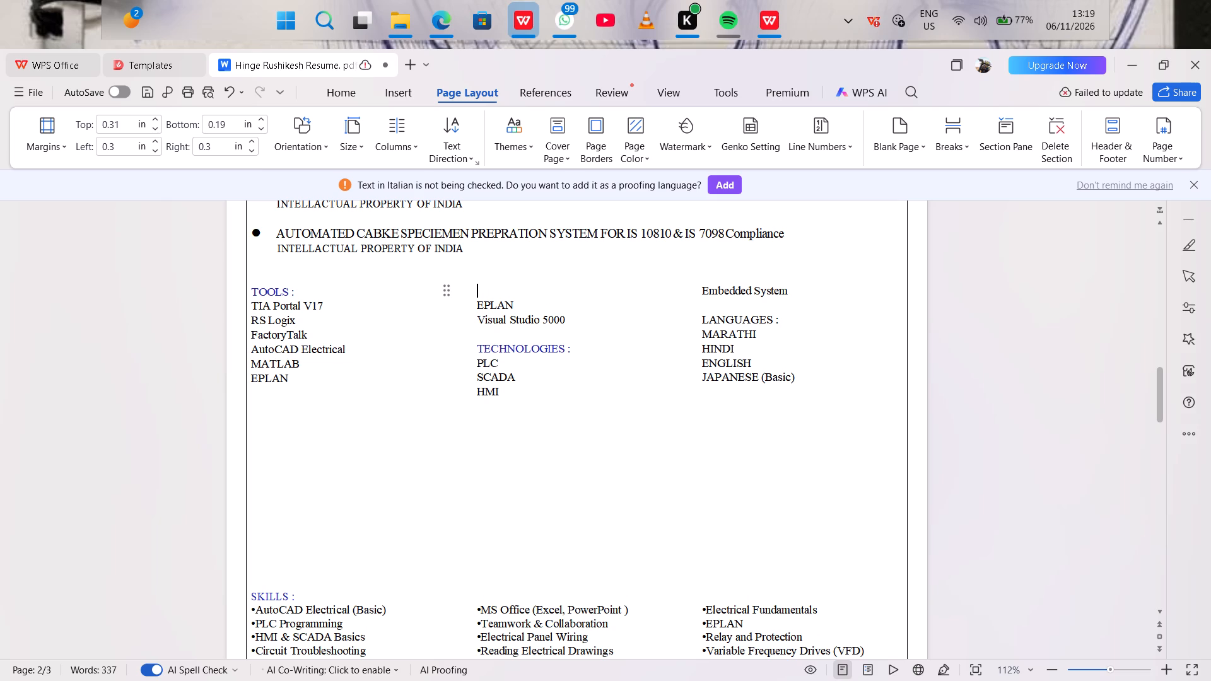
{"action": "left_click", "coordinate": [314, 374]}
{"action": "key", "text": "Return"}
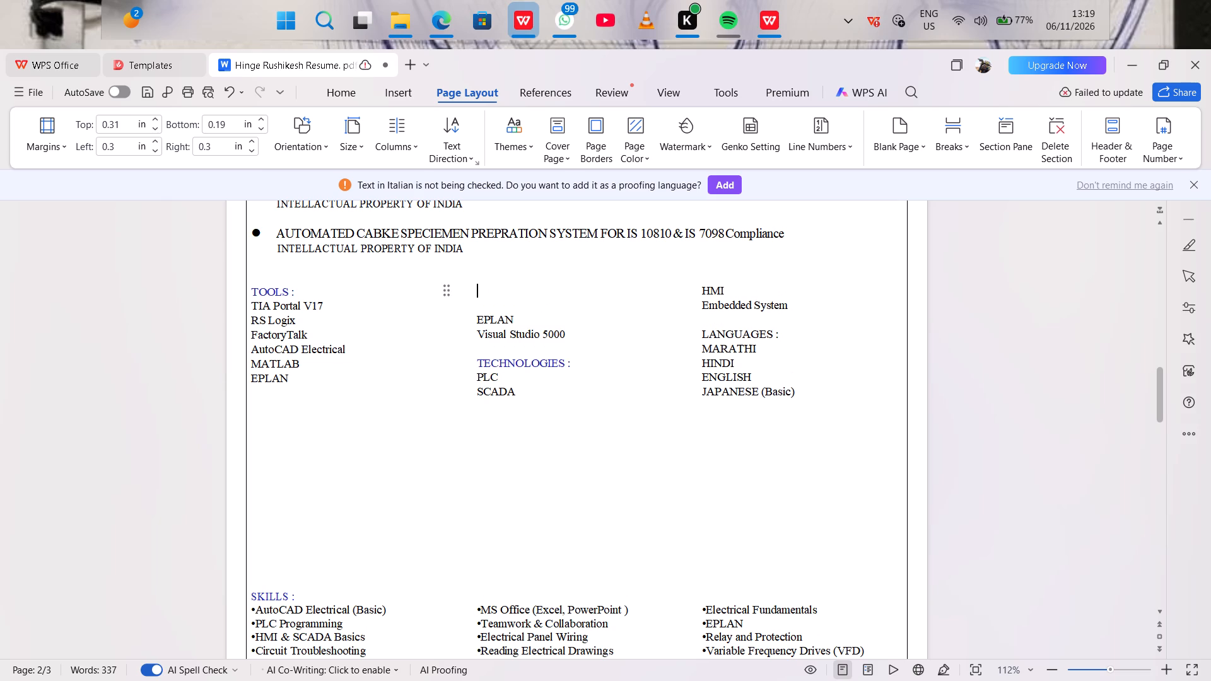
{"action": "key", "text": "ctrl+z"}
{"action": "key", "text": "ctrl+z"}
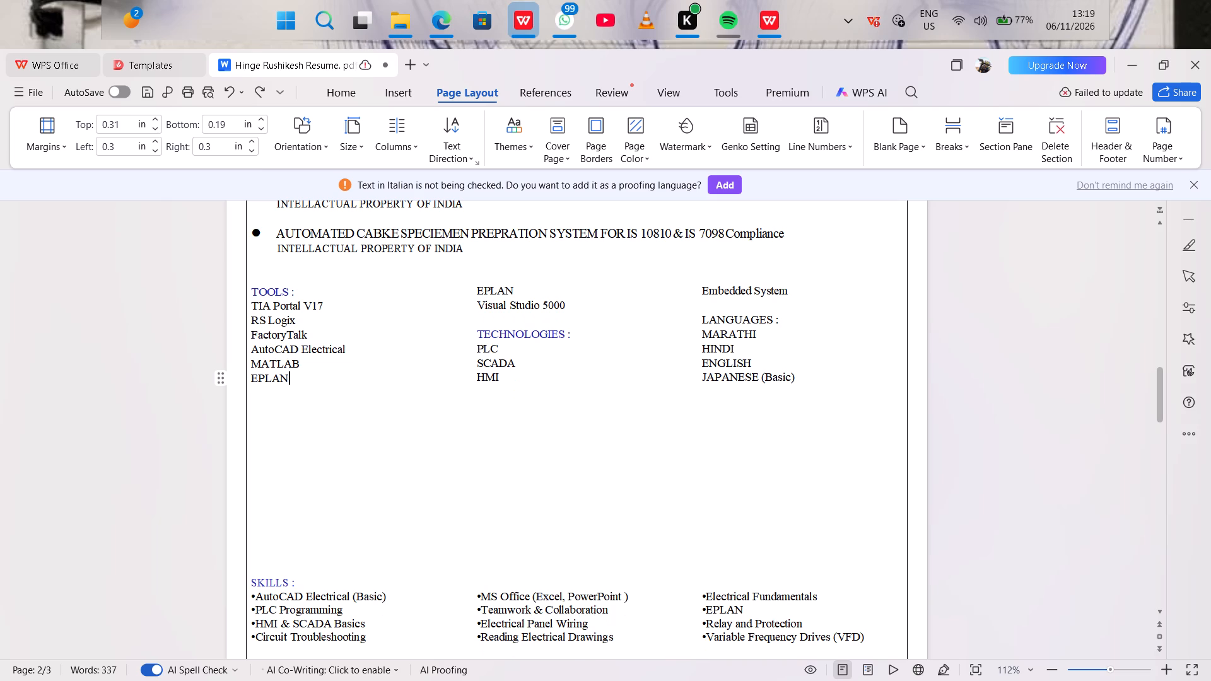
Delete the MATLAB entry and its line from the TOOLS list.
{"action": "left_click", "coordinate": [310, 360]}
{"action": "key", "text": "BackSpace"}
{"action": "key", "text": "BackSpace"}
{"action": "key", "text": "BackSpace"}
{"action": "key", "text": "BackSpace"}
{"action": "key", "text": "BackSpace"}
{"action": "key", "text": "BackSpace"}
{"action": "key", "text": "BackSpace"}
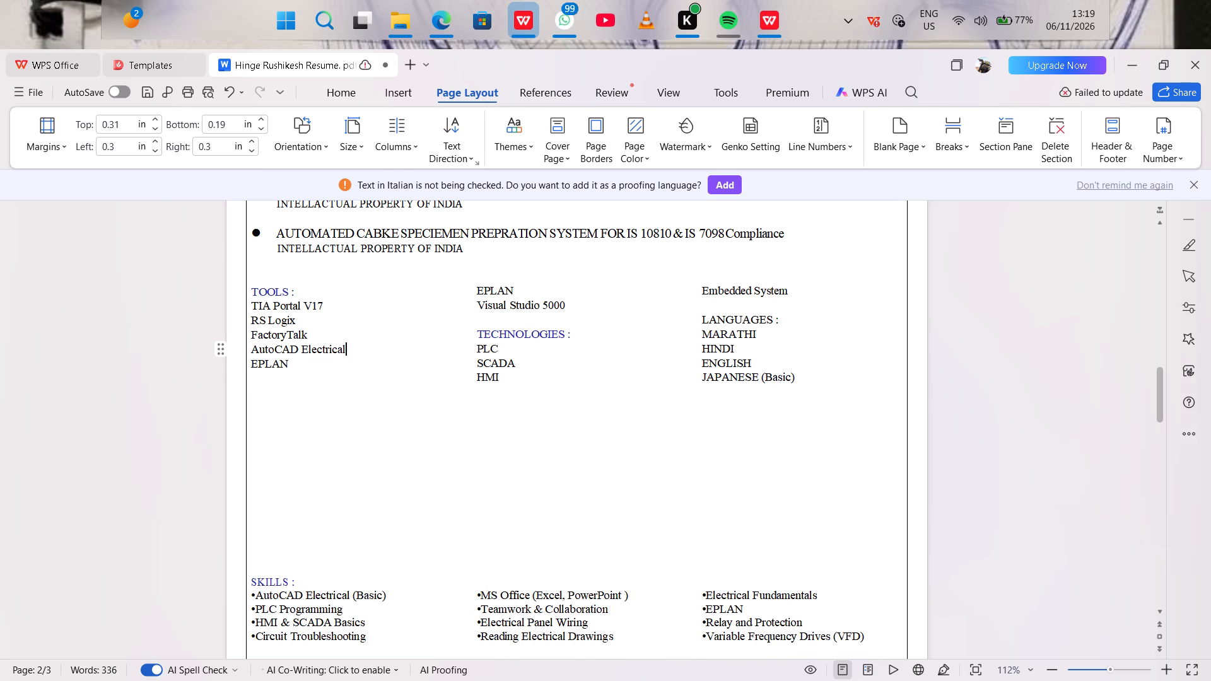
Copy Visual Studio 5000 from above the TECHNOLOGIES heading onto a new line below EPLAN in the TOOLS column.
{"action": "left_click_drag", "start_coordinate": [563, 306], "coordinate": [467, 311]}
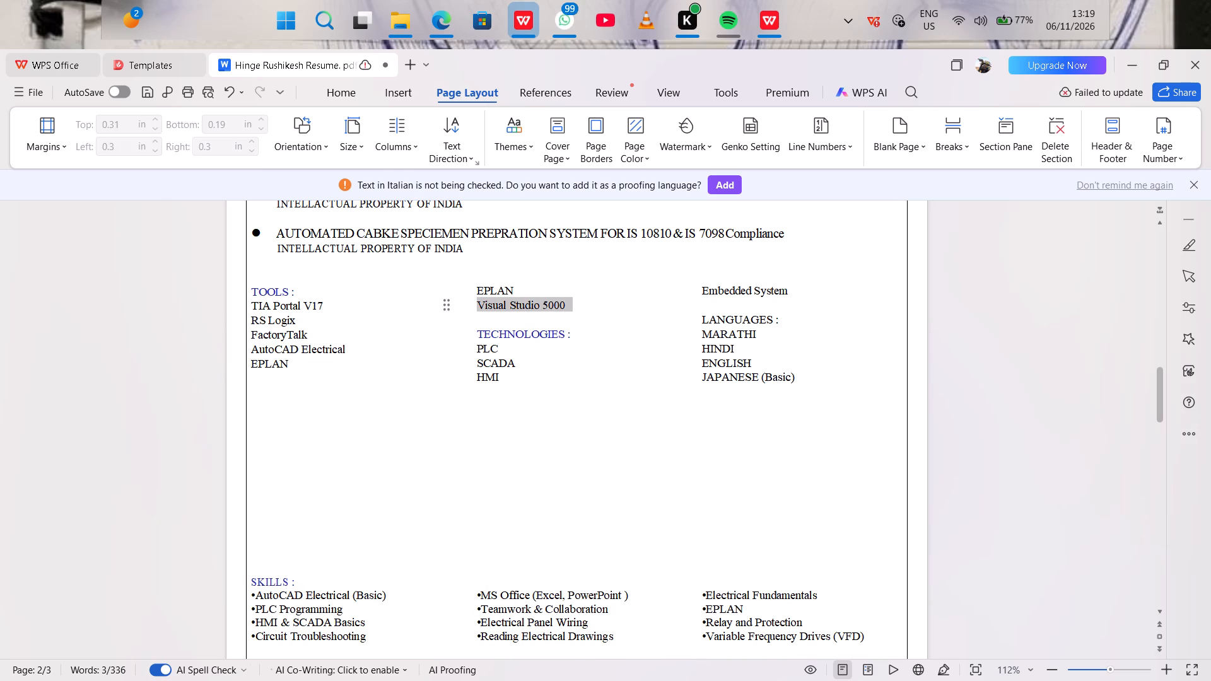
{"action": "left_click_drag", "start_coordinate": [467, 311], "coordinate": [468, 311]}
{"action": "key", "text": "ctrl+c"}
{"action": "left_click", "coordinate": [302, 370]}
{"action": "key", "text": "Return"}
{"action": "key", "text": "ctrl+v"}
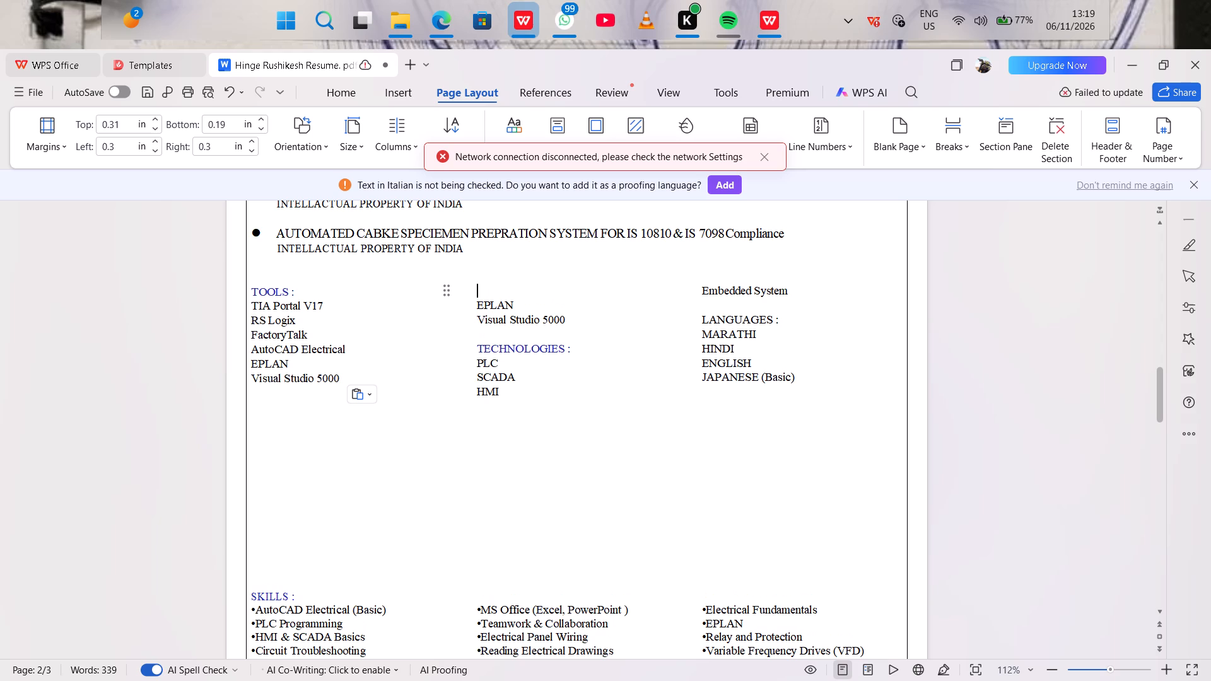
Delete the duplicate EPLAN and Visual Studio 5000 lines and the blank lines above the TECHNOLOGIES heading.
{"action": "left_click_drag", "start_coordinate": [537, 337], "coordinate": [472, 305]}
{"action": "key", "text": "BackSpace"}
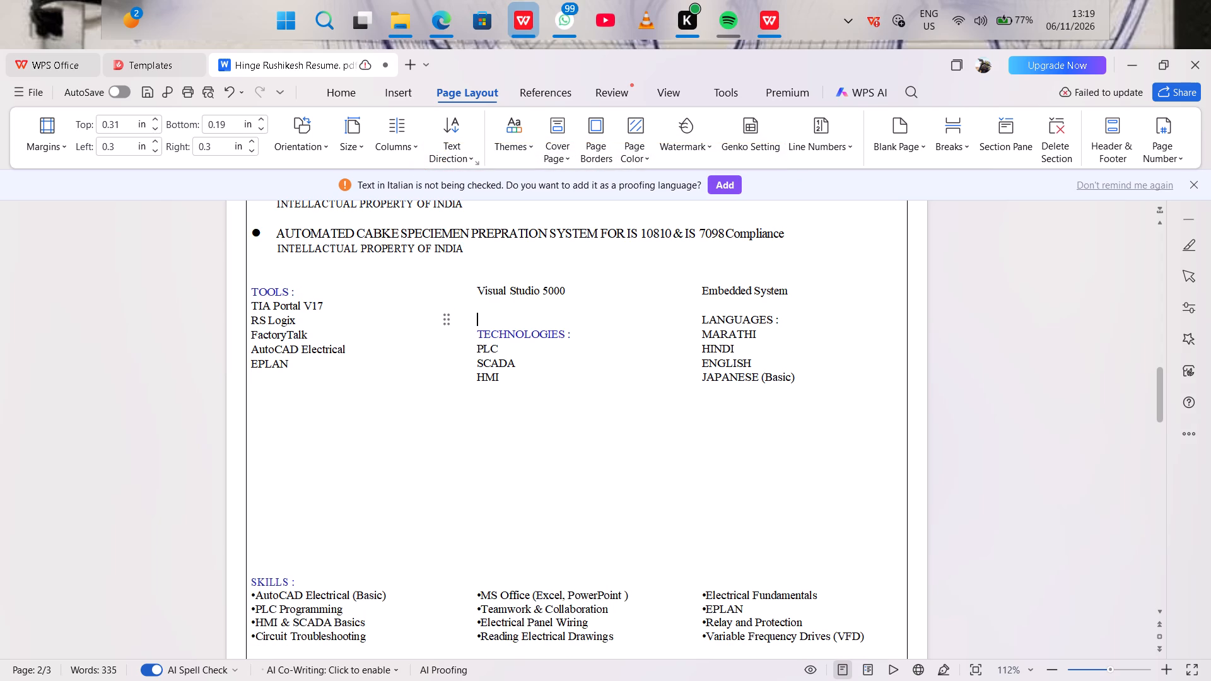
{"action": "key", "text": "BackSpace"}
{"action": "key", "text": "BackSpace"}
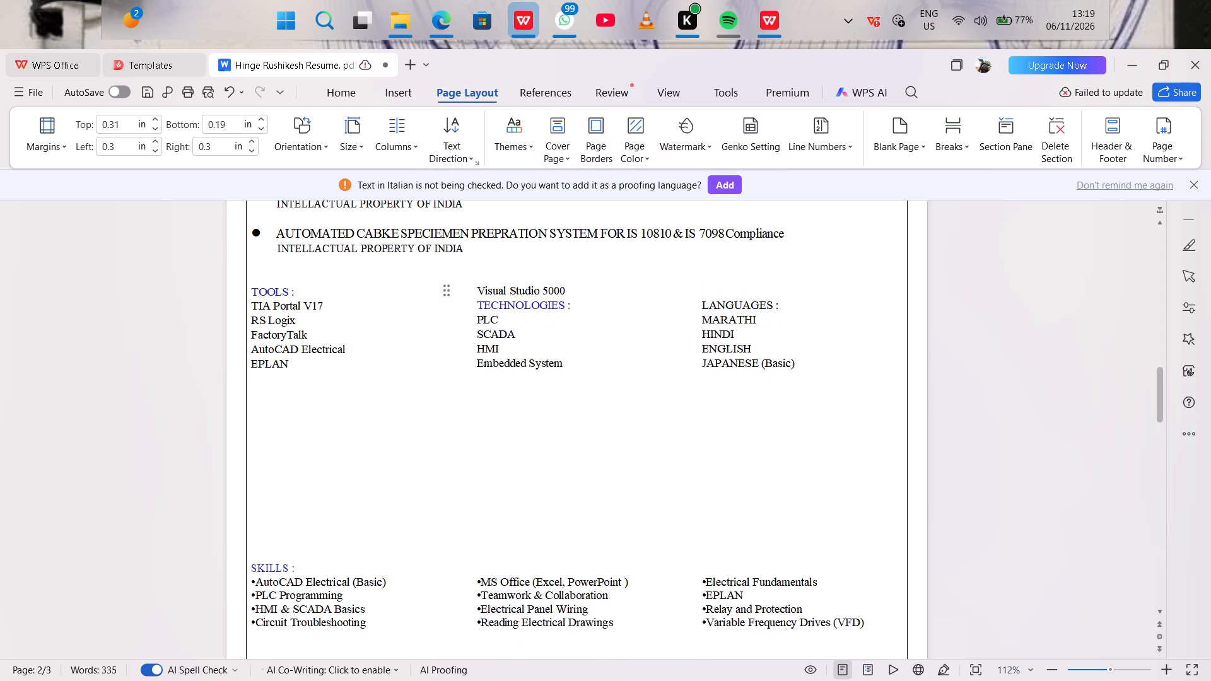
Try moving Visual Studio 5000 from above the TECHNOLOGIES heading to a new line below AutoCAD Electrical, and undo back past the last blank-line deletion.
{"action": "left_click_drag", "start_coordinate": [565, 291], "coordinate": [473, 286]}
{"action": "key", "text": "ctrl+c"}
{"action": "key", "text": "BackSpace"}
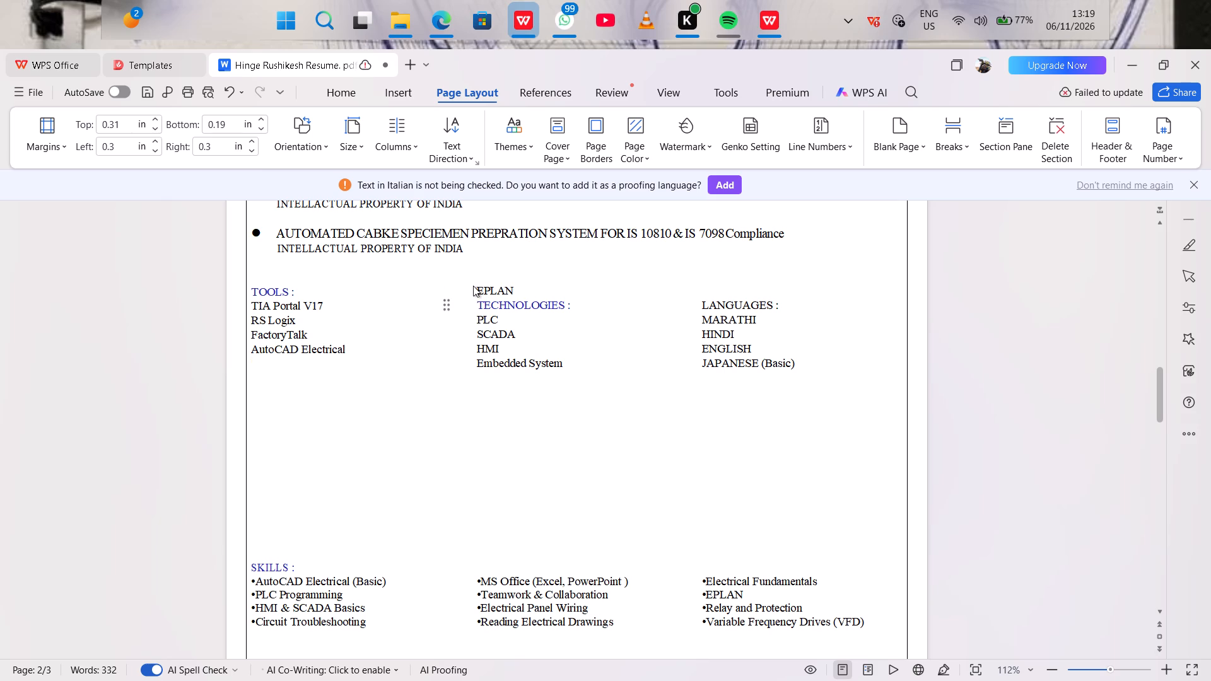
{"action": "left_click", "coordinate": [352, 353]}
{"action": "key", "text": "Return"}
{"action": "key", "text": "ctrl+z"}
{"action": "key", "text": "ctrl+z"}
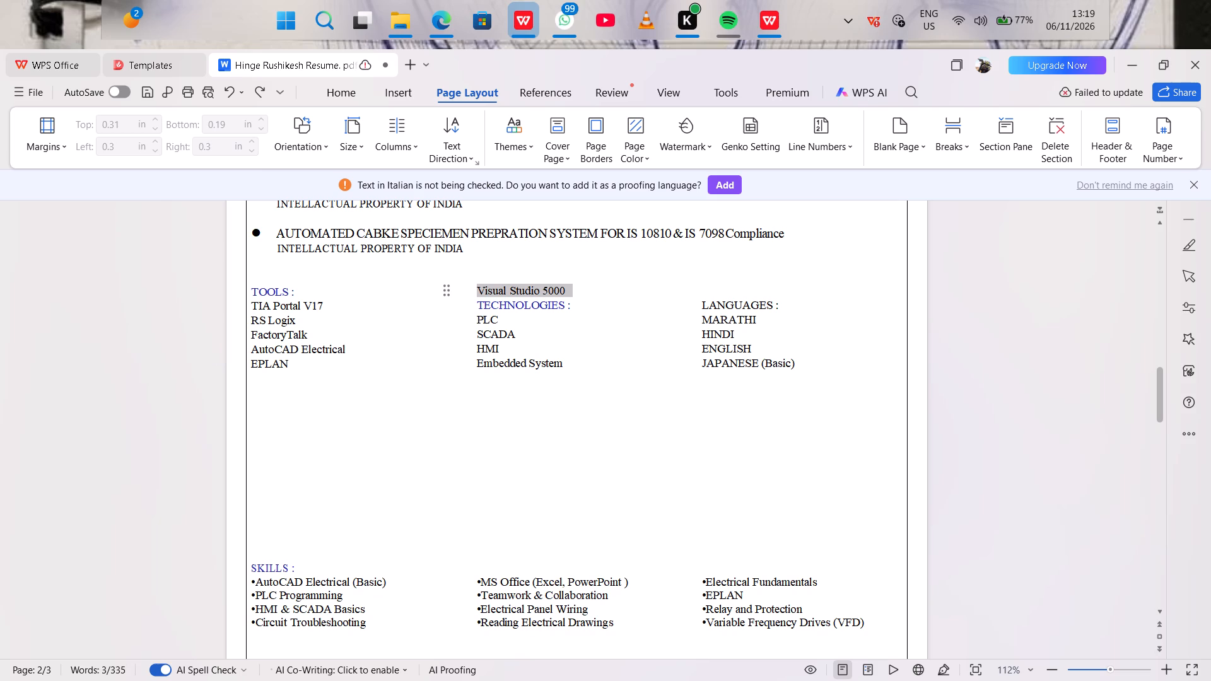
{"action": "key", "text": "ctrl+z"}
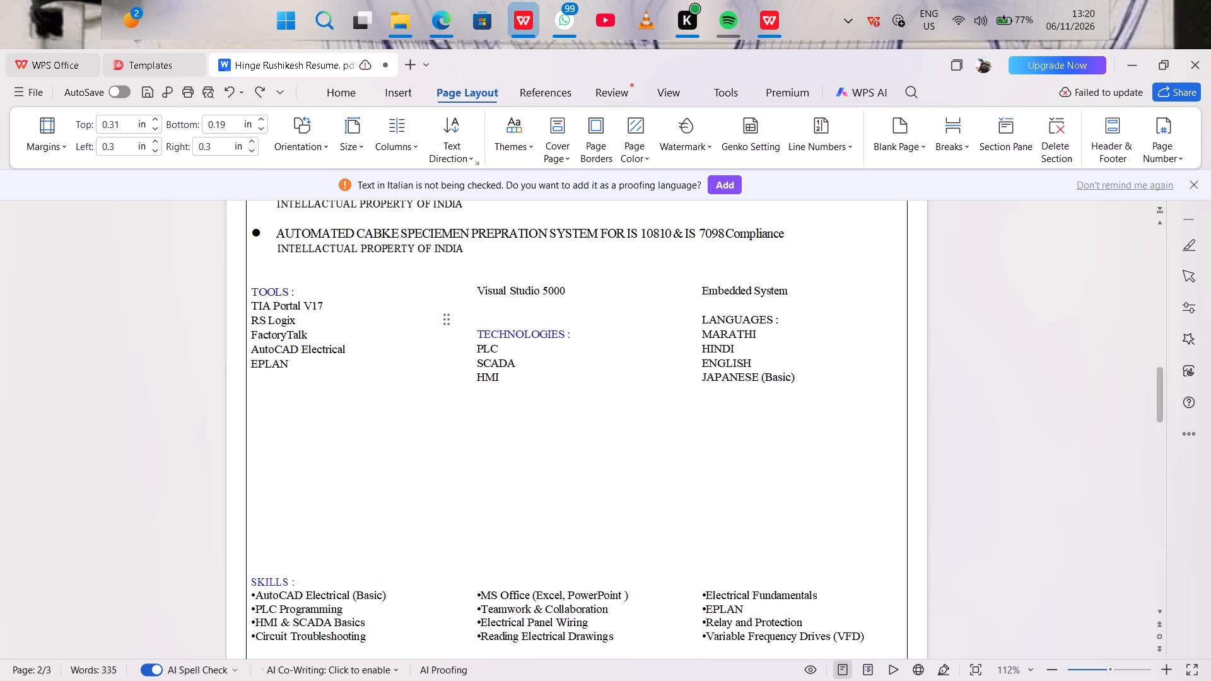
Delete the two blank lines between Visual Studio 5000 and the TECHNOLOGIES heading, undoing any deletion that joins the two lines.
{"action": "key", "text": "Down"}
{"action": "key", "text": "BackSpace"}
{"action": "key", "text": "BackSpace"}
{"action": "key", "text": "BackSpace"}
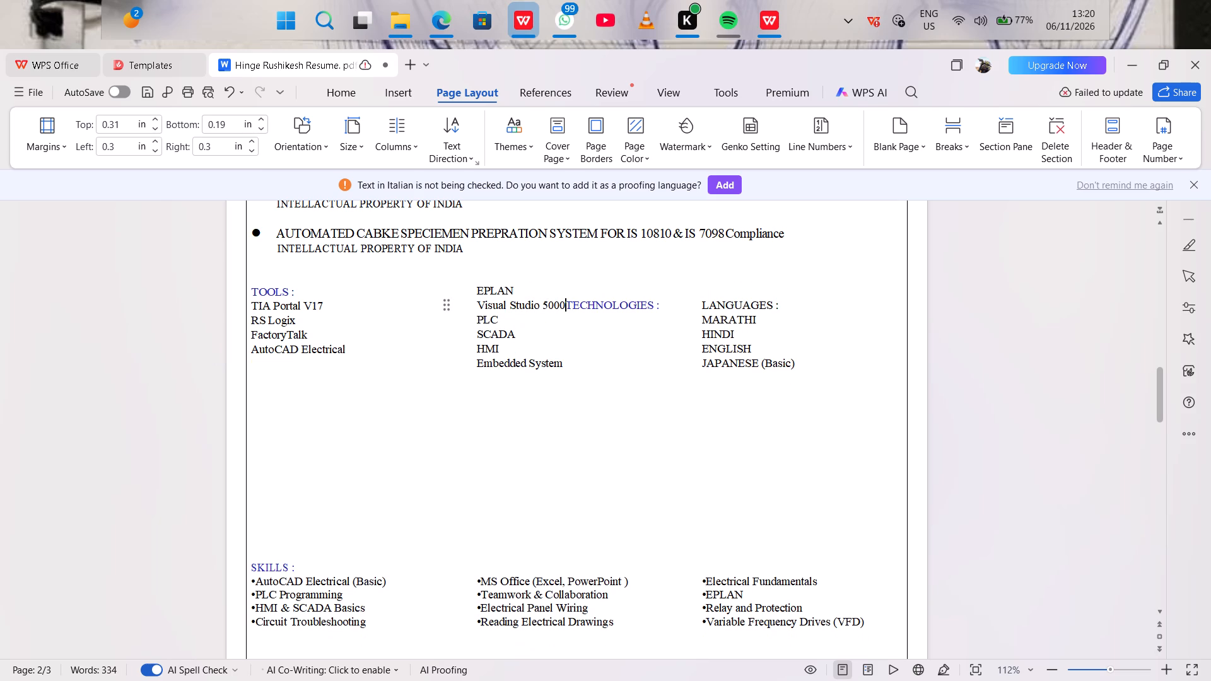
{"action": "key", "text": "ctrl+z"}
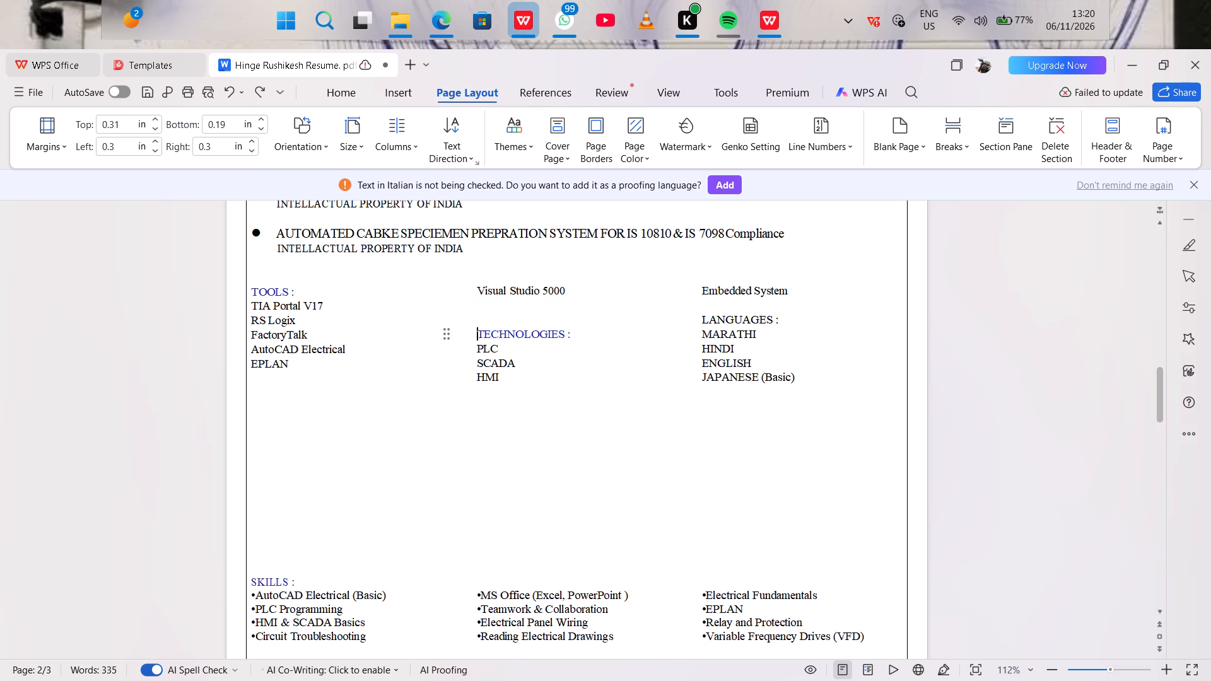
{"action": "key", "text": "BackSpace"}
{"action": "key", "text": "BackSpace"}
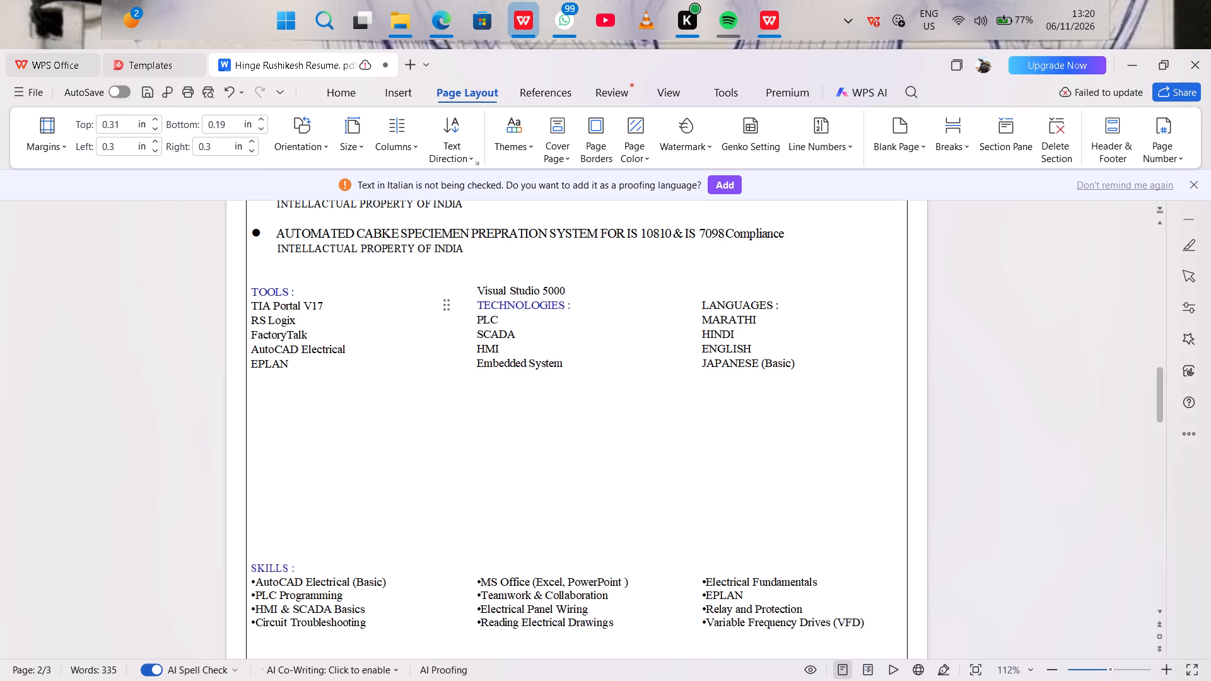
Add one blank line above the three-column block, directly before the TOOLS heading.
{"action": "left_click", "coordinate": [250, 285]}
{"action": "key", "text": "Return"}
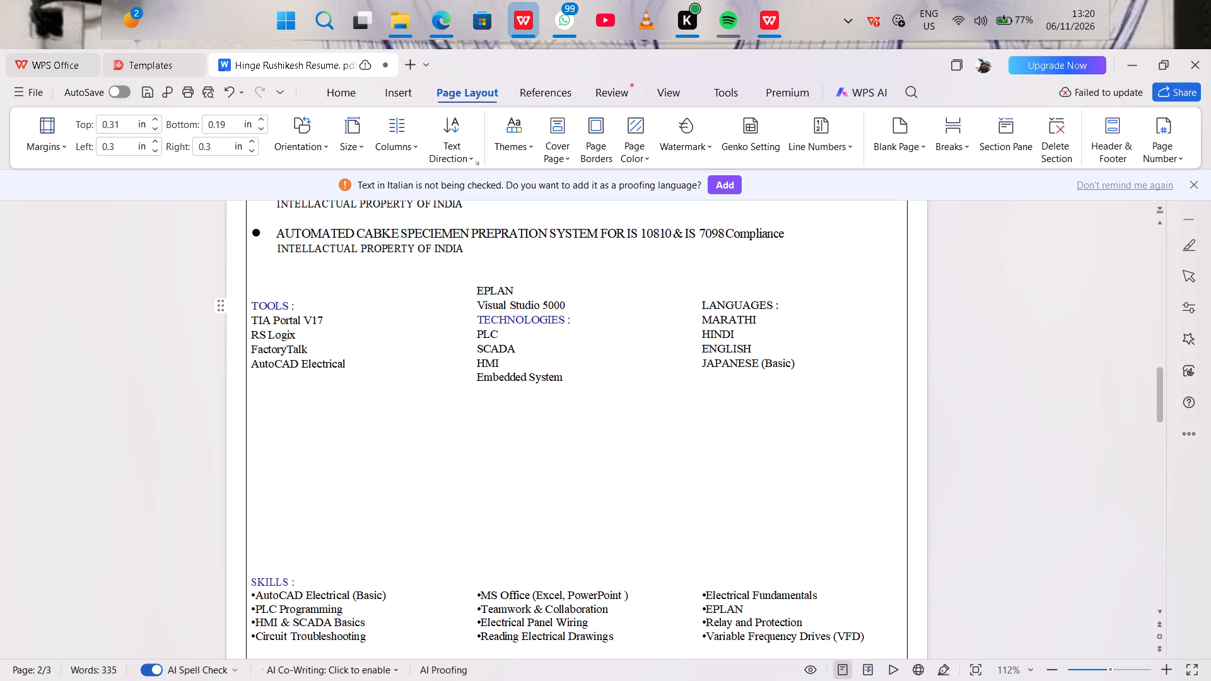
{"action": "key", "text": "ctrl+z"}
{"action": "key", "text": "BackSpace"}
{"action": "key", "text": "Return"}
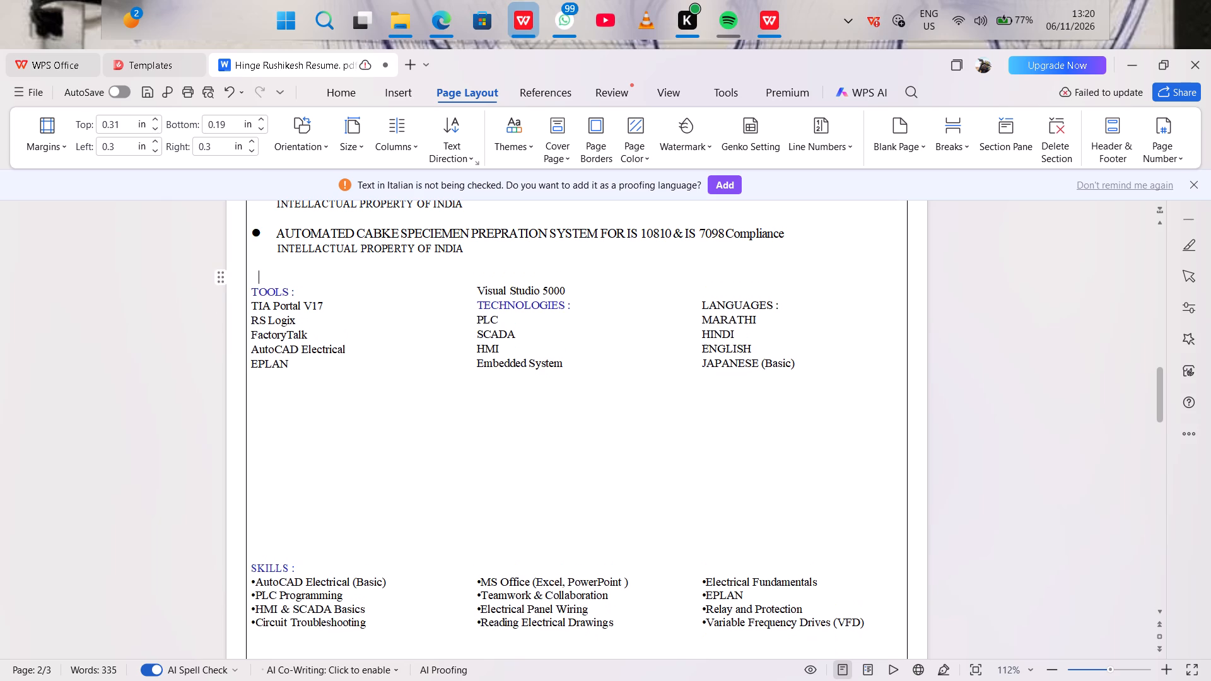
{"action": "key", "text": "Return"}
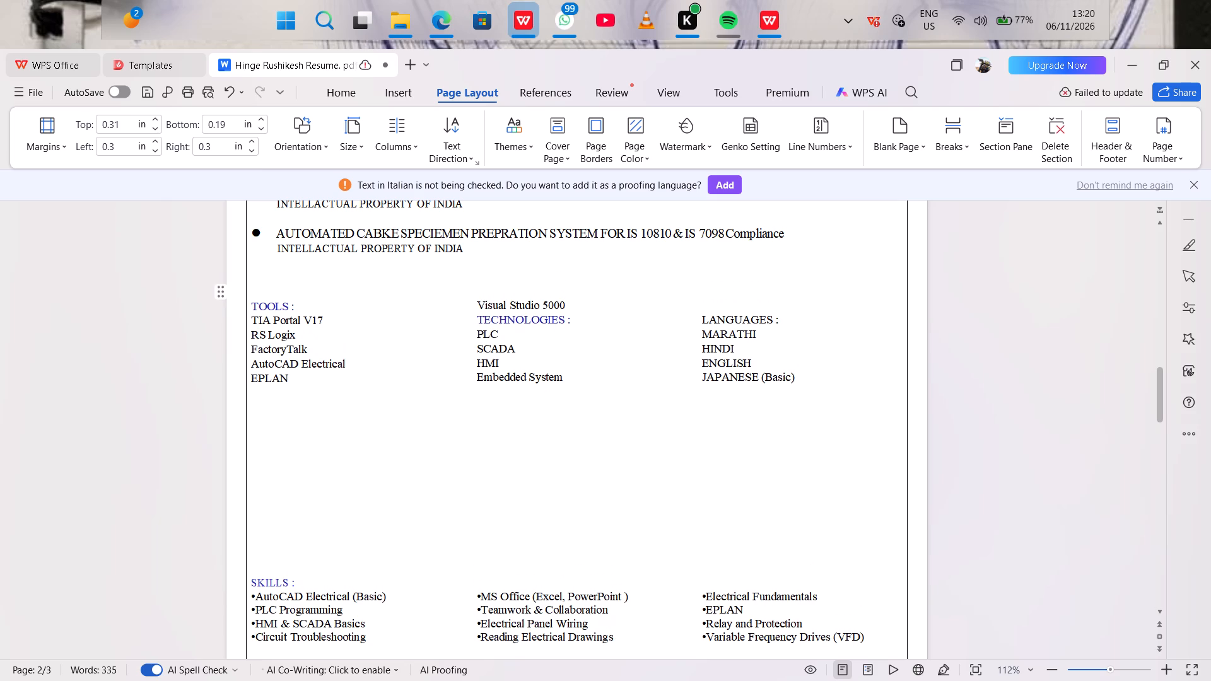
Copy the Visual Studio 5000 text above the TECHNOLOGIES heading and delete it from that line.
{"action": "left_click_drag", "start_coordinate": [477, 300], "coordinate": [578, 297]}
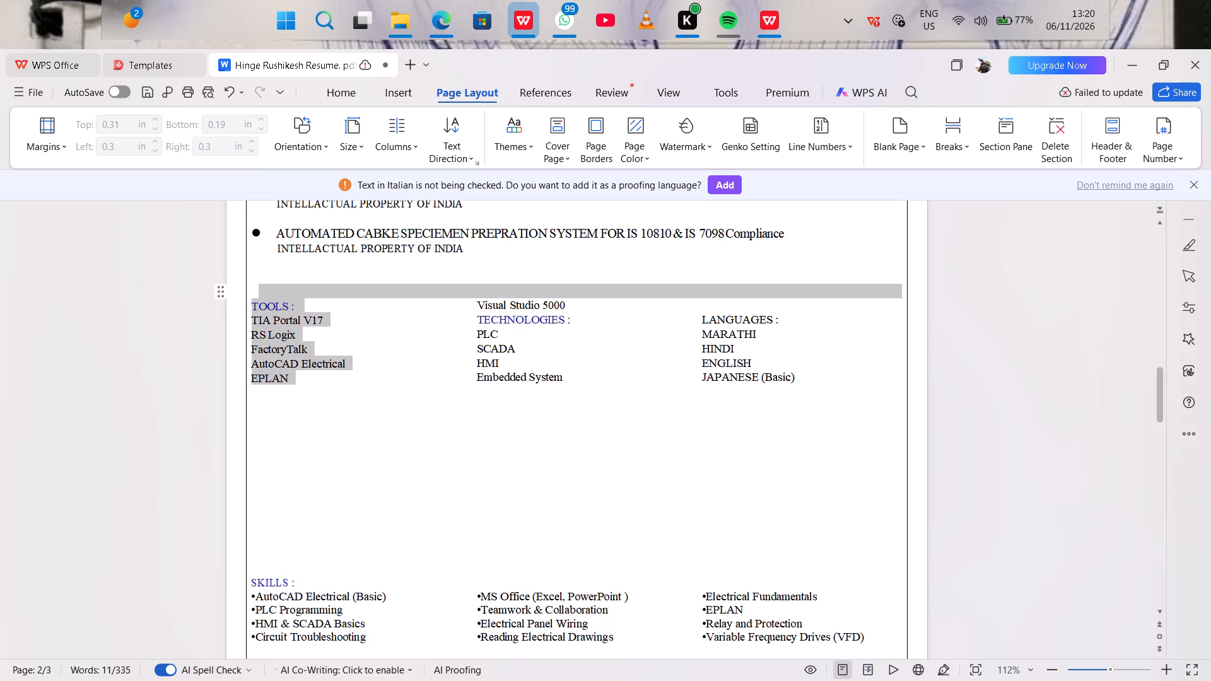
{"action": "left_click_drag", "start_coordinate": [578, 297], "coordinate": [568, 310]}
{"action": "key", "text": "ctrl+c"}
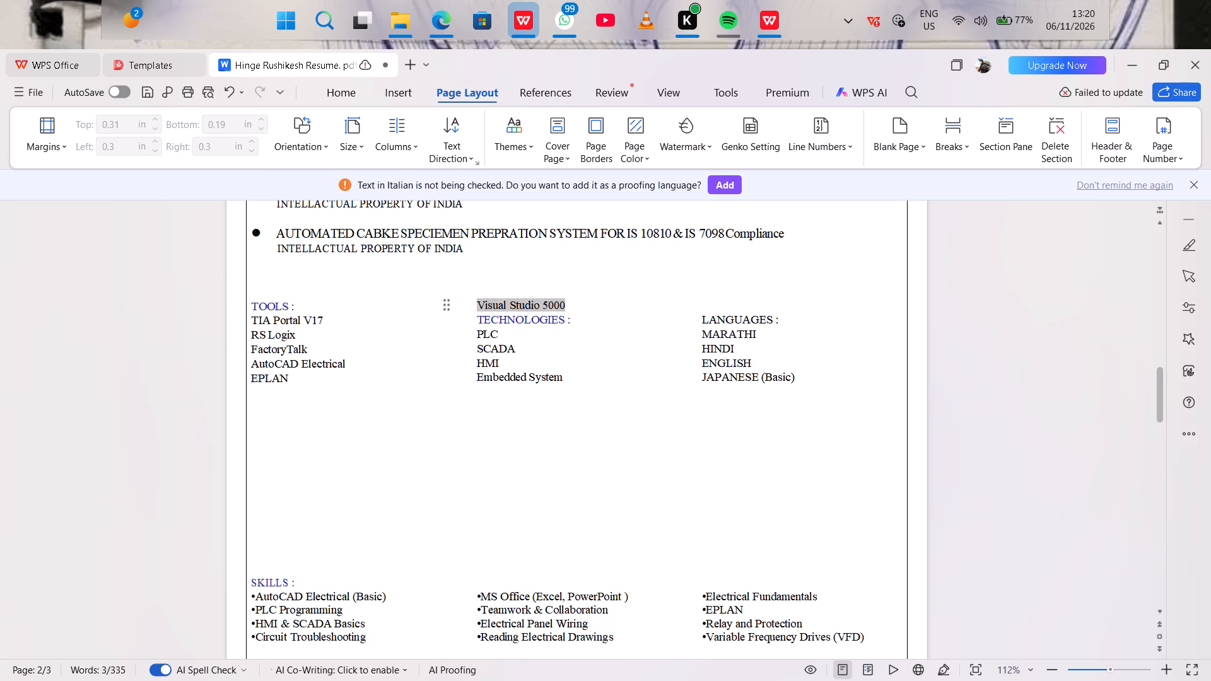
{"action": "key", "text": "BackSpace"}
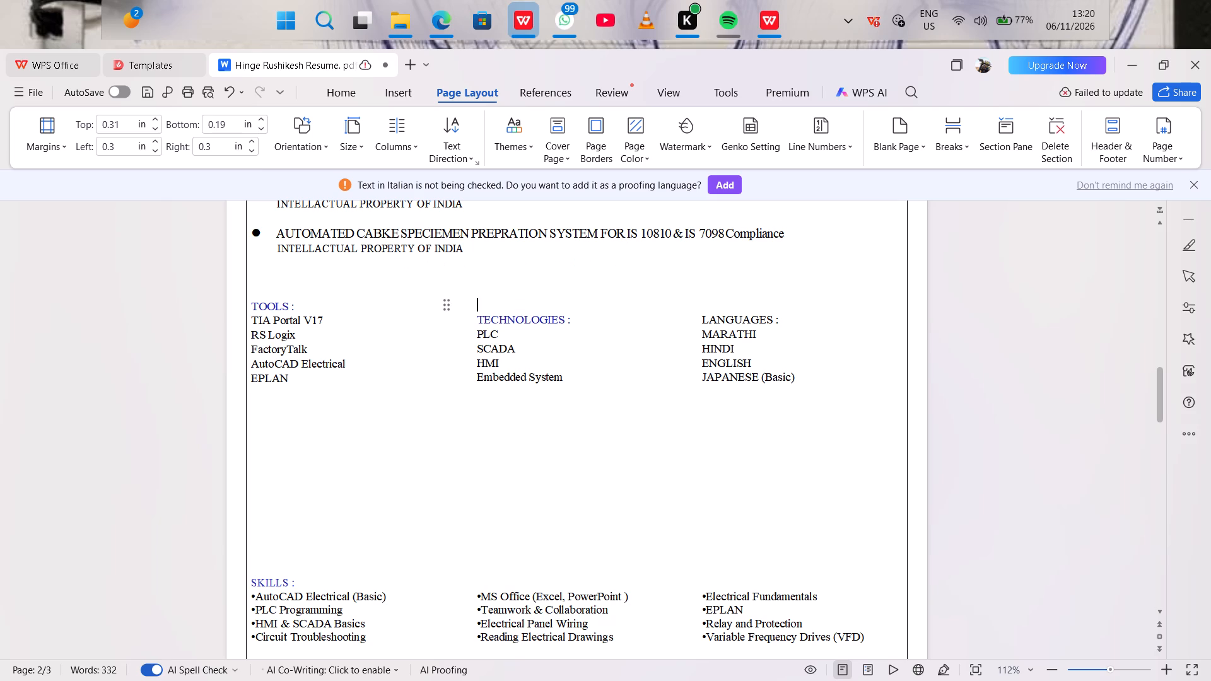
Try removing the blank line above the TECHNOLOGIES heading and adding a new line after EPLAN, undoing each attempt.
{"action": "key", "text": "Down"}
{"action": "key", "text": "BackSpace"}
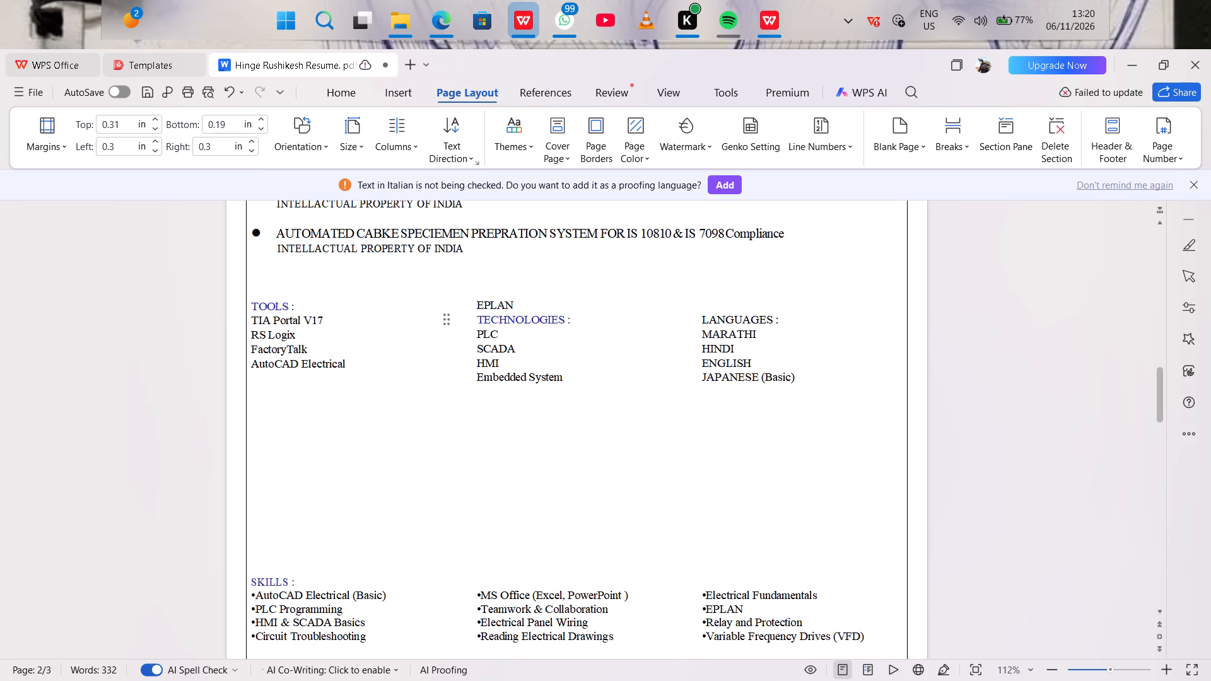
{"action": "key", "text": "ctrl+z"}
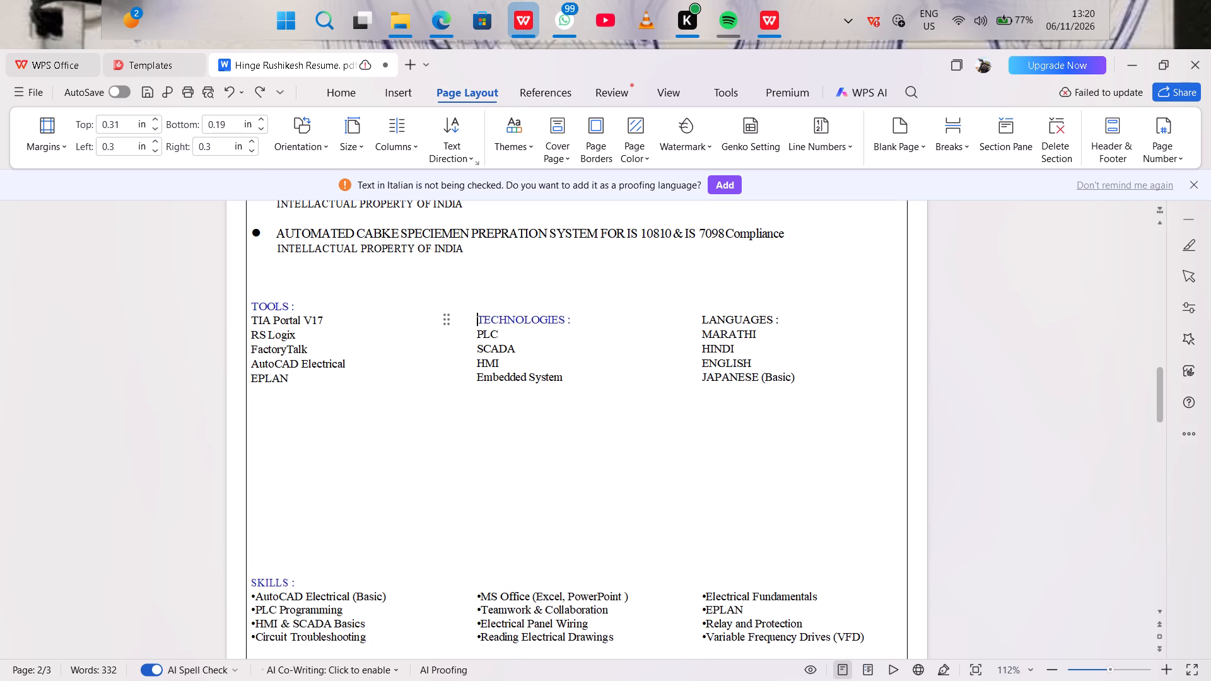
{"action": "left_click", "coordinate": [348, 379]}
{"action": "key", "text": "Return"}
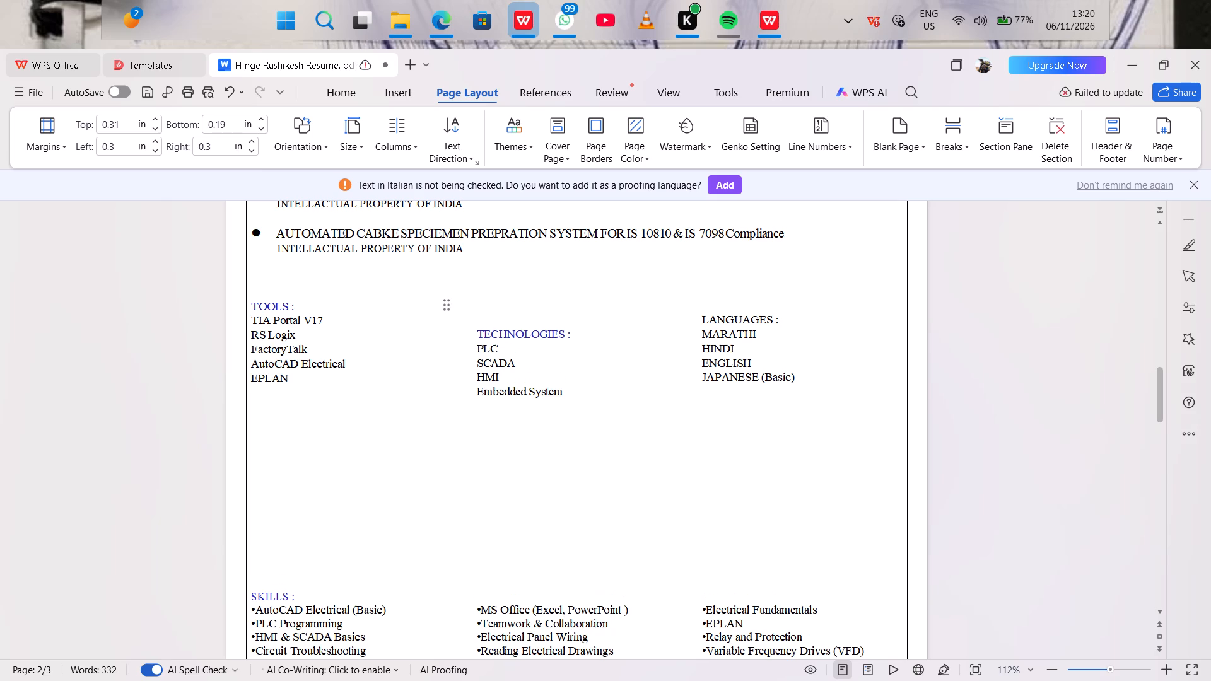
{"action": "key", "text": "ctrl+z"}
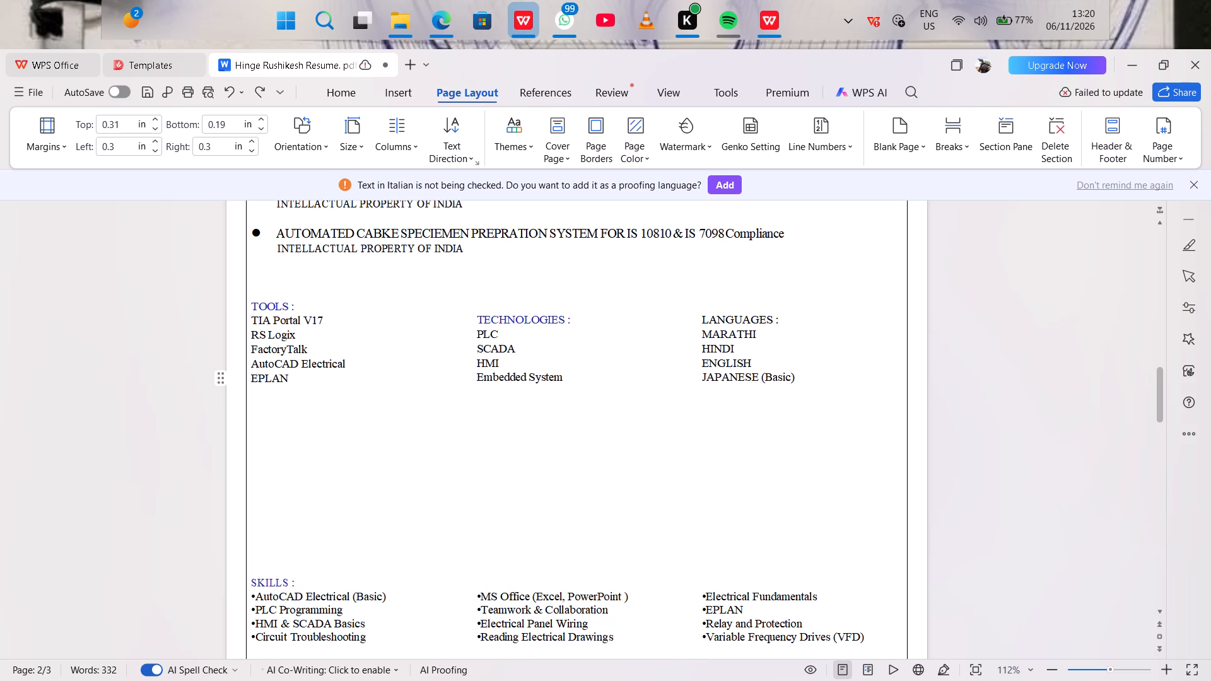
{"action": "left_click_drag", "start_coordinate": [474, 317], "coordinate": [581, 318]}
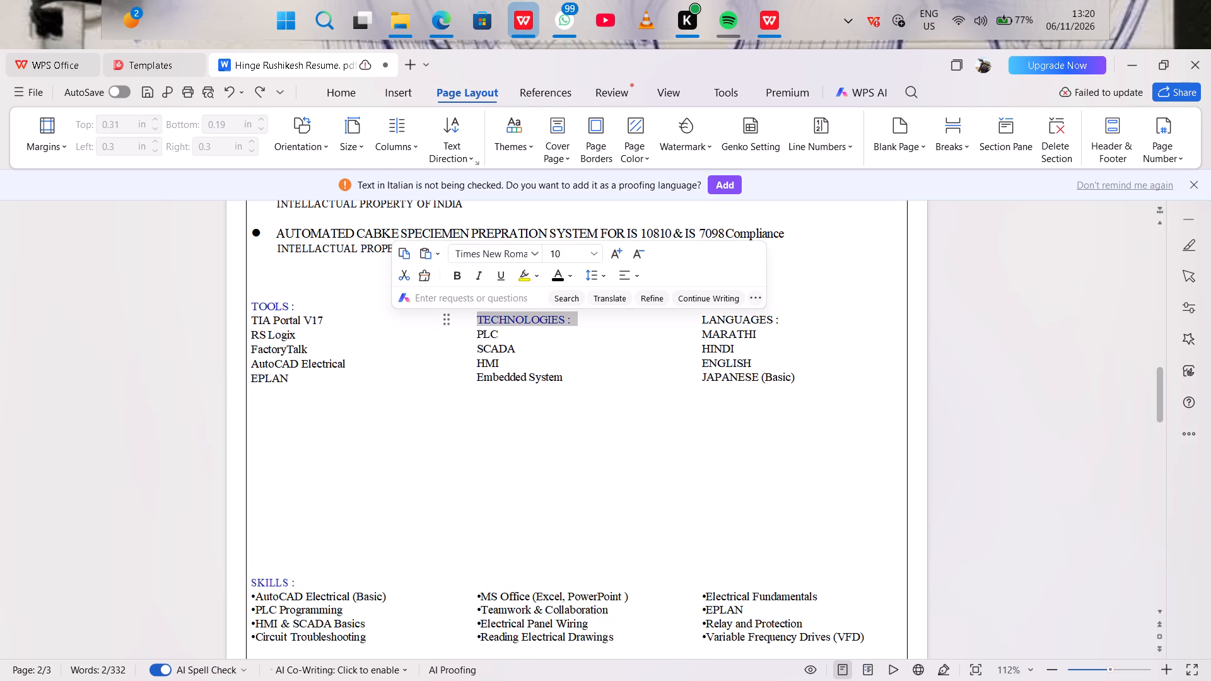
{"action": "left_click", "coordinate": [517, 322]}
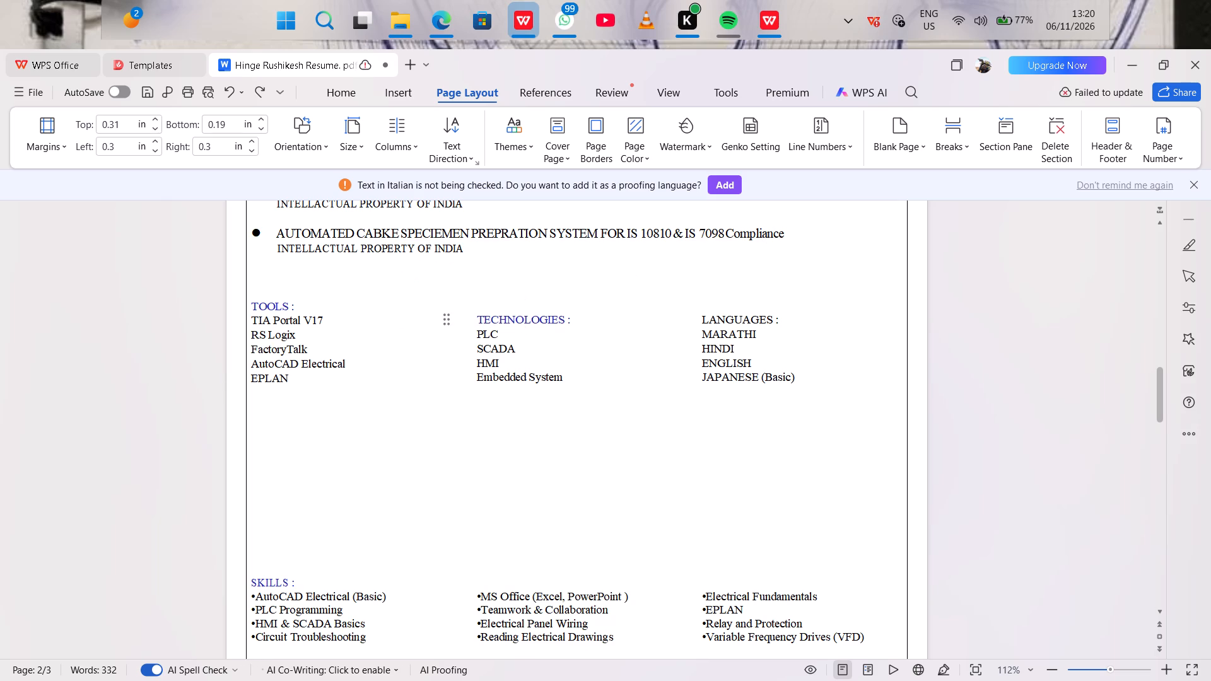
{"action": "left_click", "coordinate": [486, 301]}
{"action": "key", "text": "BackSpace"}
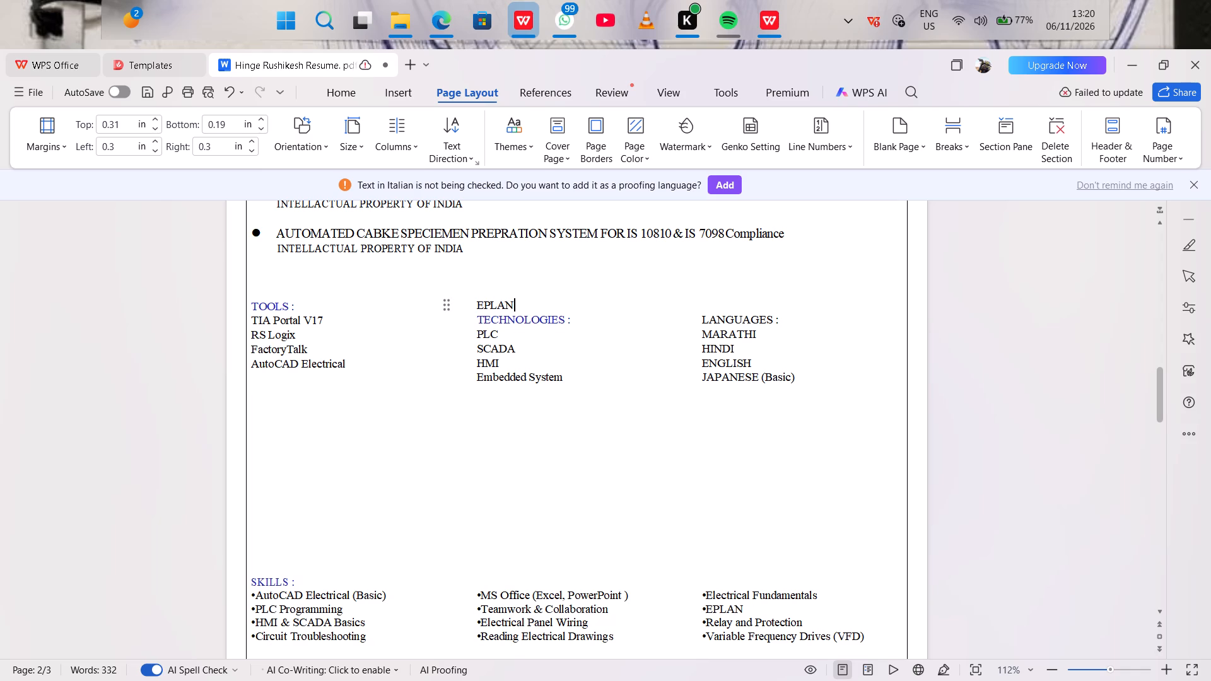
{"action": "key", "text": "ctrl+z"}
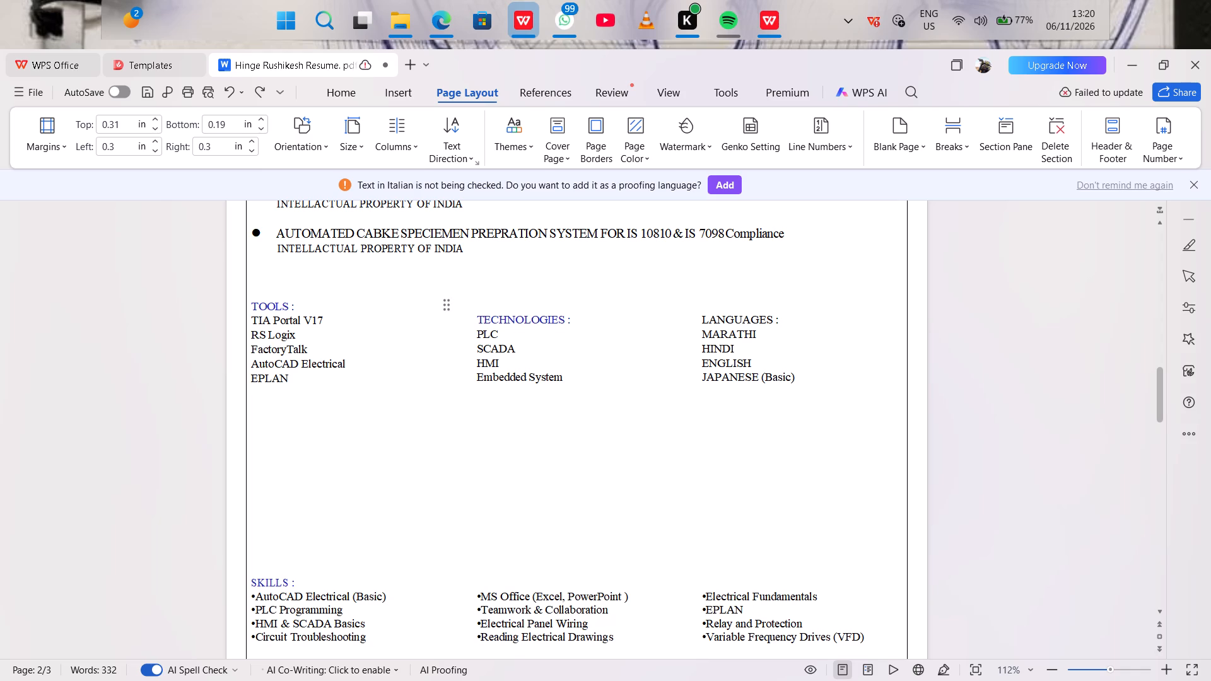
Move the TECHNOLOGIES heading up to the top of its column, level with TOOLS, and its four entries up directly beneath it.
{"action": "left_click_drag", "start_coordinate": [476, 317], "coordinate": [579, 317]}
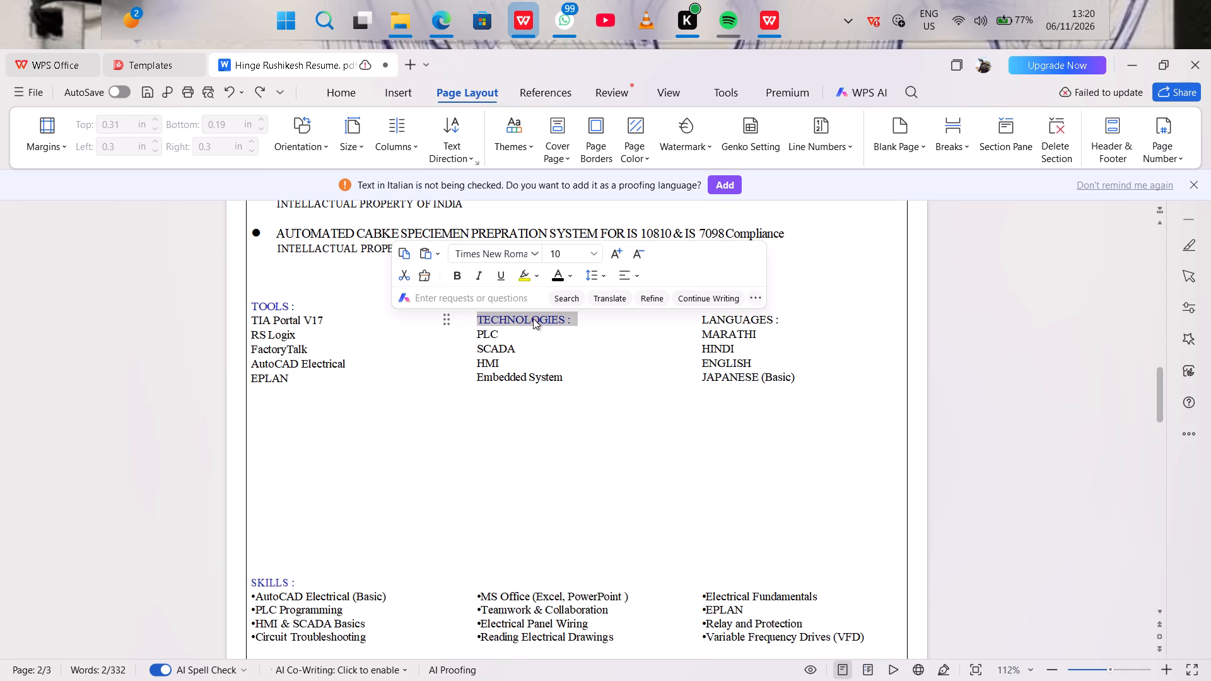
{"action": "left_click_drag", "start_coordinate": [533, 318], "coordinate": [513, 302]}
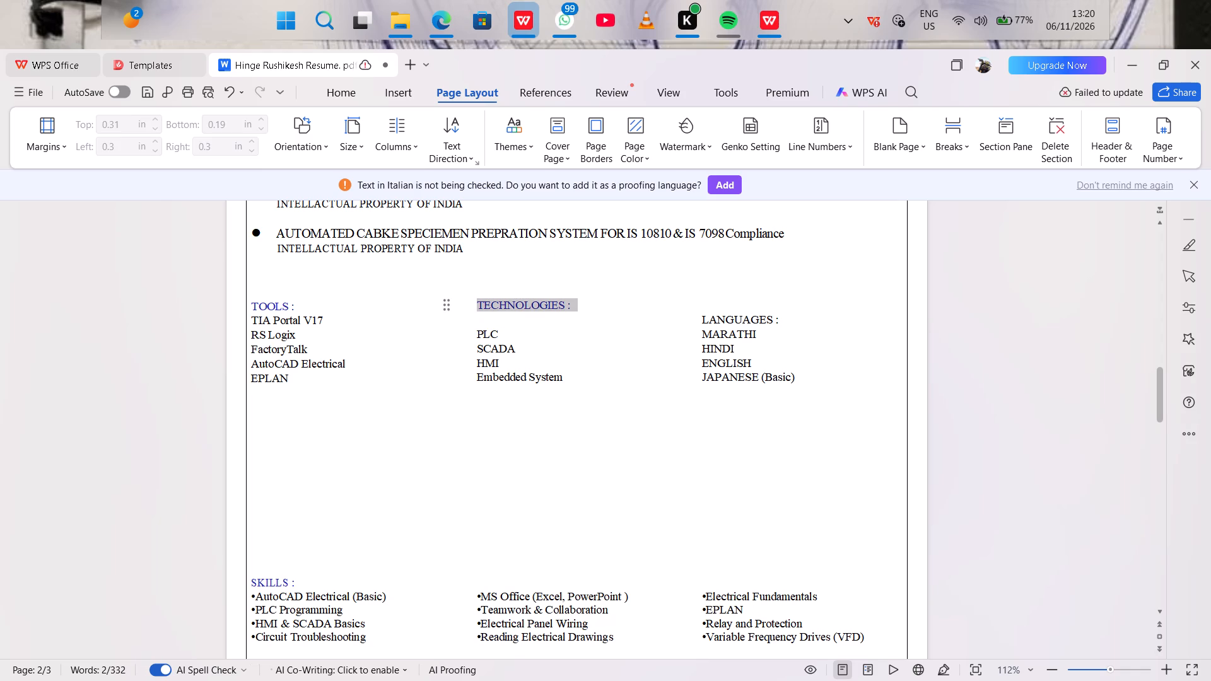
{"action": "left_click", "coordinate": [470, 332]}
{"action": "key", "text": "BackSpace"}
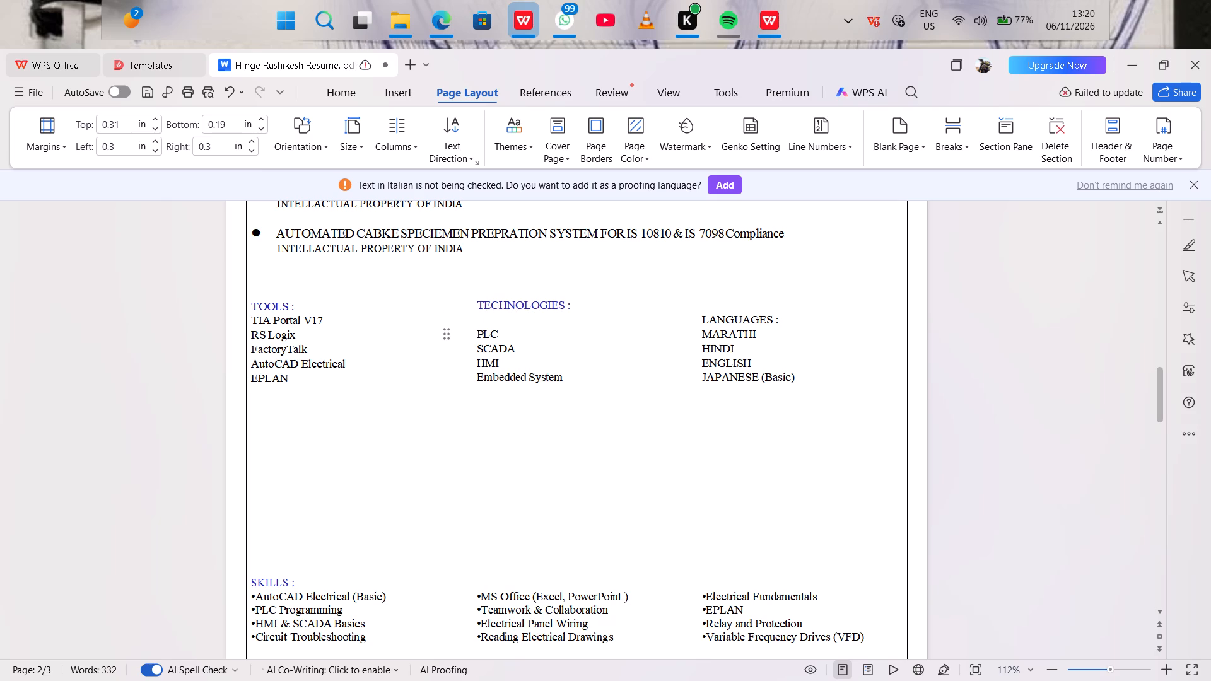
{"action": "key", "text": "ctrl+z"}
{"action": "left_click_drag", "start_coordinate": [474, 334], "coordinate": [563, 374]}
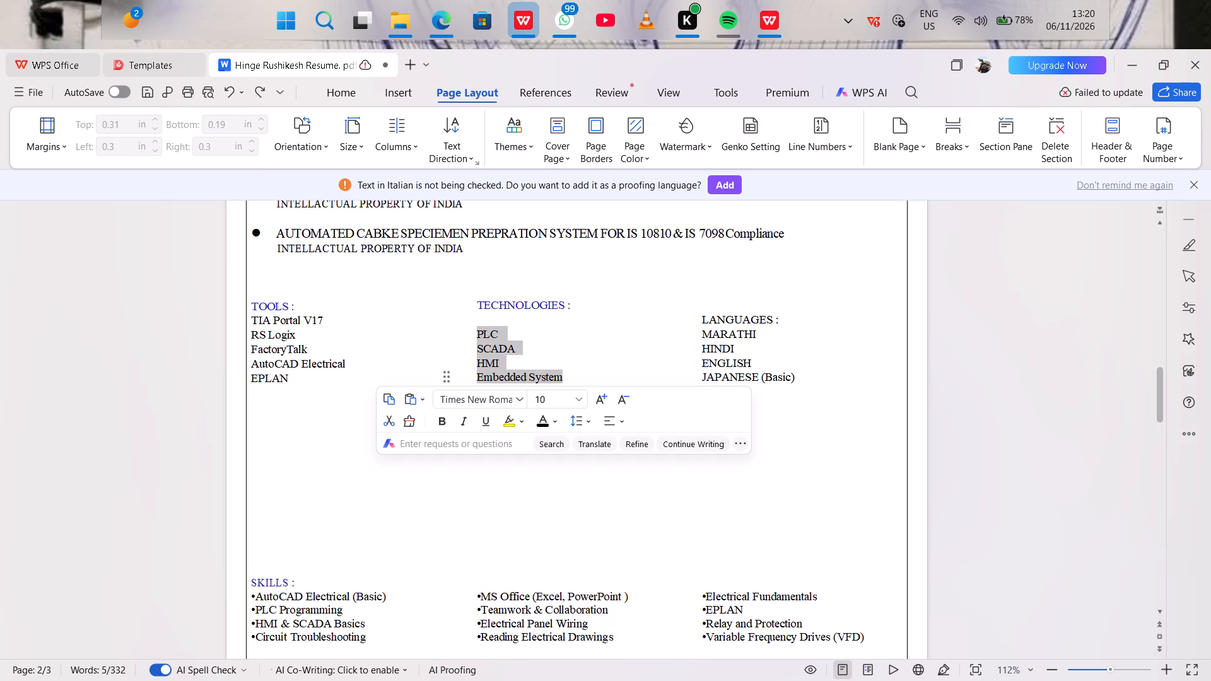
{"action": "left_click_drag", "start_coordinate": [493, 342], "coordinate": [489, 317]}
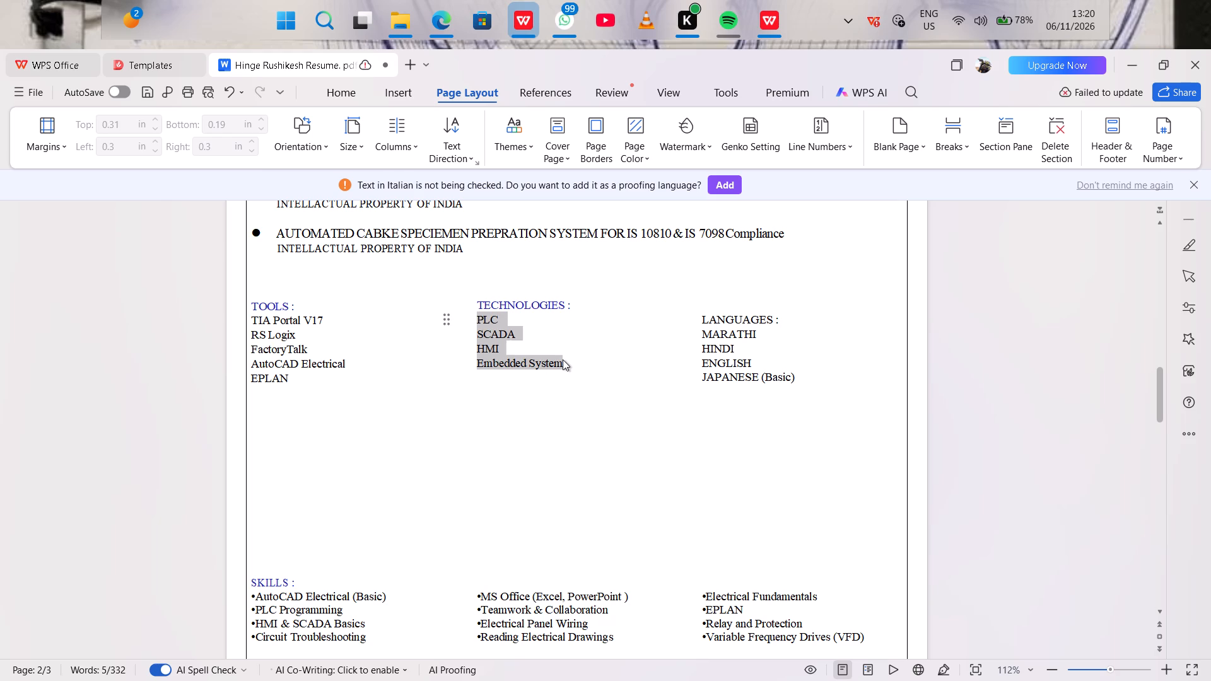
Delete the Embedded System entry from the TECHNOLOGIES list.
{"action": "left_click", "coordinate": [563, 359]}
{"action": "key", "text": "BackSpace"}
{"action": "key", "text": "BackSpace"}
{"action": "key", "text": "BackSpace"}
{"action": "key", "text": "BackSpace"}
{"action": "key", "text": "BackSpace"}
{"action": "key", "text": "BackSpace"}
{"action": "key", "text": "BackSpace"}
{"action": "key", "text": "BackSpace"}
{"action": "key", "text": "BackSpace"}
{"action": "key", "text": "BackSpace"}
{"action": "key", "text": "BackSpace"}
{"action": "key", "text": "BackSpace"}
{"action": "key", "text": "BackSpace"}
{"action": "key", "text": "BackSpace"}
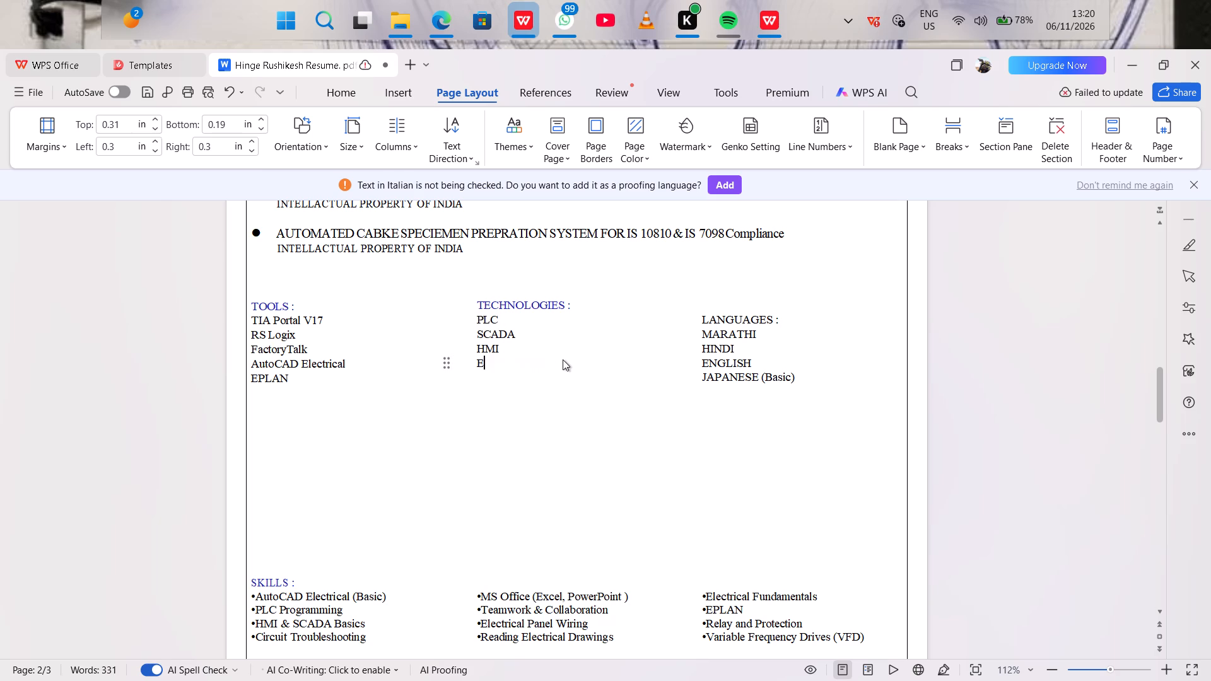
{"action": "key", "text": "BackSpace"}
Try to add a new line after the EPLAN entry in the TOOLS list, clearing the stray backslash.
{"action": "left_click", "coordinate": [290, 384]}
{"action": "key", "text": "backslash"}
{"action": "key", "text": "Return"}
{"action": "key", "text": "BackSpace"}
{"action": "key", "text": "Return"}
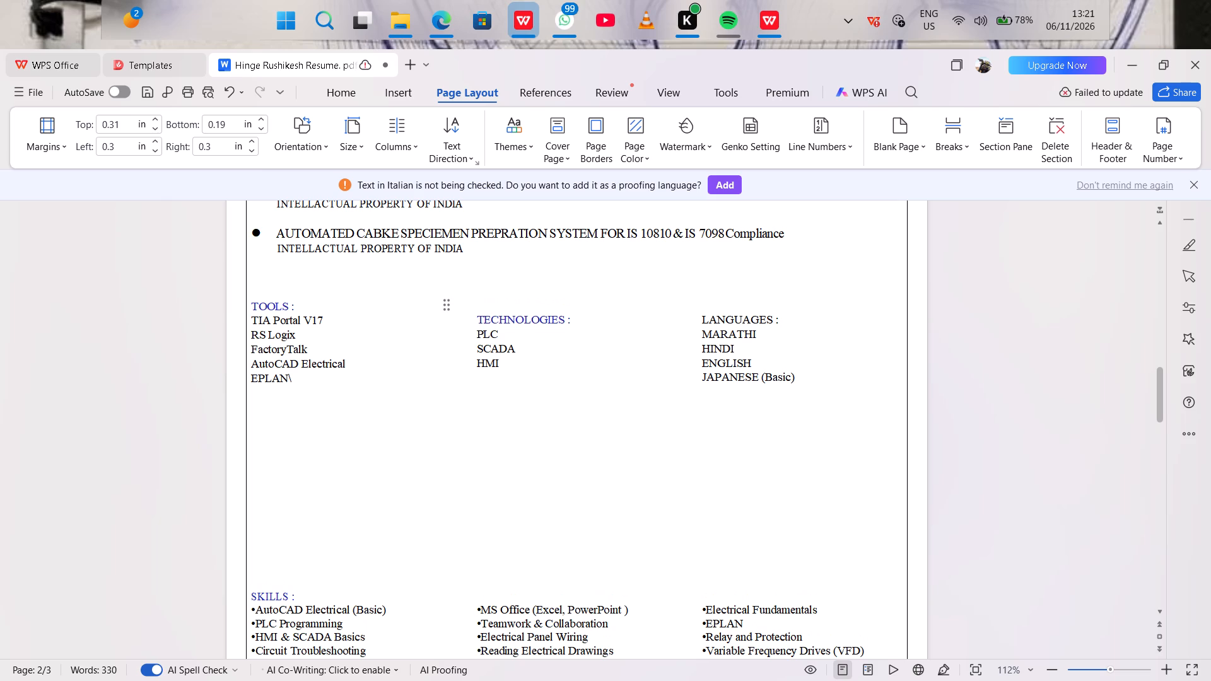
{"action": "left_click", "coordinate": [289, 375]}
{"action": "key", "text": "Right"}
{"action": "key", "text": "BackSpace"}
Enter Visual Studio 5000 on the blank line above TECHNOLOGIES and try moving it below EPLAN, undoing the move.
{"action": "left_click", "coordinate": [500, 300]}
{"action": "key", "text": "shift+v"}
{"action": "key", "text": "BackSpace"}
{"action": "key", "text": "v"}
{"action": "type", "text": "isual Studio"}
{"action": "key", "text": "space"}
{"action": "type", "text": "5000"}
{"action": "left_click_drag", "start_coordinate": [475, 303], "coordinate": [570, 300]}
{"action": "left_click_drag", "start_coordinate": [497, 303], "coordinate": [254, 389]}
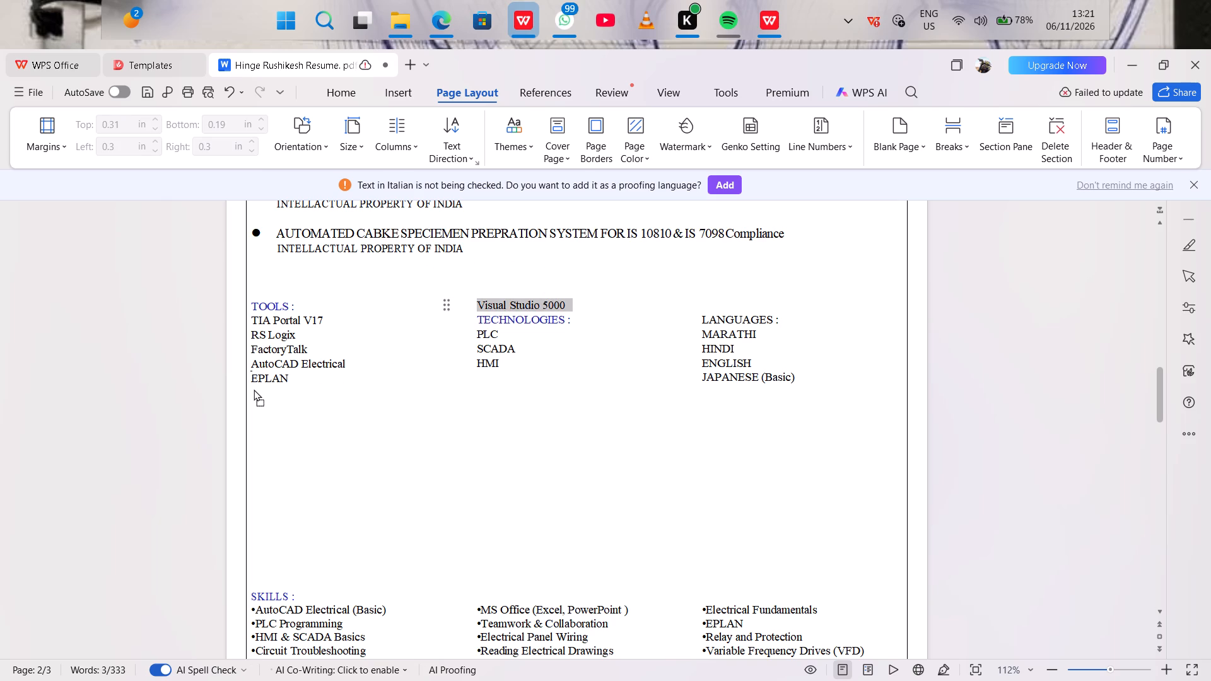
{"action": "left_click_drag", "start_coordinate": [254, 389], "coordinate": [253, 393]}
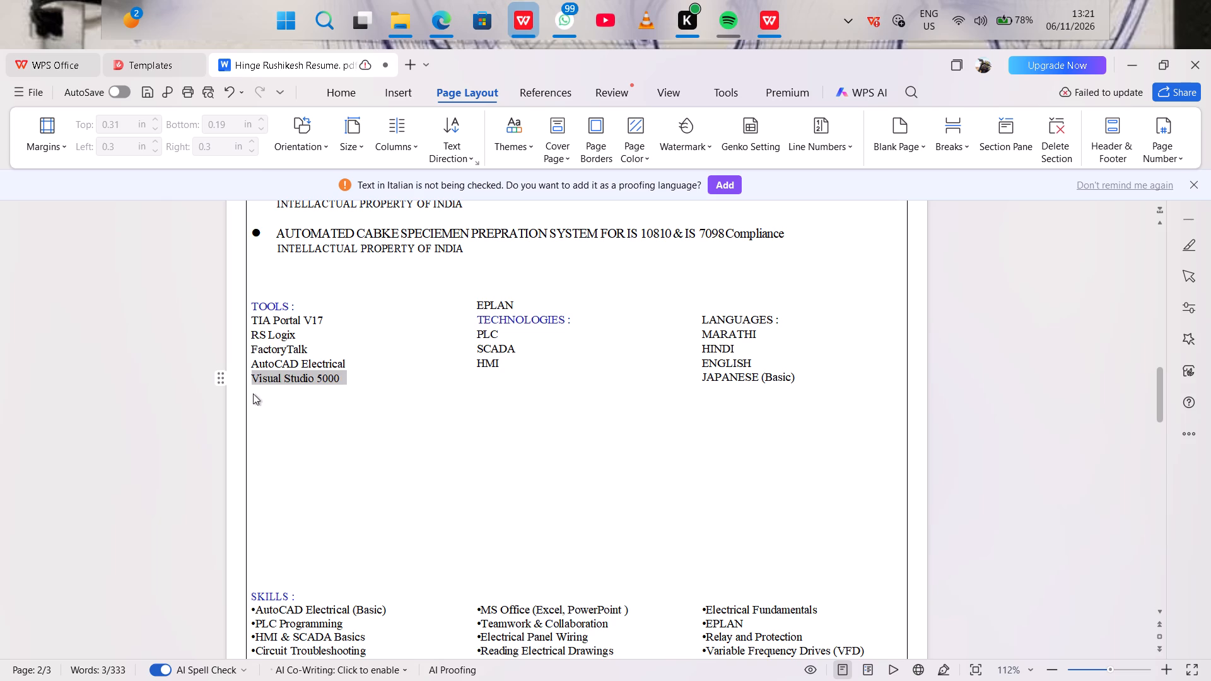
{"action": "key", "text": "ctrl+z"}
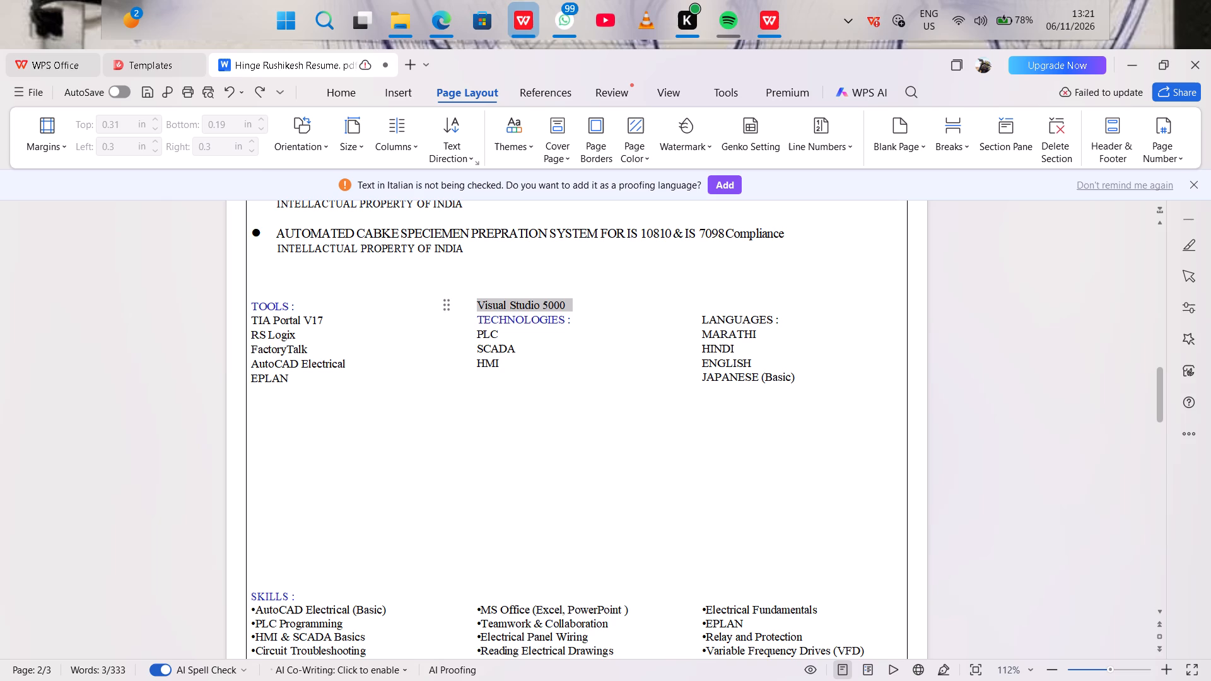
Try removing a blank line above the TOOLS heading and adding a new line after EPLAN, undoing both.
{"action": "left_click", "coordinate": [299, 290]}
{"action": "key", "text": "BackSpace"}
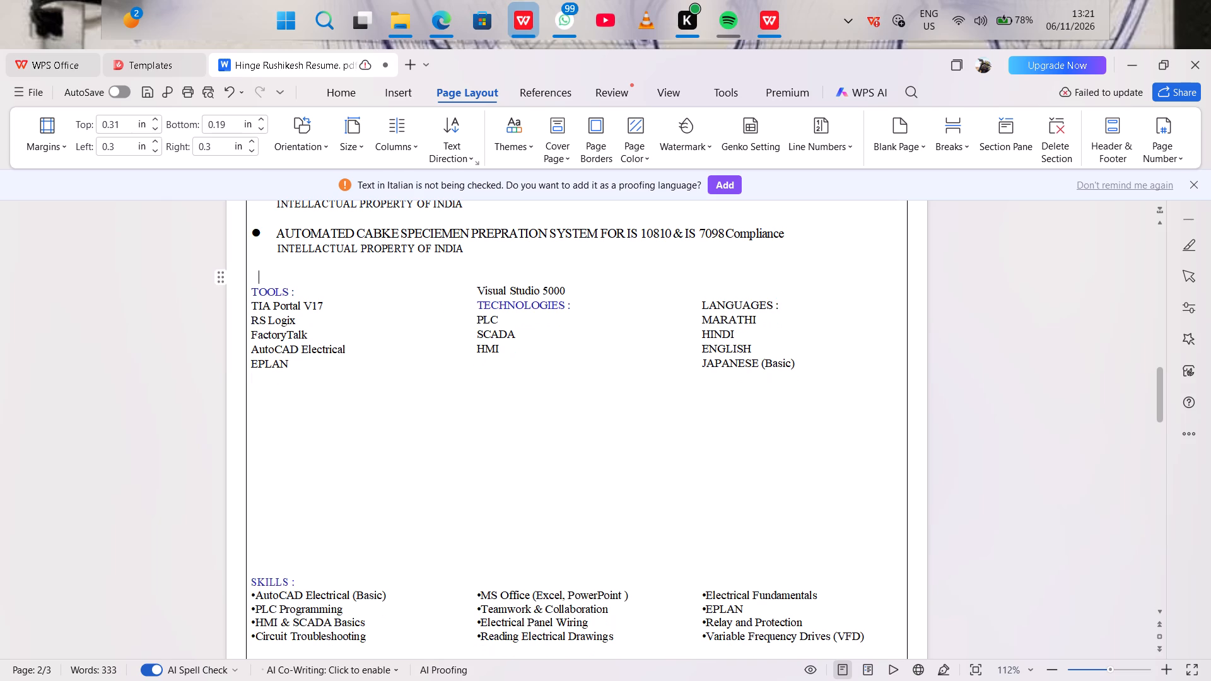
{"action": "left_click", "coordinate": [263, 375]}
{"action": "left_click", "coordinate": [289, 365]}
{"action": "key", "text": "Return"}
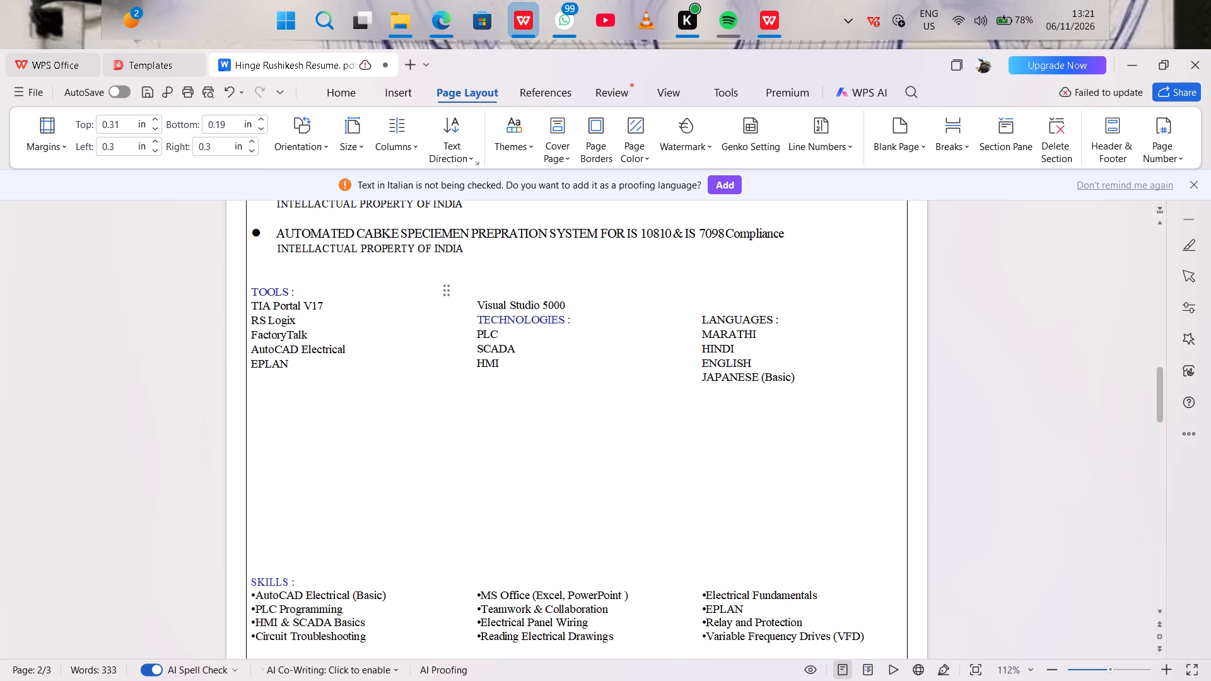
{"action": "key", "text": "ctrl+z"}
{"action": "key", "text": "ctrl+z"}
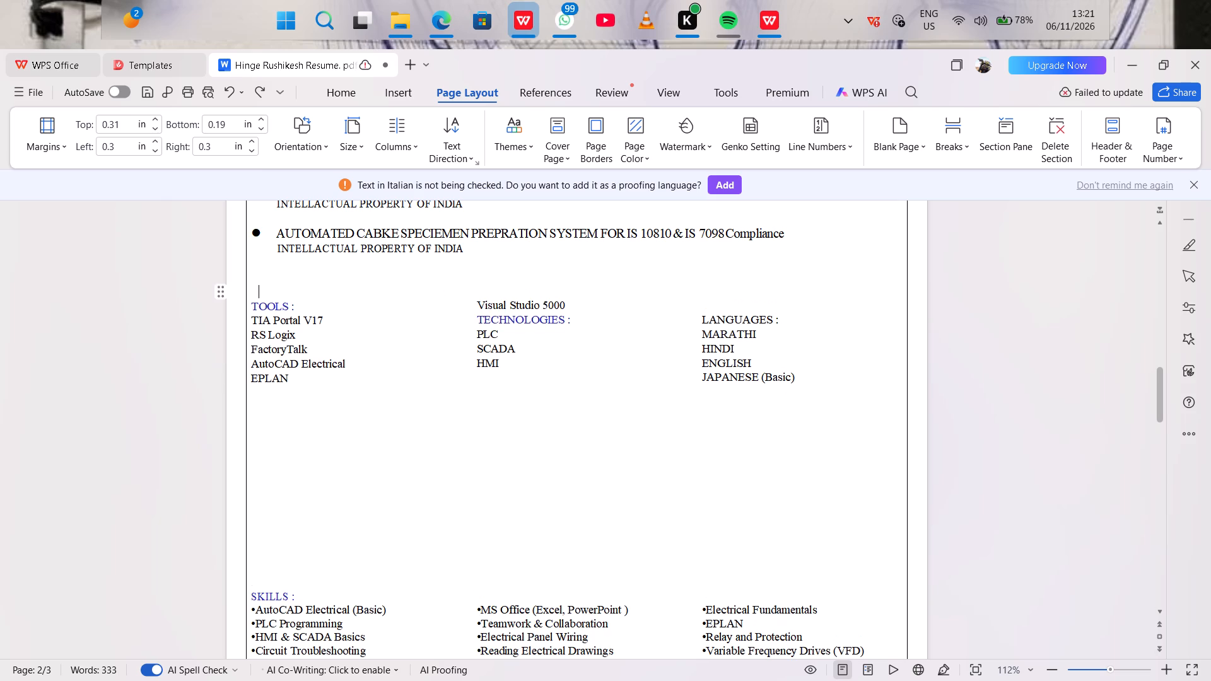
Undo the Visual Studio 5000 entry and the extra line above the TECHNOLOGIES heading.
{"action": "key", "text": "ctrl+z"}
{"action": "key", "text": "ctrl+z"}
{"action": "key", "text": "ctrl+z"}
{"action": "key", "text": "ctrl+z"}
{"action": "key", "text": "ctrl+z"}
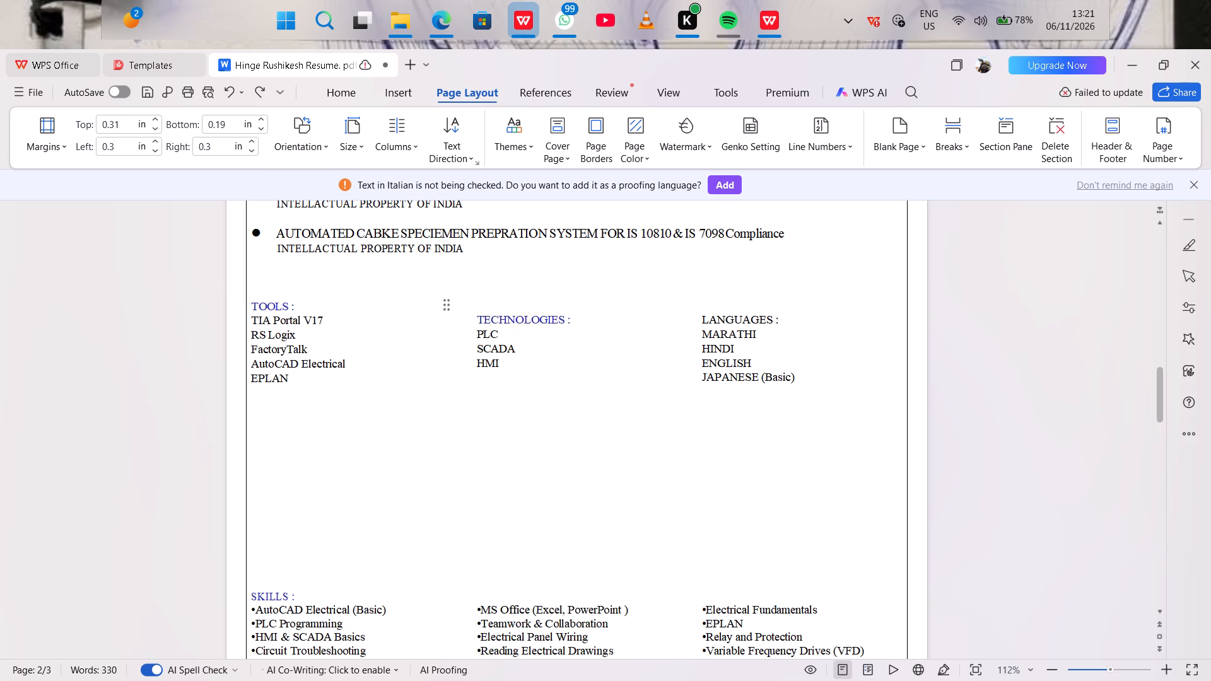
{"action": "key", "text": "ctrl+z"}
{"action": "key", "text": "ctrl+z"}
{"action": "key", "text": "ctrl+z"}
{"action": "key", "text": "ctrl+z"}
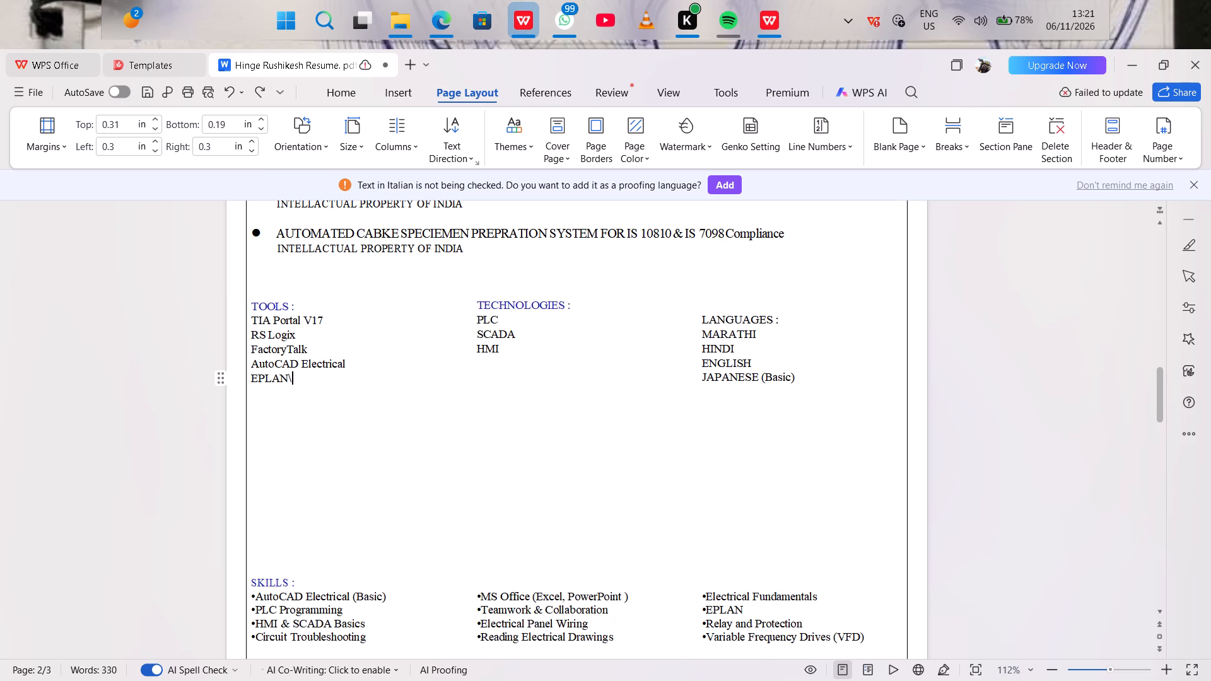
Move the LANGUAGES heading up level with TECHNOLOGIES and its four entries up directly beneath it.
{"action": "left_click_drag", "start_coordinate": [698, 319], "coordinate": [778, 321]}
{"action": "left_click_drag", "start_coordinate": [751, 318], "coordinate": [748, 311]}
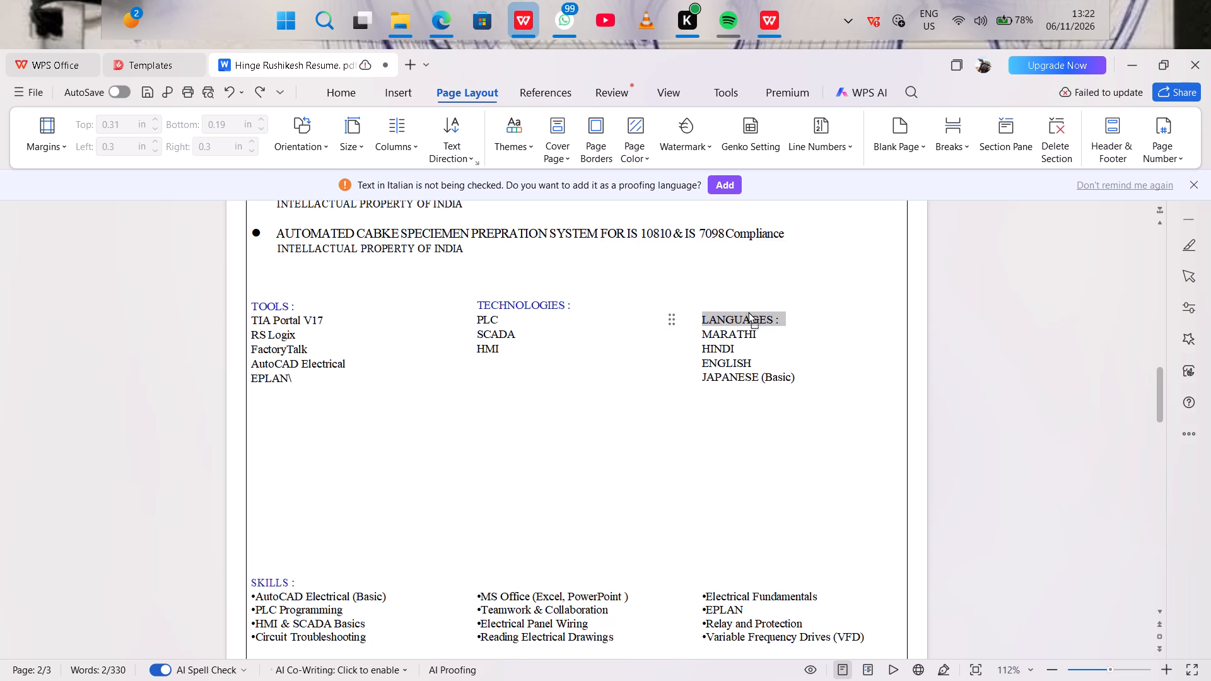
{"action": "left_click_drag", "start_coordinate": [748, 311], "coordinate": [746, 303]}
{"action": "left_click_drag", "start_coordinate": [699, 337], "coordinate": [798, 387]}
{"action": "left_click_drag", "start_coordinate": [737, 337], "coordinate": [734, 317]}
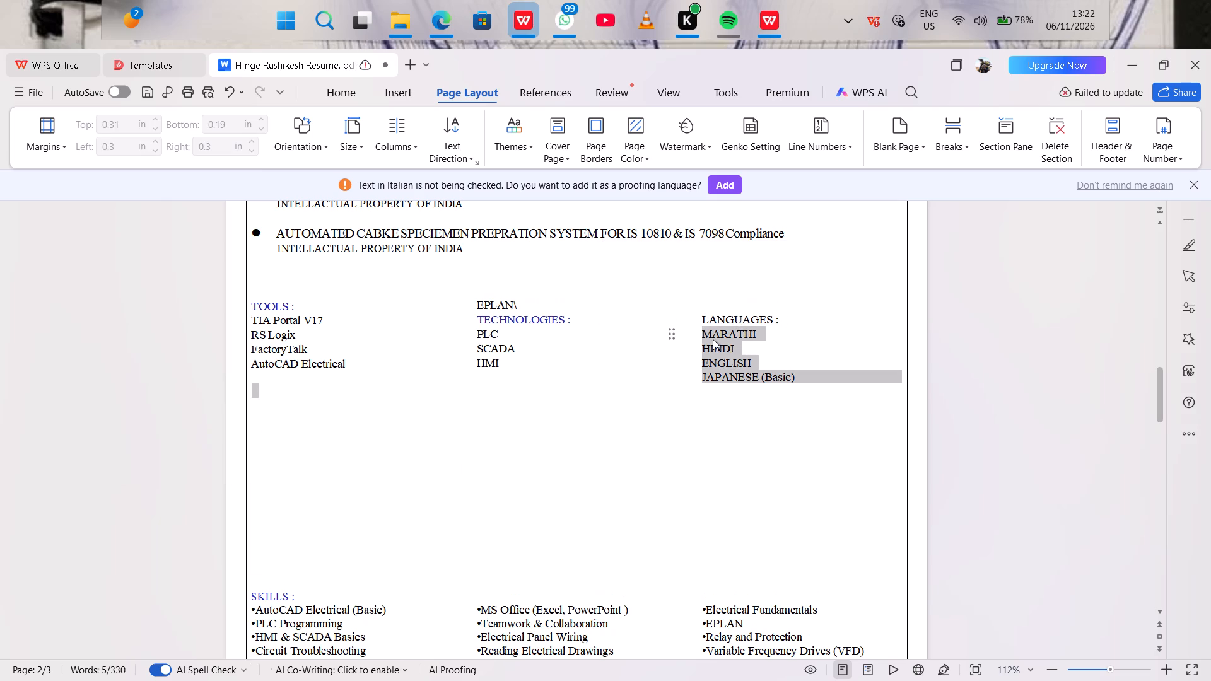
{"action": "key", "text": "ctrl+z"}
{"action": "left_click", "coordinate": [717, 339]}
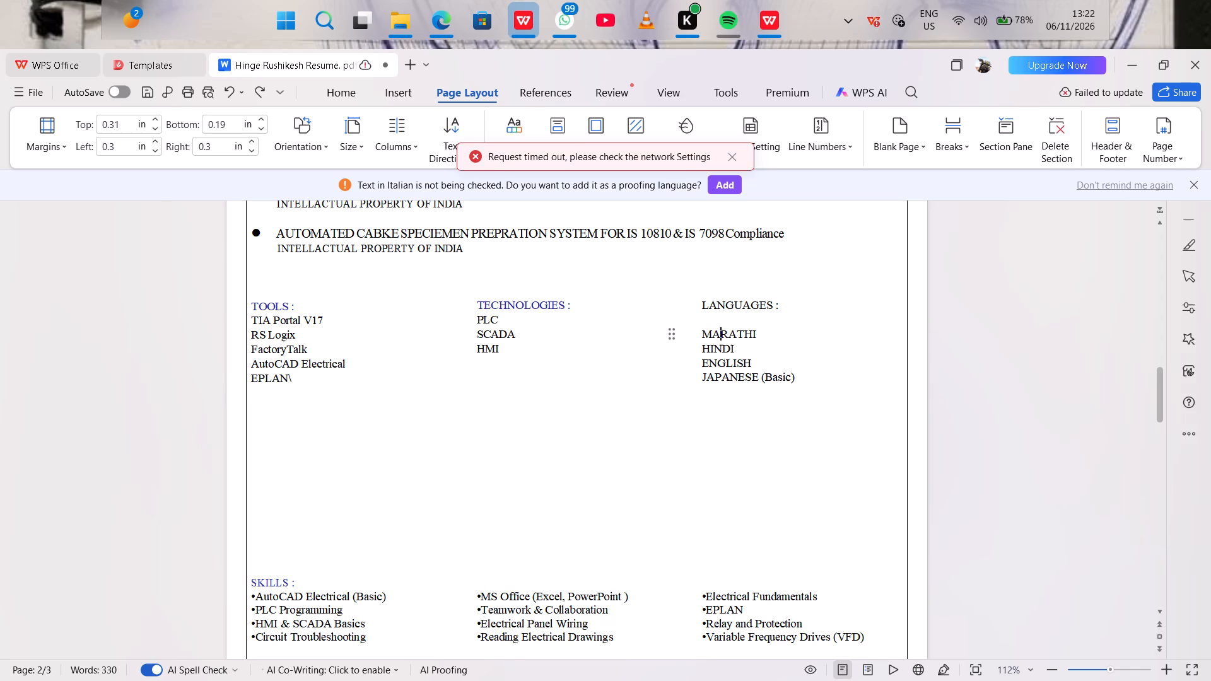
{"action": "left_click_drag", "start_coordinate": [698, 334], "coordinate": [793, 373]}
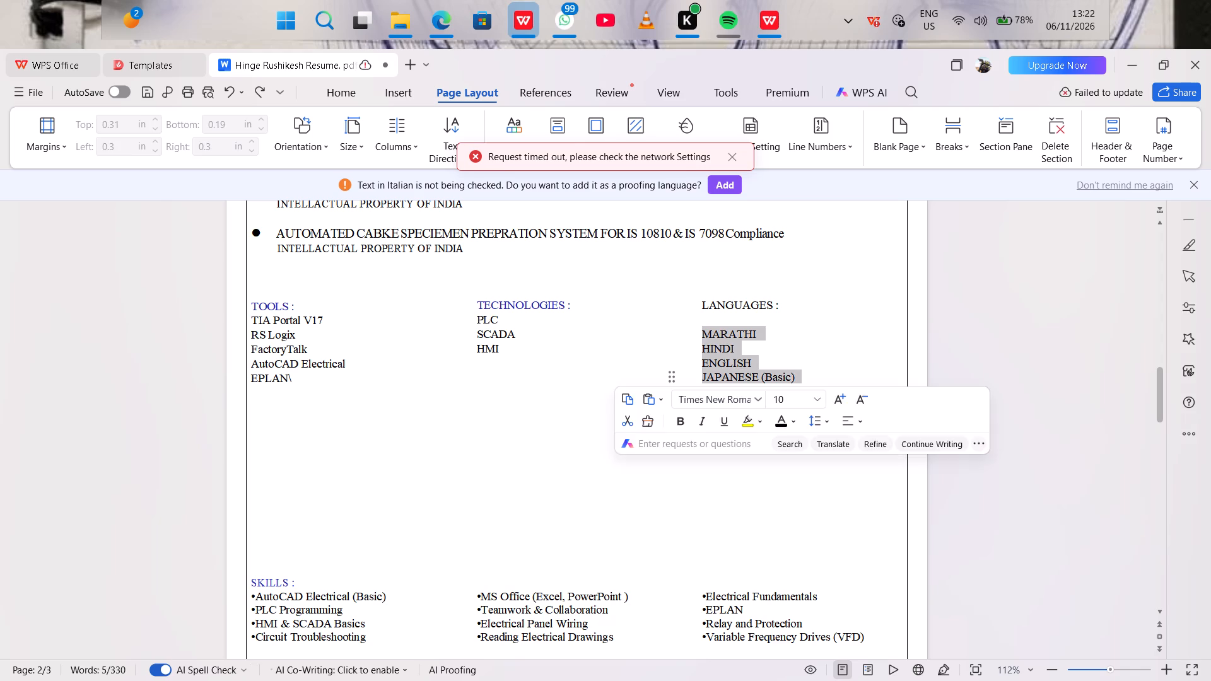
{"action": "left_click_drag", "start_coordinate": [730, 334], "coordinate": [726, 317]}
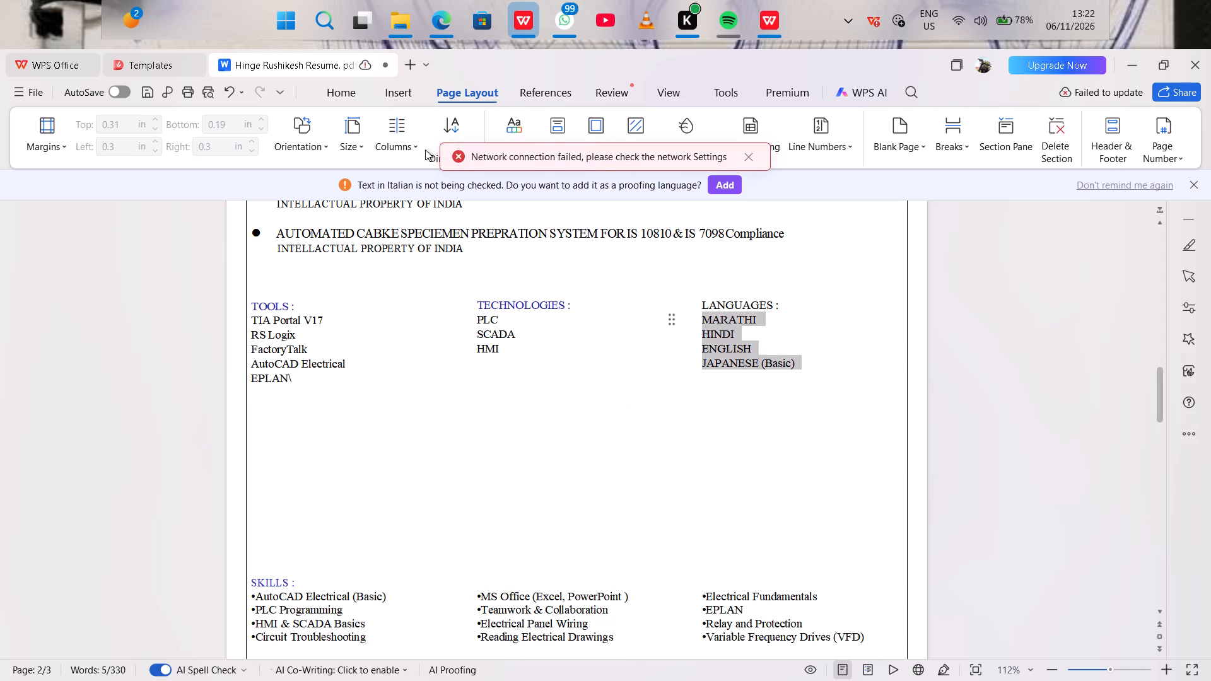
Change the four language entries under LANGUAGES to sentence case.
{"action": "left_click", "coordinate": [342, 100]}
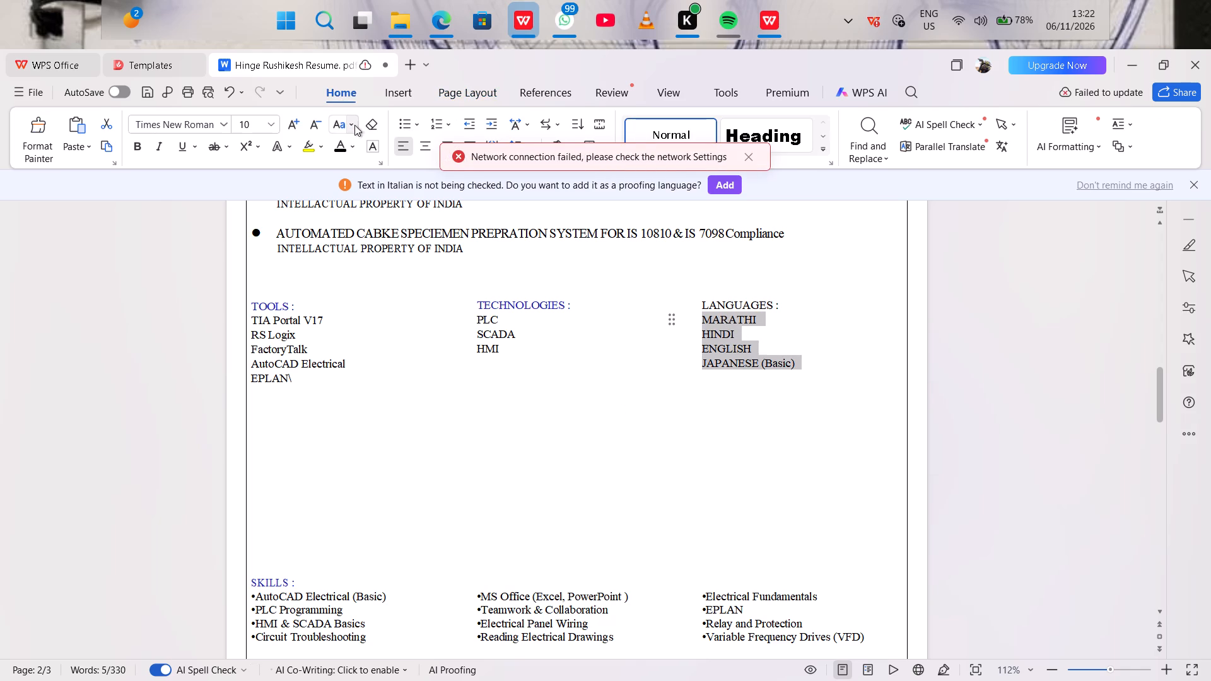
{"action": "left_click", "coordinate": [355, 125]}
{"action": "left_click", "coordinate": [373, 161]}
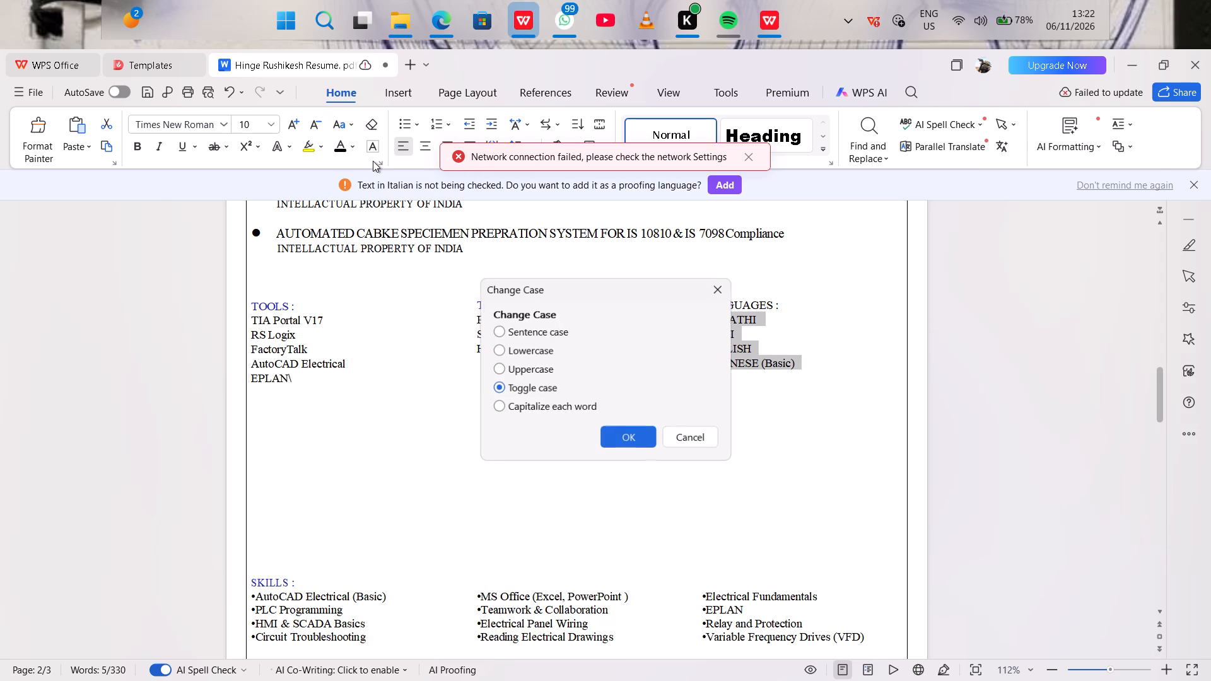
{"action": "left_click", "coordinate": [520, 335]}
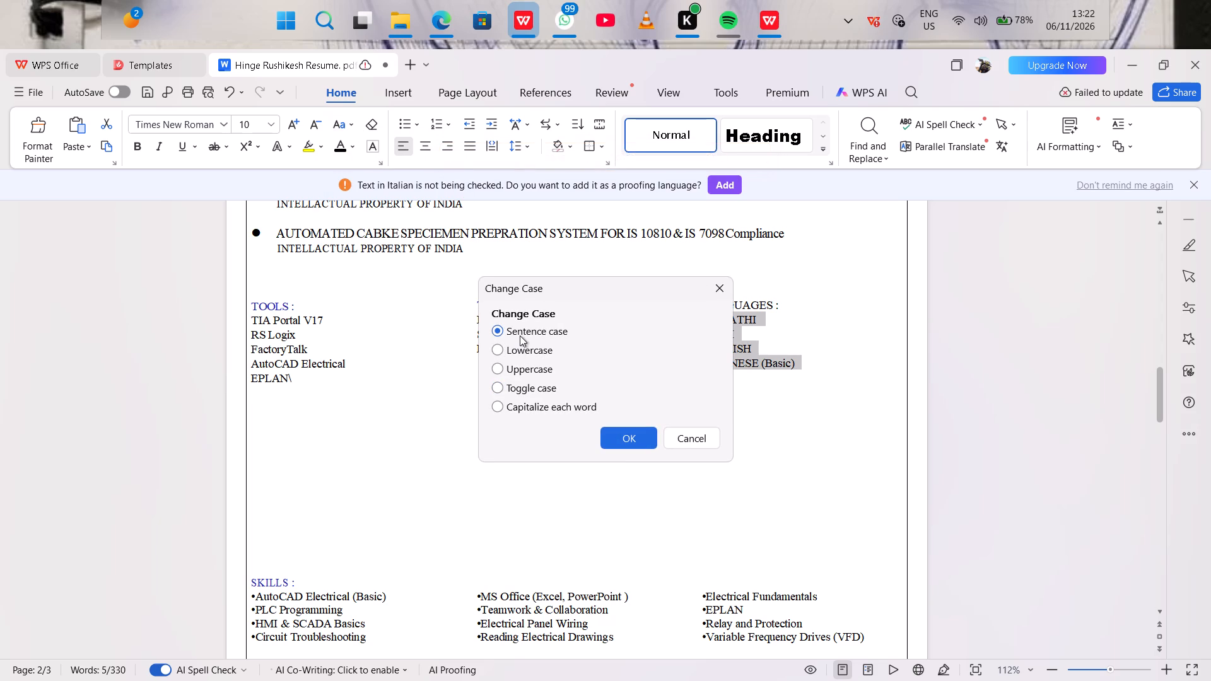
{"action": "left_click", "coordinate": [626, 438]}
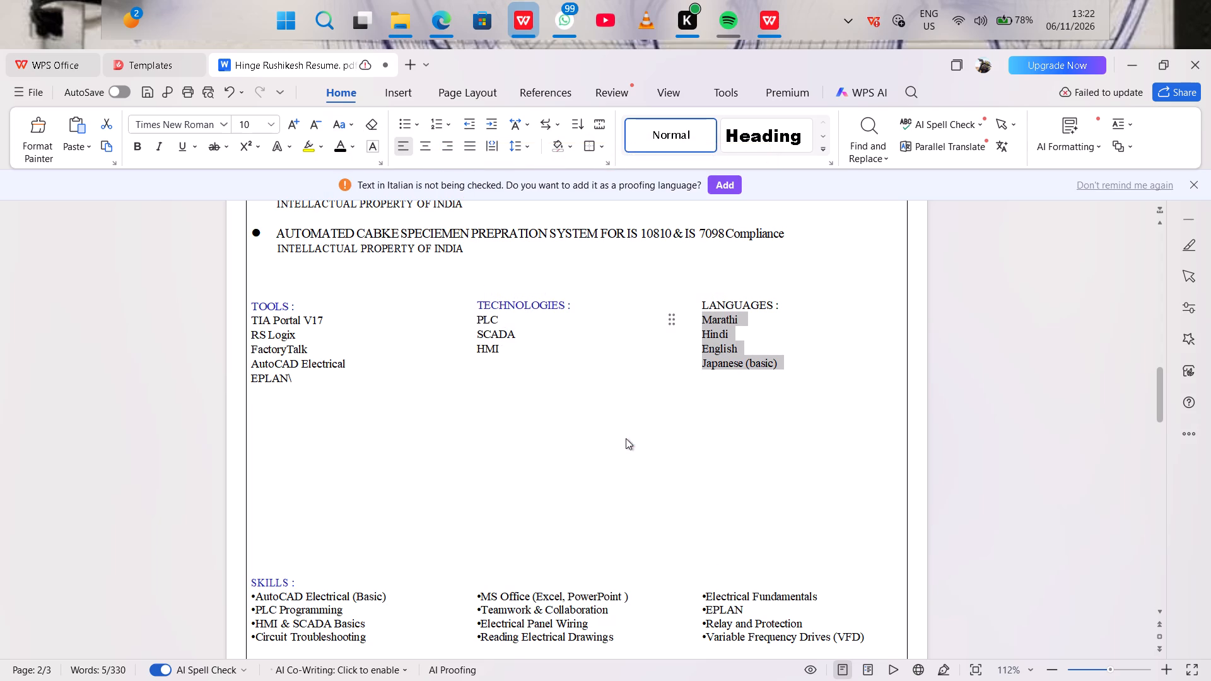
{"action": "left_click", "coordinate": [693, 422]}
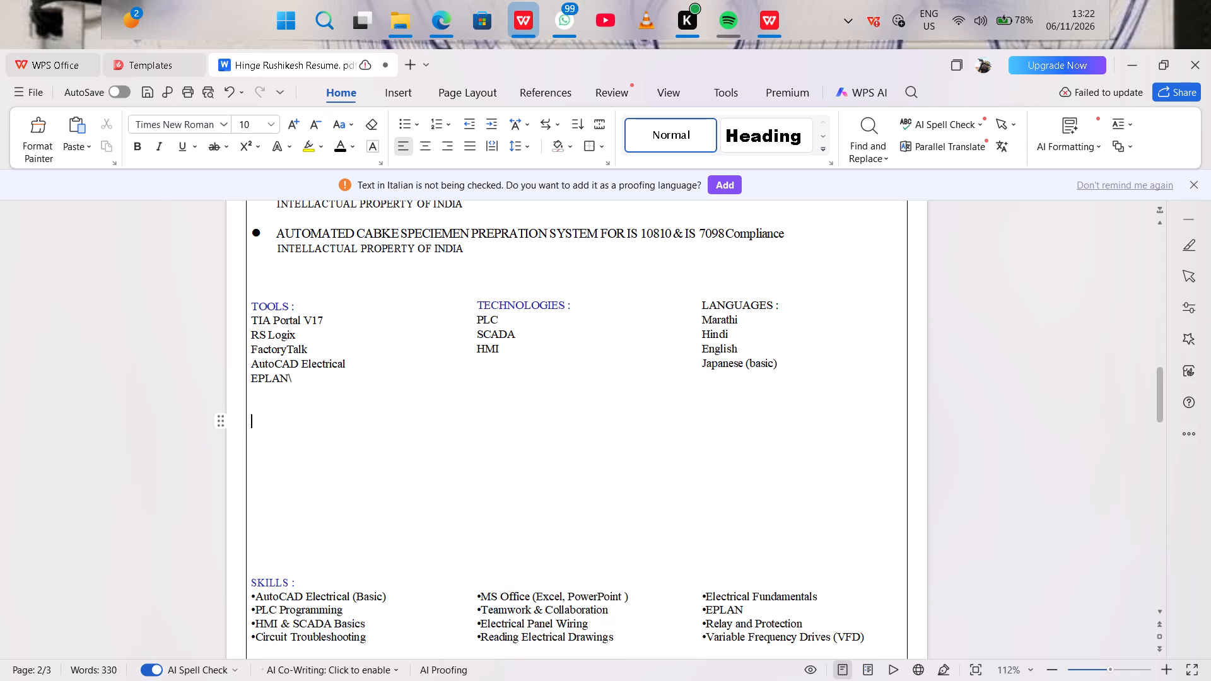
Copy the blue formatting of the TECHNOLOGIES heading onto the LANGUAGES heading with Format Painter.
{"action": "double_click", "coordinate": [551, 303]}
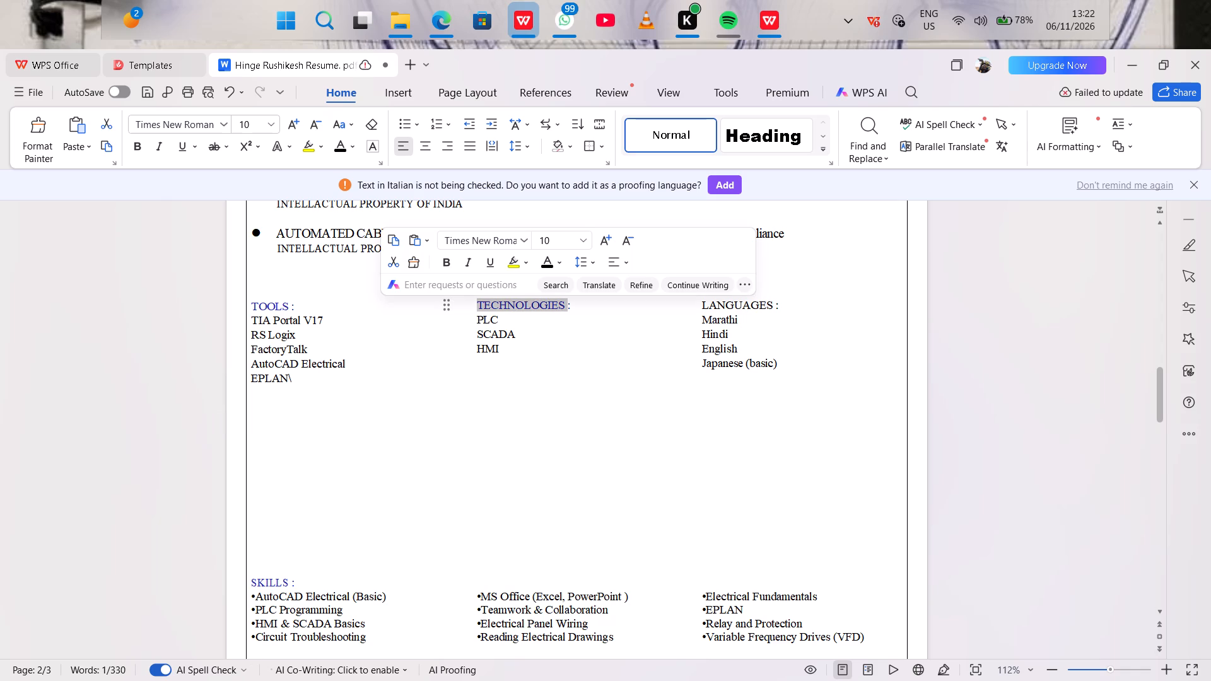
{"action": "left_click", "coordinate": [408, 262]}
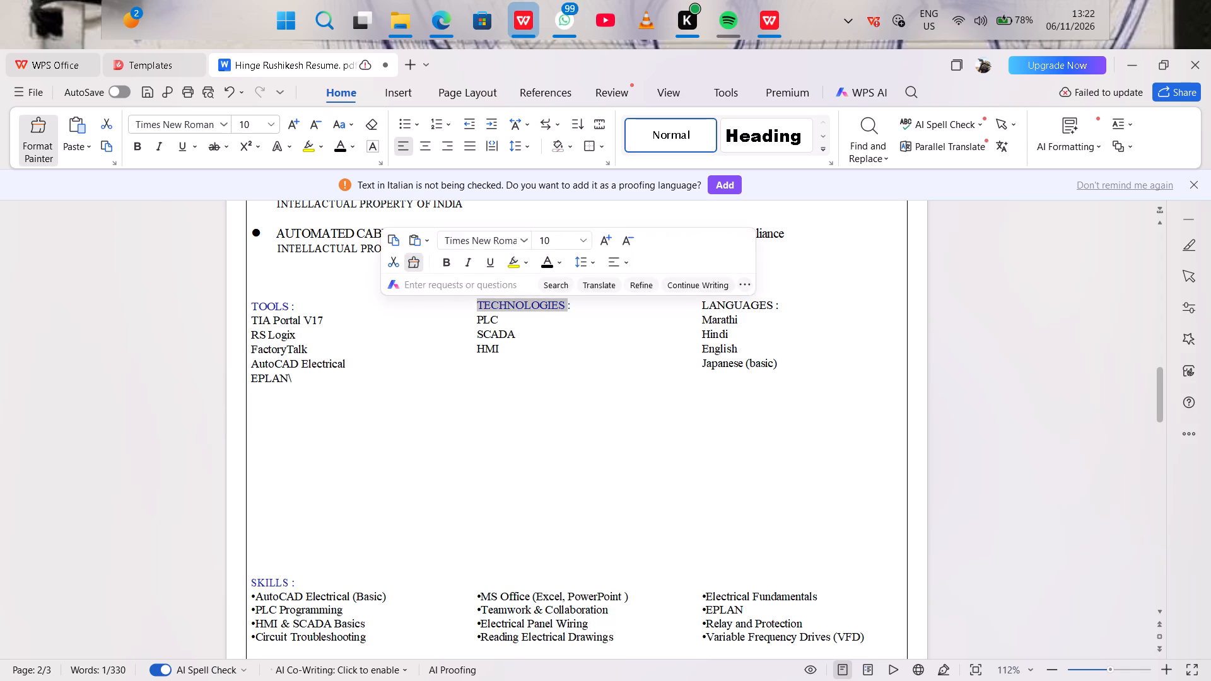
{"action": "left_click_drag", "start_coordinate": [790, 305], "coordinate": [706, 301]}
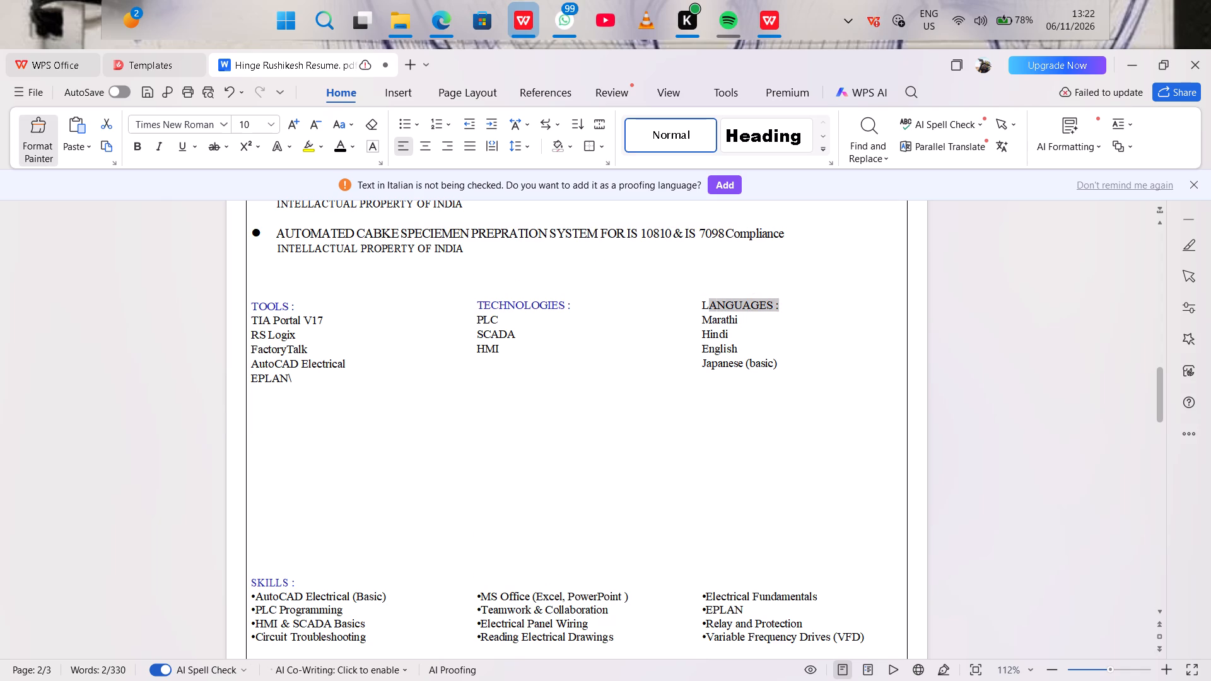
{"action": "left_click_drag", "start_coordinate": [706, 301], "coordinate": [703, 301]}
{"action": "left_click", "coordinate": [827, 346]}
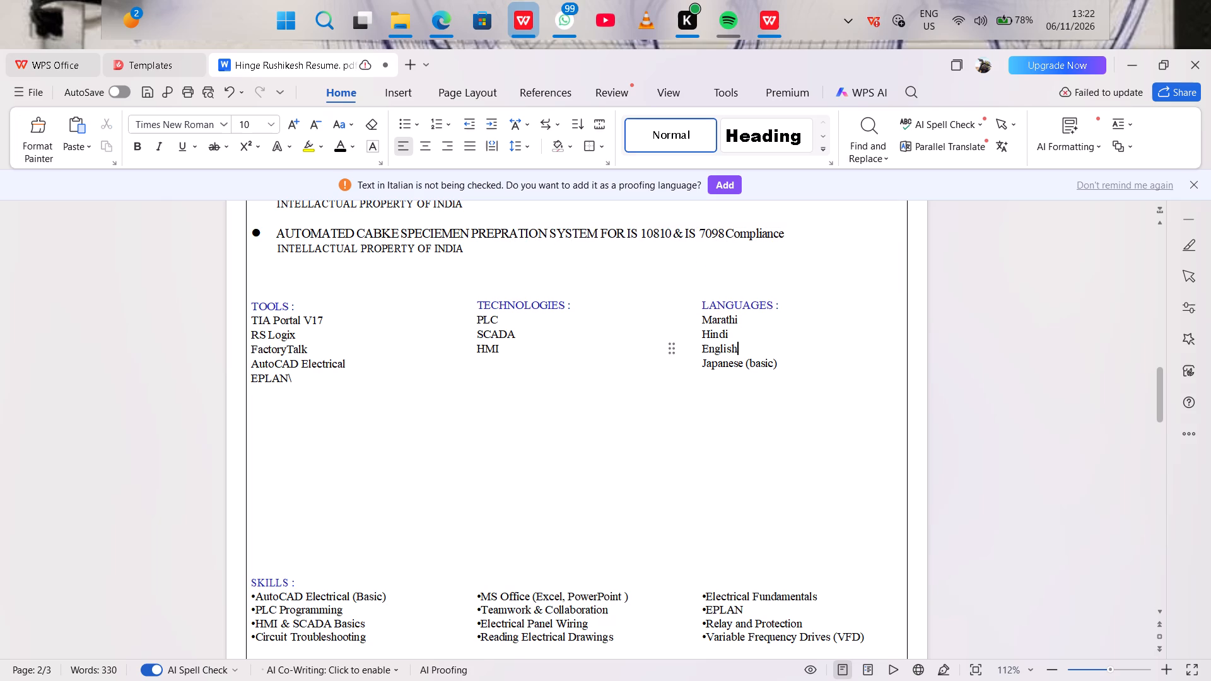
Delete the surplus blank lines between the TOOLS list and the SKILLS heading, leaving only a small gap.
{"action": "left_click", "coordinate": [256, 554]}
{"action": "key", "text": "BackSpace"}
{"action": "key", "text": "BackSpace"}
{"action": "key", "text": "BackSpace"}
{"action": "key", "text": "BackSpace"}
{"action": "key", "text": "BackSpace"}
{"action": "key", "text": "BackSpace"}
{"action": "key", "text": "BackSpace"}
{"action": "key", "text": "BackSpace"}
{"action": "key", "text": "BackSpace"}
{"action": "key", "text": "BackSpace"}
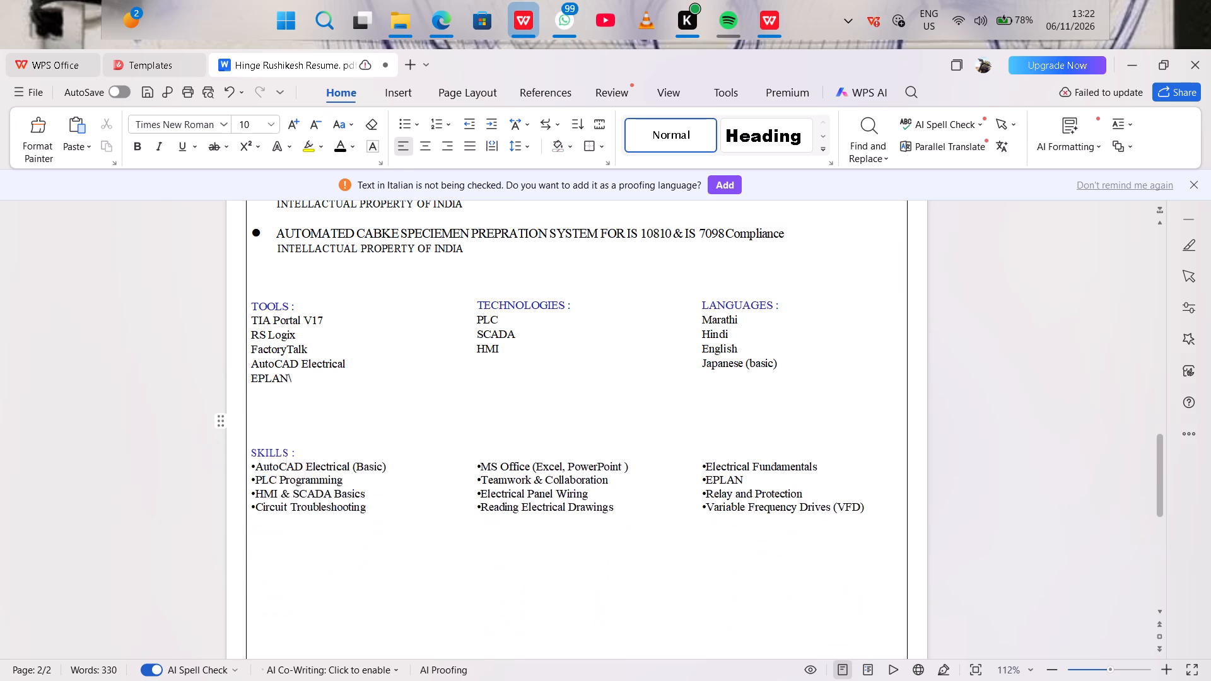
{"action": "key", "text": "BackSpace"}
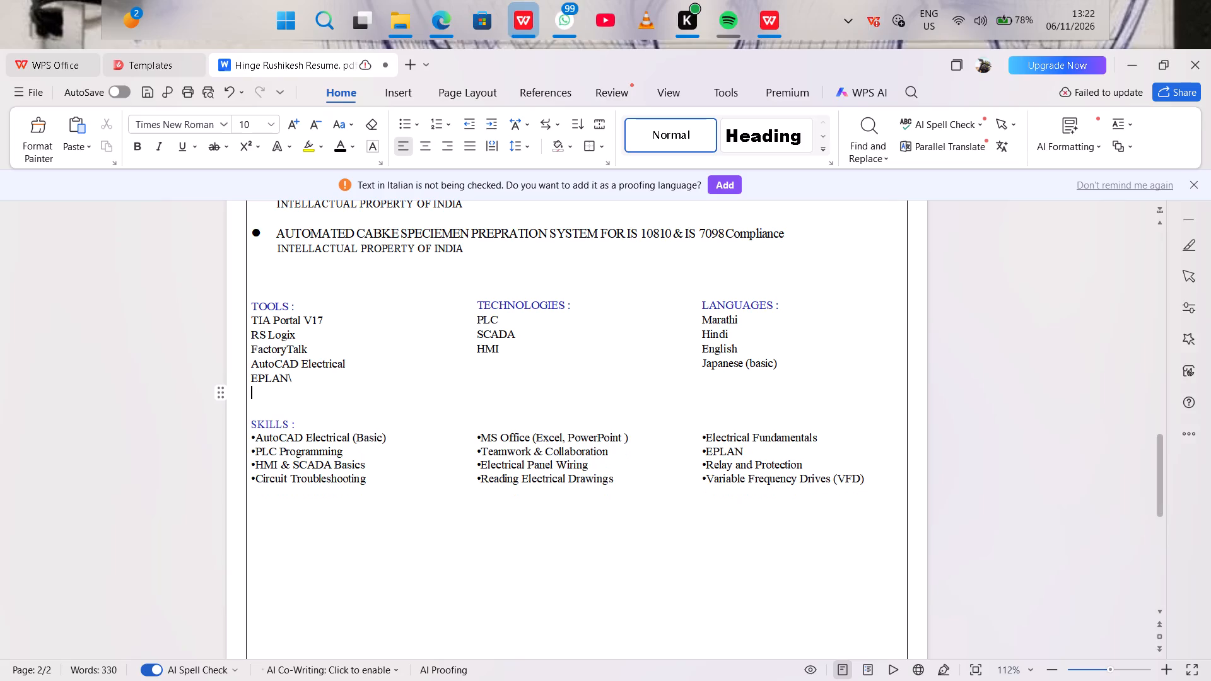
Delete the stray backslash after the EPLAN entry in the TOOLS list.
{"action": "left_click", "coordinate": [309, 373]}
{"action": "key", "text": "BackSpace"}
{"action": "scroll", "coordinate": [309, 373], "scroll_direction": "up", "scroll_amount": 1}
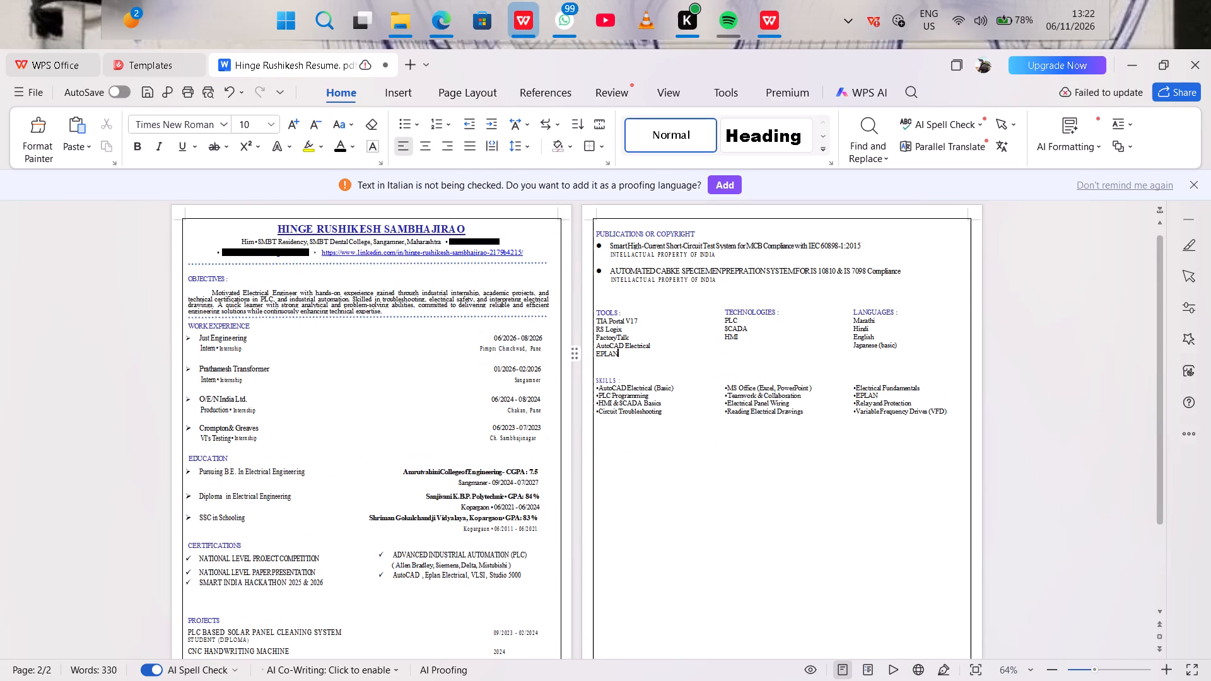
Extend the RS Logix entry in the TOOLS list with "& Visual Studio 5000".
{"action": "left_click", "coordinate": [643, 338]}
{"action": "key", "text": "space"}
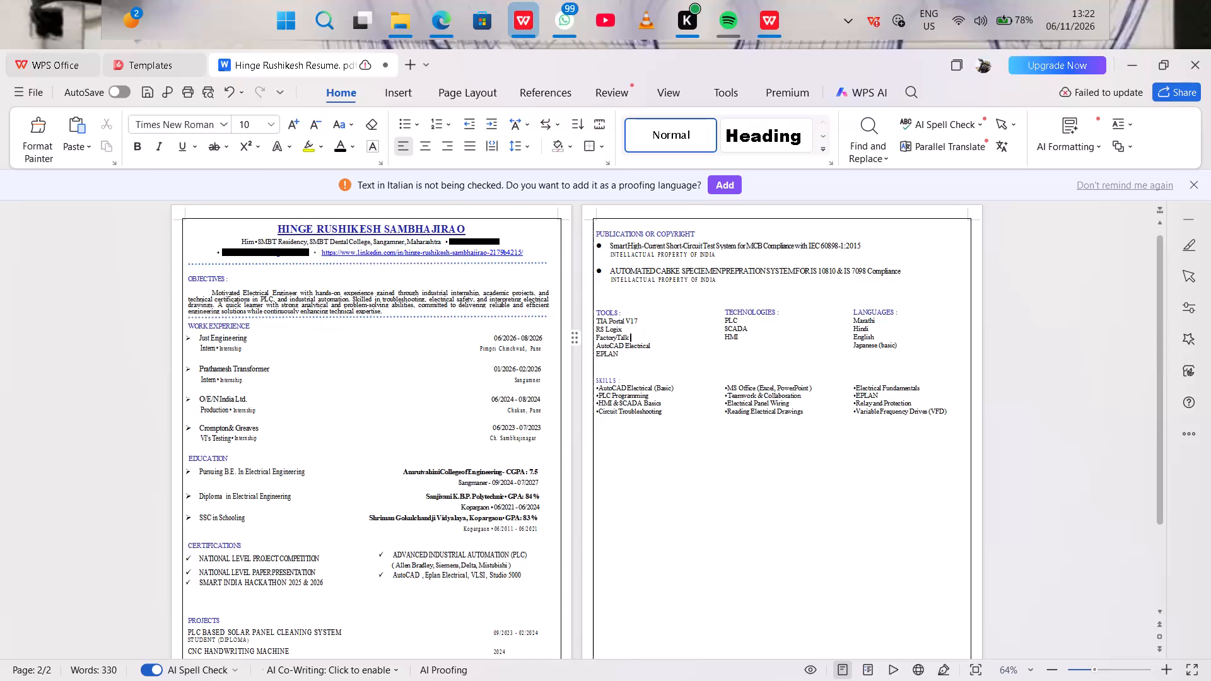
{"action": "left_click", "coordinate": [625, 328]}
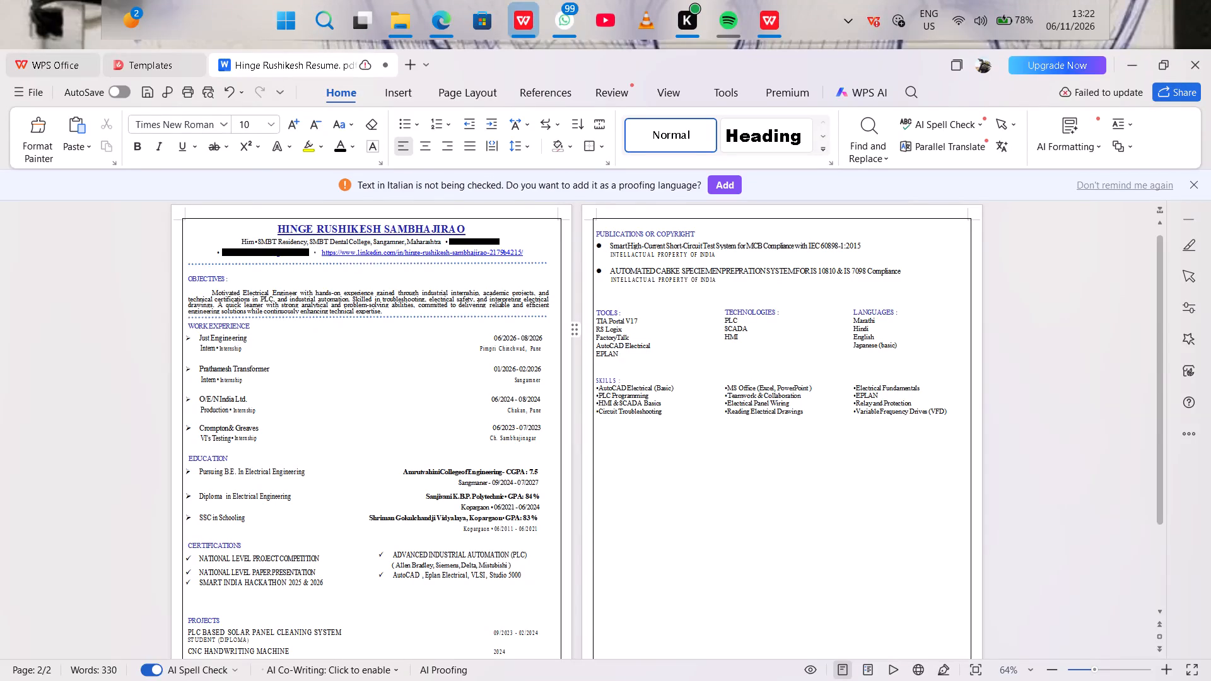
{"action": "key", "text": "space"}
{"action": "type", "text": "&"}
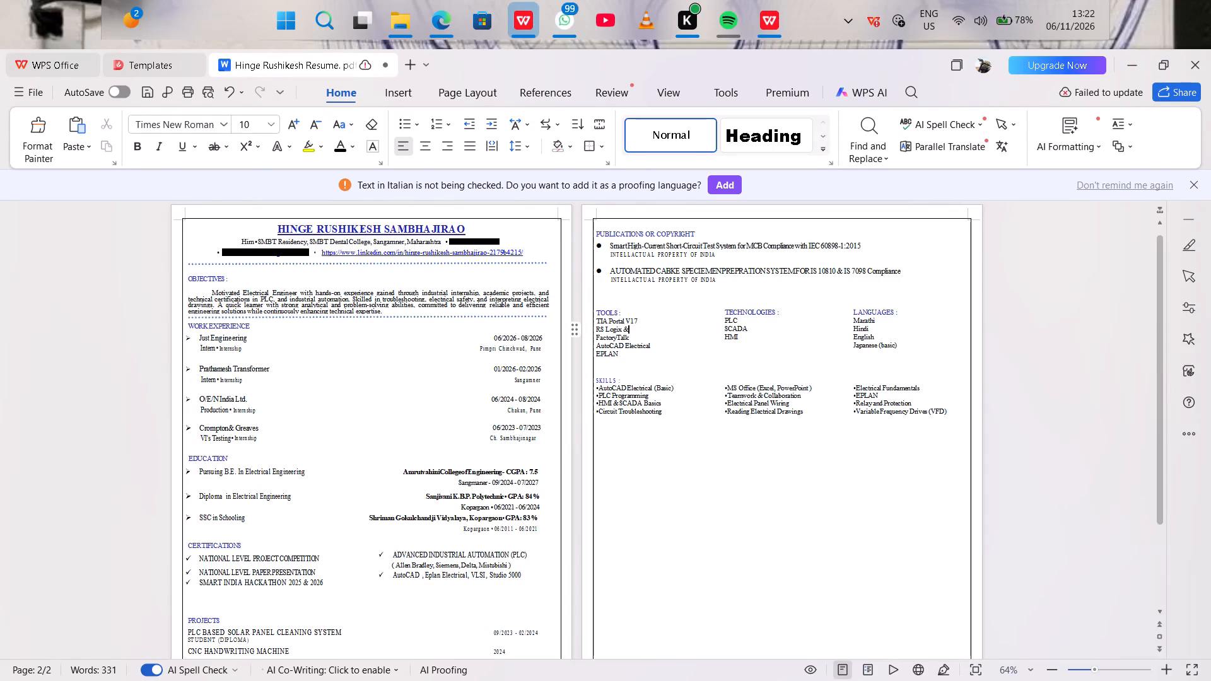
{"action": "key", "text": "space"}
{"action": "key", "text": "shift+v"}
{"action": "type", "text": "isual"}
{"action": "key", "text": "space"}
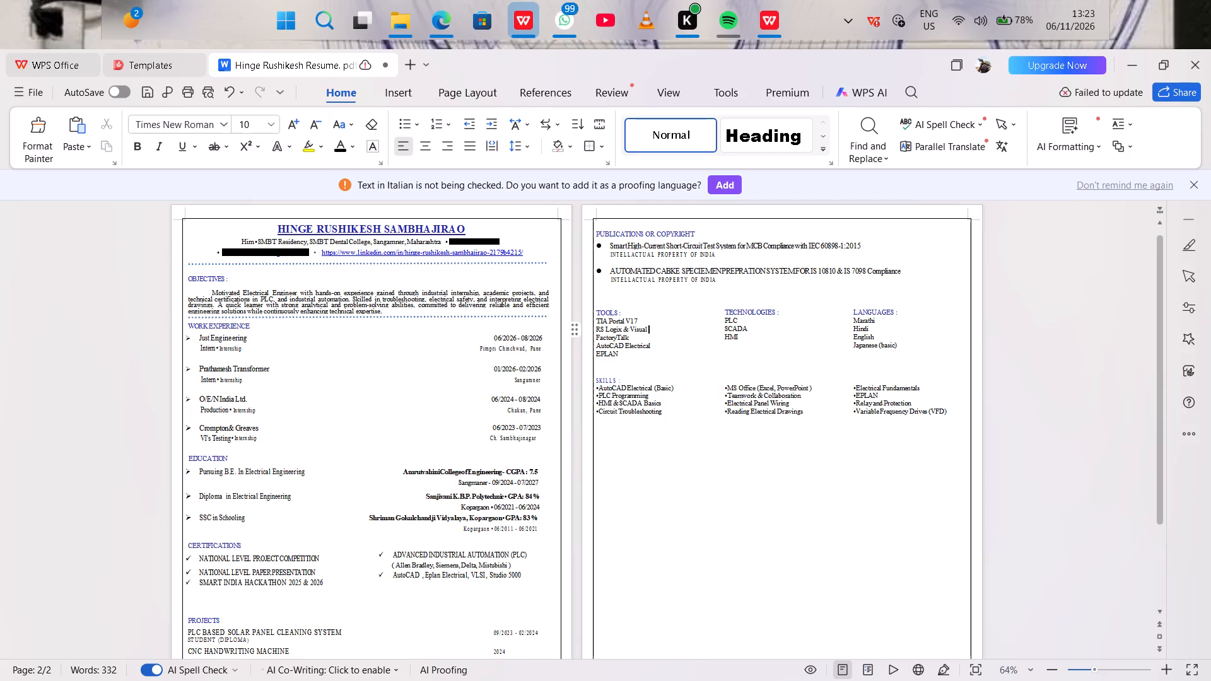
{"action": "type", "text": "Studio 5000"}
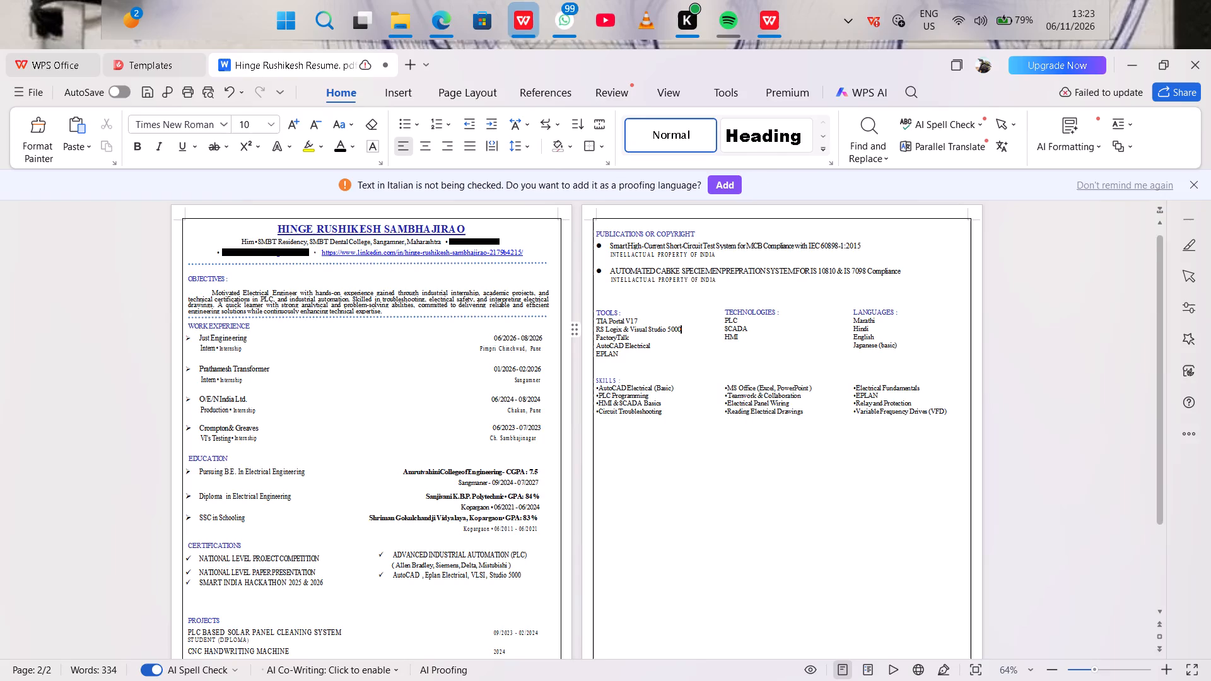
Set the font size of the whole TOOLS, TECHNOLOGIES, LANGUAGES and SKILLS block to 11.
{"action": "scroll", "coordinate": [693, 441], "scroll_direction": "down", "scroll_amount": 1}
{"action": "left_click", "coordinate": [742, 373]}
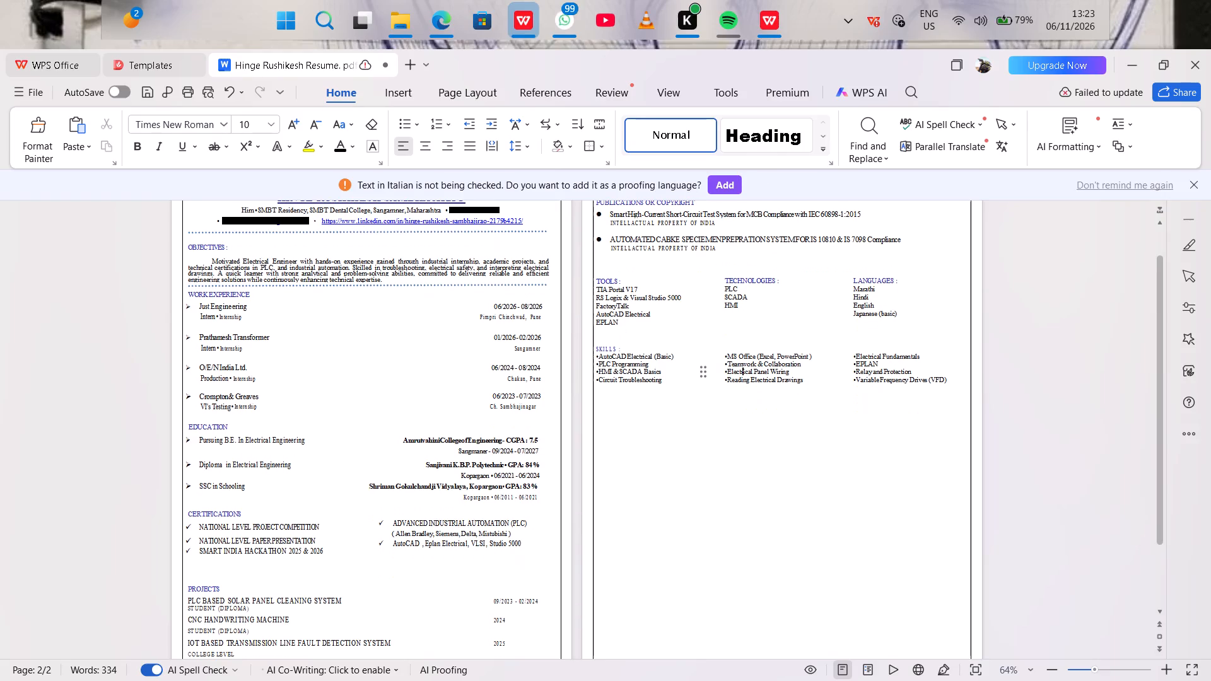
{"action": "left_click", "coordinate": [415, 527]}
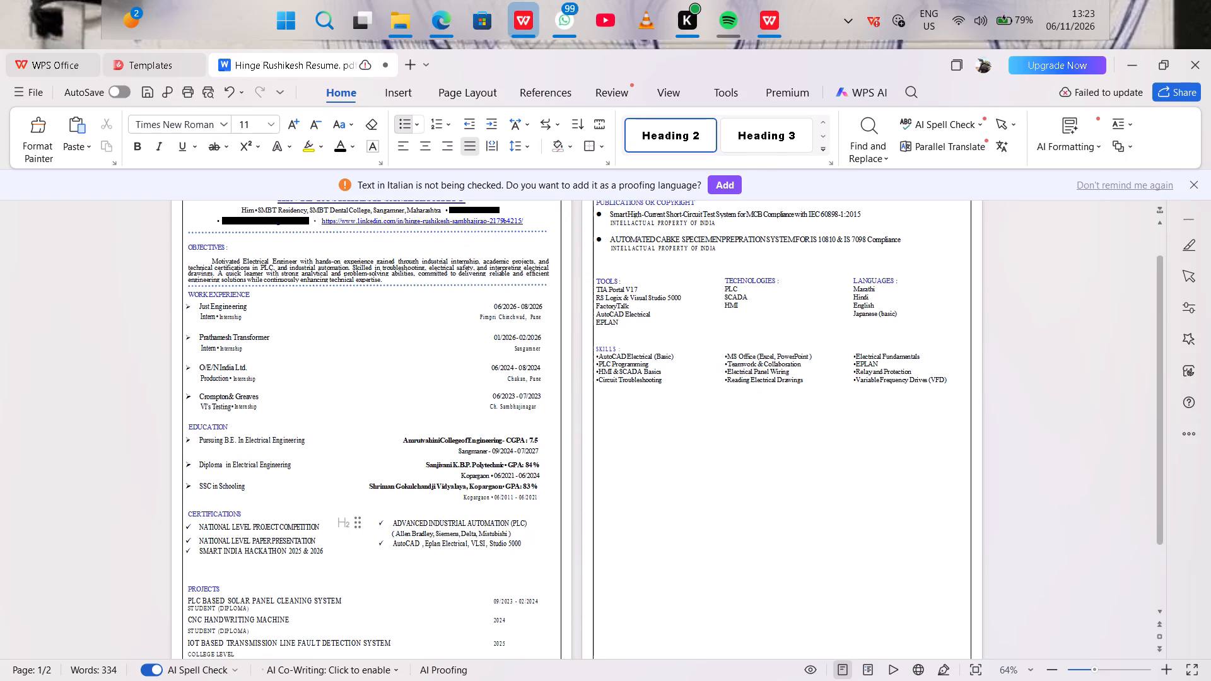
{"action": "left_click", "coordinate": [602, 347]}
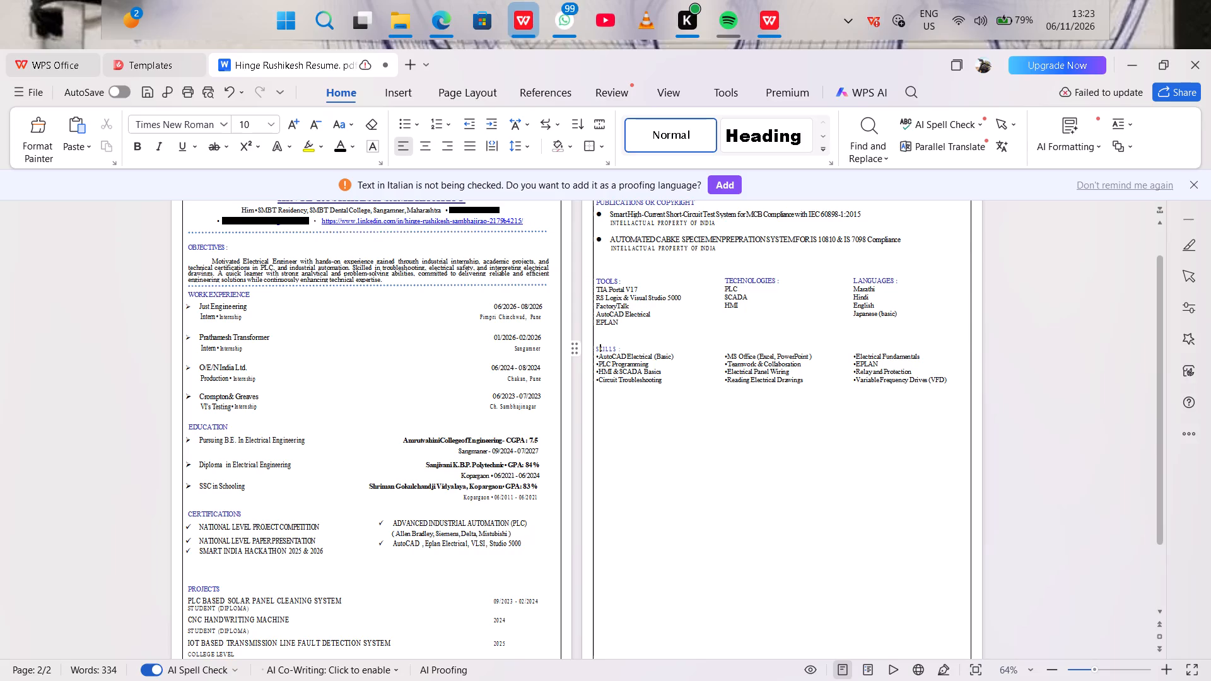
{"action": "left_click_drag", "start_coordinate": [595, 280], "coordinate": [952, 385]}
{"action": "left_click", "coordinate": [619, 405]}
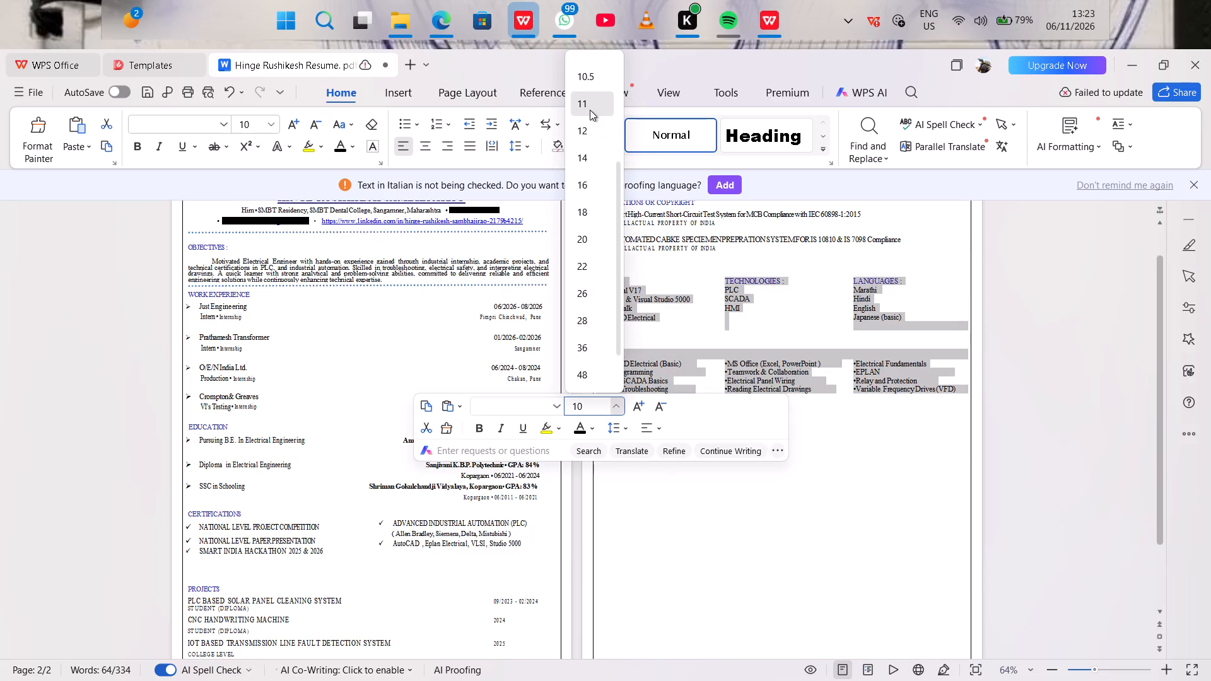
{"action": "left_click", "coordinate": [590, 110]}
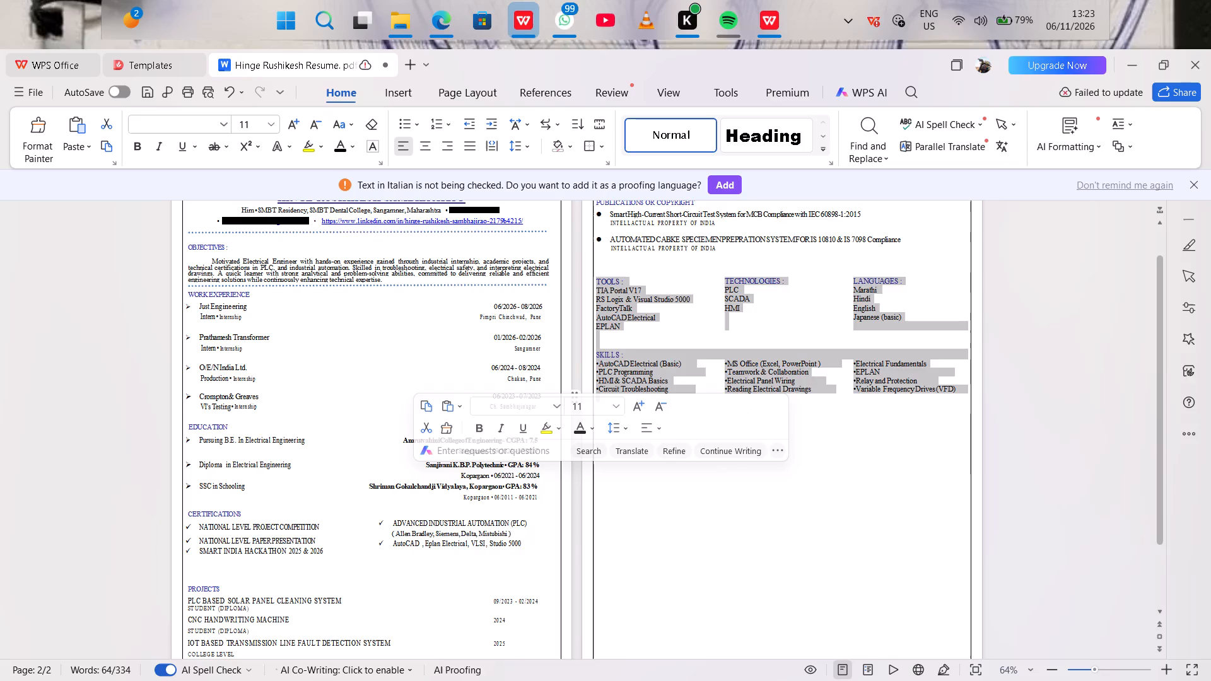
{"action": "left_click", "coordinate": [813, 471]}
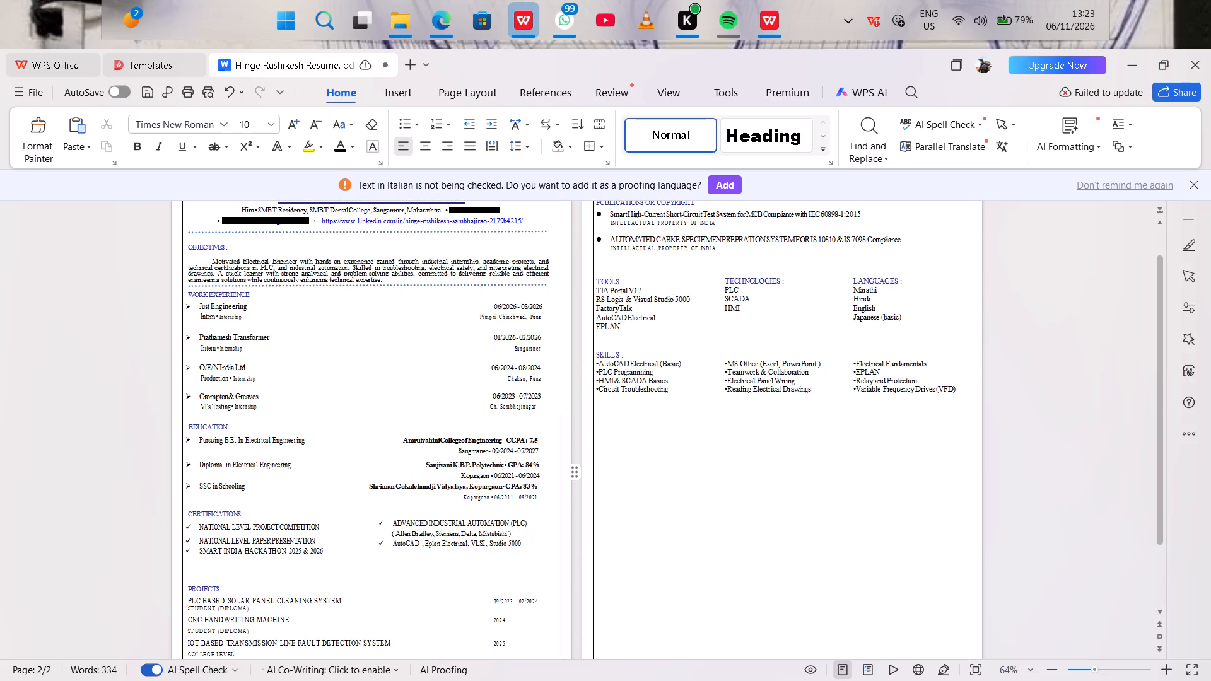
Increase the line spacing of the whole block from the TOOLS heading through the last SKILLS row.
{"action": "left_click", "coordinate": [597, 281]}
{"action": "left_click_drag", "start_coordinate": [594, 279], "coordinate": [1002, 401]}
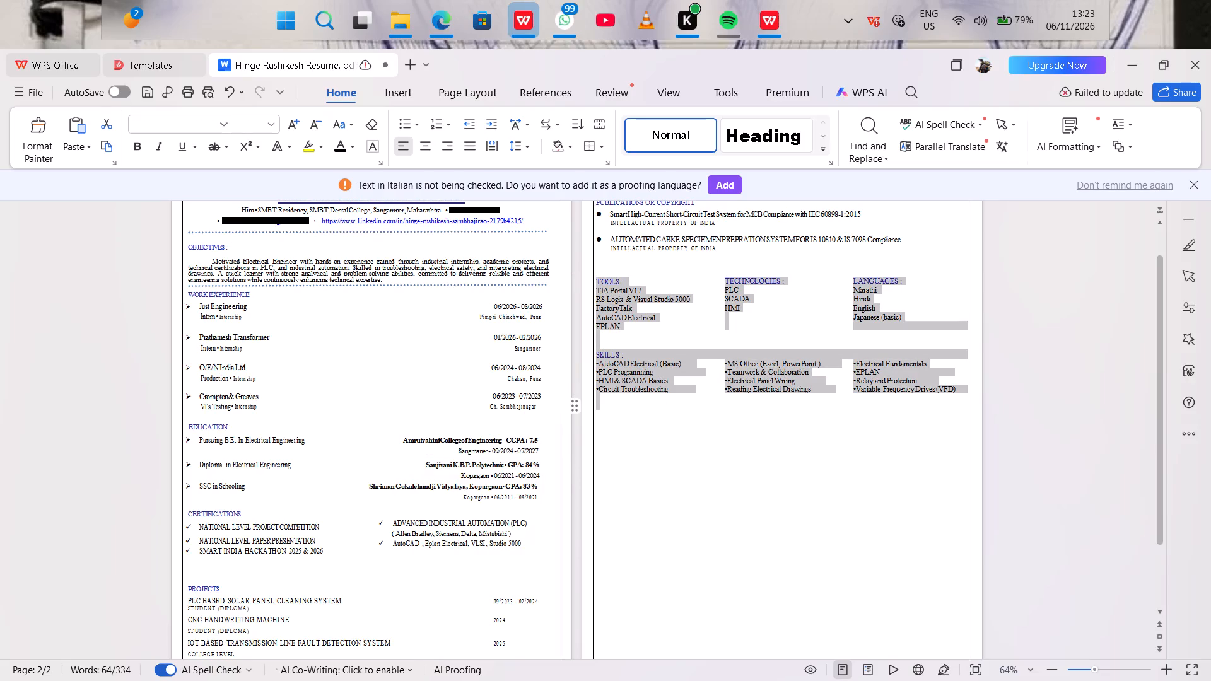
{"action": "left_click_drag", "start_coordinate": [1002, 401], "coordinate": [964, 393]}
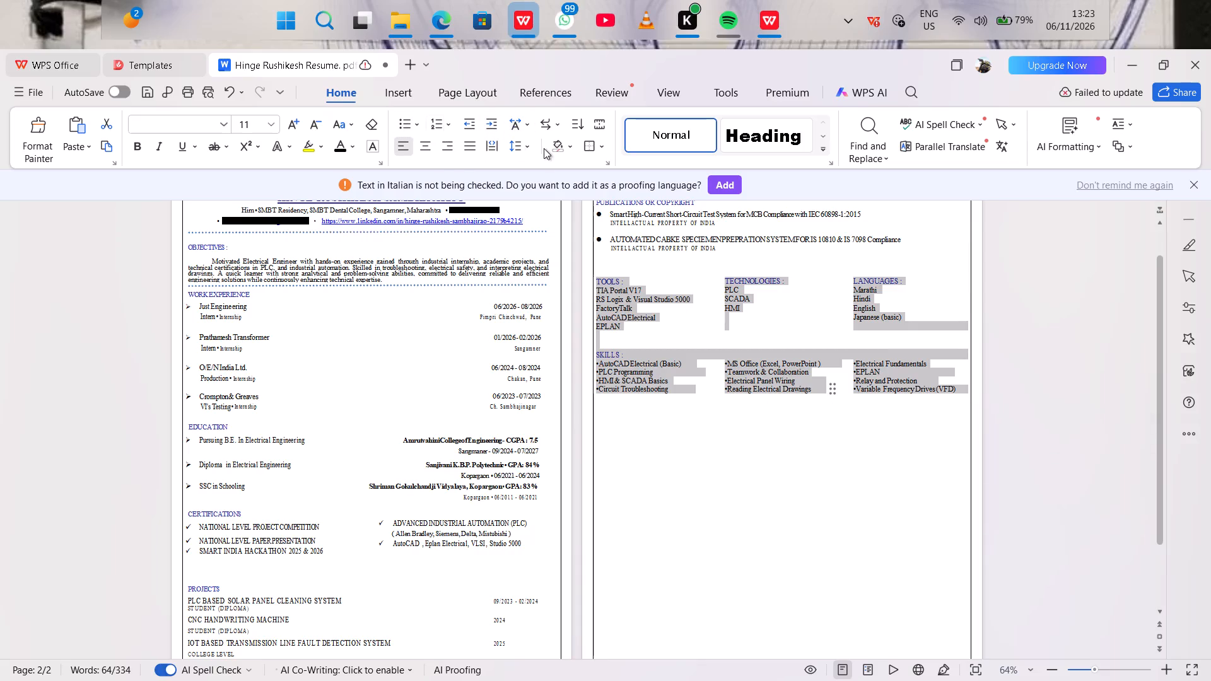
{"action": "left_click", "coordinate": [525, 149]}
{"action": "left_click", "coordinate": [533, 202]}
{"action": "left_click", "coordinate": [675, 494]}
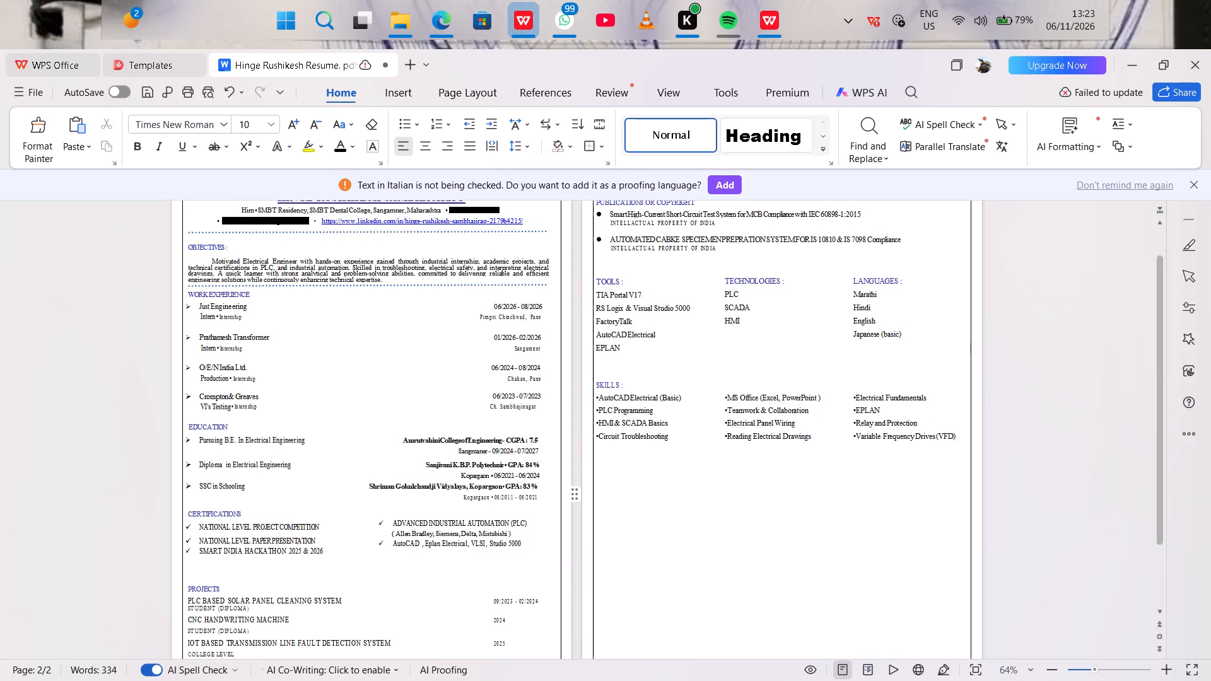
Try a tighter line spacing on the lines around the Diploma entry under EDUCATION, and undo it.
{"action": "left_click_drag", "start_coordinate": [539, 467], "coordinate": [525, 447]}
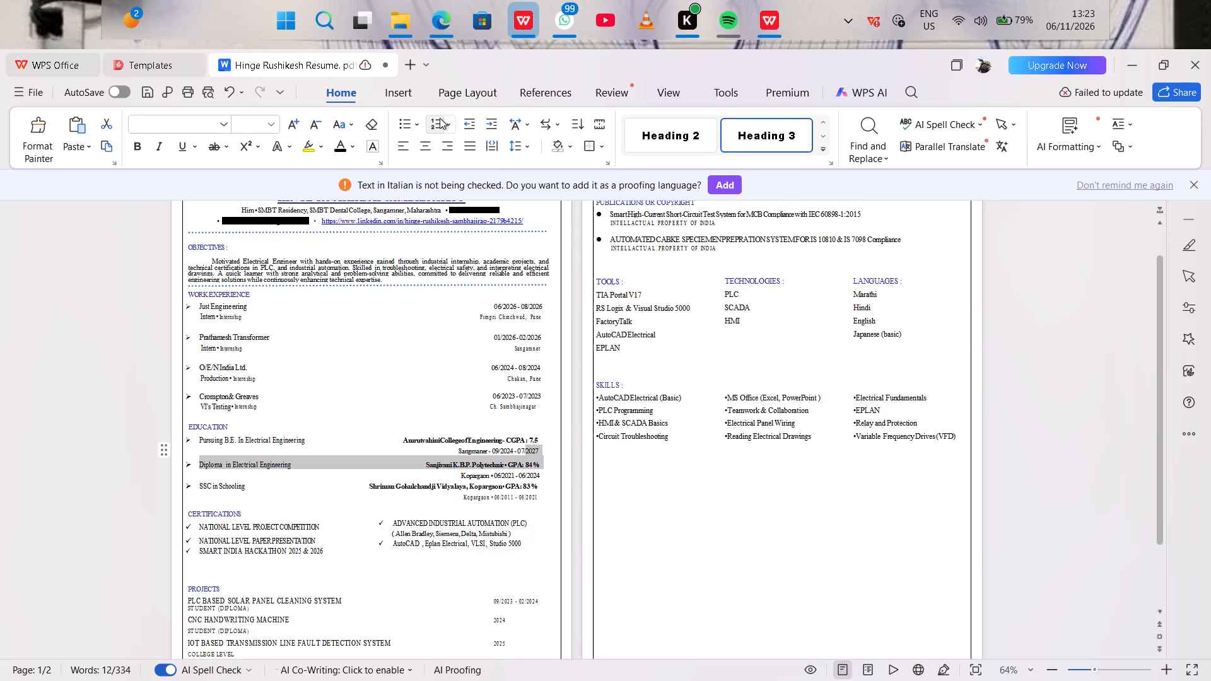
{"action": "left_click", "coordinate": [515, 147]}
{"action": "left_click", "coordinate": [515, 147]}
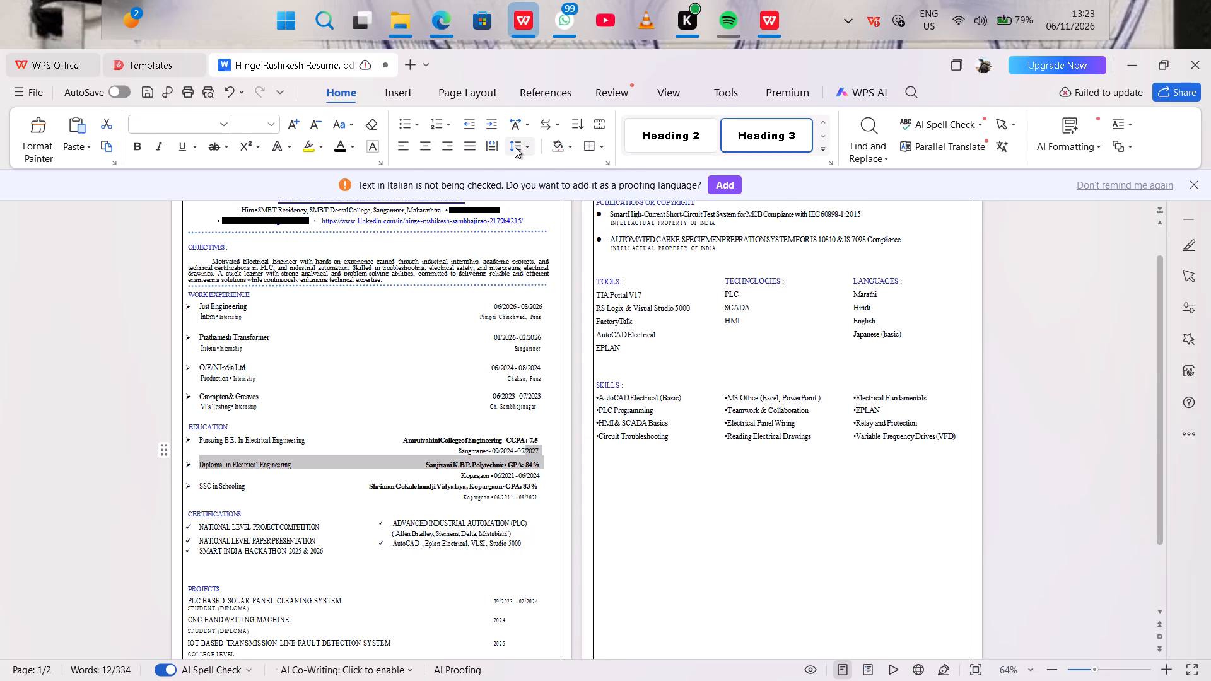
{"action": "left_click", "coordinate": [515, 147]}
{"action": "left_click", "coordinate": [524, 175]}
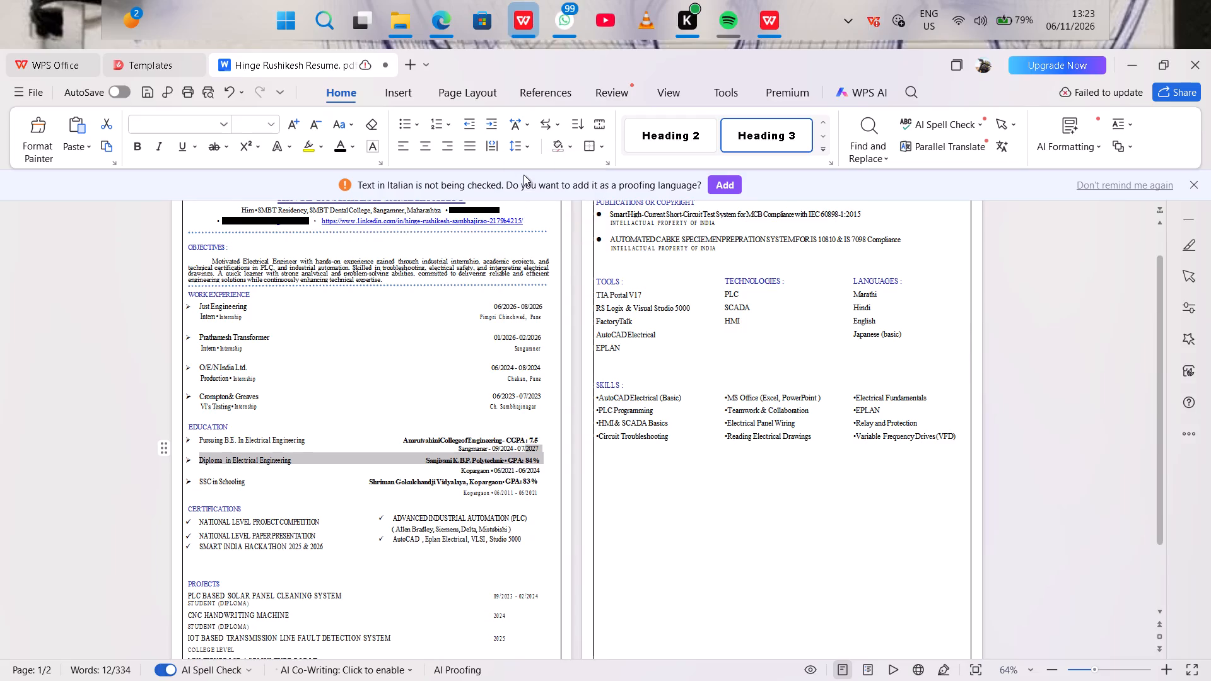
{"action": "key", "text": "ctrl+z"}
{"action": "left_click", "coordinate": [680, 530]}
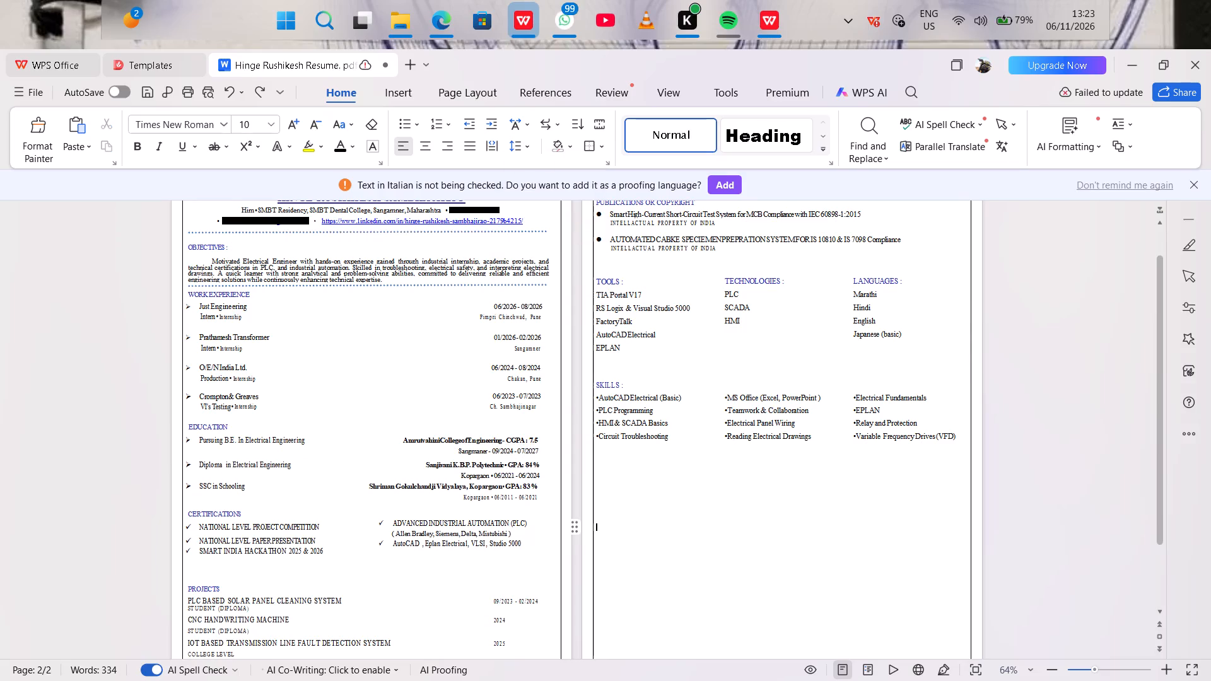
Compare the font sizes of the page one headings and entries with those of the TOOLS and SKILLS sections.
{"action": "left_click", "coordinate": [240, 289]}
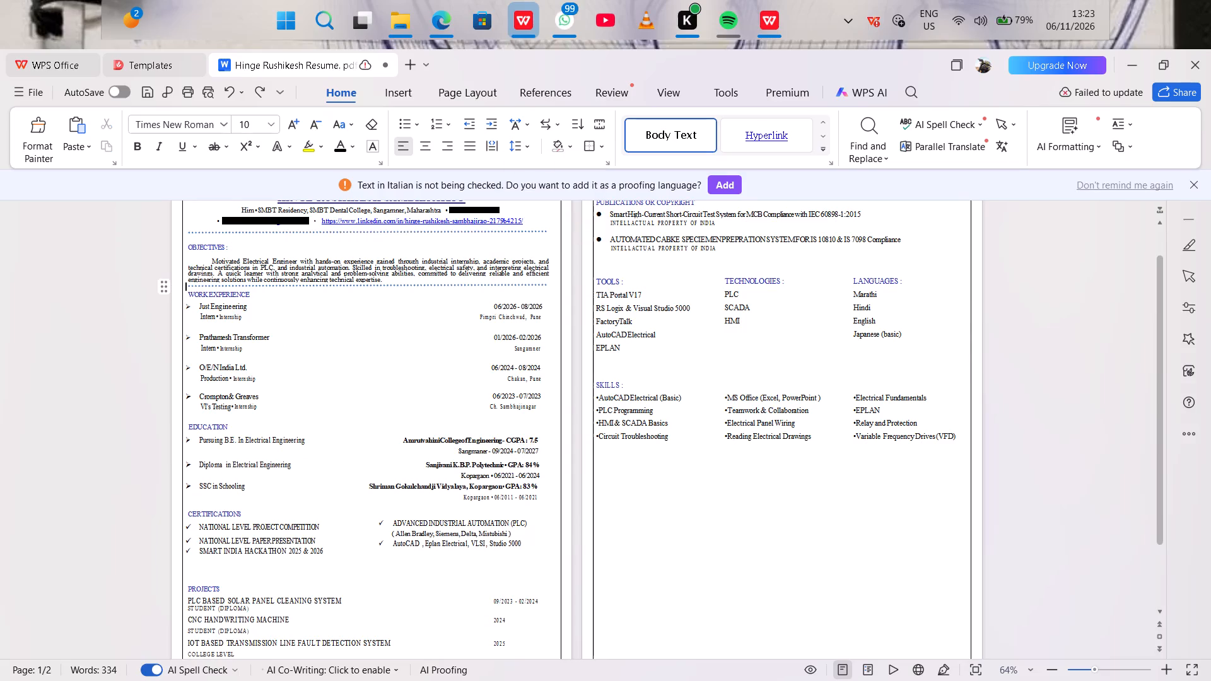
{"action": "left_click", "coordinate": [241, 299]}
{"action": "left_click", "coordinate": [243, 290]}
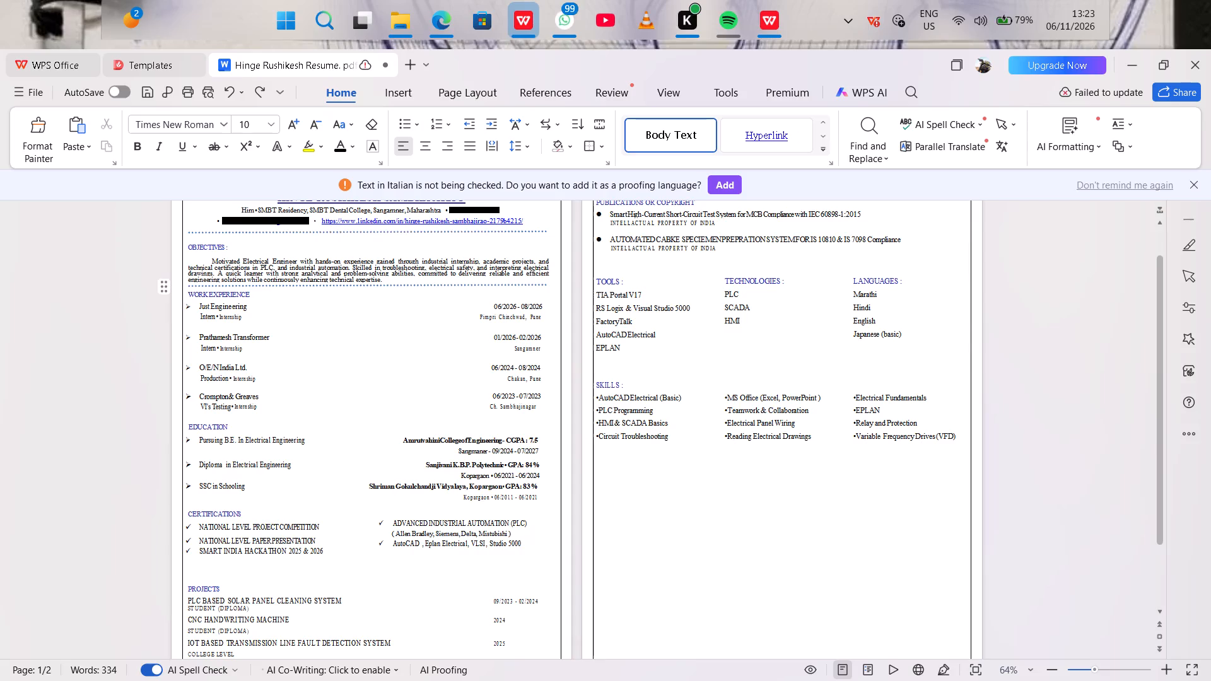
{"action": "left_click", "coordinate": [208, 426]}
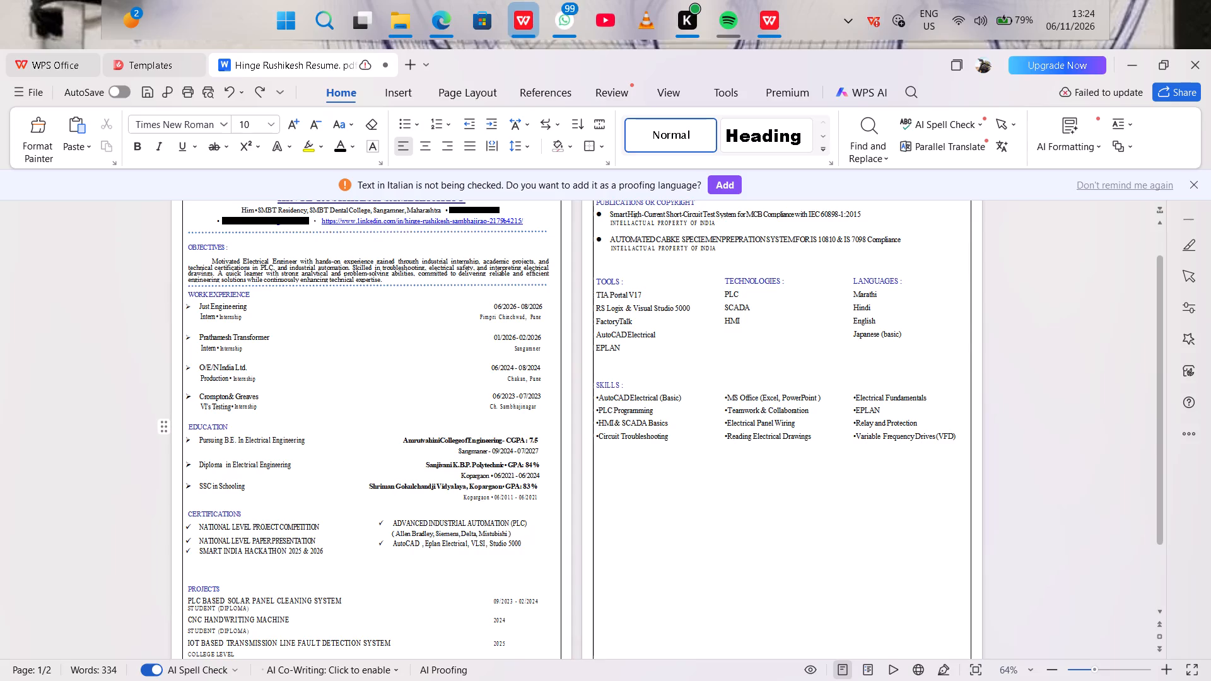
{"action": "left_click", "coordinate": [227, 451]}
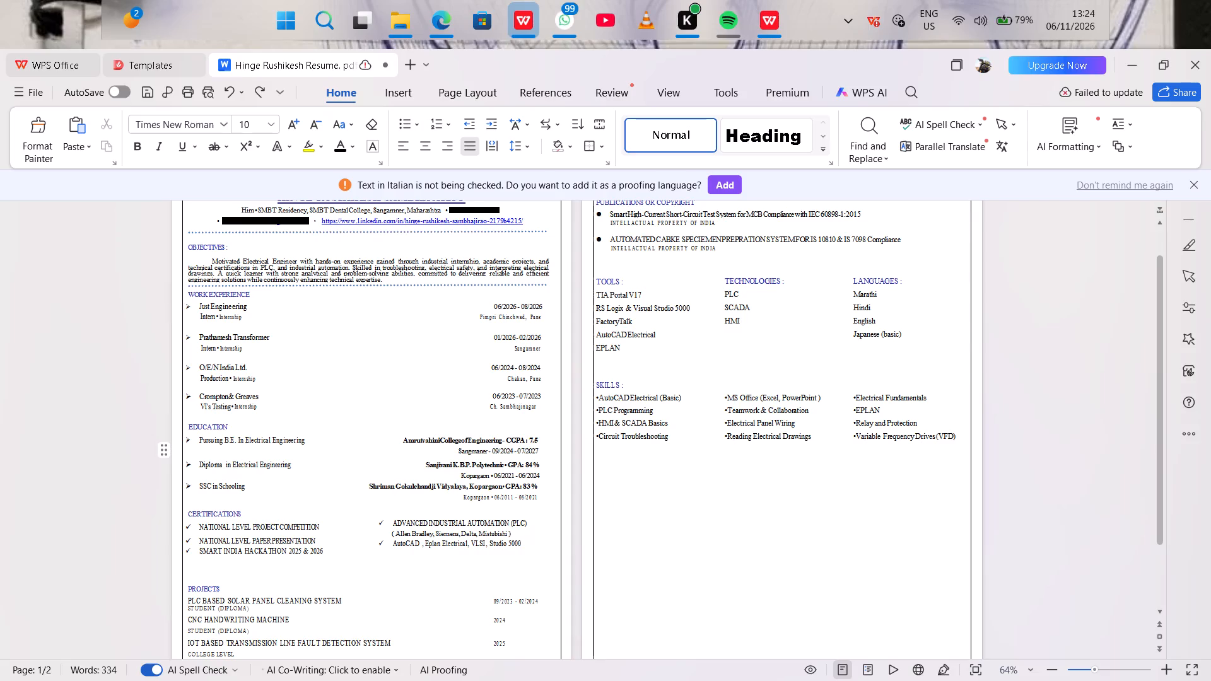
{"action": "left_click", "coordinate": [639, 399]}
{"action": "left_click", "coordinate": [614, 384]}
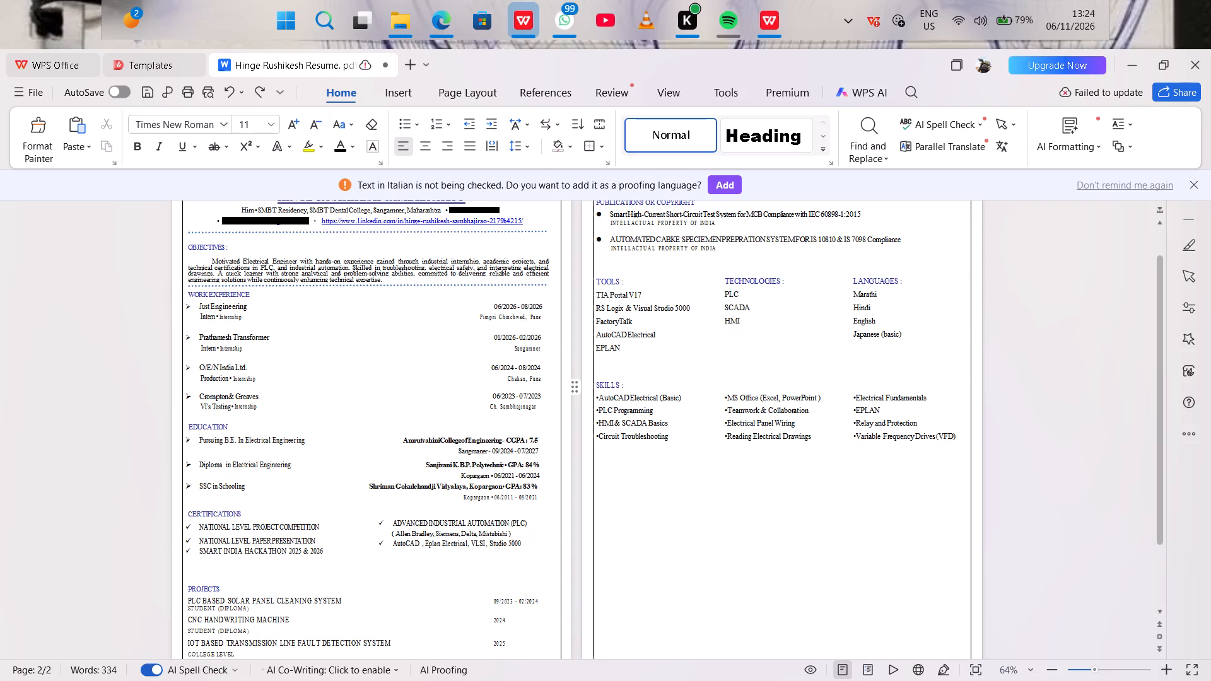
{"action": "left_click", "coordinate": [612, 284]}
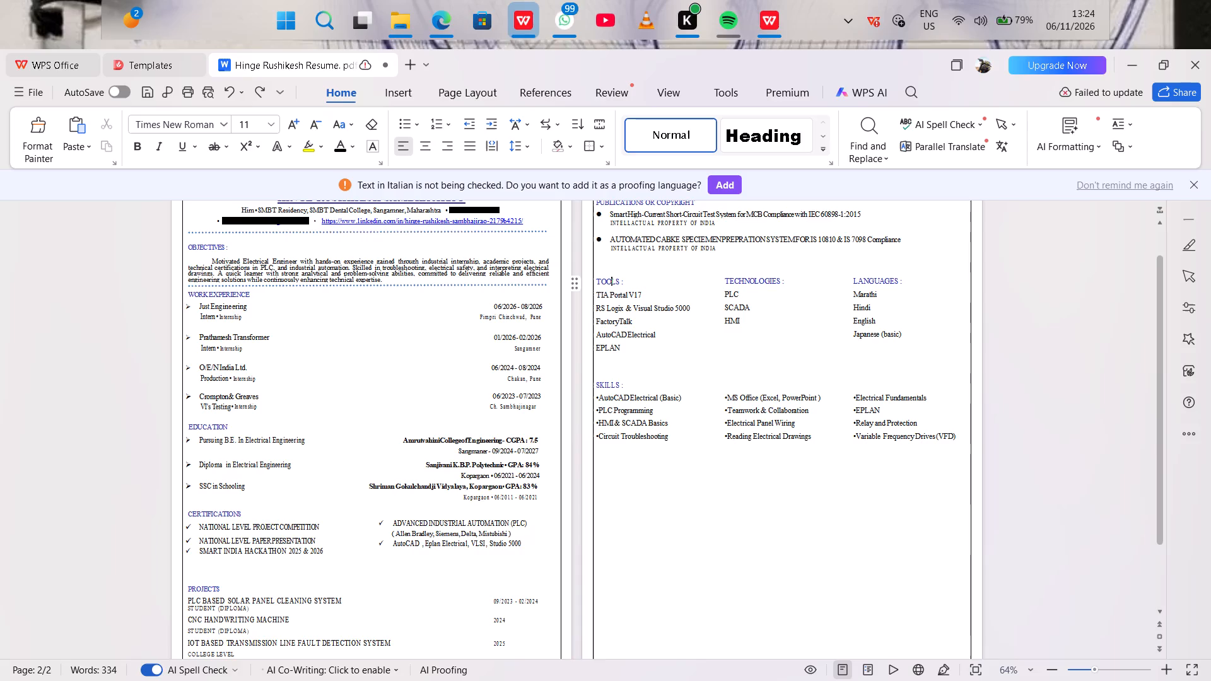
Delete one blank line between the CERTIFICATIONS list and the PROJECTS heading.
{"action": "scroll", "coordinate": [749, 340], "scroll_direction": "up", "scroll_amount": 4}
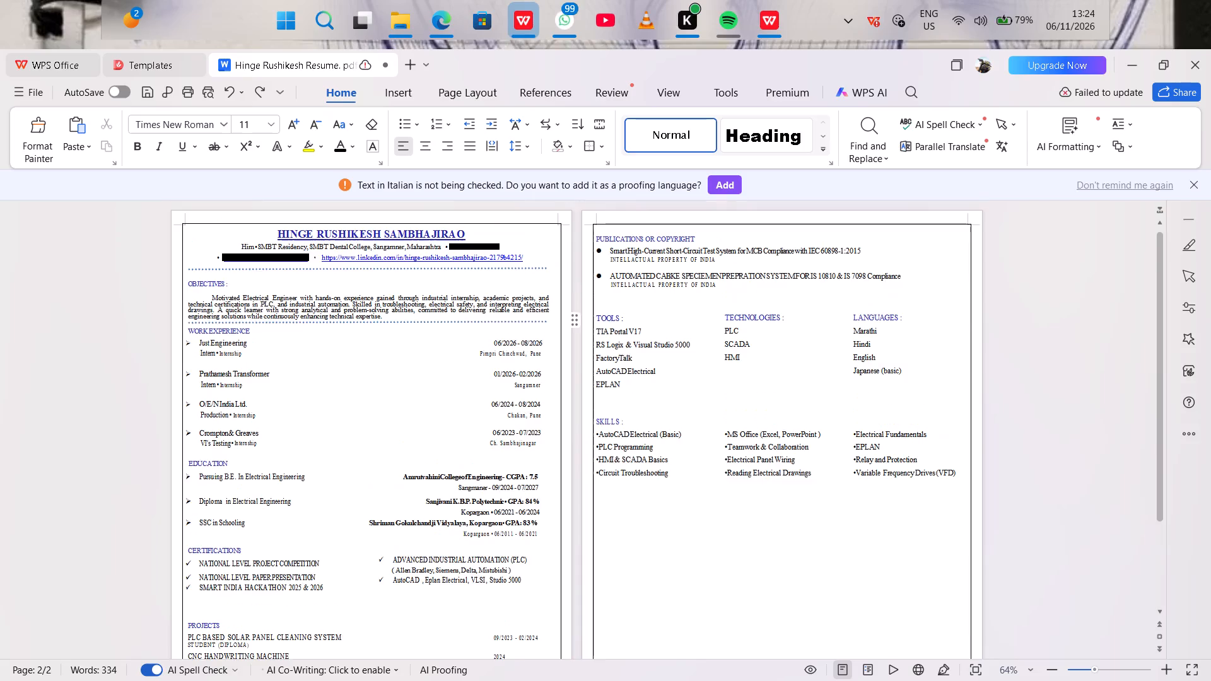
{"action": "scroll", "coordinate": [749, 340], "scroll_direction": "down", "scroll_amount": 3}
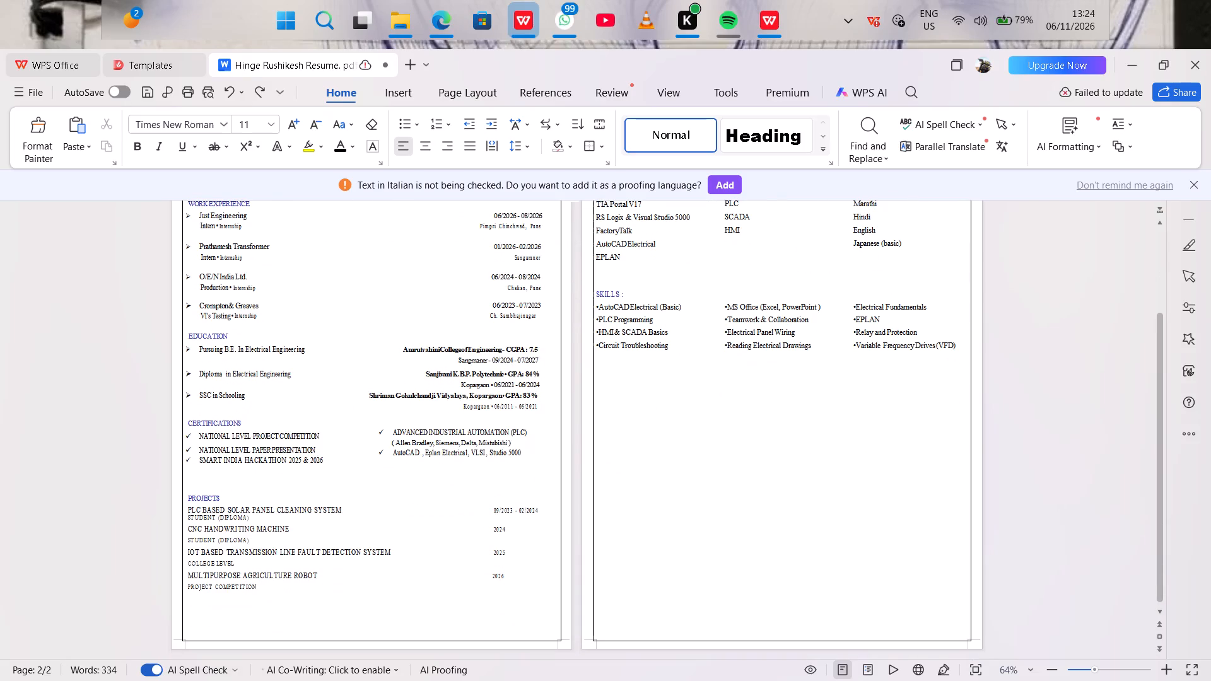
{"action": "left_click", "coordinate": [228, 477]}
{"action": "key", "text": "BackSpace"}
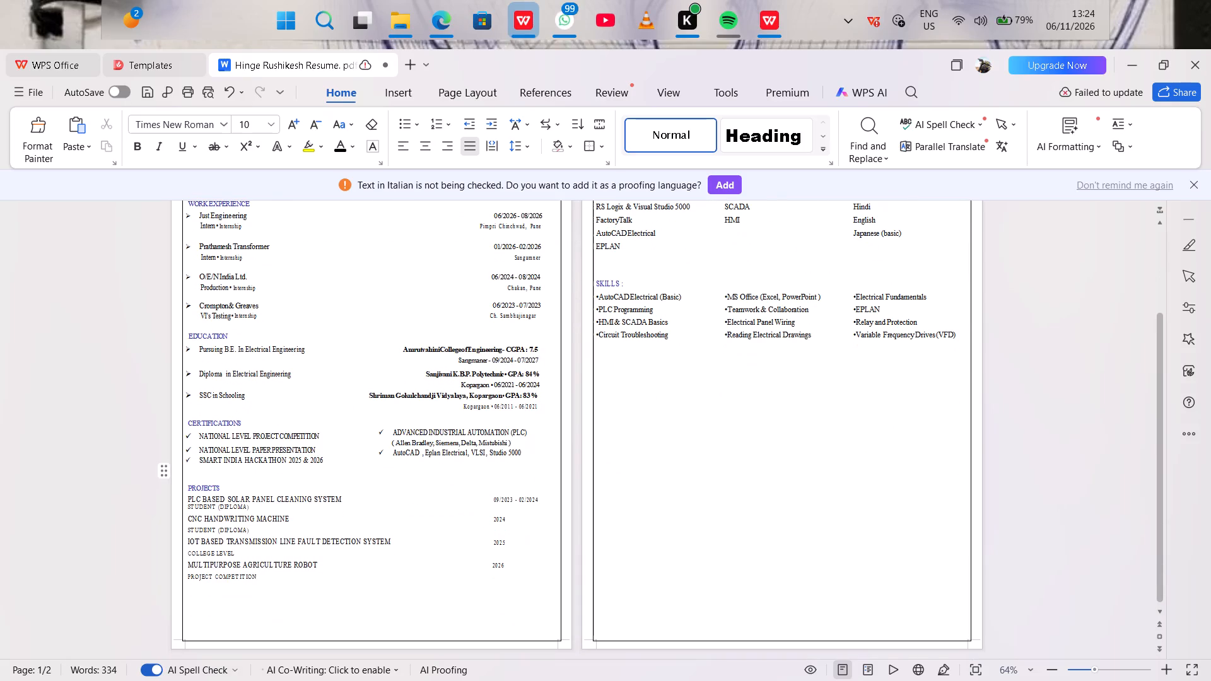
Delete the blank lines before the PUBLICATIONS OR COPYRIGHT heading to pull that section up onto page one below PROJECTS.
{"action": "scroll", "coordinate": [322, 532], "scroll_direction": "up", "scroll_amount": 3}
{"action": "scroll", "coordinate": [322, 532], "scroll_direction": "down", "scroll_amount": 1}
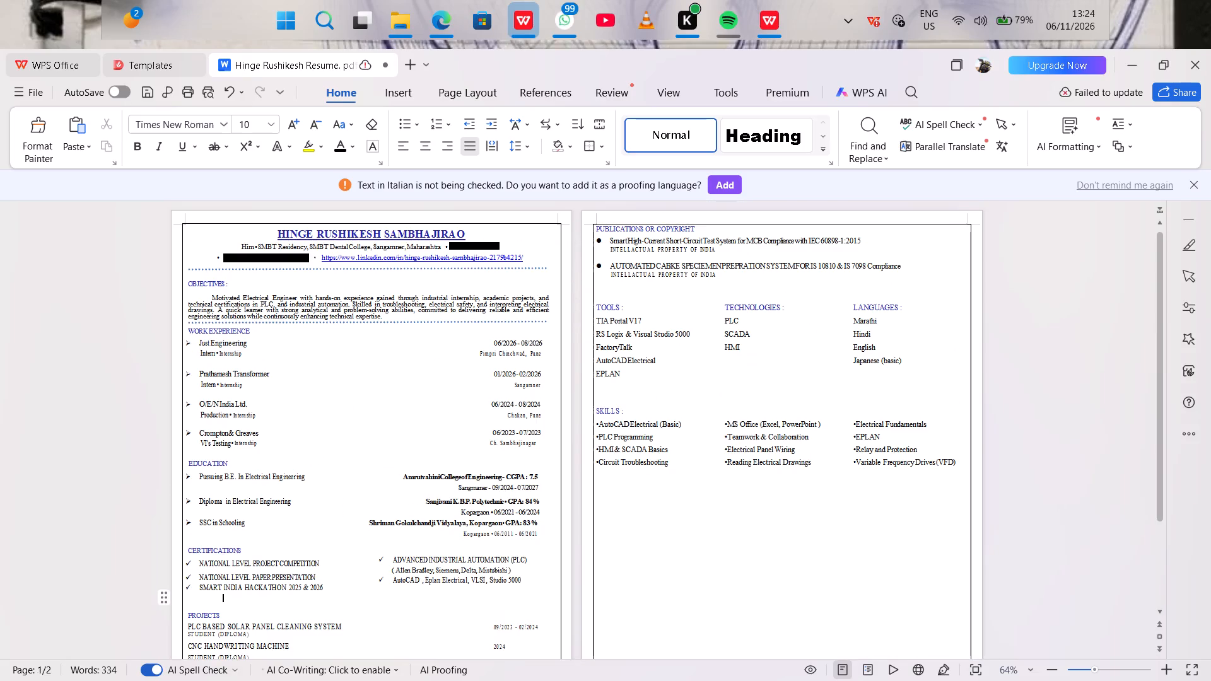
{"action": "scroll", "coordinate": [322, 532], "scroll_direction": "down", "scroll_amount": 2}
{"action": "scroll", "coordinate": [322, 532], "scroll_direction": "up", "scroll_amount": 4}
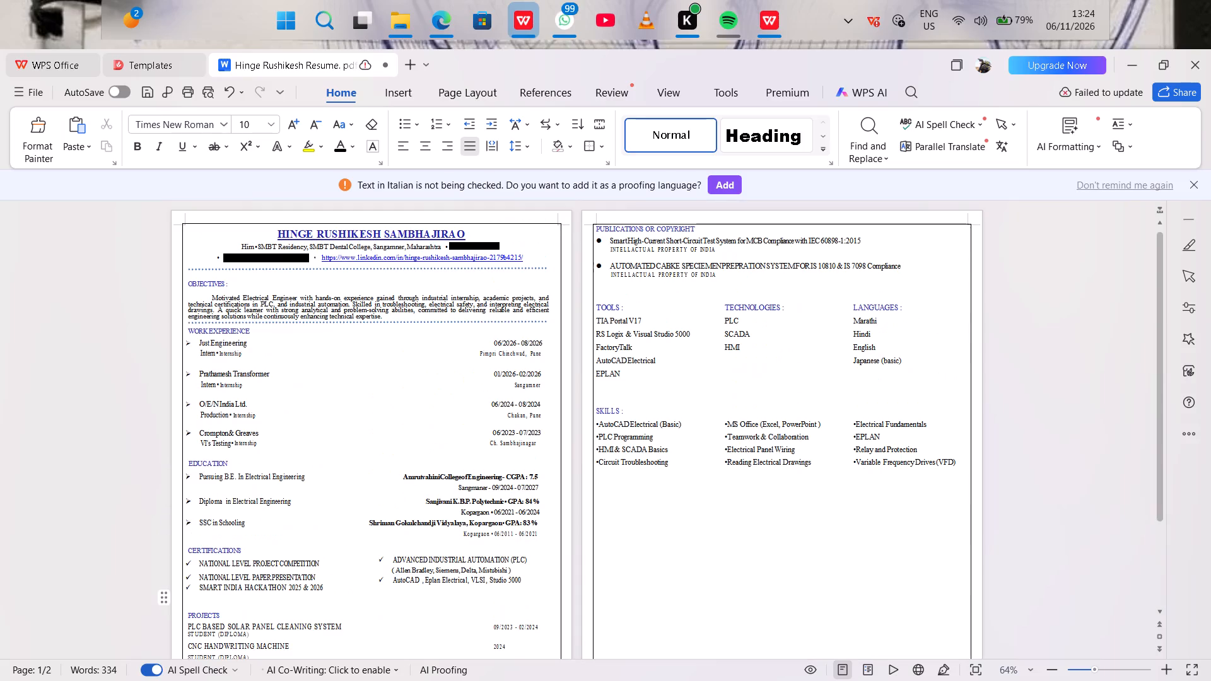
{"action": "scroll", "coordinate": [572, 363], "scroll_direction": "down", "scroll_amount": 4}
{"action": "scroll", "coordinate": [572, 363], "scroll_direction": "up", "scroll_amount": 3}
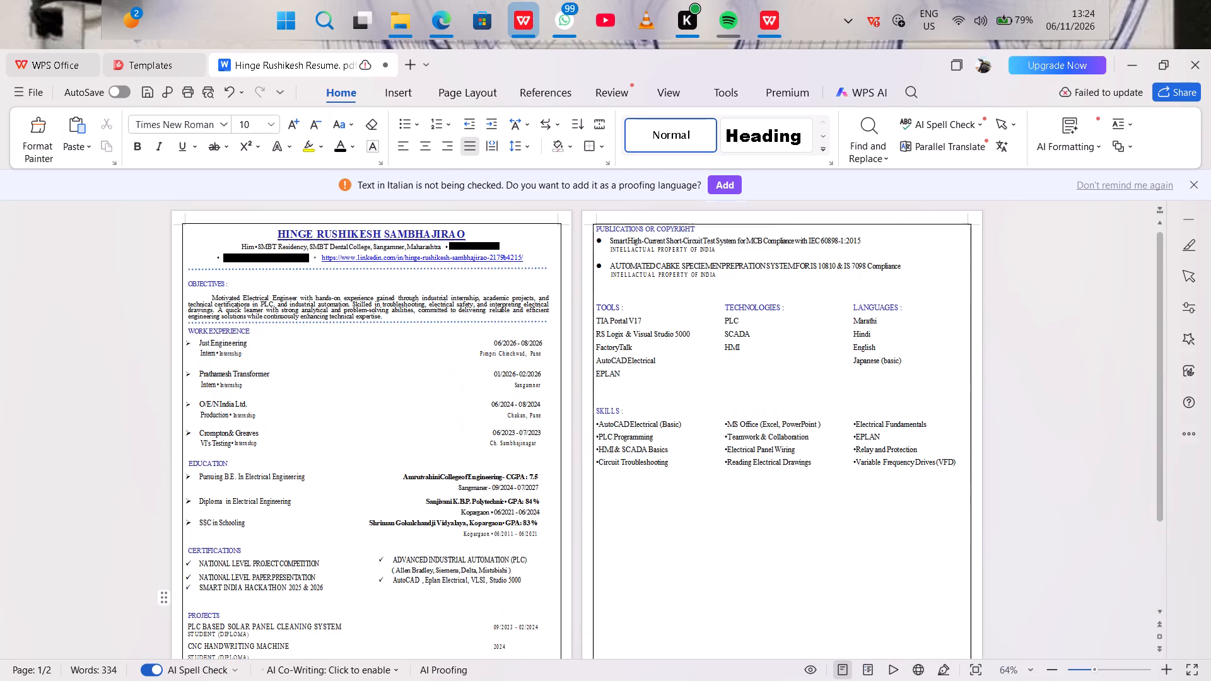
{"action": "left_click", "coordinate": [596, 232]}
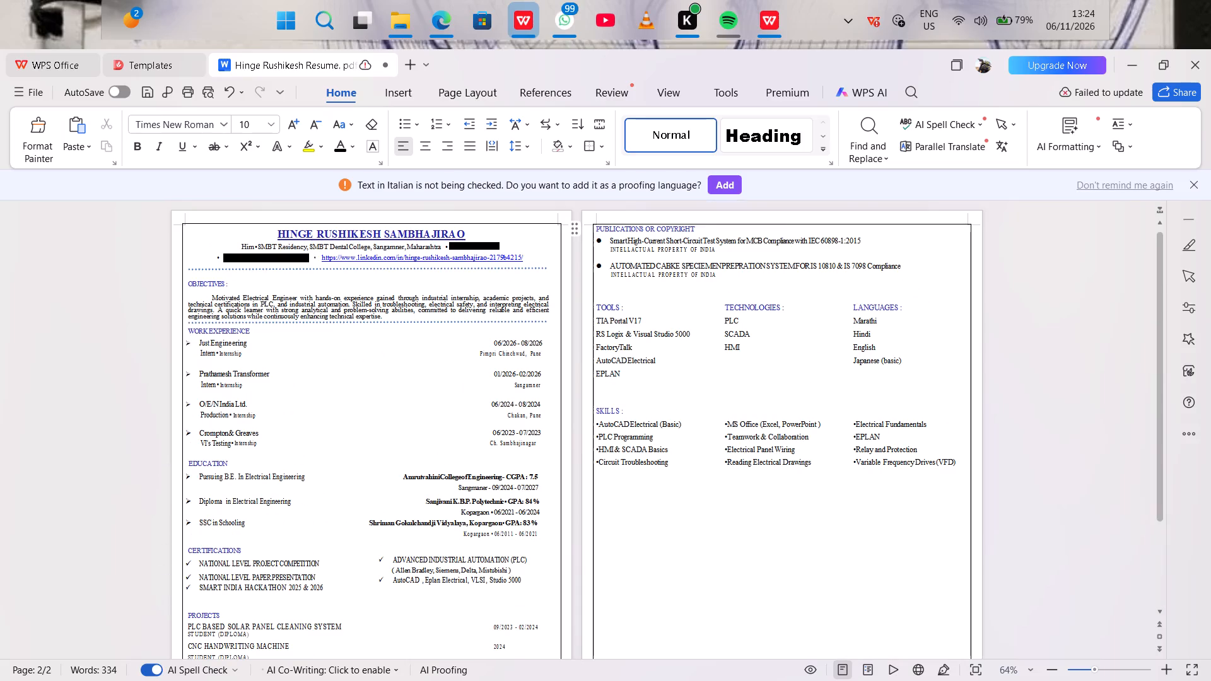
{"action": "key", "text": "BackSpace"}
{"action": "key", "text": "BackSpace"}
{"action": "key", "text": "BackSpace"}
{"action": "key", "text": "BackSpace"}
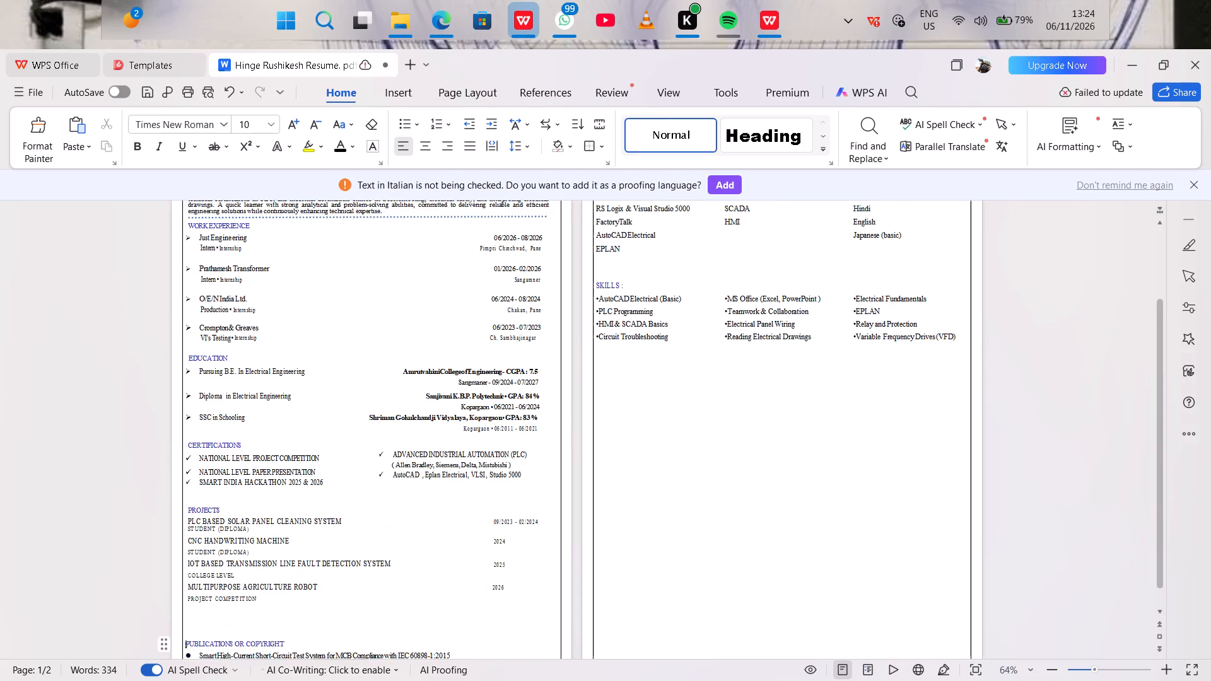
Delete the remaining blank lines between the PROJECTS entries and the PUBLICATIONS OR COPYRIGHT heading.
{"action": "key", "text": "BackSpace"}
{"action": "key", "text": "BackSpace"}
{"action": "key", "text": "BackSpace"}
{"action": "scroll", "coordinate": [596, 232], "scroll_direction": "down", "scroll_amount": 4}
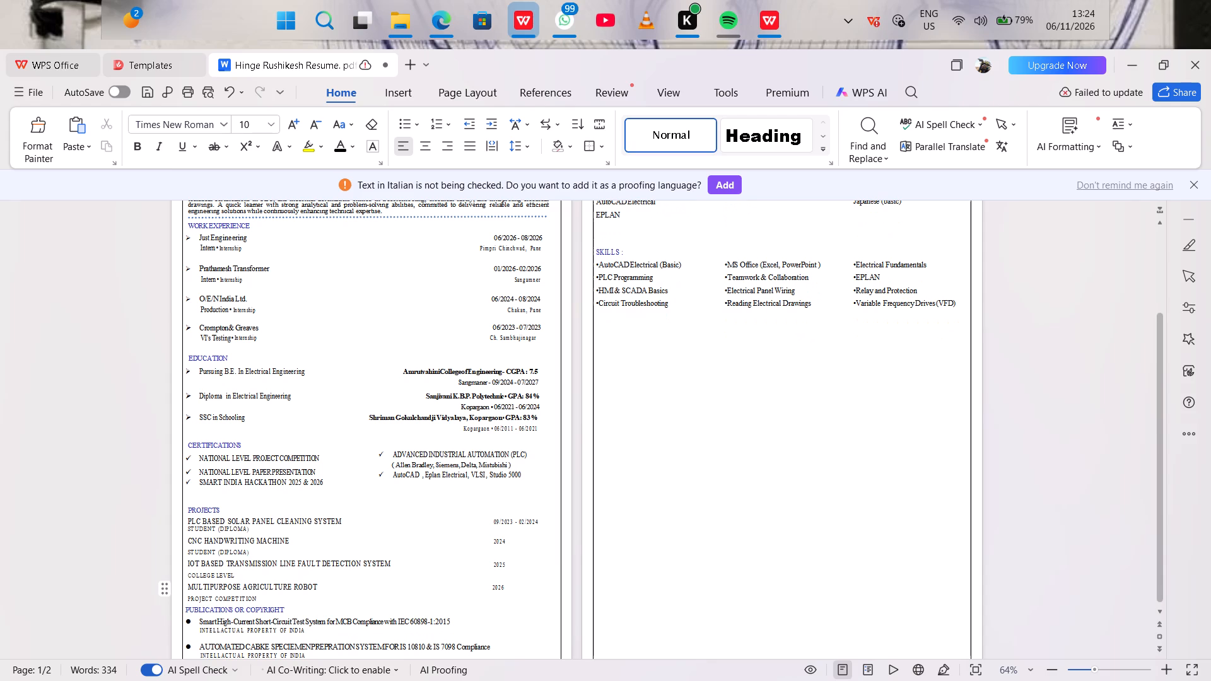
{"action": "scroll", "coordinate": [410, 433], "scroll_direction": "down", "scroll_amount": 1}
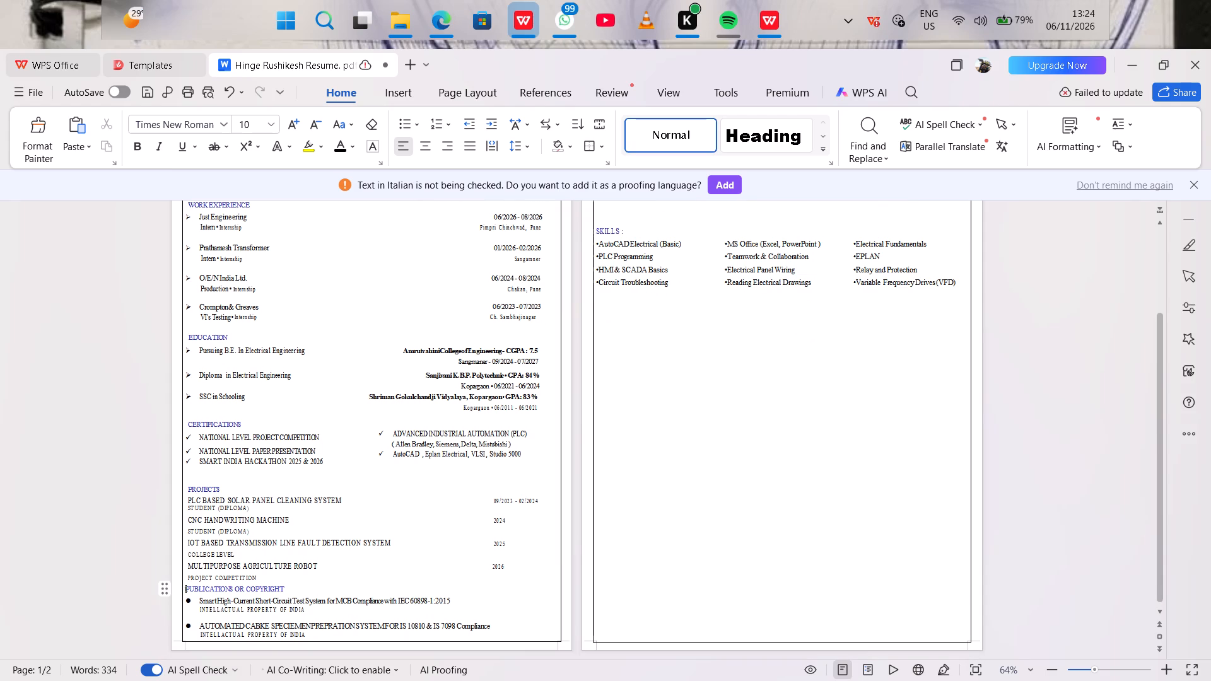
Apply check mark bullets to the four project title lines under PROJECTS, leaving their sublines unbulleted.
{"action": "left_click", "coordinate": [187, 479]}
{"action": "left_click_drag", "start_coordinate": [187, 497], "coordinate": [187, 498]}
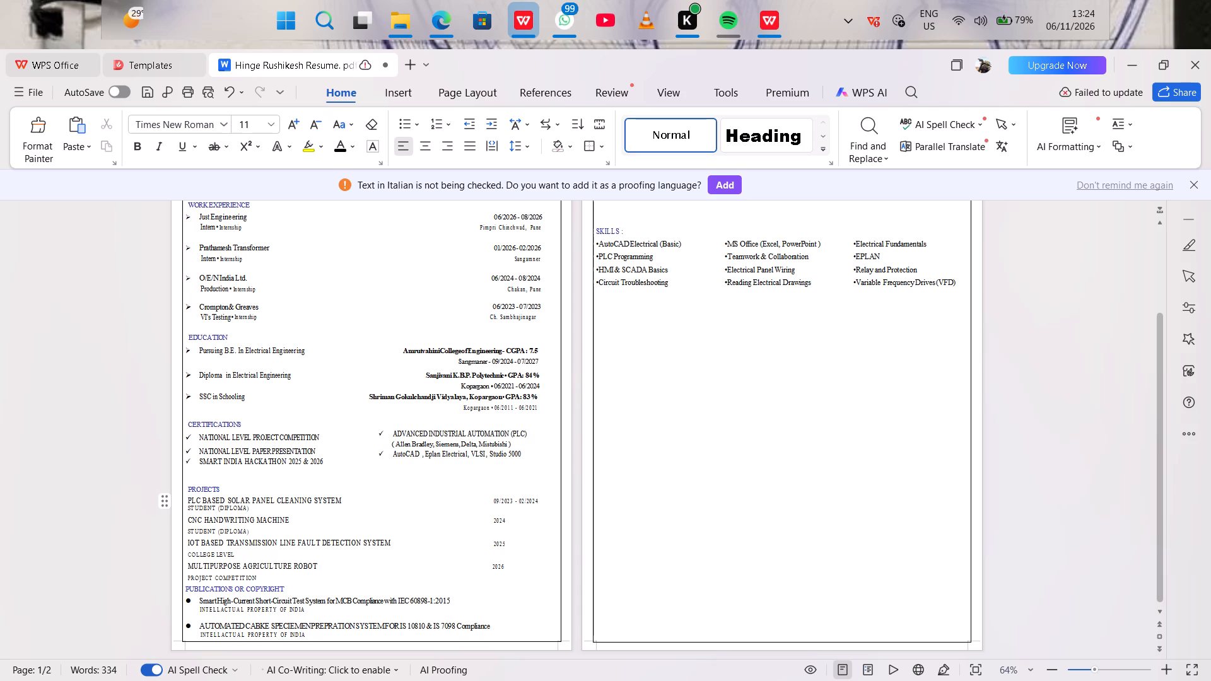
{"action": "left_click_drag", "start_coordinate": [187, 498], "coordinate": [343, 502]}
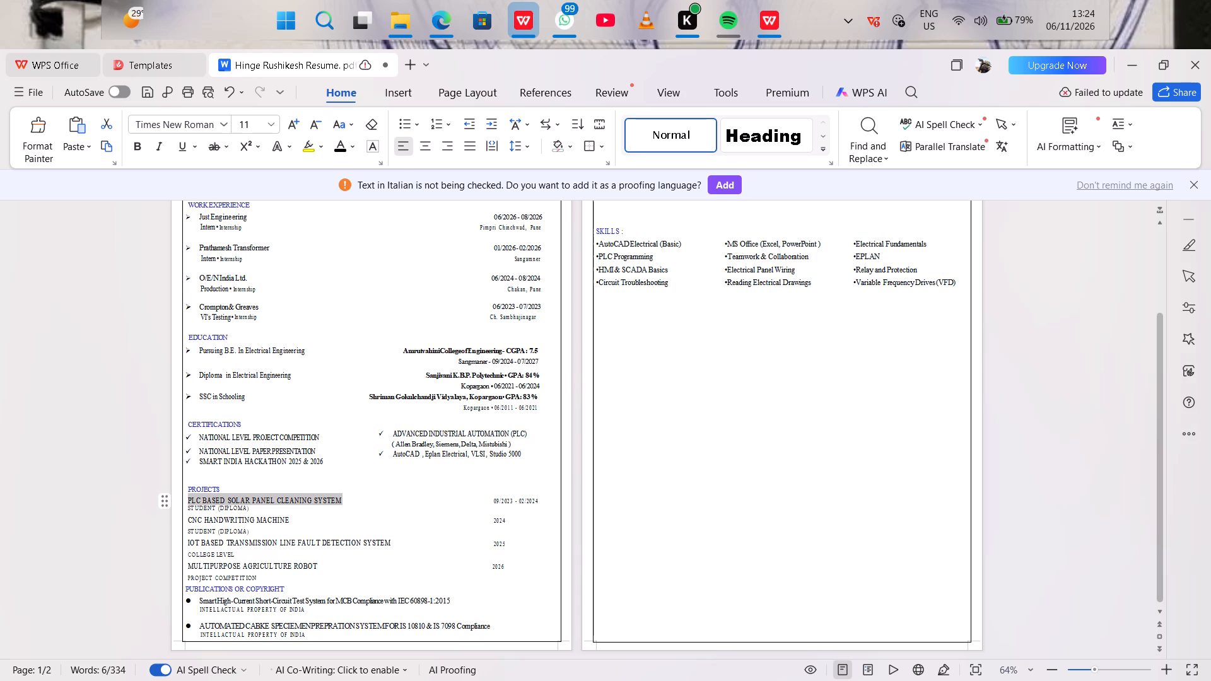
{"action": "left_click_drag", "start_coordinate": [187, 521], "coordinate": [219, 521], "text": "ctrl"}
{"action": "left_click_drag", "start_coordinate": [219, 521], "coordinate": [298, 524], "text": "ctrl"}
{"action": "left_click", "coordinate": [292, 524]}
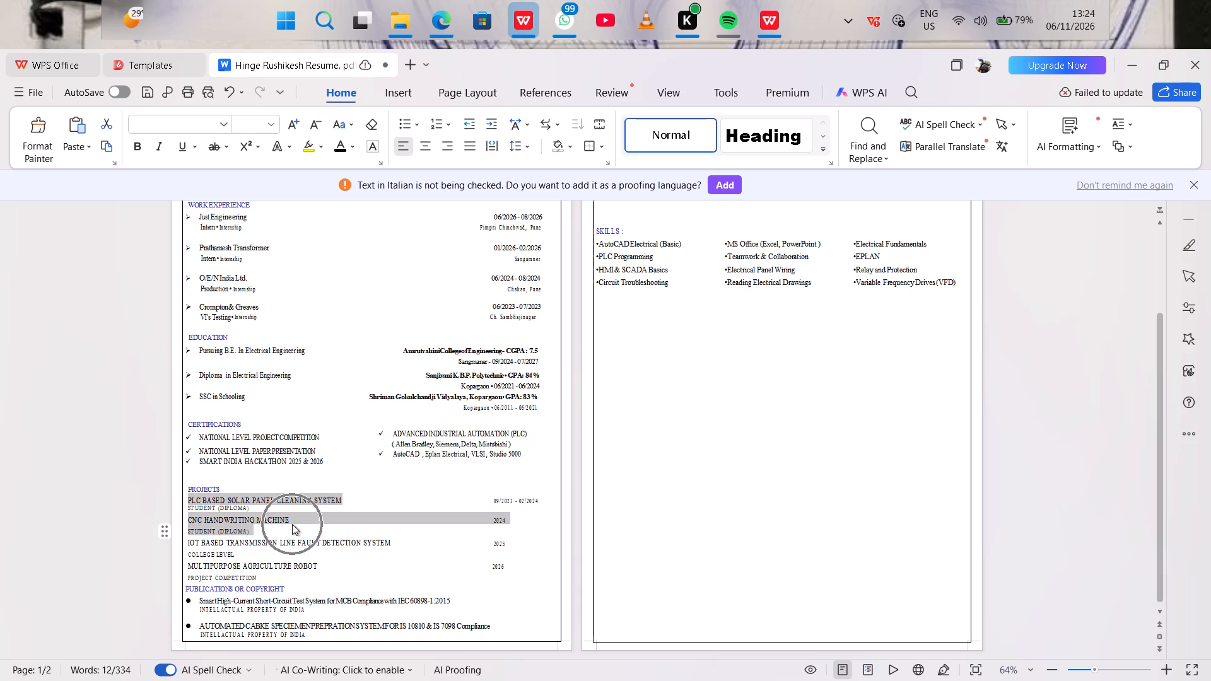
{"action": "left_click", "coordinate": [174, 501], "text": "ctrl"}
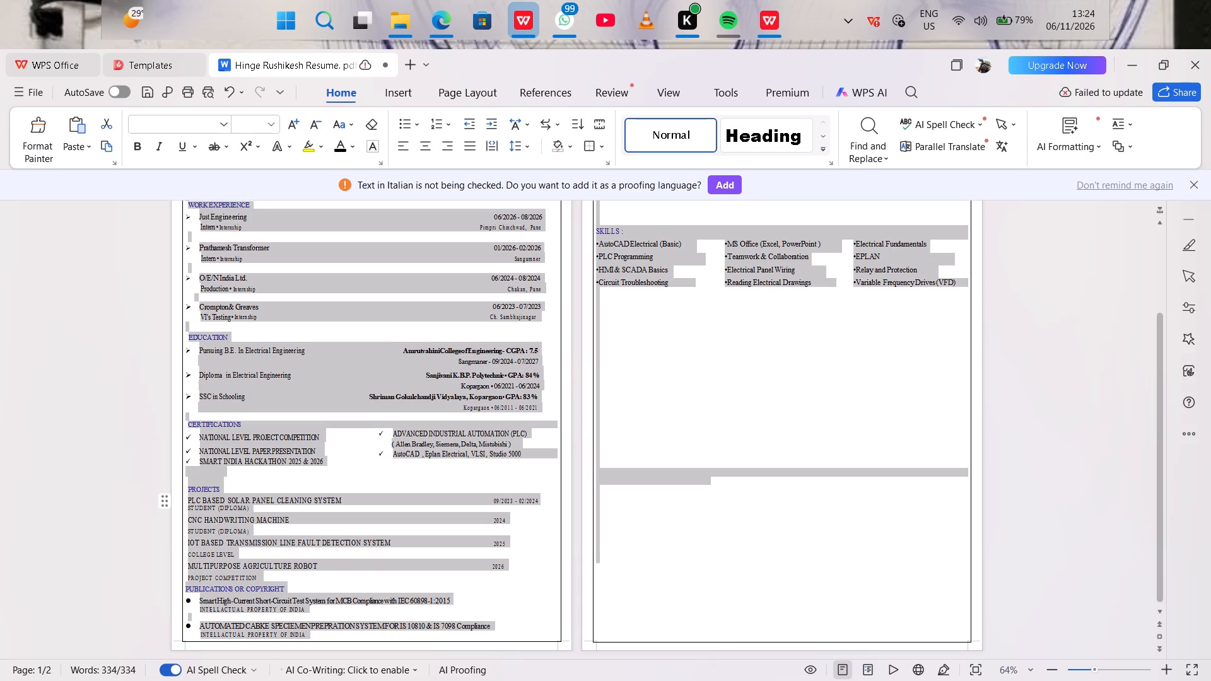
{"action": "left_click", "coordinate": [178, 501], "text": "ctrl"}
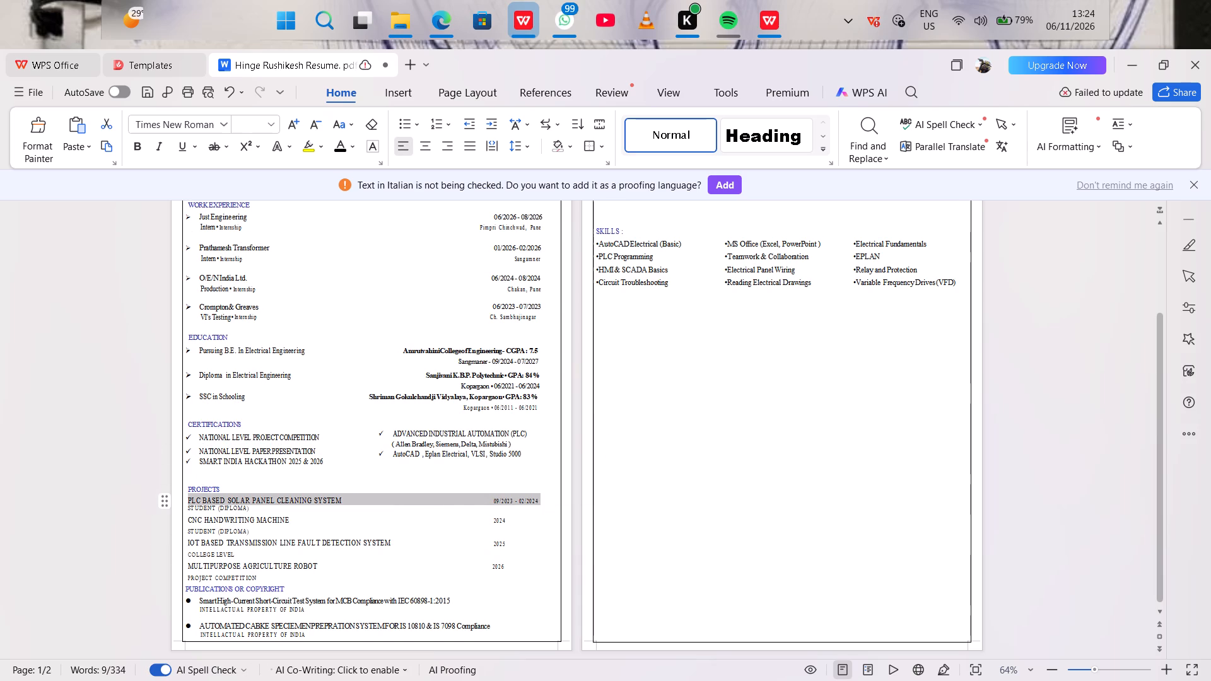
{"action": "left_click", "coordinate": [179, 521], "text": "ctrl"}
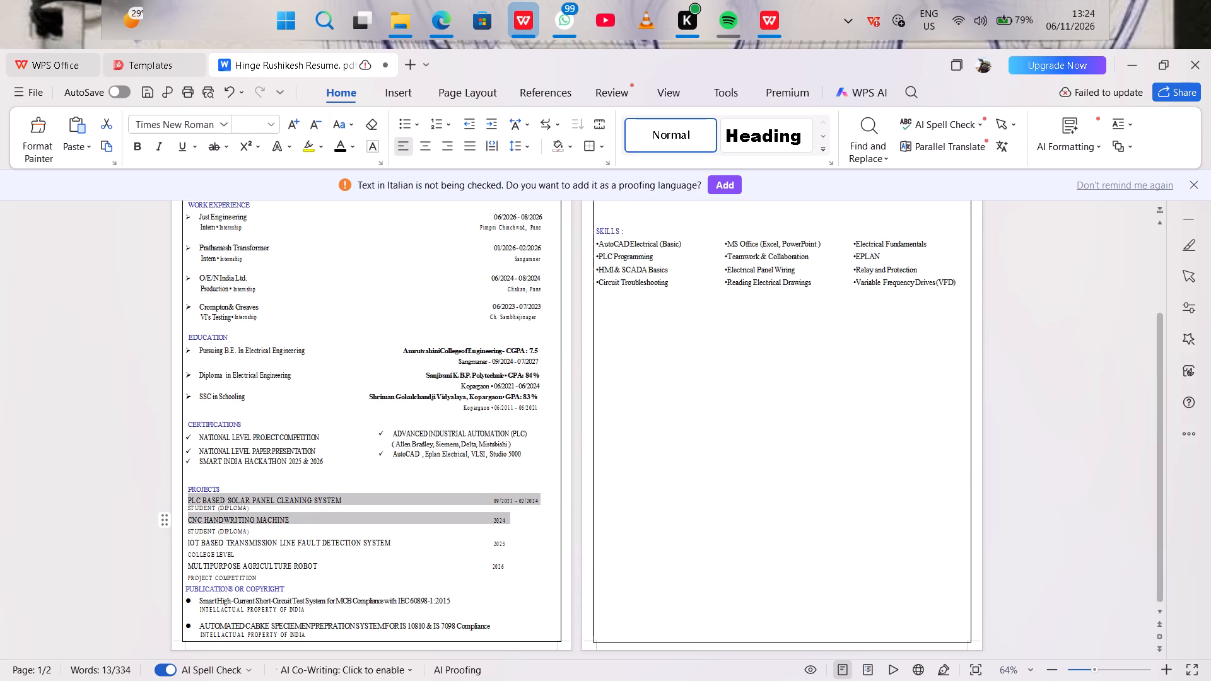
{"action": "left_click", "coordinate": [179, 543], "text": "ctrl"}
{"action": "left_click", "coordinate": [181, 565], "text": "ctrl"}
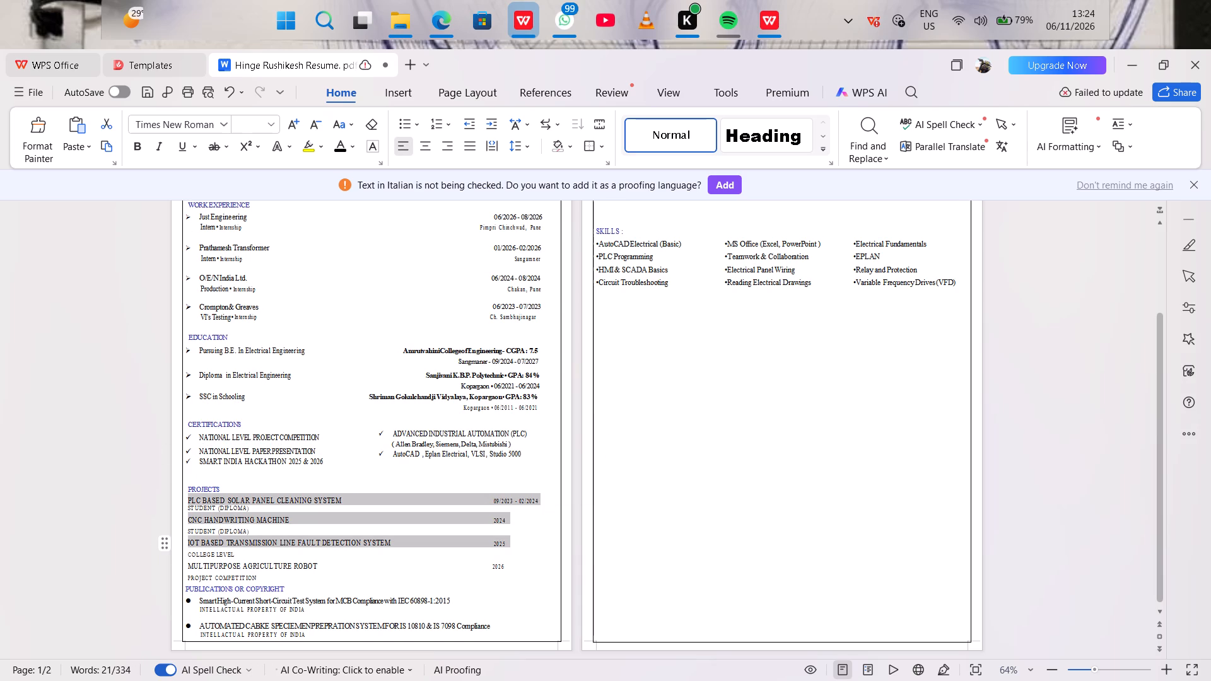
{"action": "left_click", "coordinate": [177, 565], "text": "ctrl"}
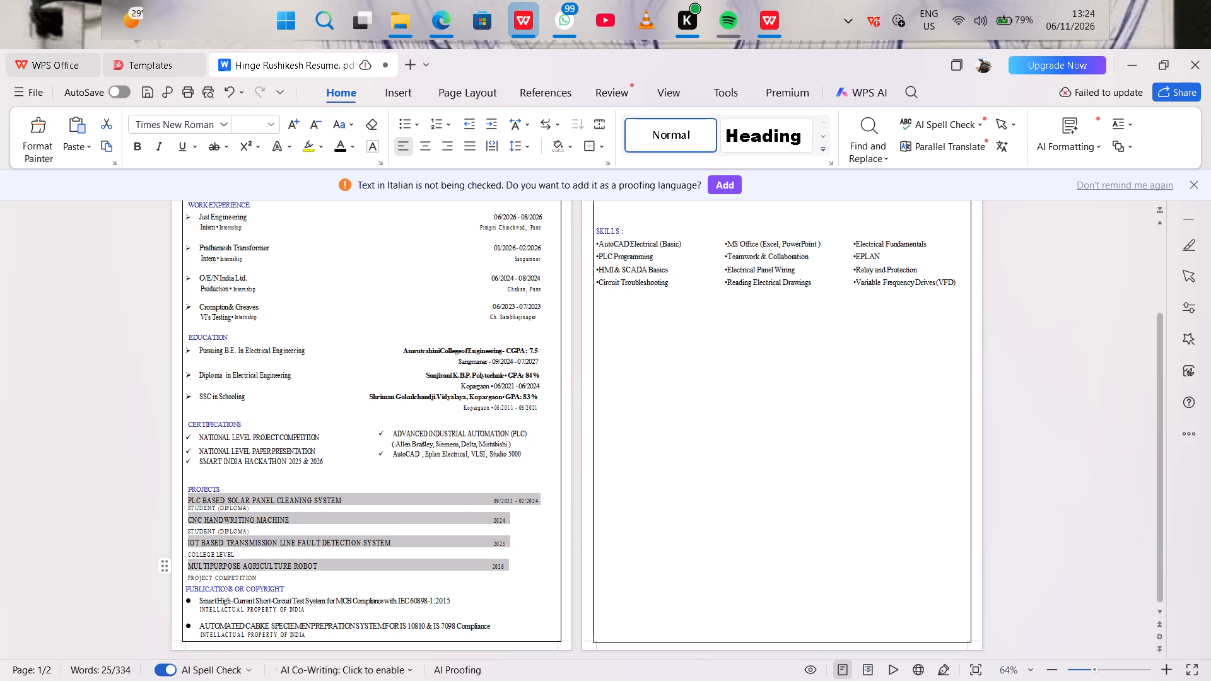
{"action": "left_click", "coordinate": [419, 127]}
{"action": "left_click", "coordinate": [498, 279]}
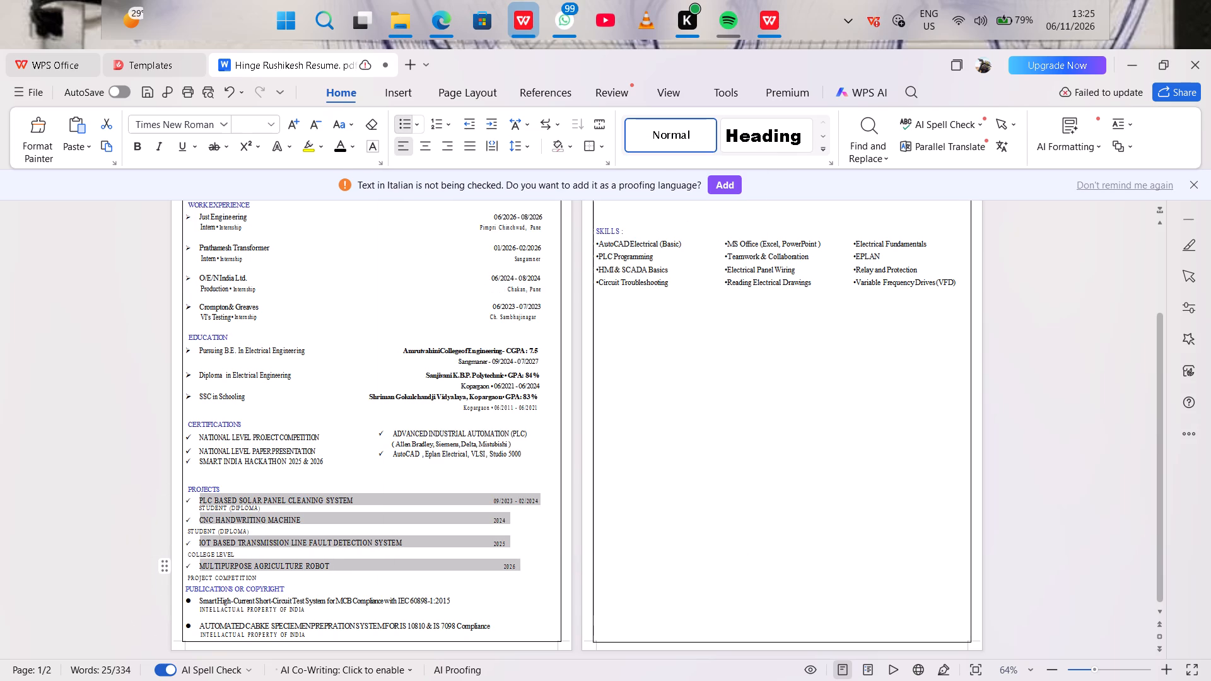
Indent the STUDENT (DIPLOMA) line under CNC HANDWRITING MACHINE and the COLLEGE LEVEL line with four leading spaces each.
{"action": "left_click", "coordinate": [196, 534]}
{"action": "key", "text": "Left"}
{"action": "key", "text": "Left"}
{"action": "key", "text": "Left"}
{"action": "key", "text": "Left"}
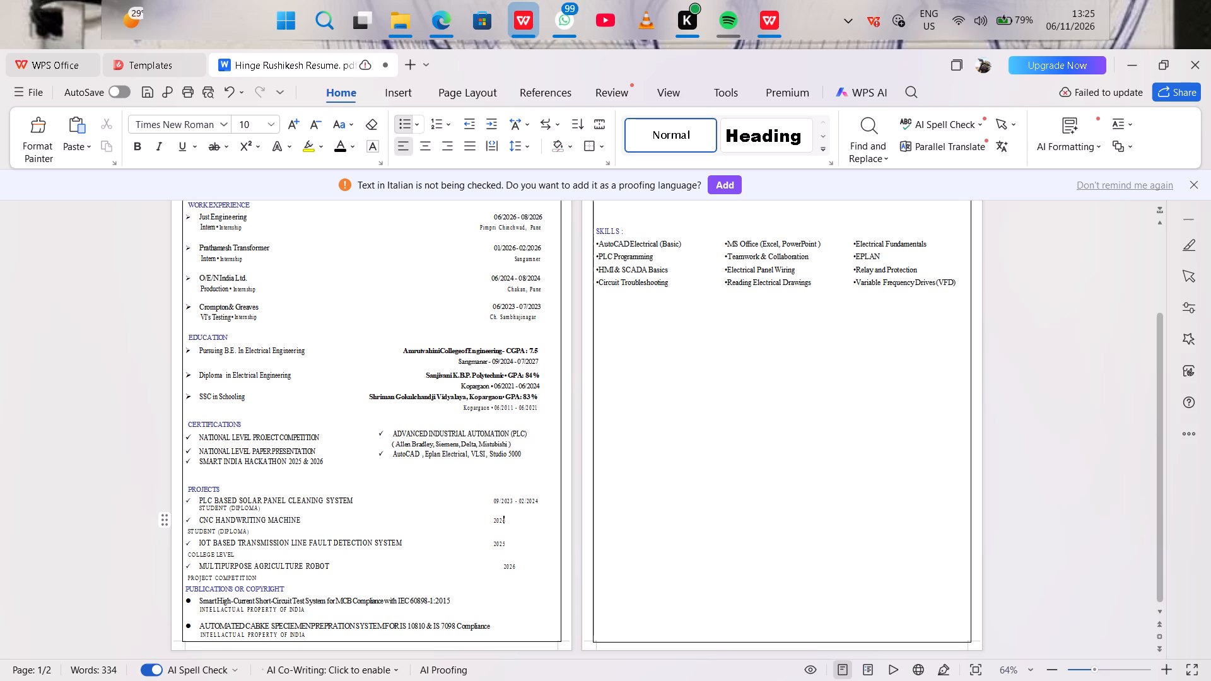
{"action": "key", "text": "Right"}
{"action": "key", "text": "Right"}
{"action": "key", "text": "space"}
{"action": "key", "text": "space"}
{"action": "key", "text": "space"}
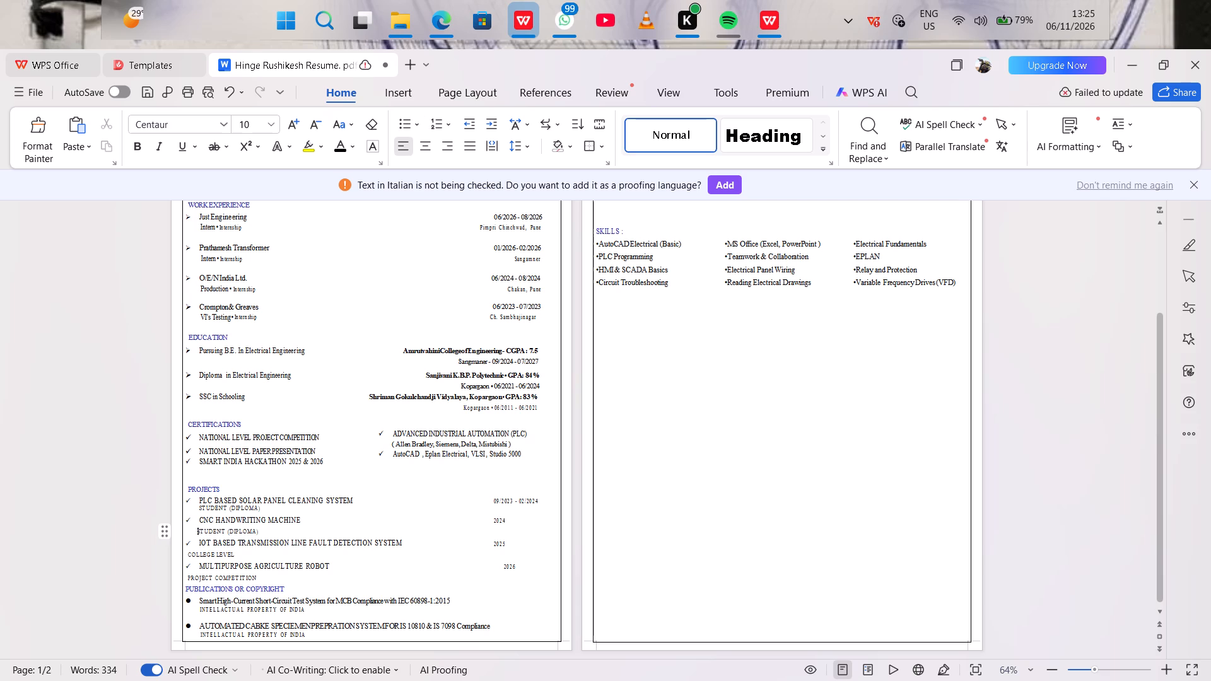
{"action": "key", "text": "space"}
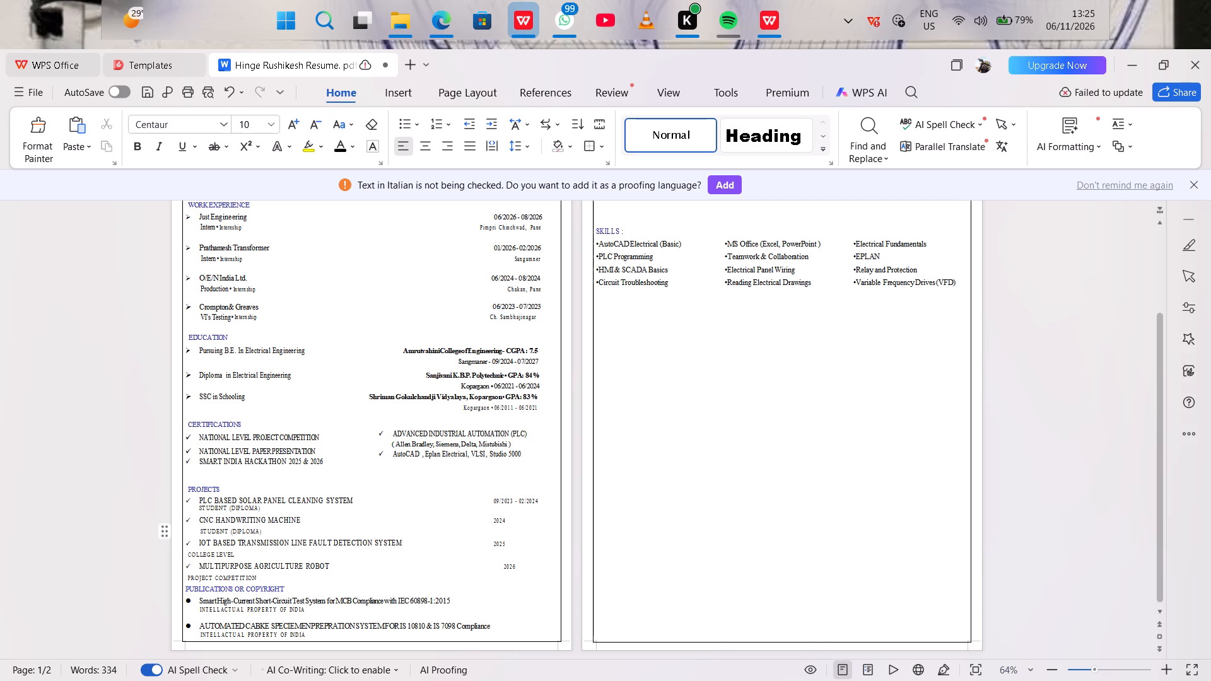
{"action": "left_click", "coordinate": [186, 552]}
{"action": "key", "text": "space"}
{"action": "key", "text": "space"}
{"action": "key", "text": "space"}
{"action": "key", "text": "space"}
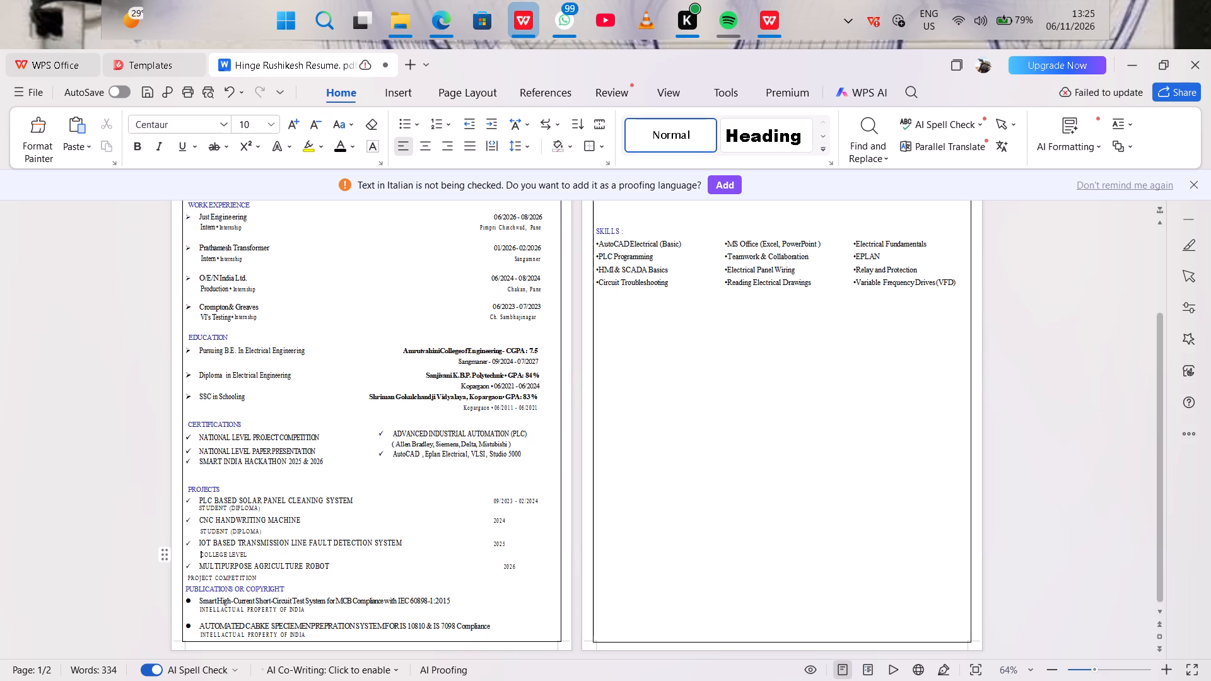
Indent the PROJECT COMPETITION line under MULTIPURPOSE AGRICULTURE ROBOT with four leading spaces.
{"action": "left_click", "coordinate": [189, 577]}
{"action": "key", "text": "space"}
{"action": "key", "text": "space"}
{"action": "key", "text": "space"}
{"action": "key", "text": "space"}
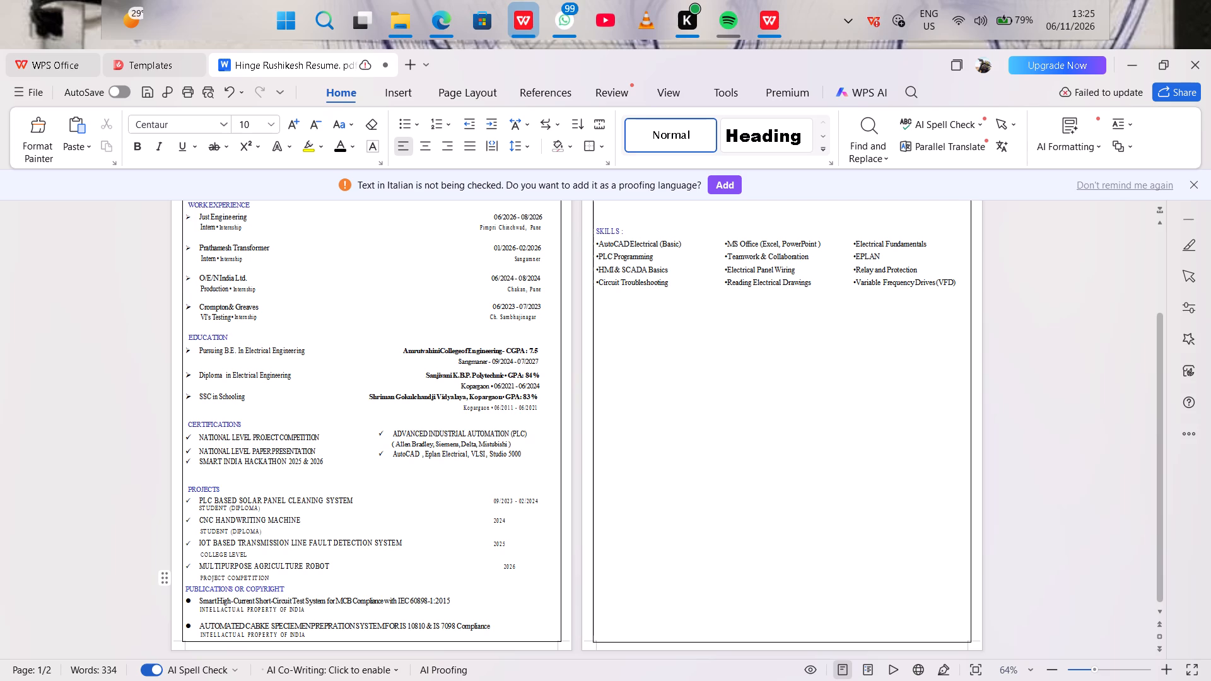
Add five spaces before the years of the IOT BASED TRANSMISSION LINE and CNC HANDWRITING MACHINE projects to align them with 2026.
{"action": "left_click", "coordinate": [491, 544]}
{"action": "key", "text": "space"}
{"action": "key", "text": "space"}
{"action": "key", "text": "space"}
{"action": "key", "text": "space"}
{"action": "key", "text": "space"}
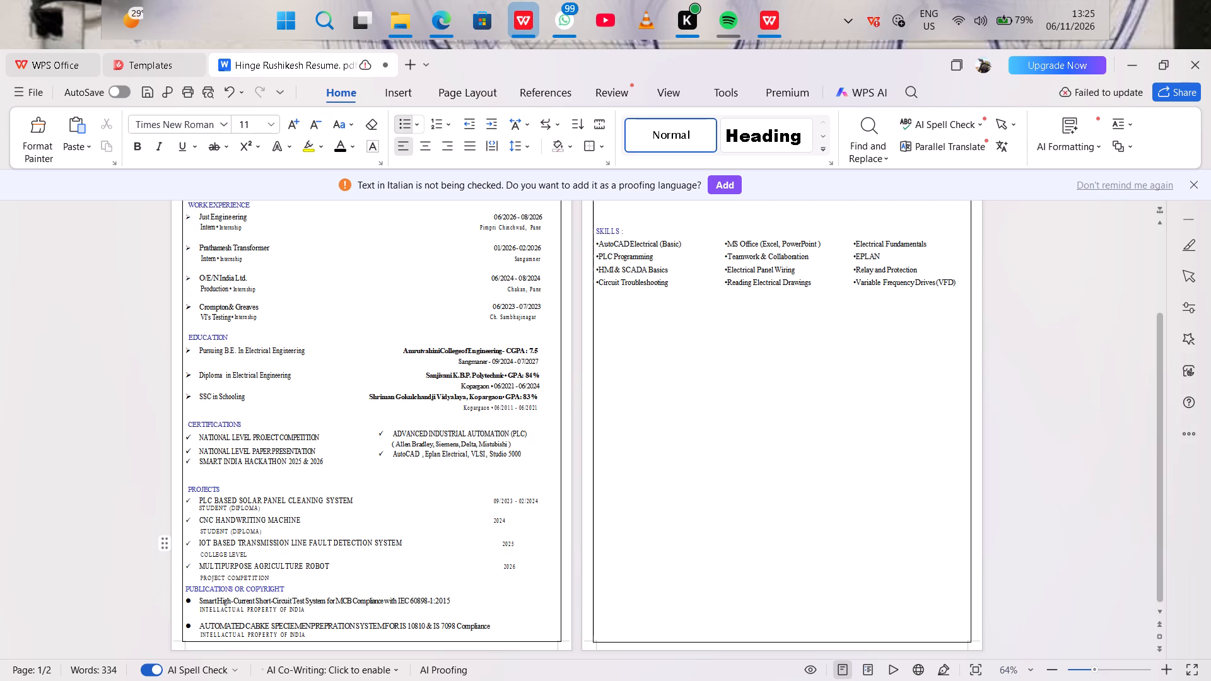
{"action": "left_click", "coordinate": [489, 520]}
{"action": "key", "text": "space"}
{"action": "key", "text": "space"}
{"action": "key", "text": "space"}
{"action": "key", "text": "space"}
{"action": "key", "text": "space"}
Add four spaces before the date range of the PLC BASED SOLAR PANEL CLEANING SYSTEM project to align it with the years below.
{"action": "left_click", "coordinate": [490, 502]}
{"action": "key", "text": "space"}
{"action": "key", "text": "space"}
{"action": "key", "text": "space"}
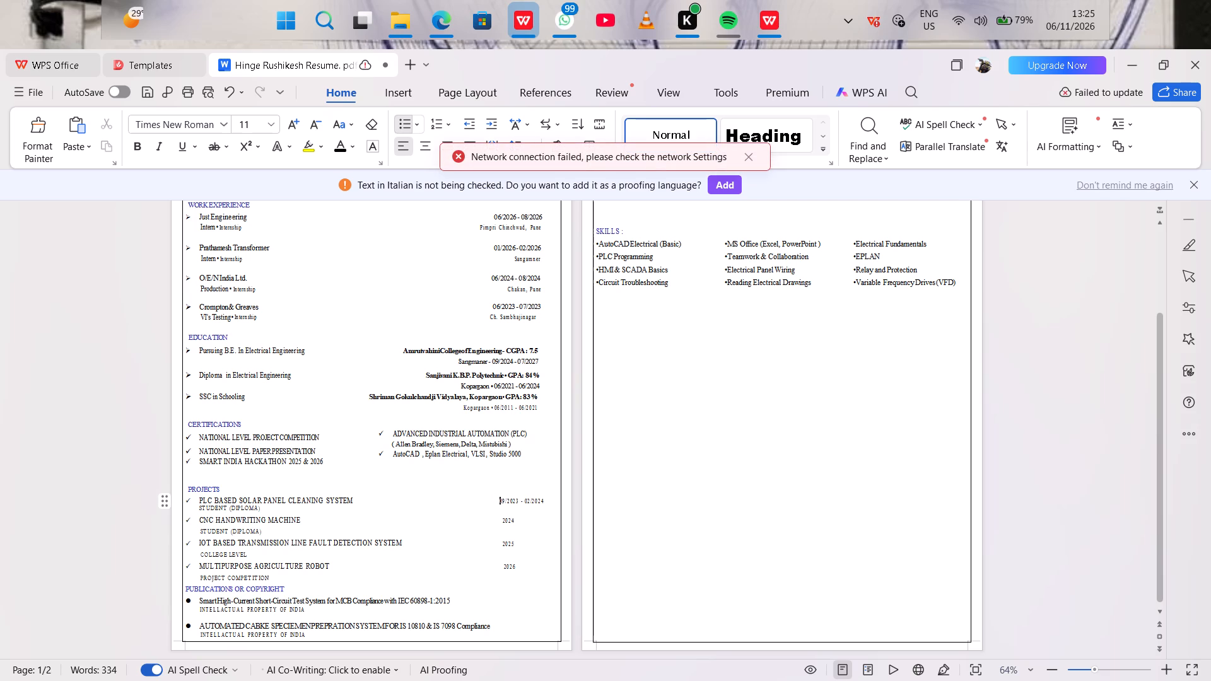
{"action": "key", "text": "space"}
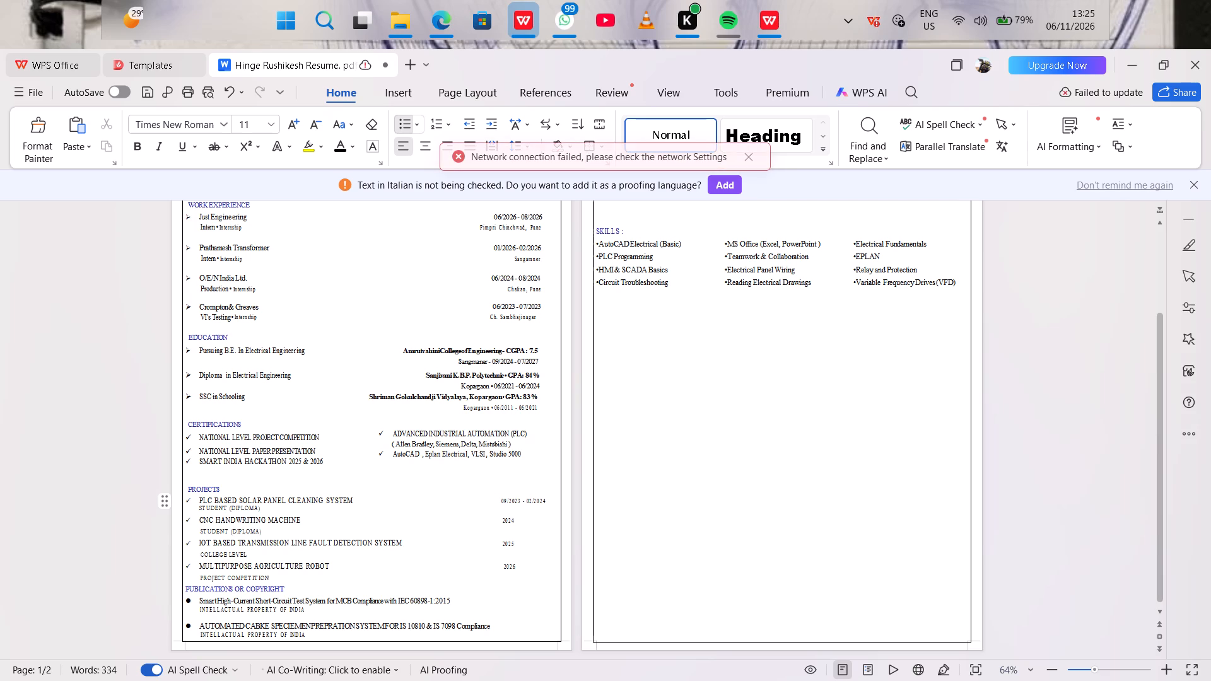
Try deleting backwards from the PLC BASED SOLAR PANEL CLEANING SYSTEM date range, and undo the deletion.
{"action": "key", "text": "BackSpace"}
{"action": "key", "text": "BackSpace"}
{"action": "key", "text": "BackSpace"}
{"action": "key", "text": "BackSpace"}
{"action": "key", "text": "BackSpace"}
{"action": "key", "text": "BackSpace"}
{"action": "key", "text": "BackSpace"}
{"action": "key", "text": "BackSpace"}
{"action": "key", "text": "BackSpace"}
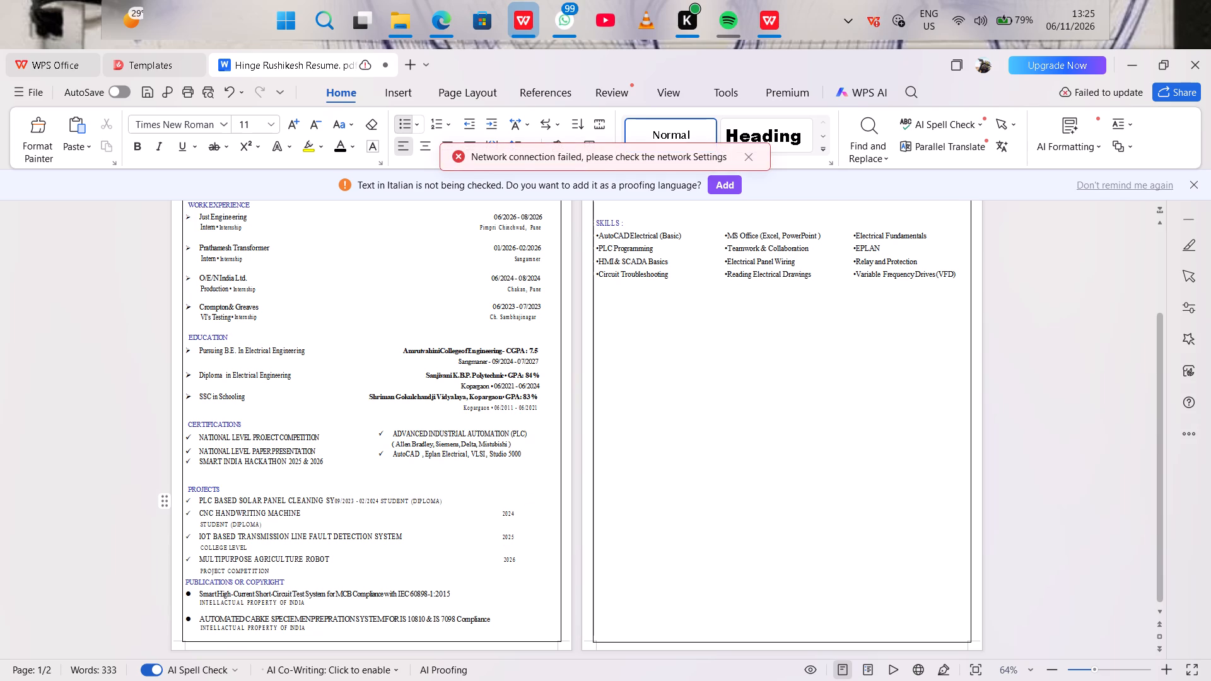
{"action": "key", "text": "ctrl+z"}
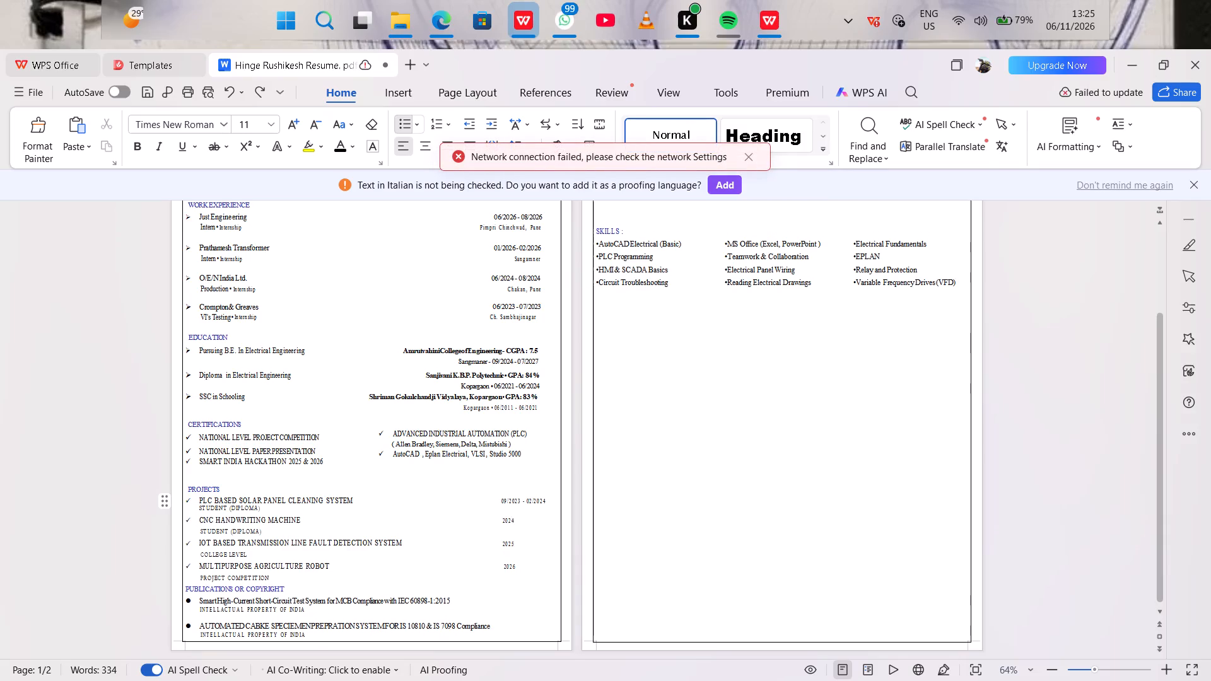
Remove the blank space between the dotted line under the contact details and the OBJECTIVES heading.
{"action": "scroll", "coordinate": [420, 526], "scroll_direction": "down", "scroll_amount": 1}
{"action": "left_click", "coordinate": [296, 576]}
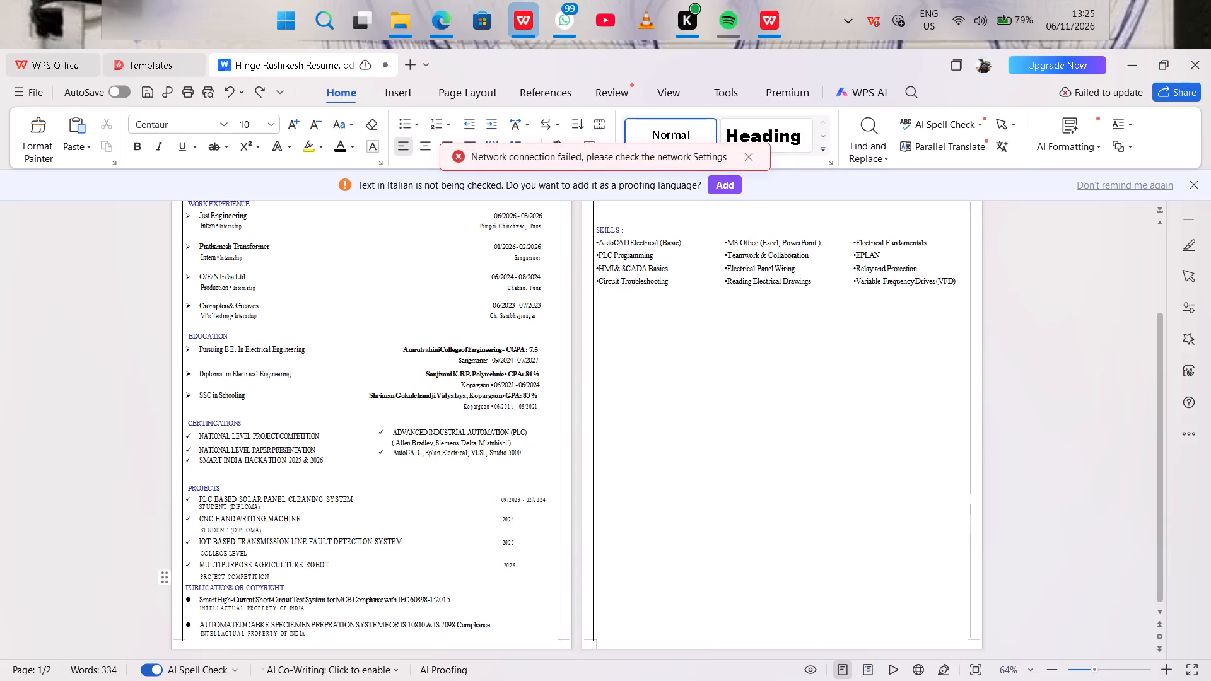
{"action": "scroll", "coordinate": [293, 398], "scroll_direction": "up", "scroll_amount": 3}
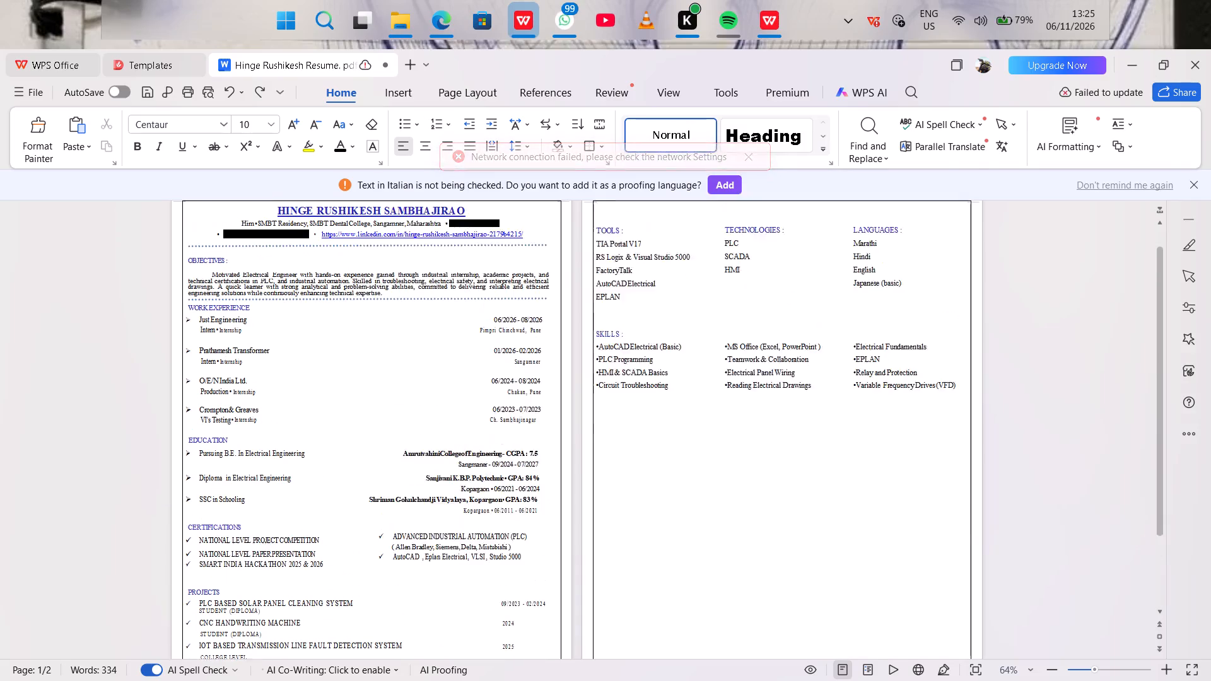
{"action": "scroll", "coordinate": [293, 398], "scroll_direction": "up", "scroll_amount": 1}
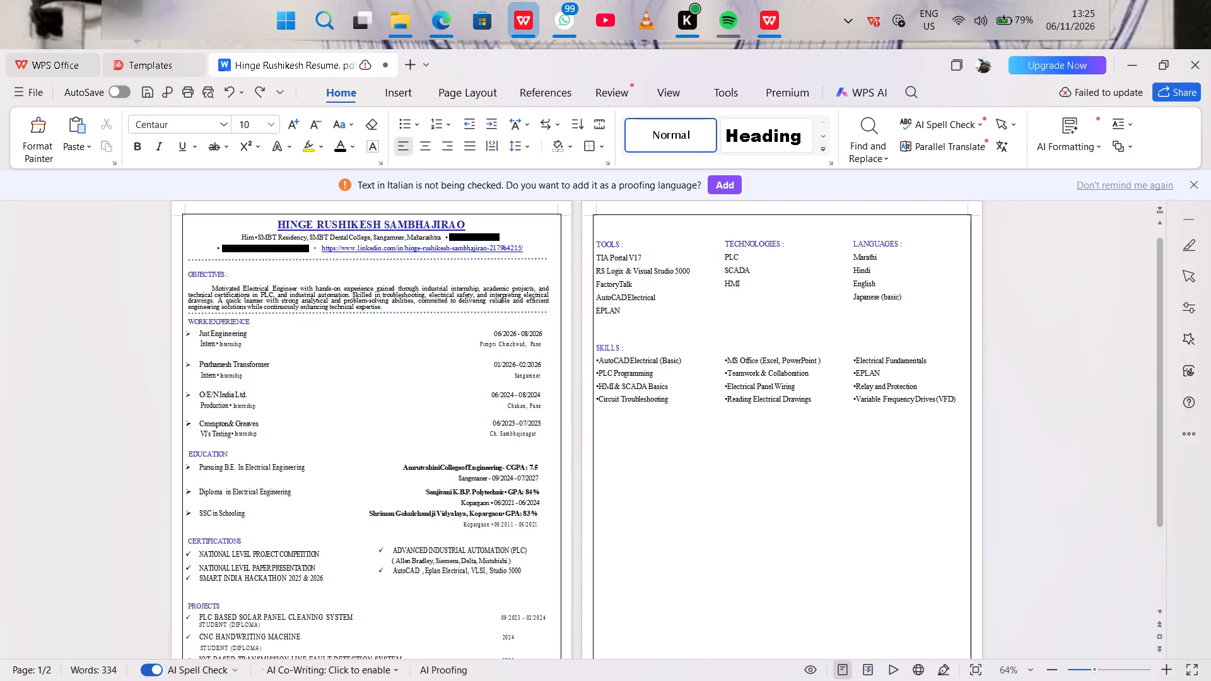
{"action": "left_click", "coordinate": [189, 272]}
{"action": "key", "text": "BackSpace"}
Delete the blank line above the OBJECTIVES heading.
{"action": "key", "text": "BackSpace"}
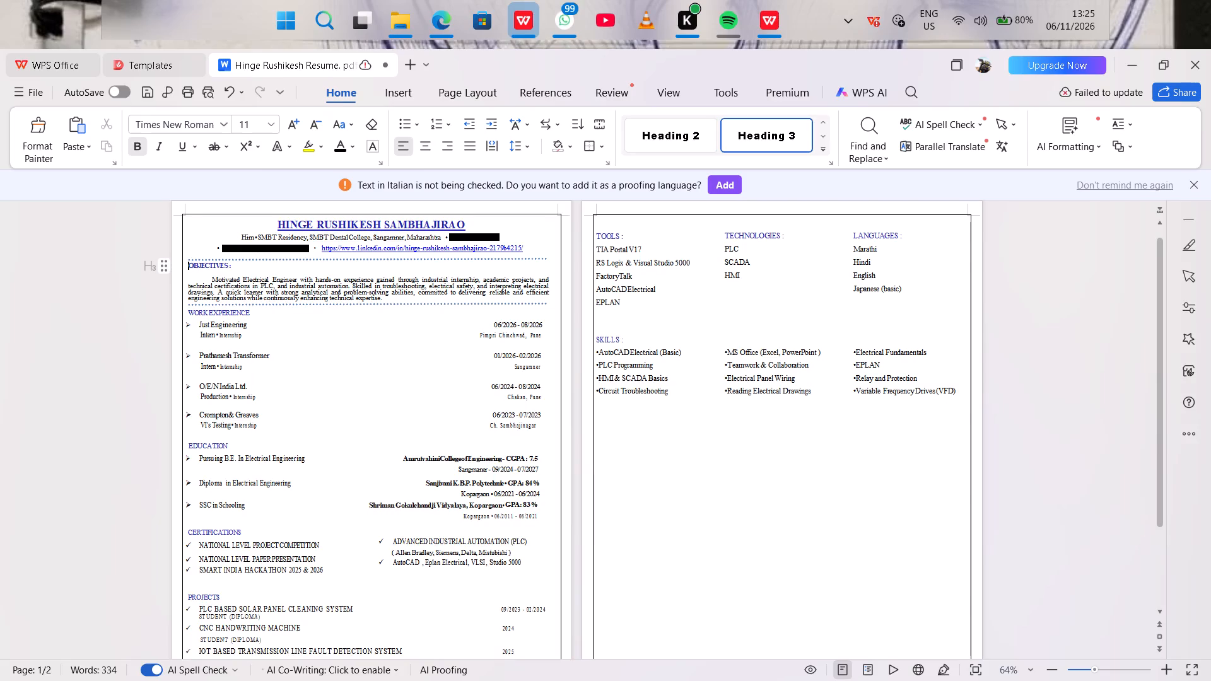
Tighten the gap between the CERTIFICATIONS list and the PROJECTS heading, keeping PROJECTS on its own line.
{"action": "scroll", "coordinate": [317, 298], "scroll_direction": "down", "scroll_amount": 1}
{"action": "left_click", "coordinate": [185, 505]}
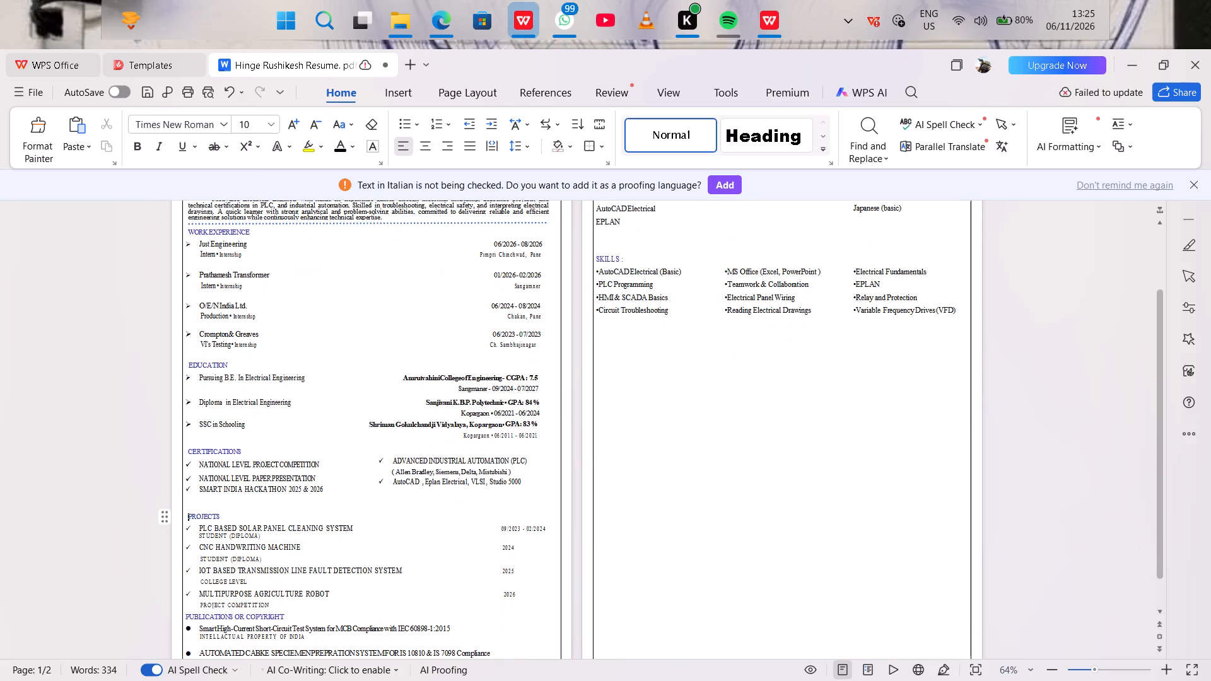
{"action": "key", "text": "BackSpace"}
{"action": "key", "text": "BackSpace"}
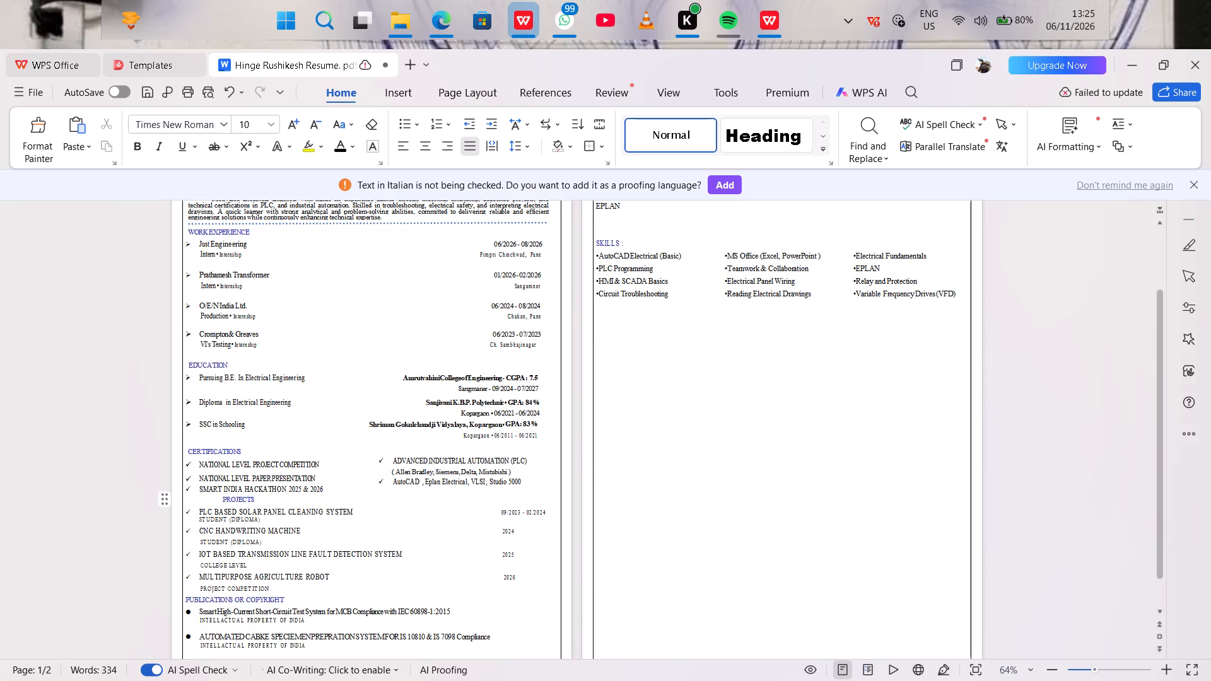
{"action": "key", "text": "Return"}
Insert one blank line above the PUBLICATIONS OR COPYRIGHT heading.
{"action": "scroll", "coordinate": [185, 505], "scroll_direction": "down", "scroll_amount": 1}
{"action": "left_click", "coordinate": [185, 571]}
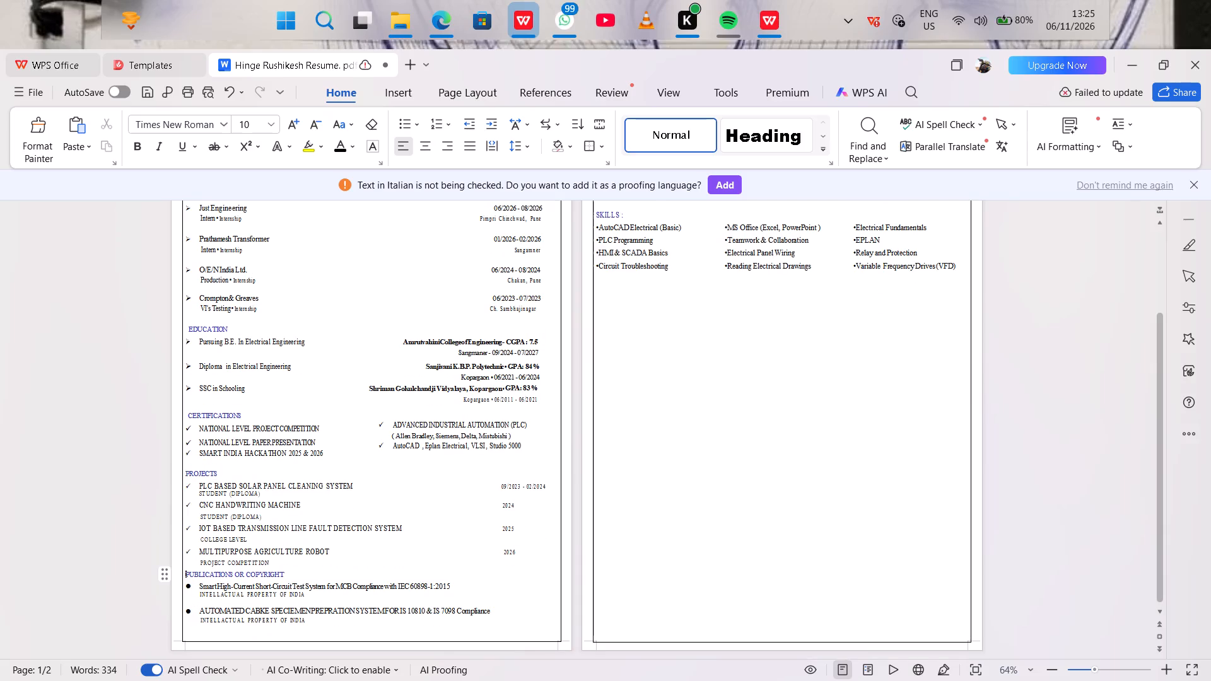
{"action": "key", "text": "Return"}
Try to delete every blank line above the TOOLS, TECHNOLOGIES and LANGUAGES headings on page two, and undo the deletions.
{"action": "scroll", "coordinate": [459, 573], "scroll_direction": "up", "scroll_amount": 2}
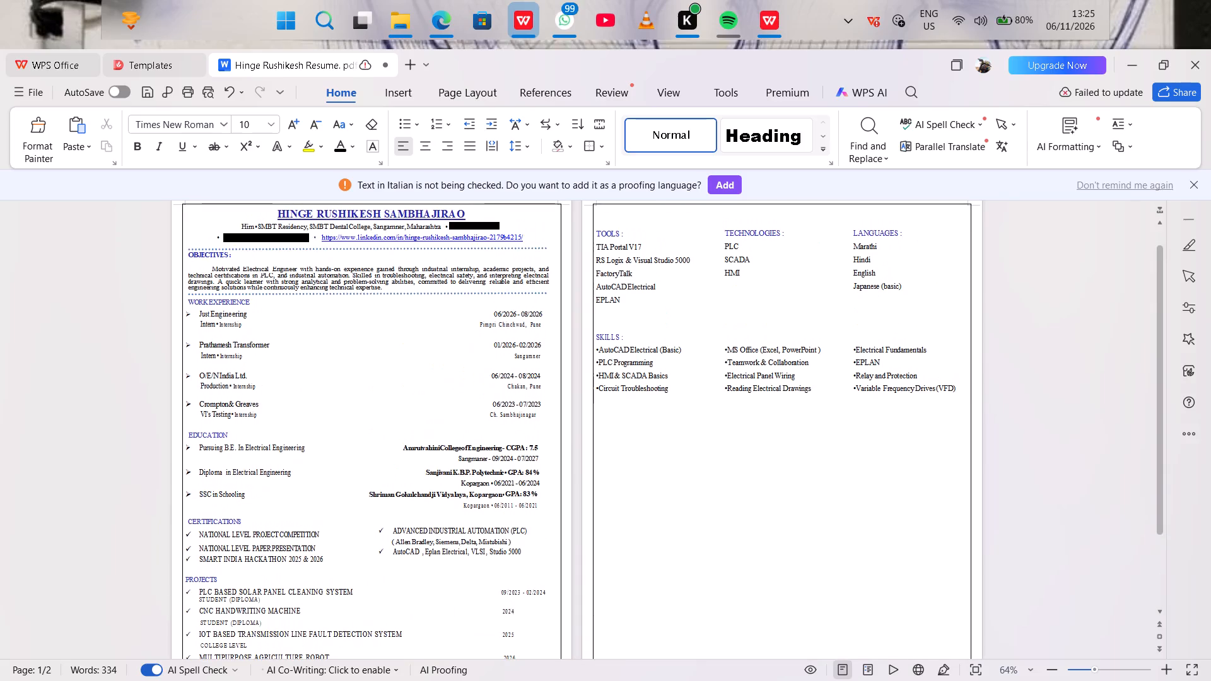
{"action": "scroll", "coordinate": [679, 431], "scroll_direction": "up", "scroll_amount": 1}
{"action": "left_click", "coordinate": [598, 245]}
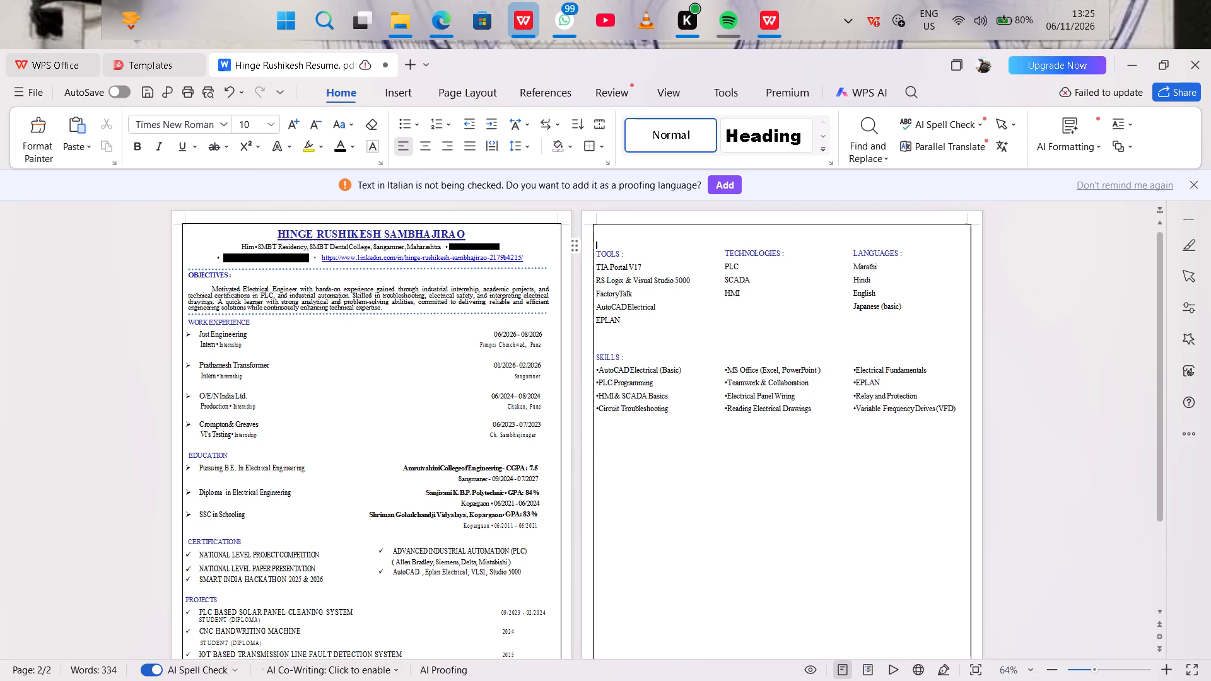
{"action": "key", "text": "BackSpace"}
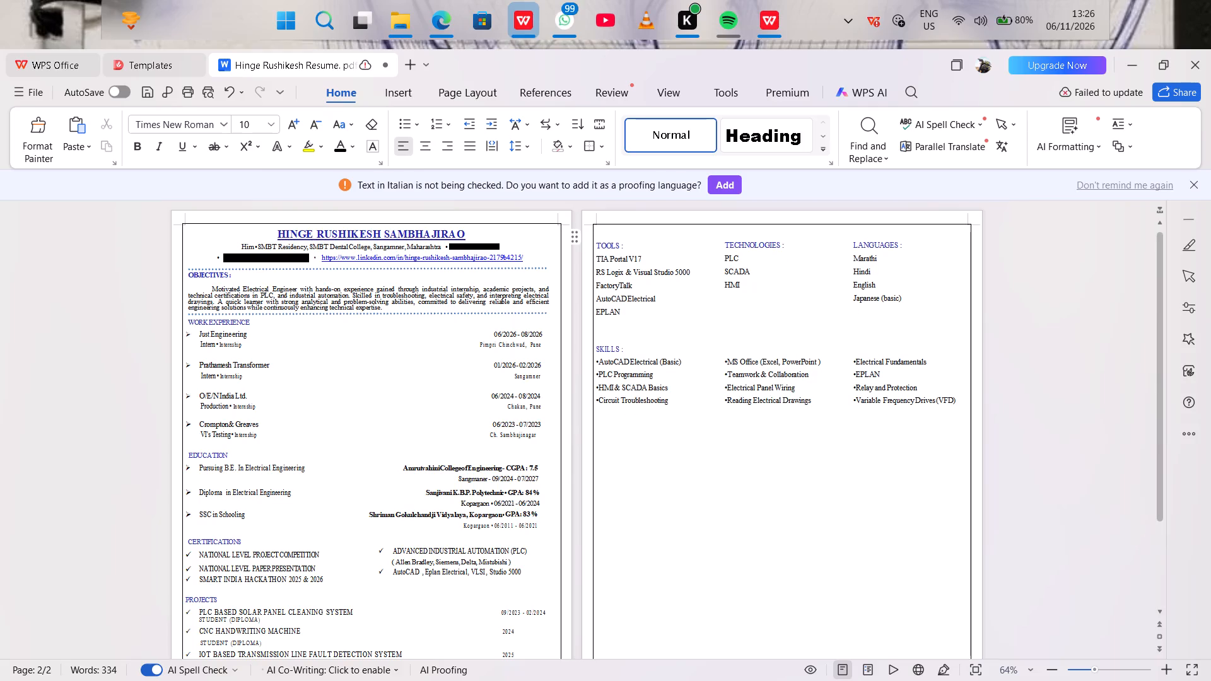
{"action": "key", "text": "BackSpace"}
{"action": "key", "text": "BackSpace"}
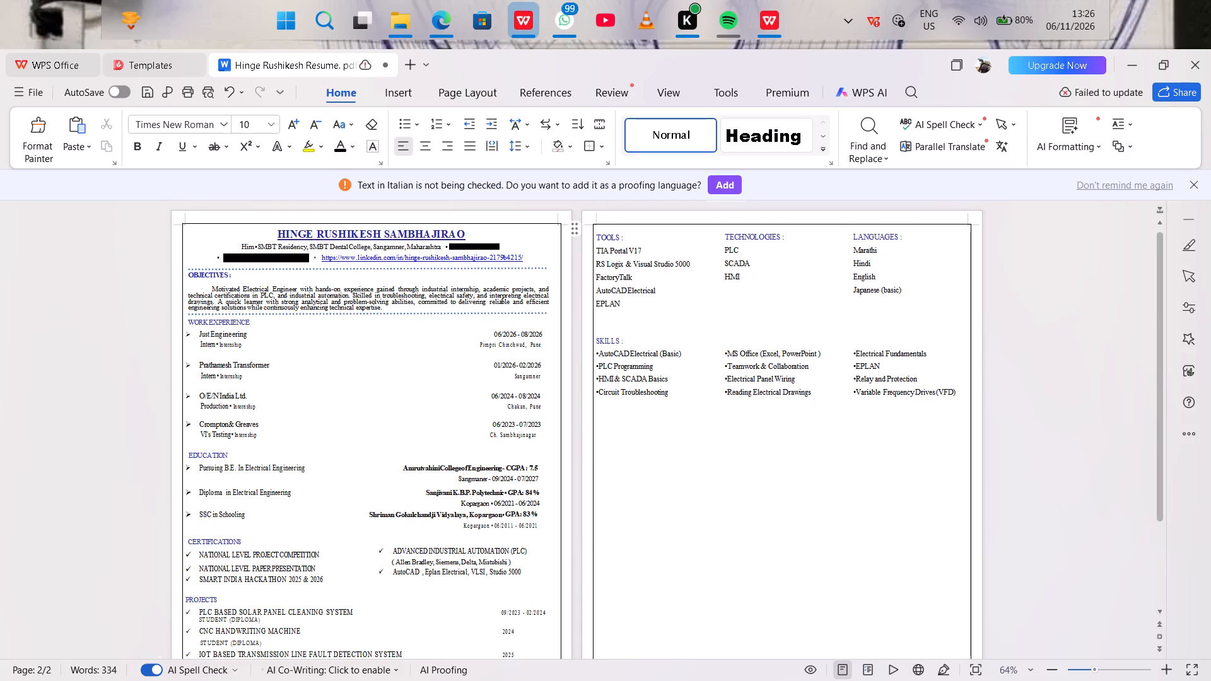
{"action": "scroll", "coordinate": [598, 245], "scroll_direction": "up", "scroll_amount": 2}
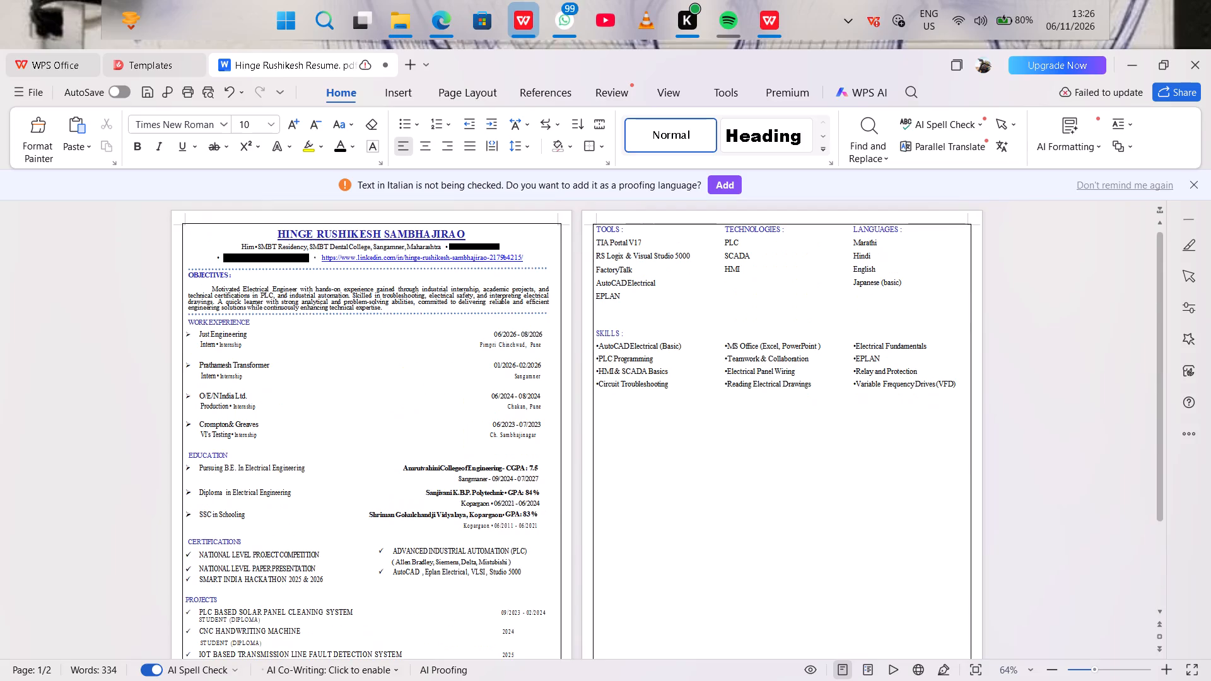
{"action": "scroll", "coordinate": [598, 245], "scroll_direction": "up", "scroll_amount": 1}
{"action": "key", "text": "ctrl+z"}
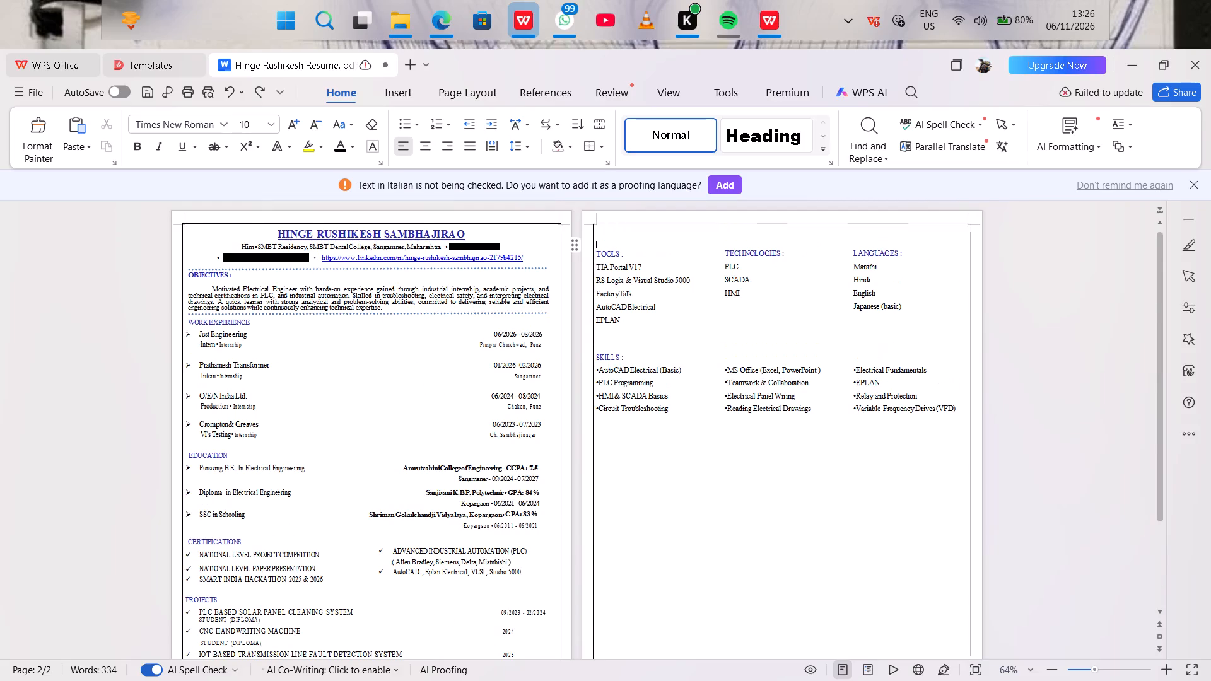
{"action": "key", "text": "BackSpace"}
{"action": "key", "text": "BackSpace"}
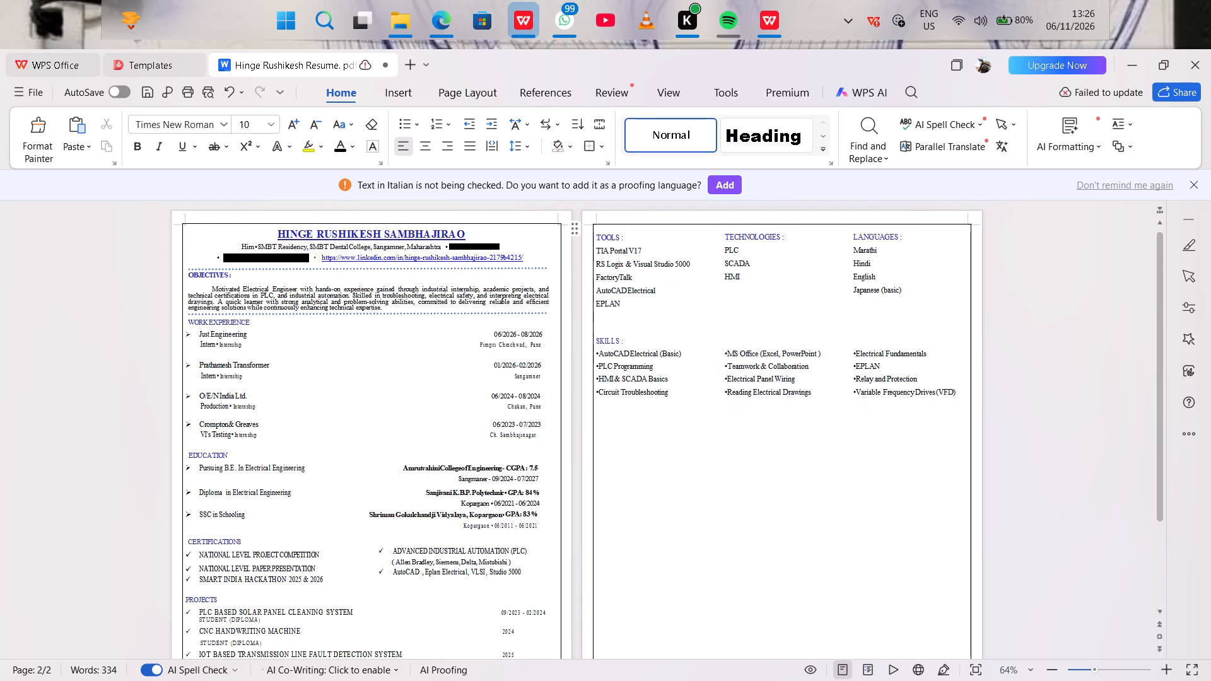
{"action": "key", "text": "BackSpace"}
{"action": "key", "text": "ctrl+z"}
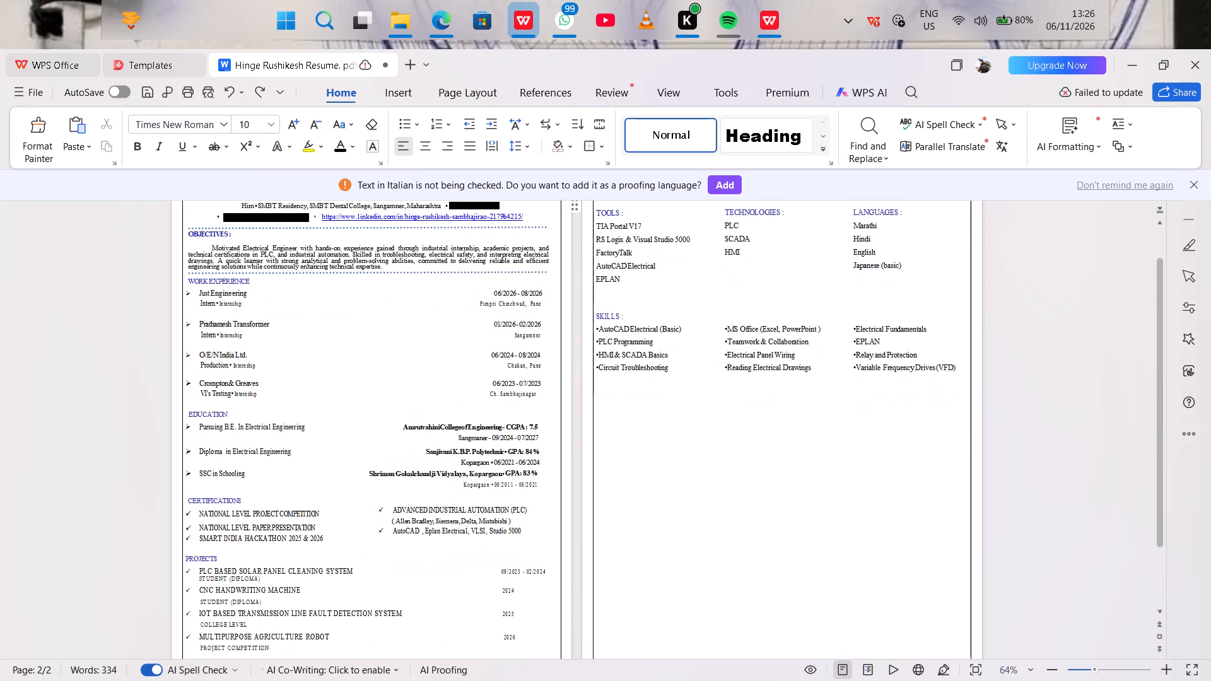
Delete two line breaks above the TOOLS, TECHNOLOGIES and LANGUAGES headings at the start of page two.
{"action": "key", "text": "BackSpace"}
{"action": "key", "text": "BackSpace"}
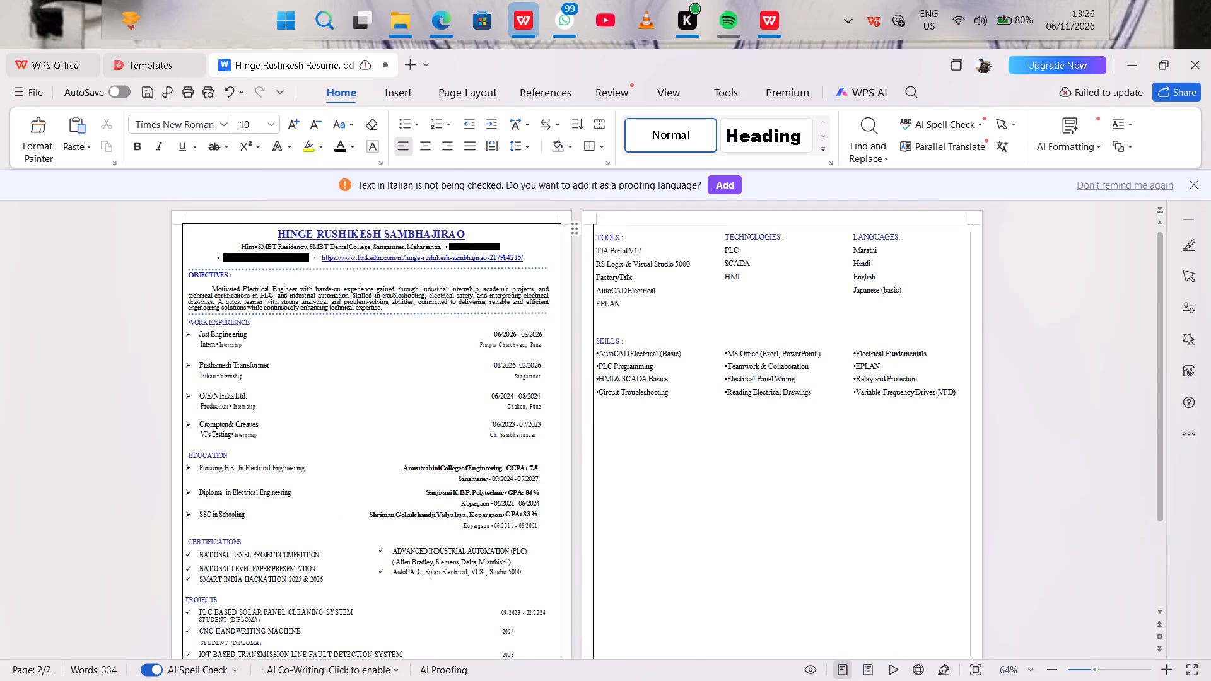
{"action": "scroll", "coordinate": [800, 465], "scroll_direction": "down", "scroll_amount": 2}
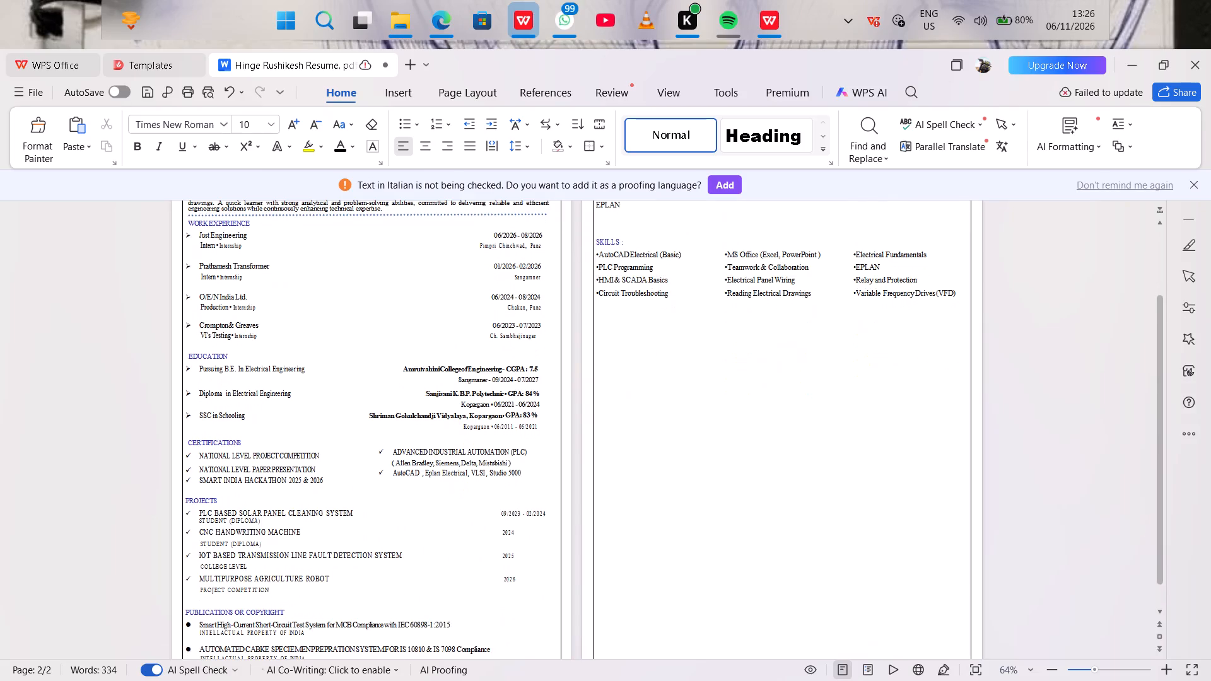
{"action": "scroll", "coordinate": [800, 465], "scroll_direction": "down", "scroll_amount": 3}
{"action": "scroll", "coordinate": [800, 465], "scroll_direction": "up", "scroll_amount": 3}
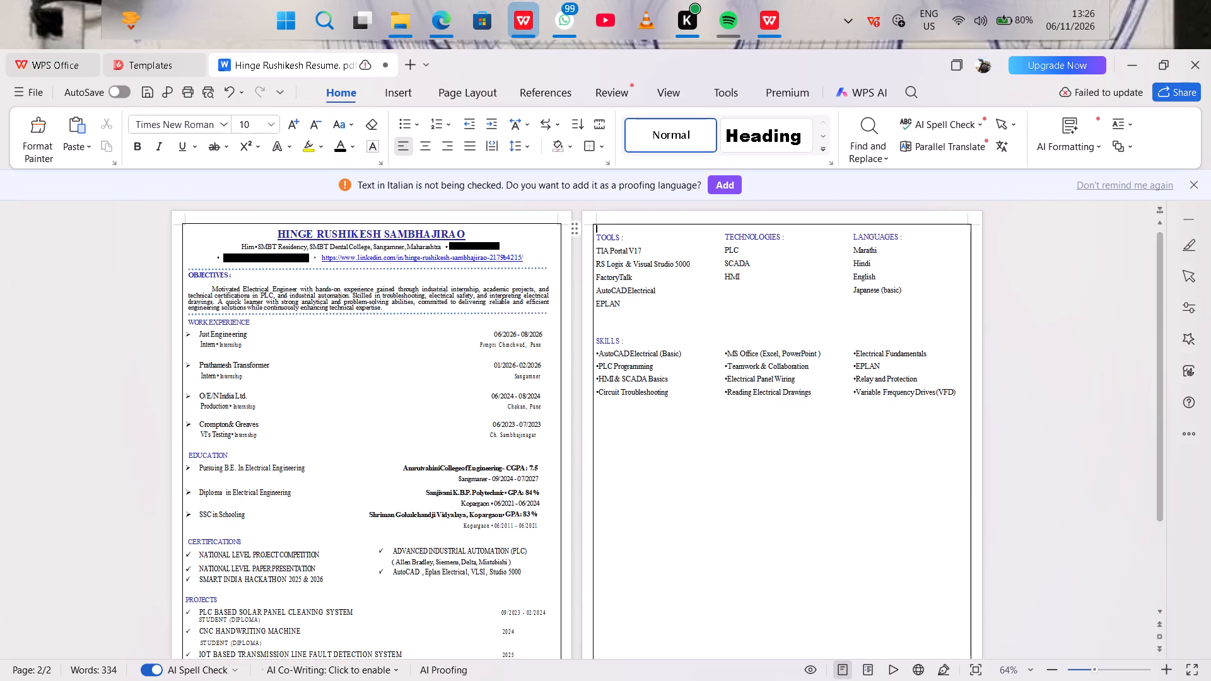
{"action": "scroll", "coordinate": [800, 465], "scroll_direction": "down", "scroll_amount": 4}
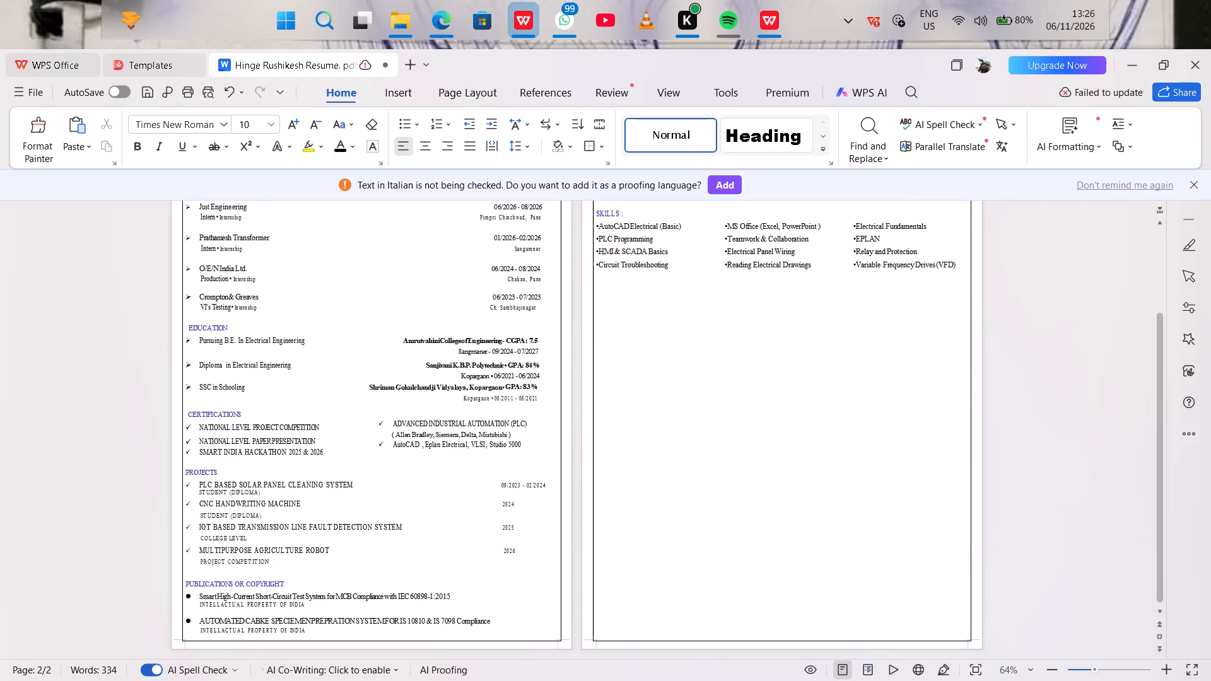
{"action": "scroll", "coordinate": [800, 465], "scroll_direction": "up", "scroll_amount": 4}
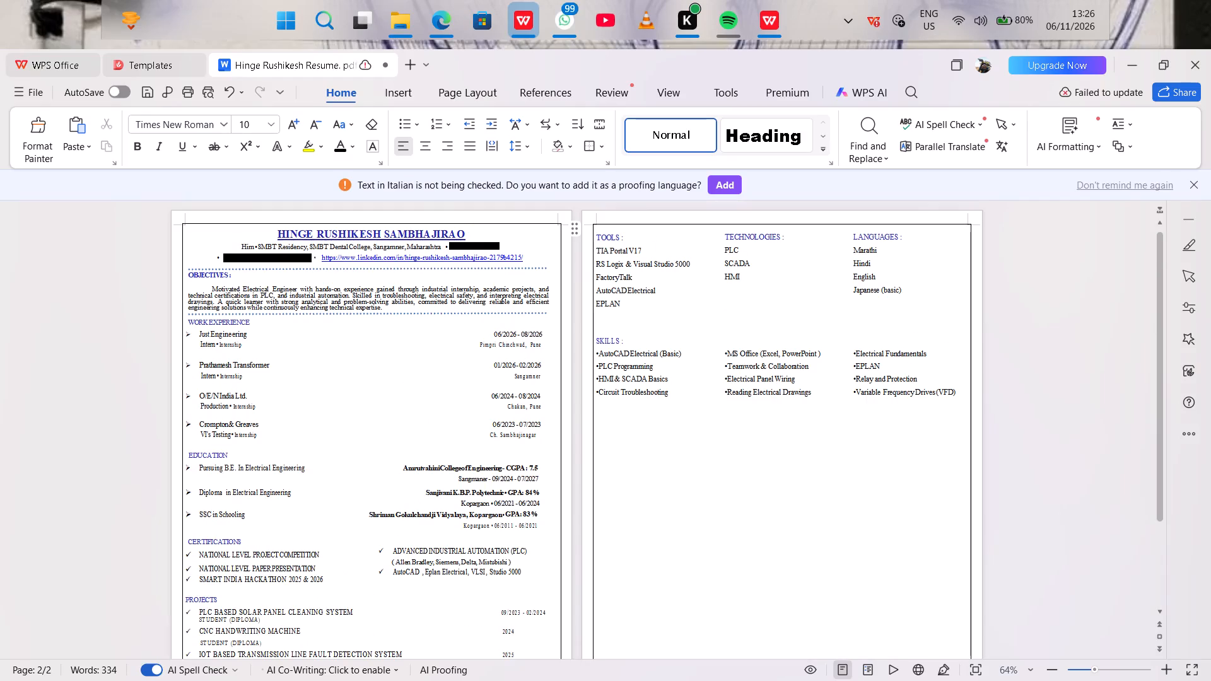
Dismiss the proofing-language suggestion and acknowledge the tip about manually adding languages.
{"action": "left_click", "coordinate": [1142, 186]}
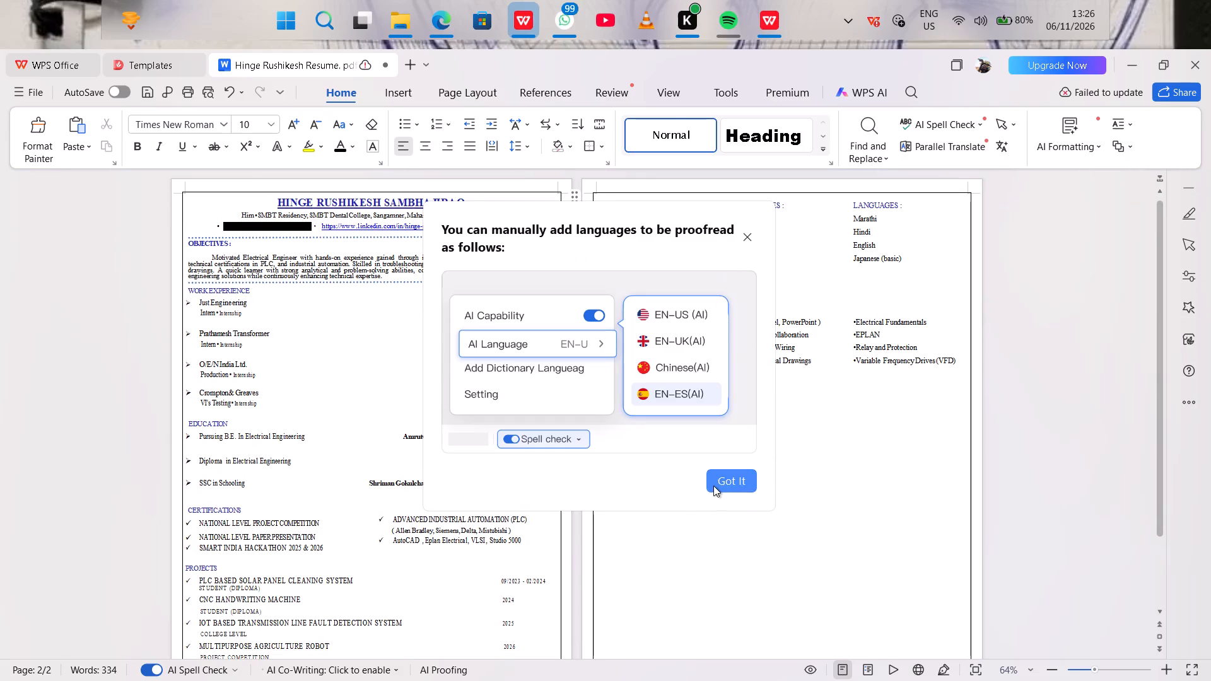
{"action": "left_click", "coordinate": [713, 486]}
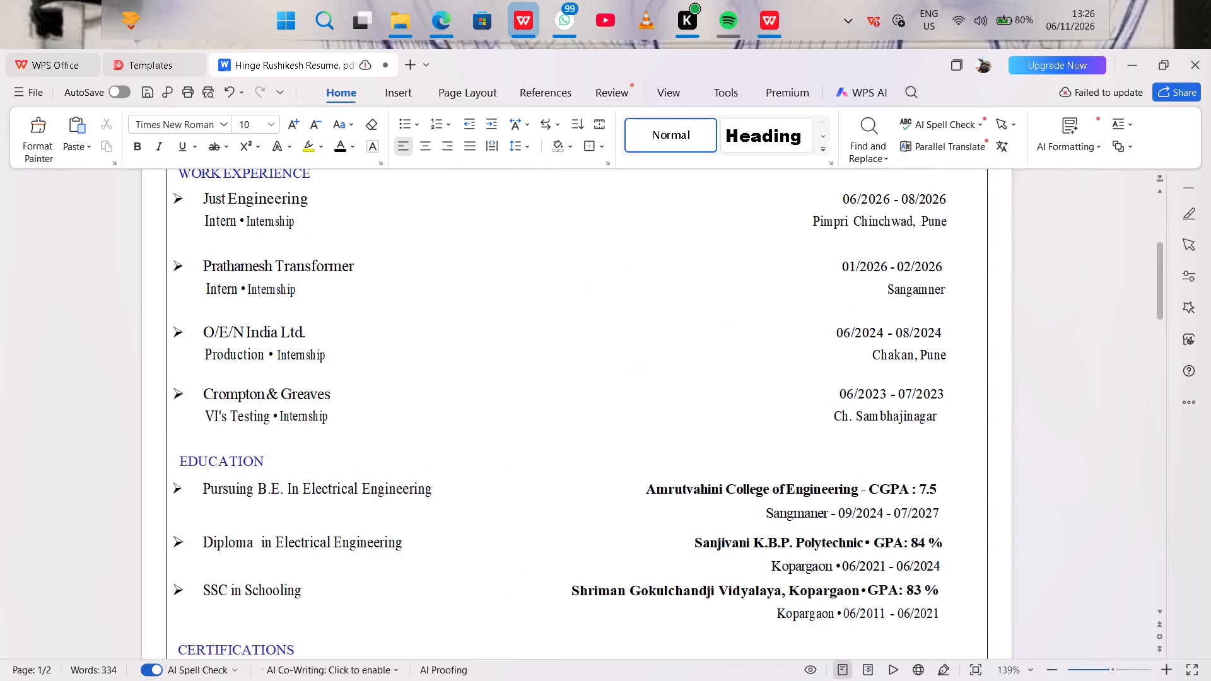
Review the resume's layout and content across both pages, from WORK EXPERIENCE through SKILLS.
{"action": "scroll", "coordinate": [482, 393], "scroll_direction": "up", "scroll_amount": 4}
{"action": "scroll", "coordinate": [482, 393], "scroll_direction": "down", "scroll_amount": 6}
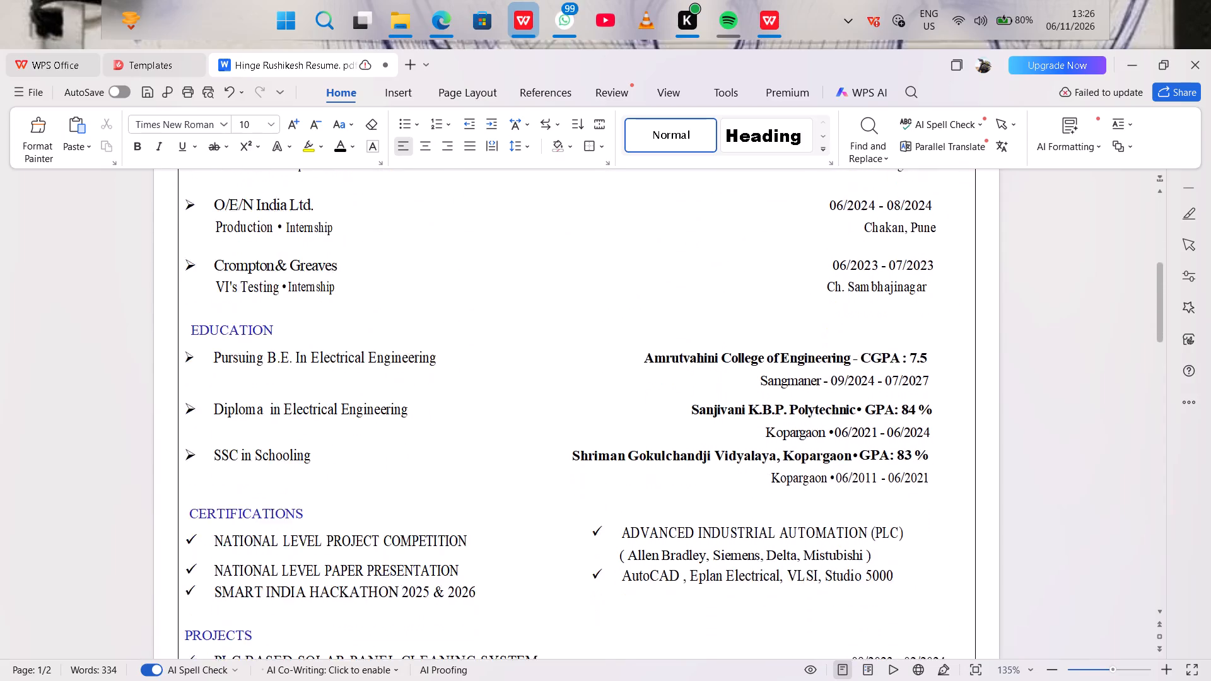
{"action": "scroll", "coordinate": [482, 393], "scroll_direction": "down", "scroll_amount": 7}
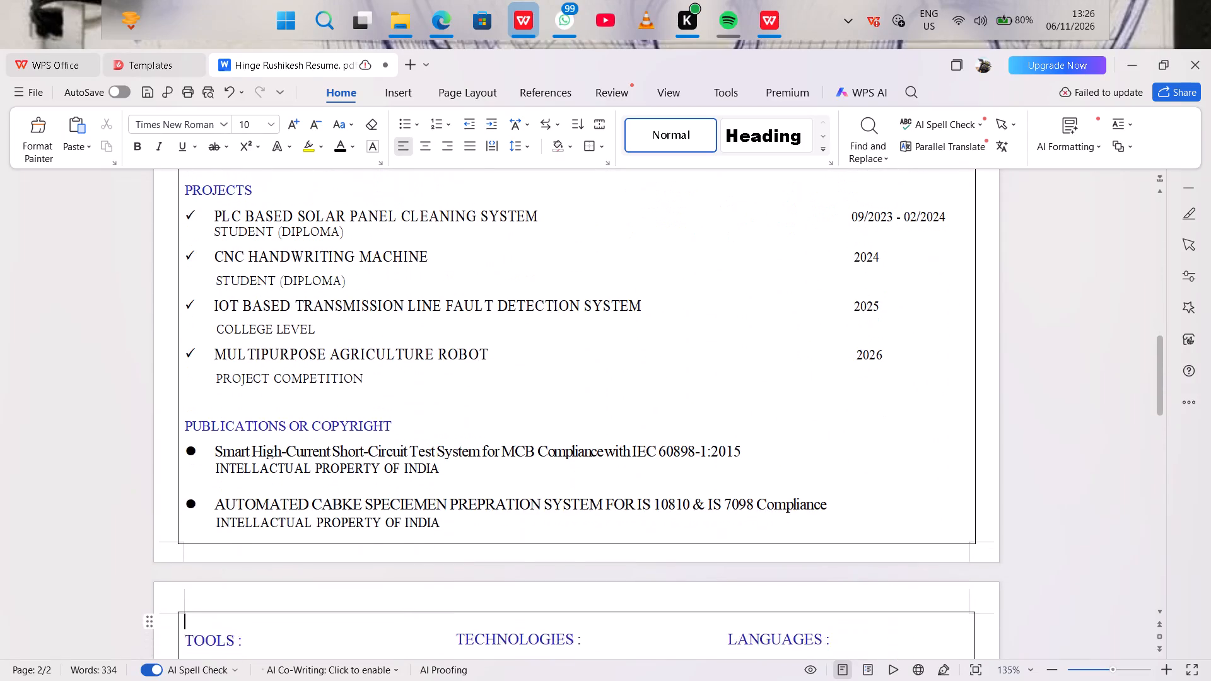
{"action": "scroll", "coordinate": [482, 393], "scroll_direction": "down", "scroll_amount": 7}
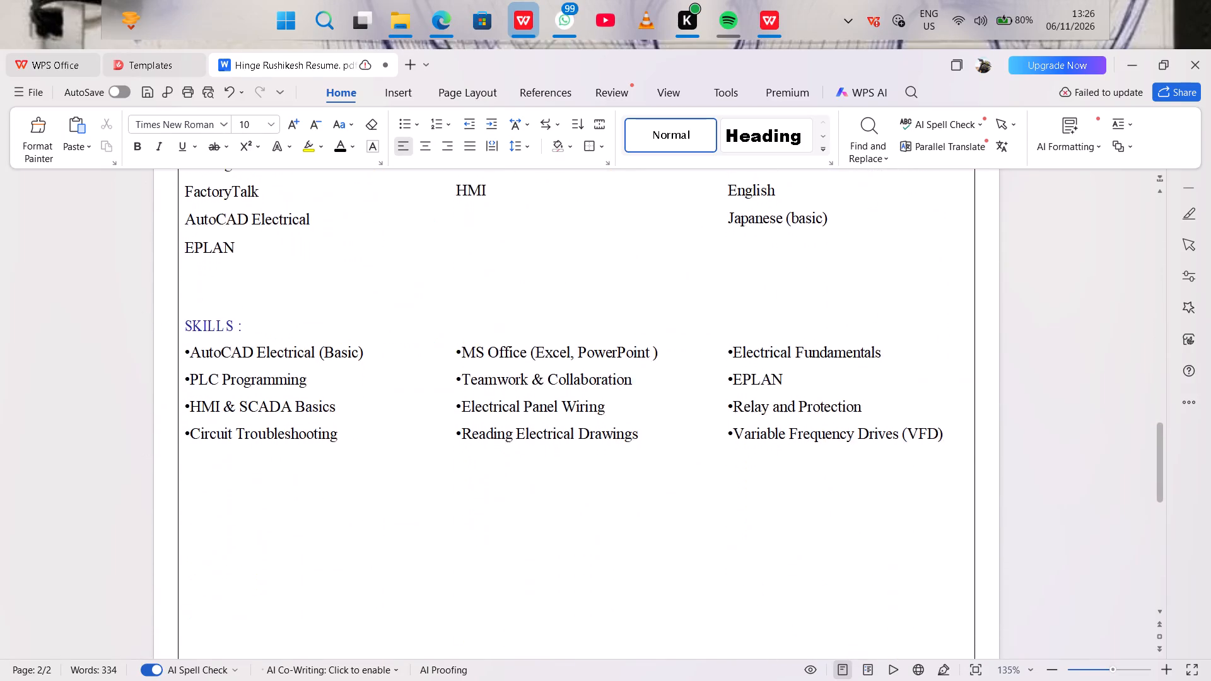
{"action": "scroll", "coordinate": [482, 393], "scroll_direction": "up", "scroll_amount": 6}
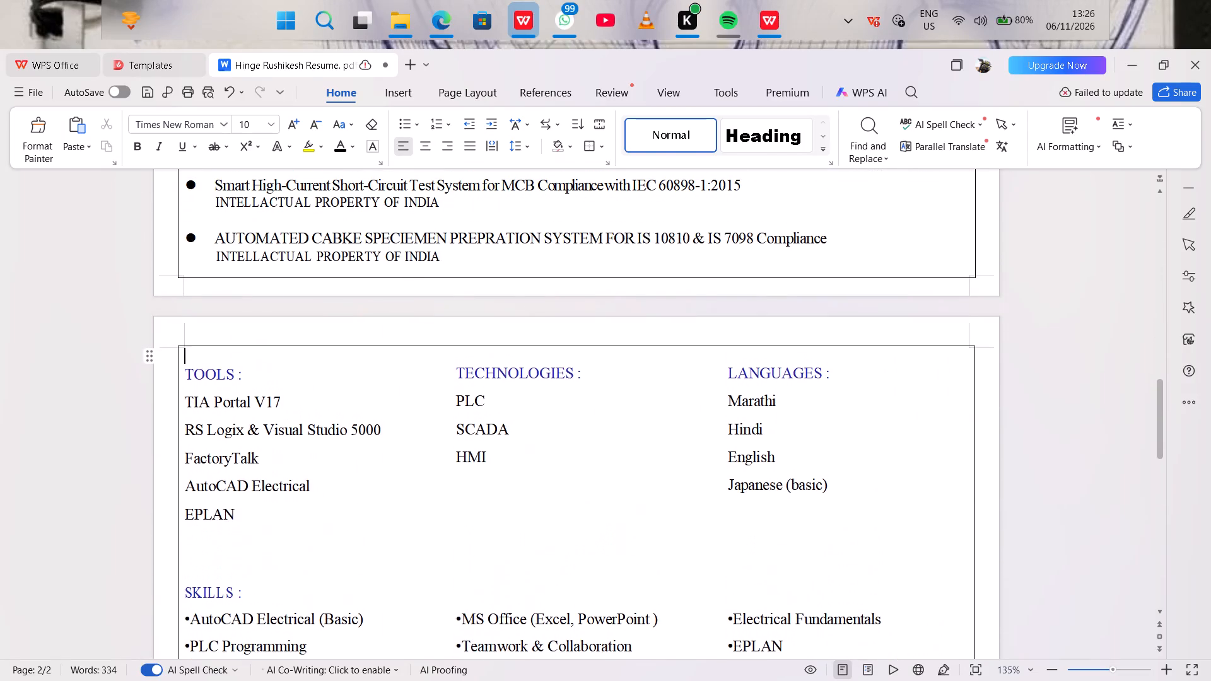
Add "Visual Studio 5000" as a new line below HMI in the TECHNOLOGIES column.
{"action": "left_click", "coordinate": [507, 469]}
{"action": "key", "text": "Return"}
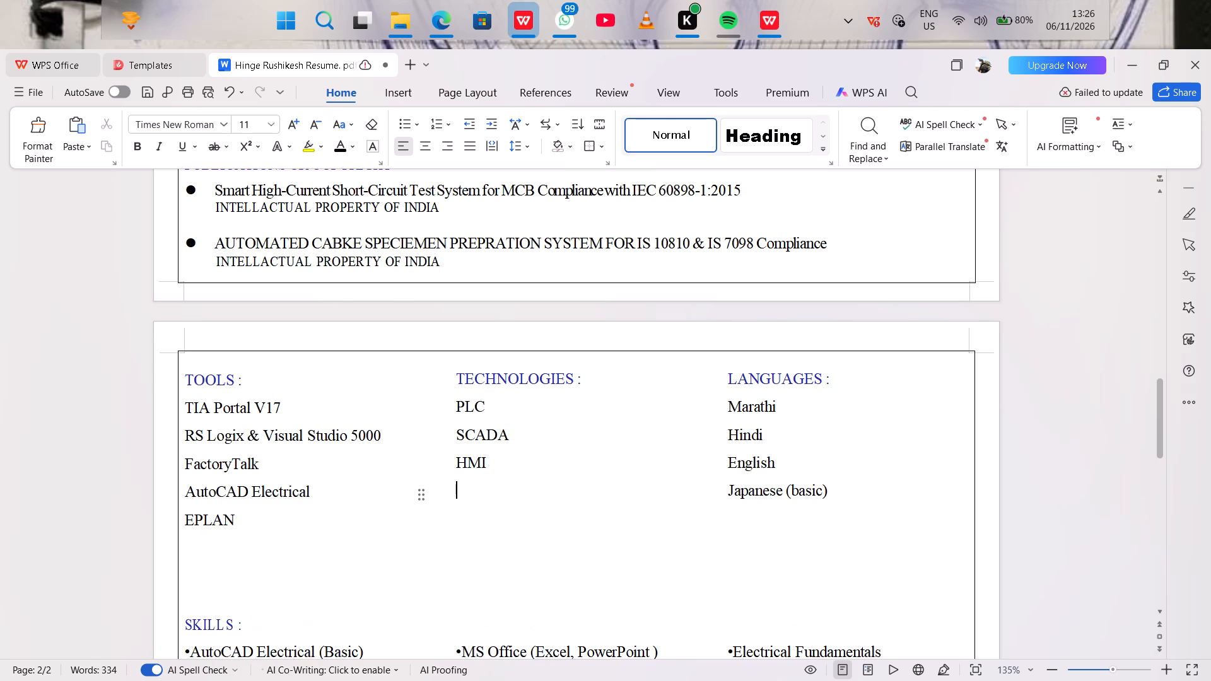
{"action": "key", "text": "ctrl+z"}
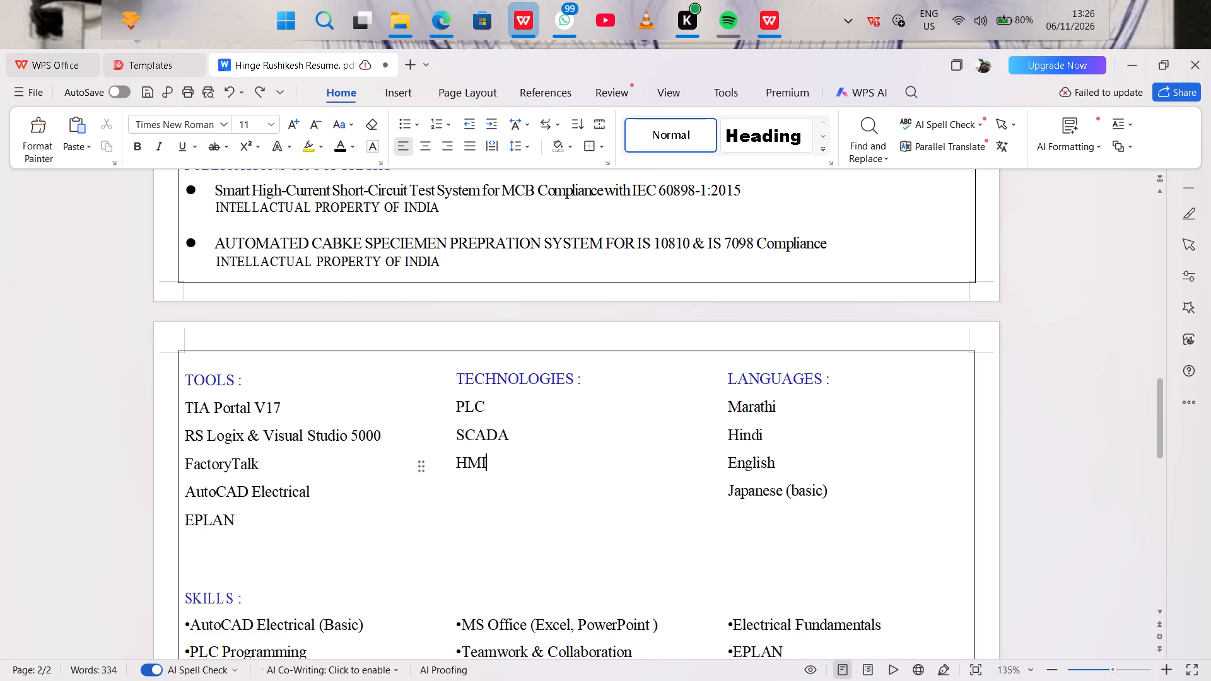
{"action": "key", "text": "Return"}
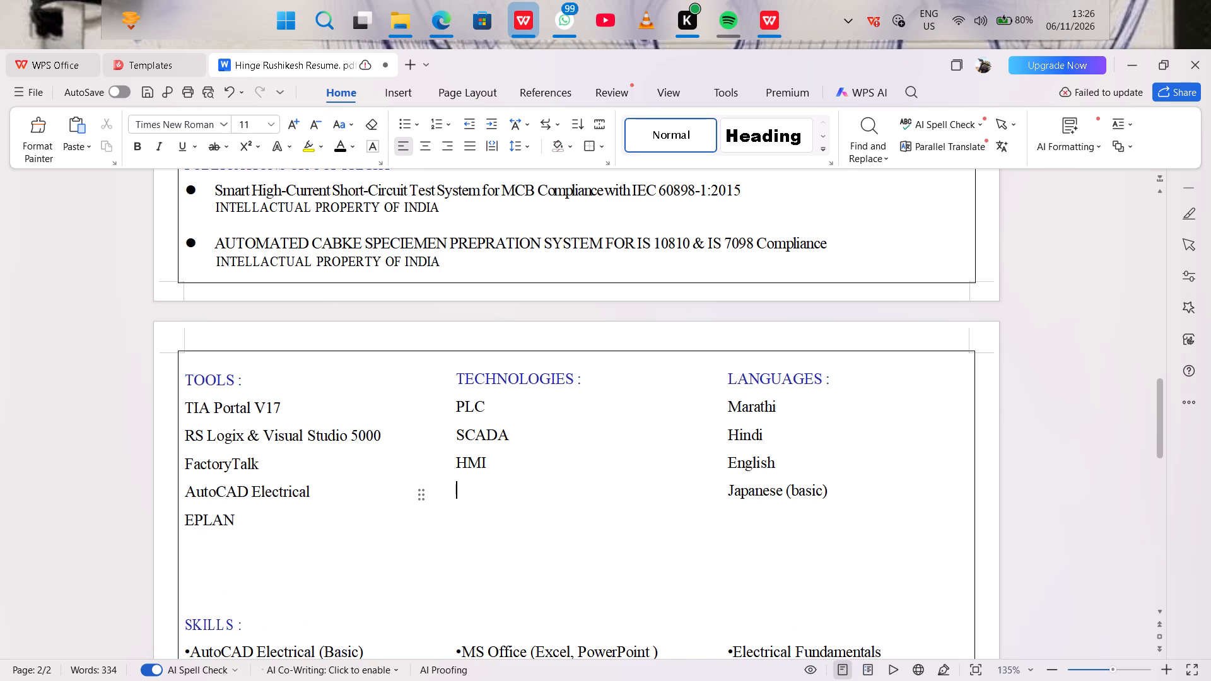
{"action": "key", "text": "shift+v"}
{"action": "key", "text": "BackSpace"}
{"action": "key", "text": "shift+c"}
{"action": "key", "text": "BackSpace"}
{"action": "type", "text": "Visua"}
{"action": "type", "text": "l"}
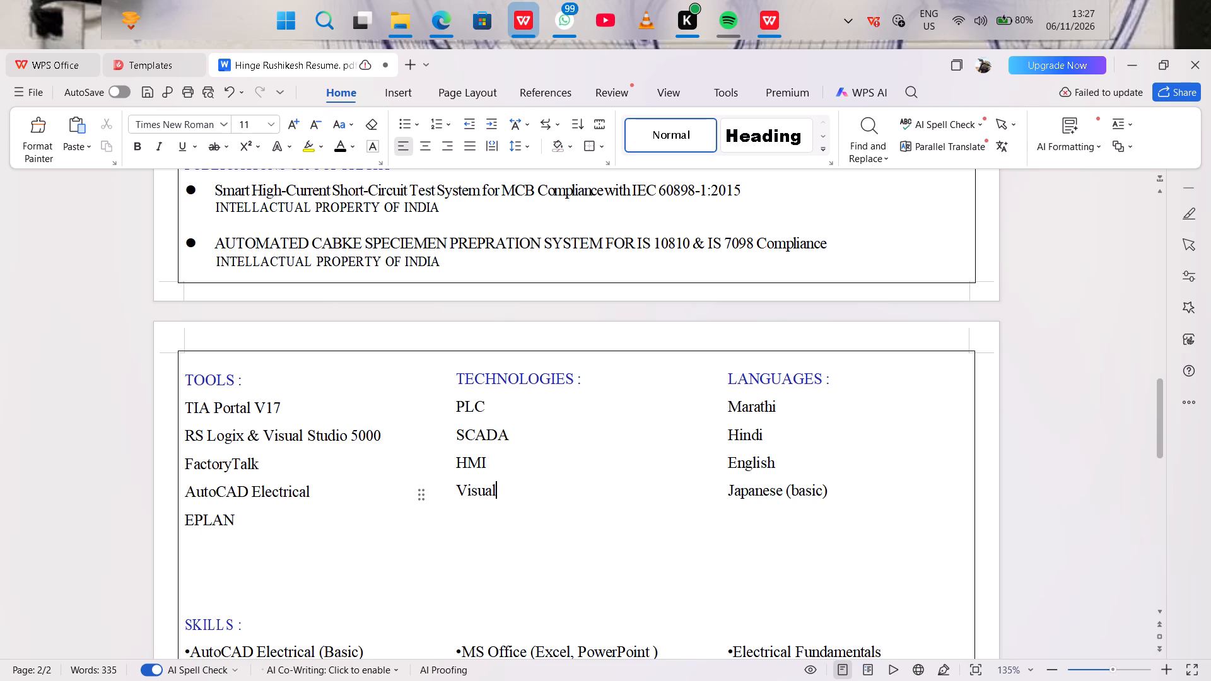
{"action": "key", "text": "space"}
{"action": "type", "text": "St"}
{"action": "type", "text": "udio"}
{"action": "key", "text": "space"}
{"action": "type", "text": "5000"}
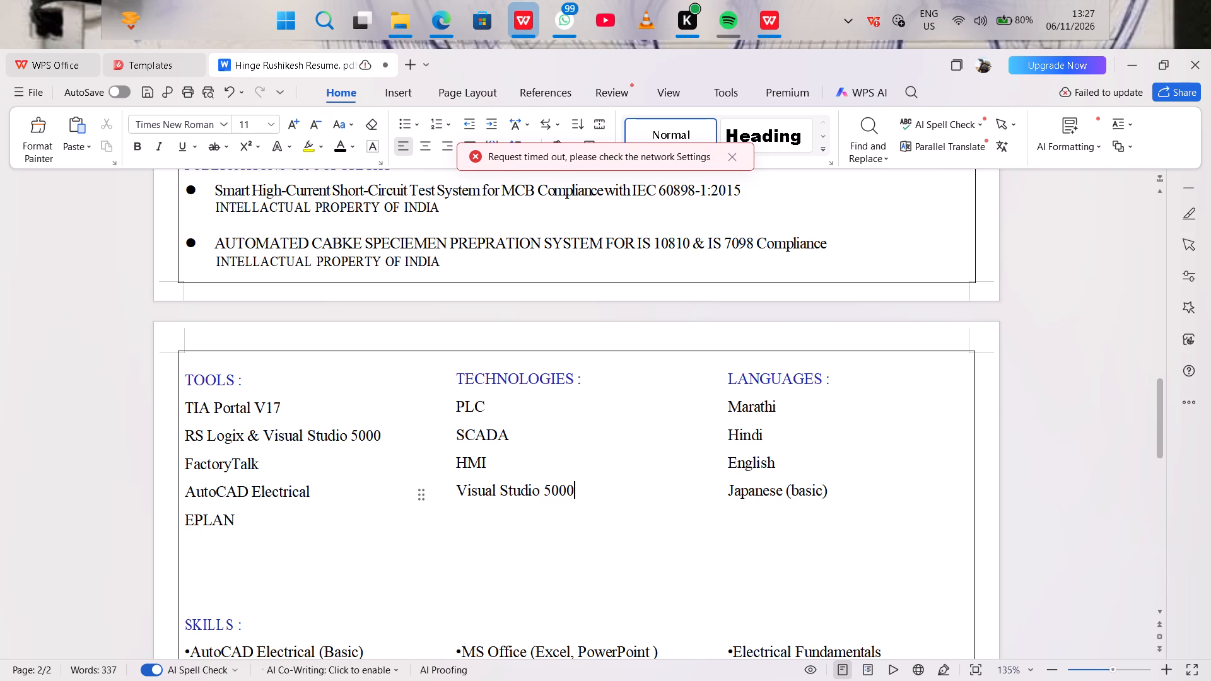
Delete "& Visual Studio 5000" from the RS Logix entry in the TOOLS column.
{"action": "left_click_drag", "start_coordinate": [385, 438], "coordinate": [254, 433]}
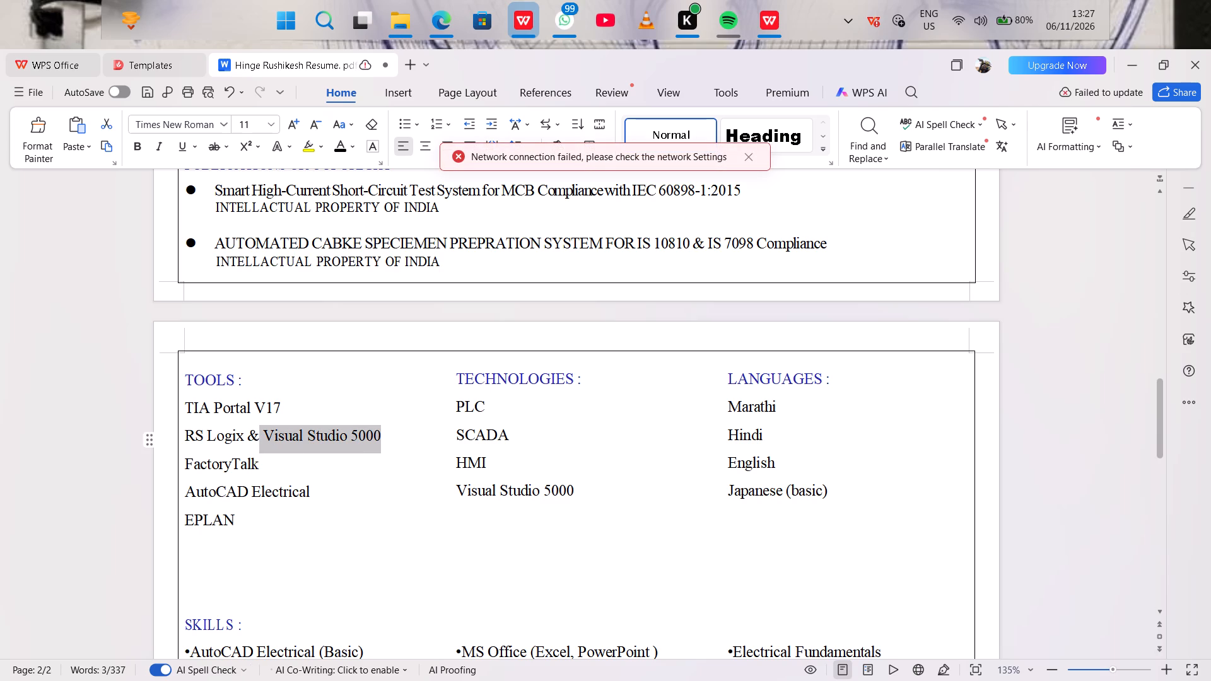
{"action": "left_click_drag", "start_coordinate": [254, 433], "coordinate": [254, 433]}
{"action": "key", "text": "BackSpace"}
{"action": "key", "text": "BackSpace"}
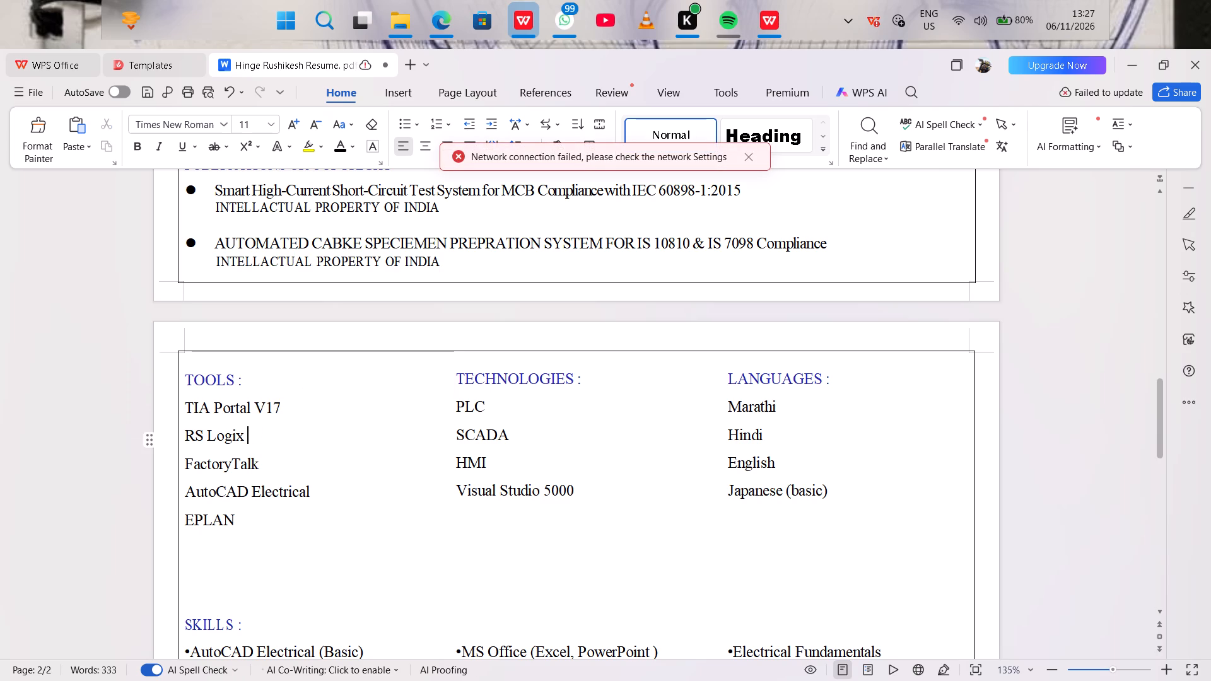
Save the resume document and dismiss the network notice.
{"action": "key", "text": "ctrl+s"}
{"action": "left_click", "coordinate": [744, 156]}
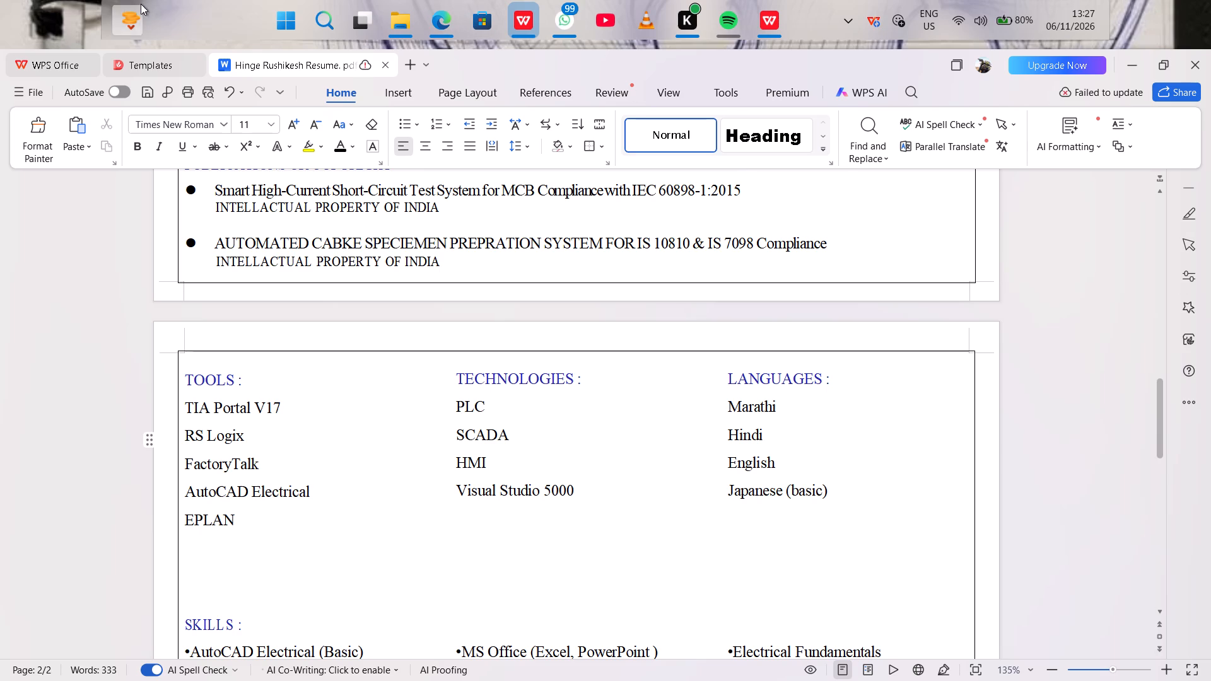
Save a copy of the resume in Downloads as a Word document (*.docx), with the file name ending in "Resume. ATS".
{"action": "left_click", "coordinate": [37, 96]}
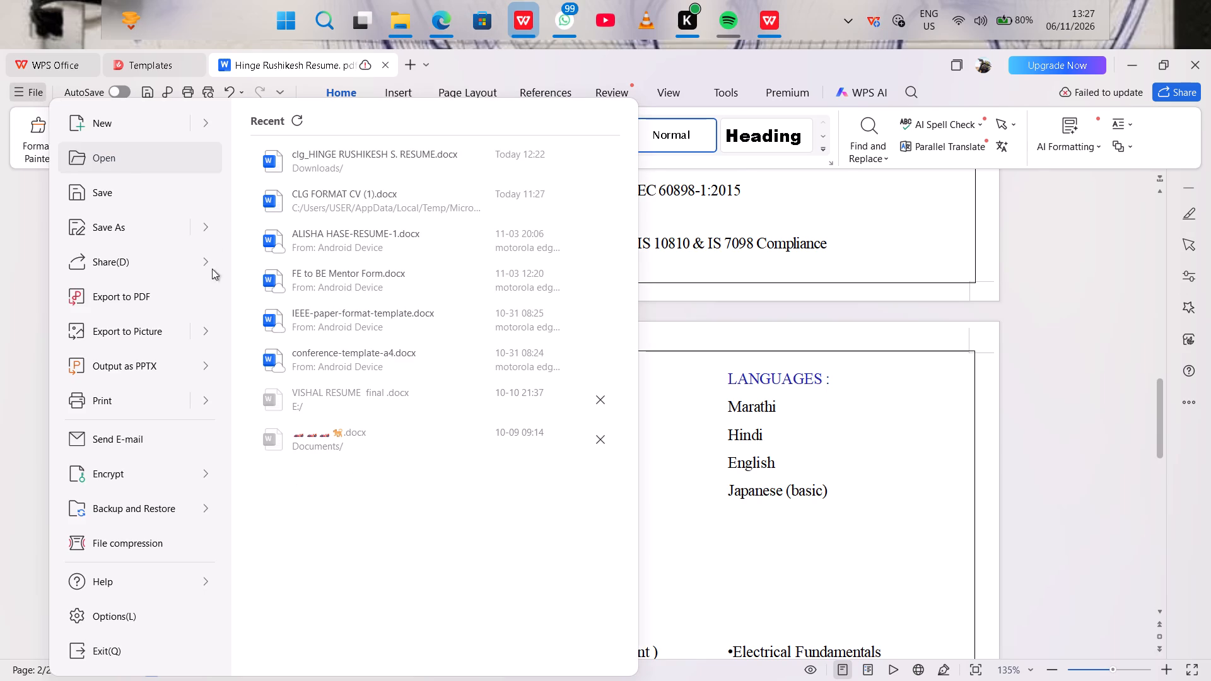
{"action": "left_click", "coordinate": [148, 223]}
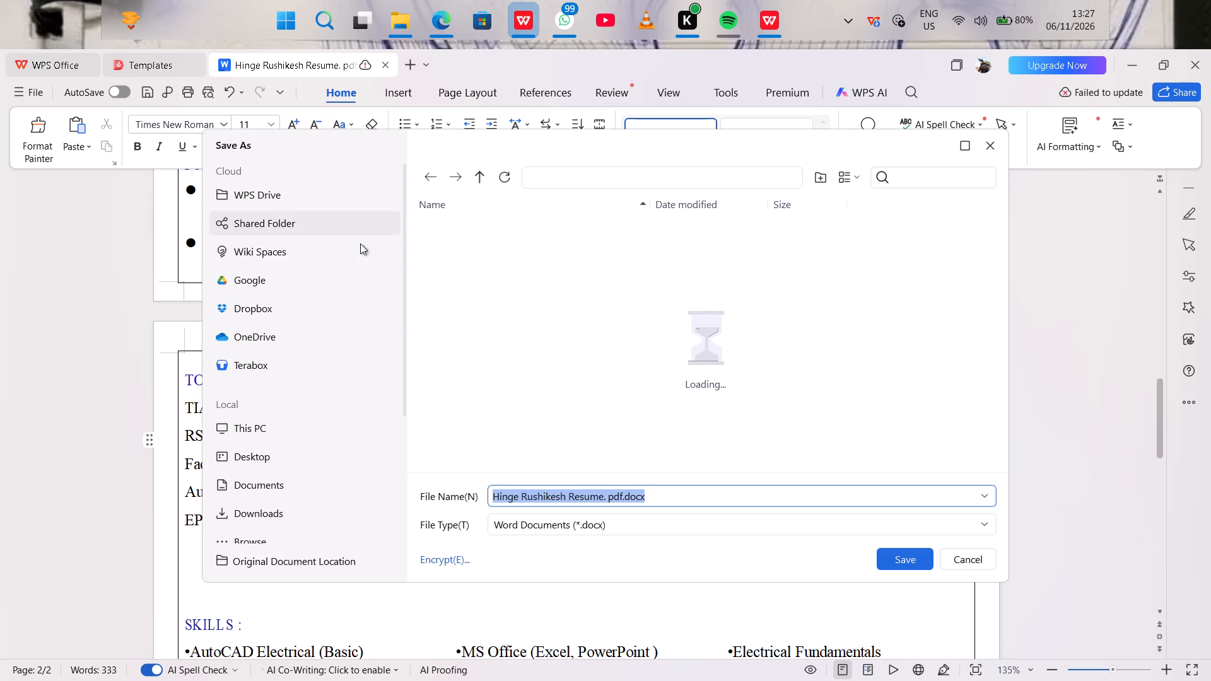
{"action": "left_click", "coordinate": [664, 499]}
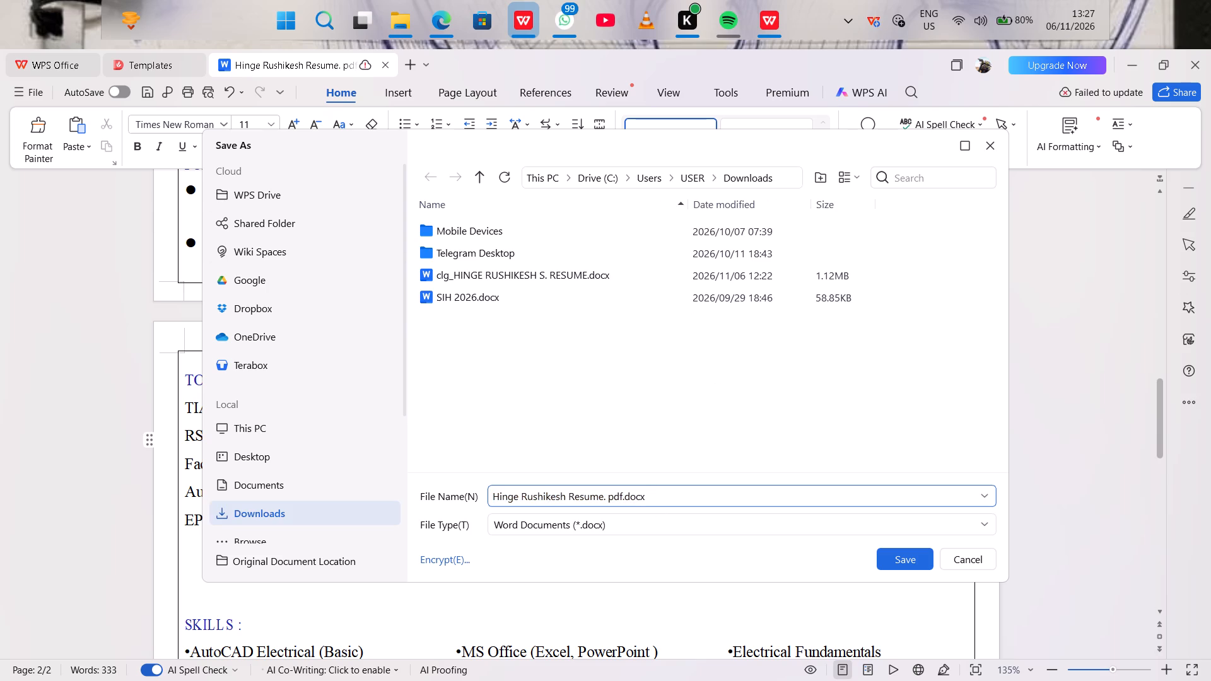
{"action": "left_click", "coordinate": [664, 499]}
{"action": "key", "text": "BackSpace"}
{"action": "key", "text": "BackSpace"}
{"action": "key", "text": "BackSpace"}
{"action": "key", "text": "BackSpace"}
{"action": "key", "text": "BackSpace"}
{"action": "key", "text": "BackSpace"}
{"action": "key", "text": "BackSpace"}
{"action": "key", "text": "BackSpace"}
{"action": "key", "text": "BackSpace"}
{"action": "key", "text": "space"}
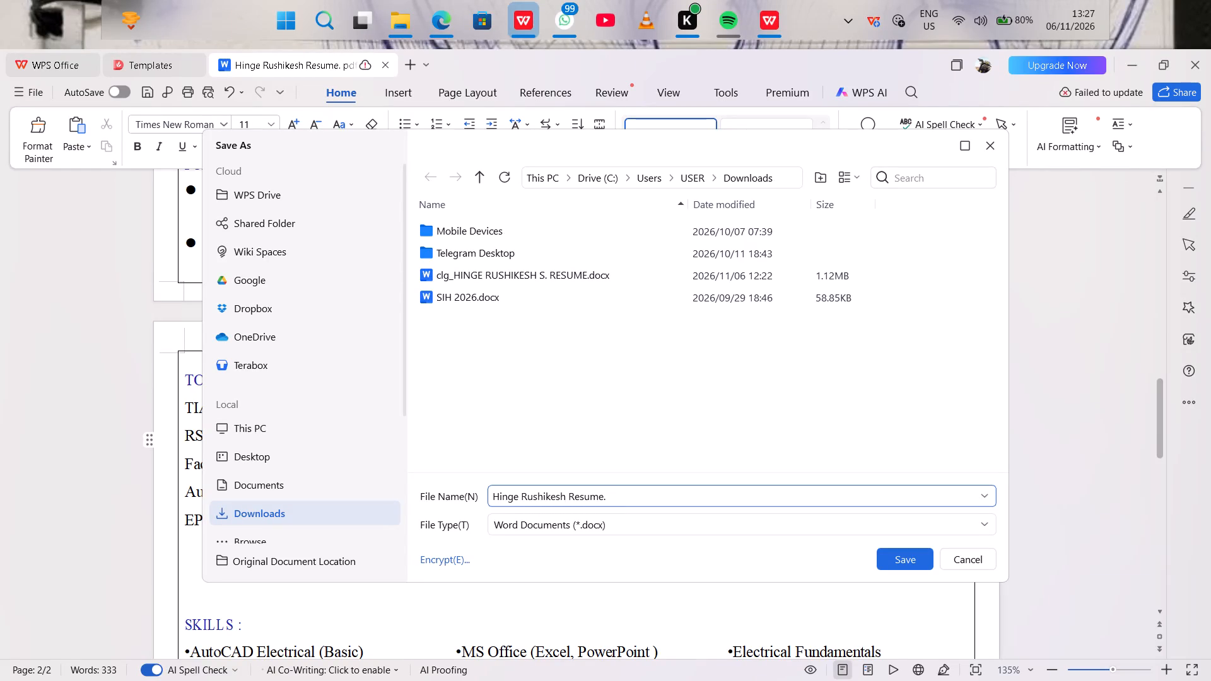
{"action": "type", "text": "AT"}
{"action": "key", "text": "shift+s"}
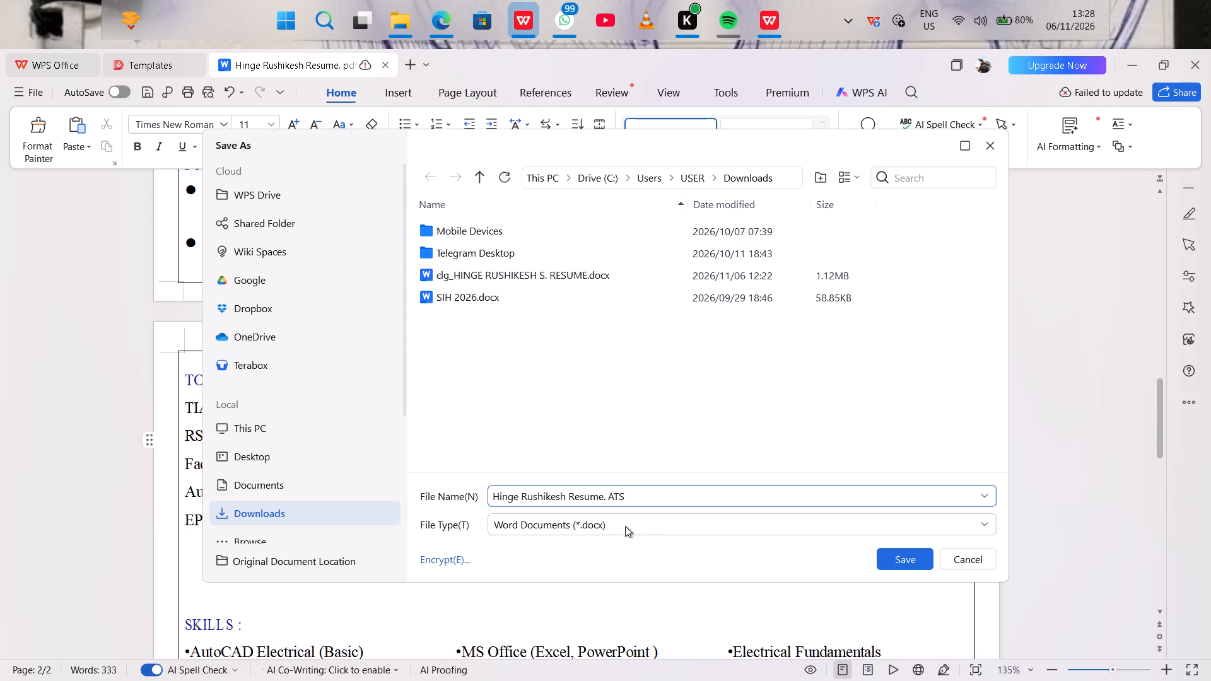
{"action": "left_click", "coordinate": [619, 530]}
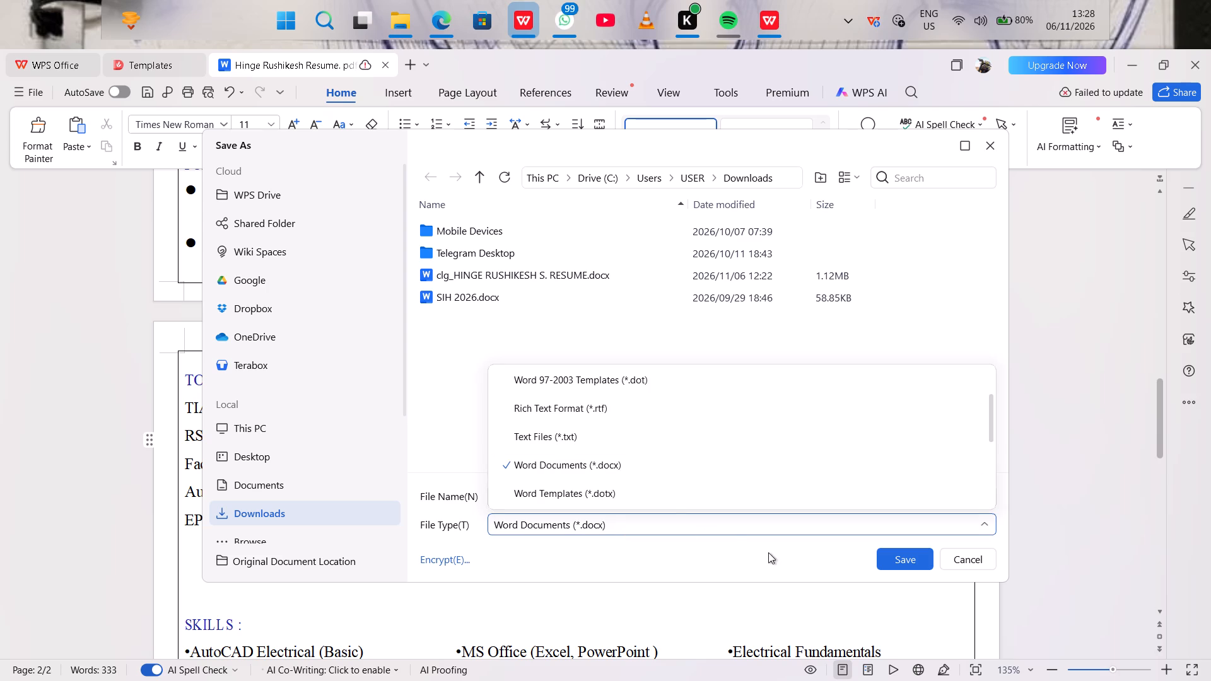
{"action": "left_click", "coordinate": [889, 562]}
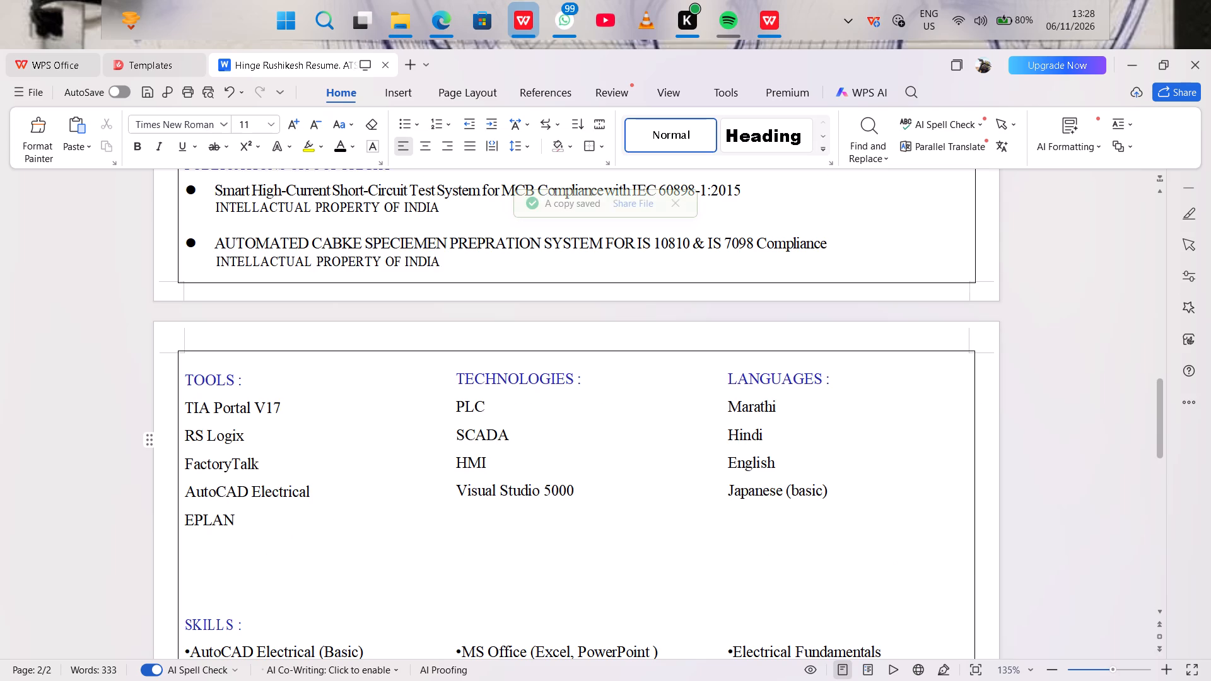
Save a PDF Format (*.pdf) copy of the ATS resume in the Downloads folder, keeping the same file name.
{"action": "left_click", "coordinate": [11, 92]}
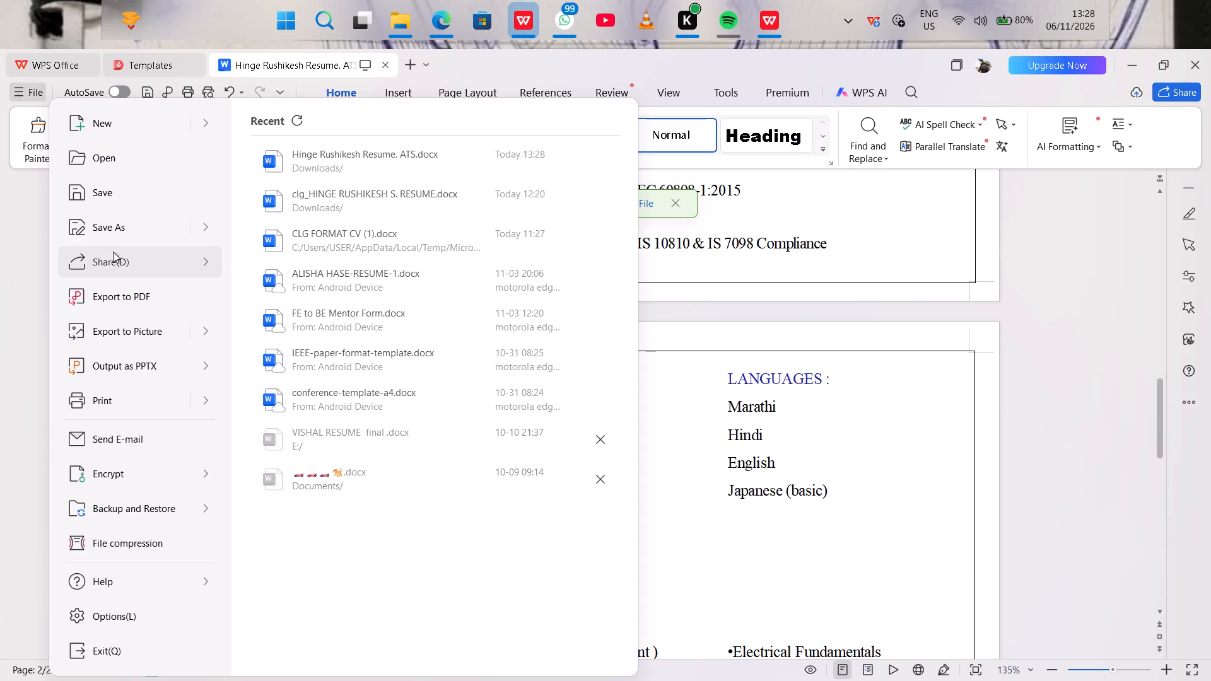
{"action": "left_click", "coordinate": [138, 216]}
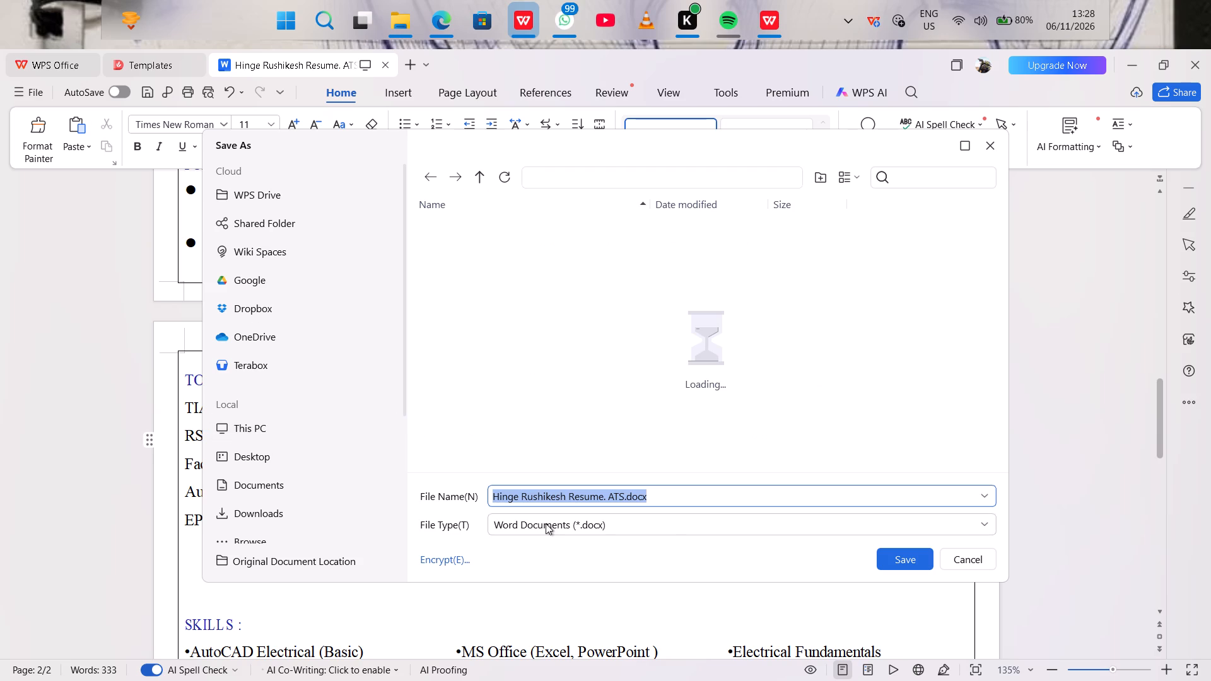
{"action": "left_click", "coordinate": [662, 527]}
{"action": "scroll", "coordinate": [606, 461], "scroll_direction": "down", "scroll_amount": 3}
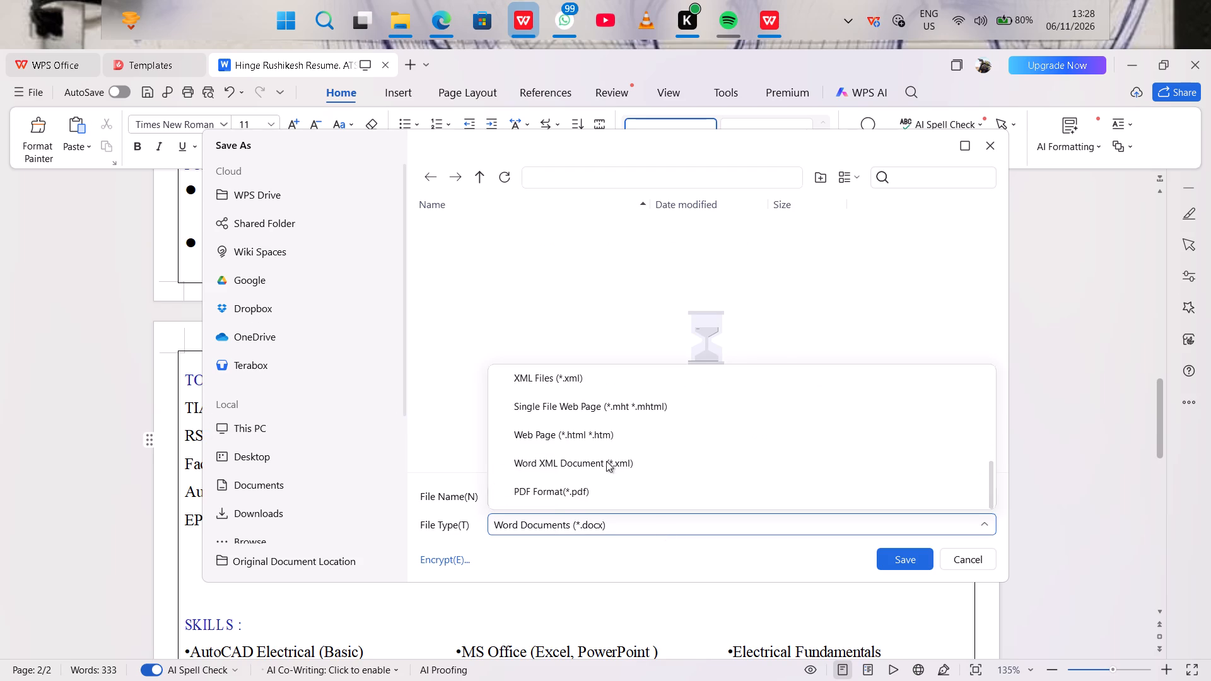
{"action": "left_click", "coordinate": [574, 487]}
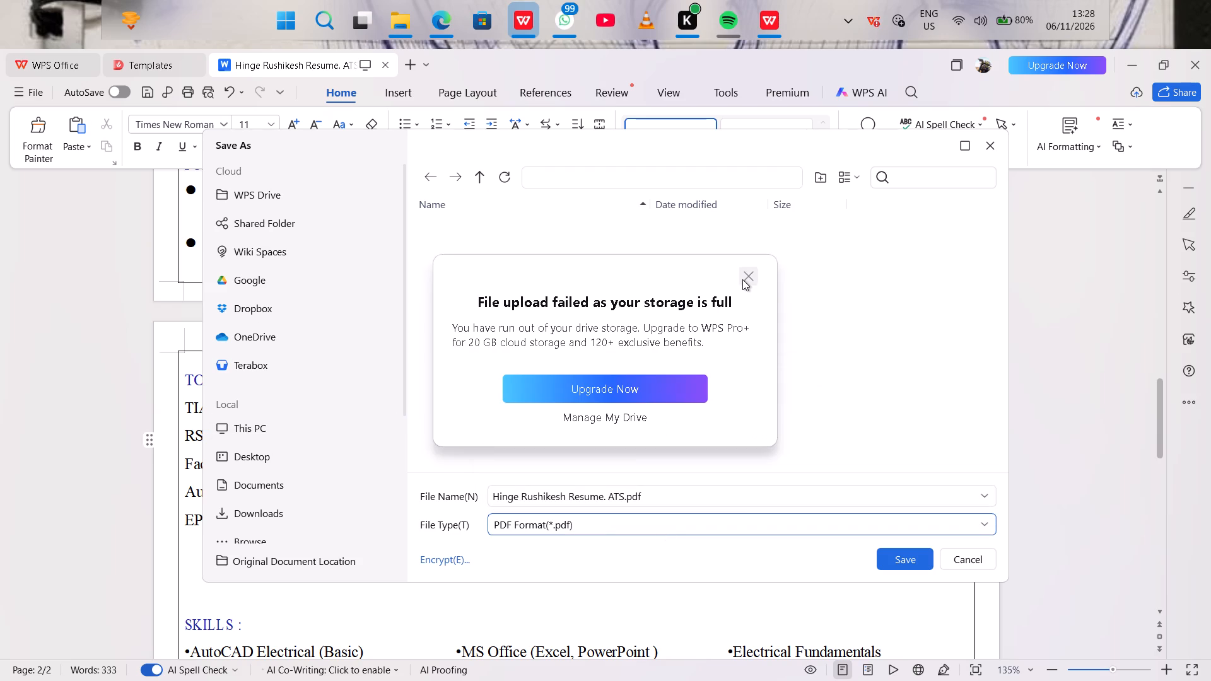
{"action": "left_click", "coordinate": [742, 279]}
{"action": "left_click", "coordinate": [283, 514]}
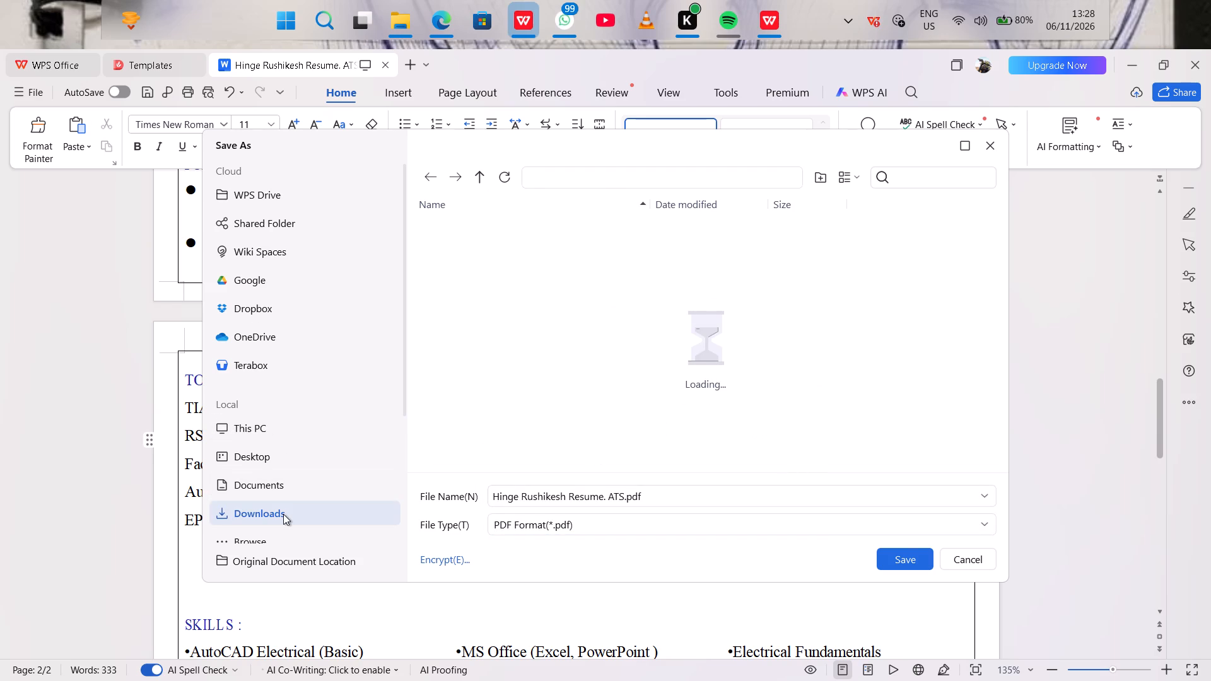
{"action": "left_click", "coordinate": [906, 561]}
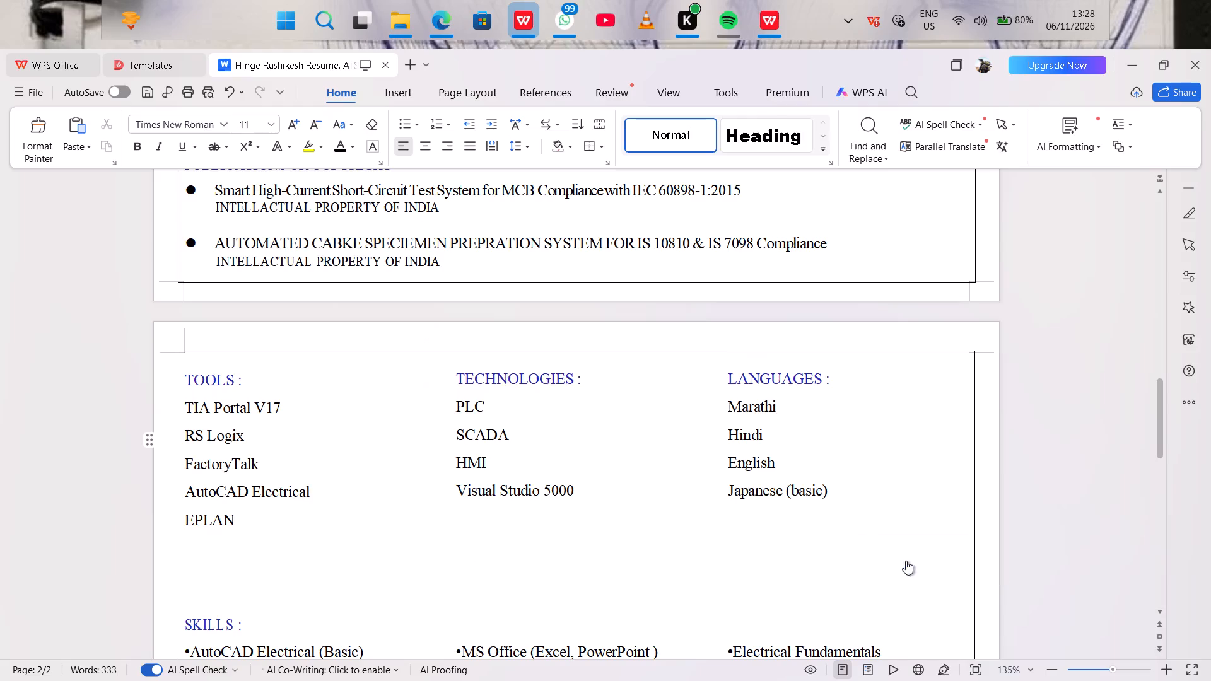
Open the exported ATS resume PDF and check the layout and content of both pages.
{"action": "left_click", "coordinate": [633, 397]}
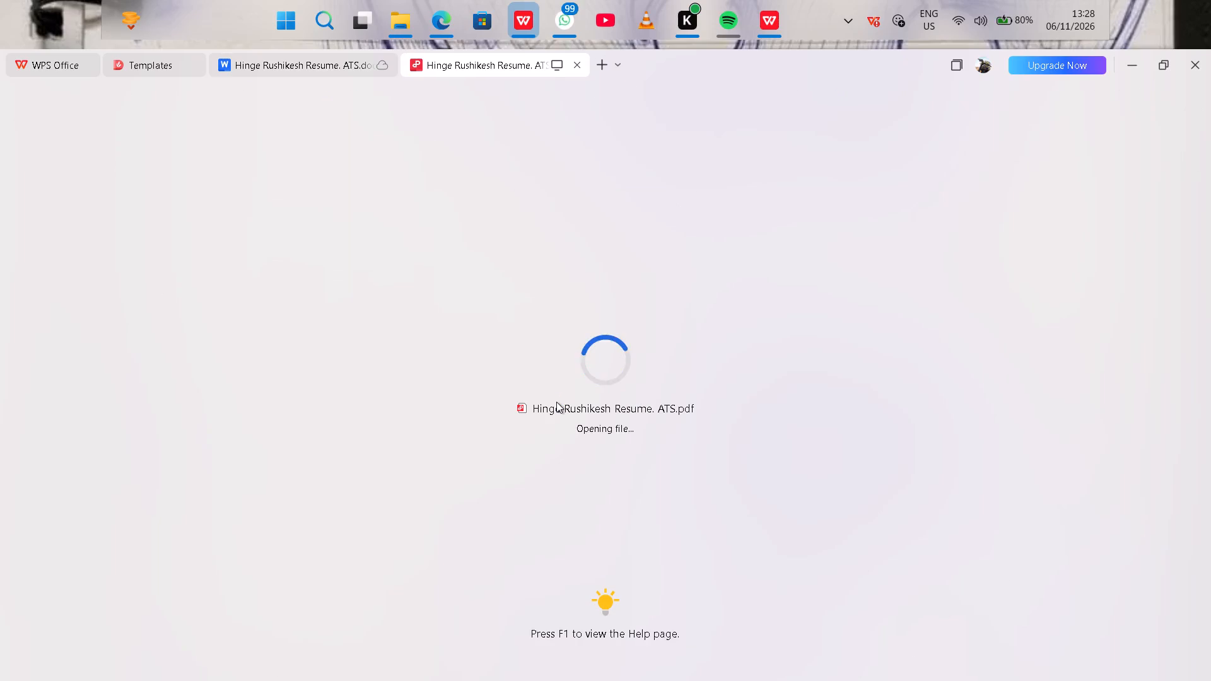
{"action": "scroll", "coordinate": [653, 454], "scroll_direction": "down", "scroll_amount": 4}
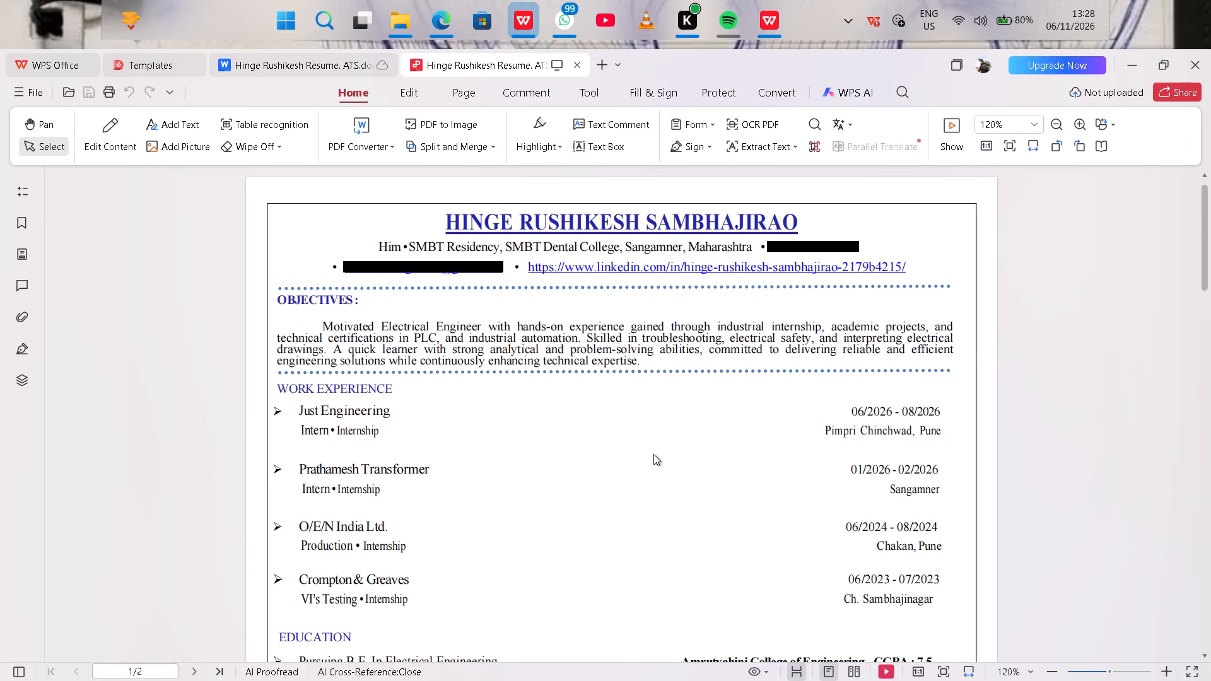
{"action": "scroll", "coordinate": [653, 454], "scroll_direction": "down", "scroll_amount": 3}
{"action": "scroll", "coordinate": [653, 454], "scroll_direction": "up", "scroll_amount": 10}
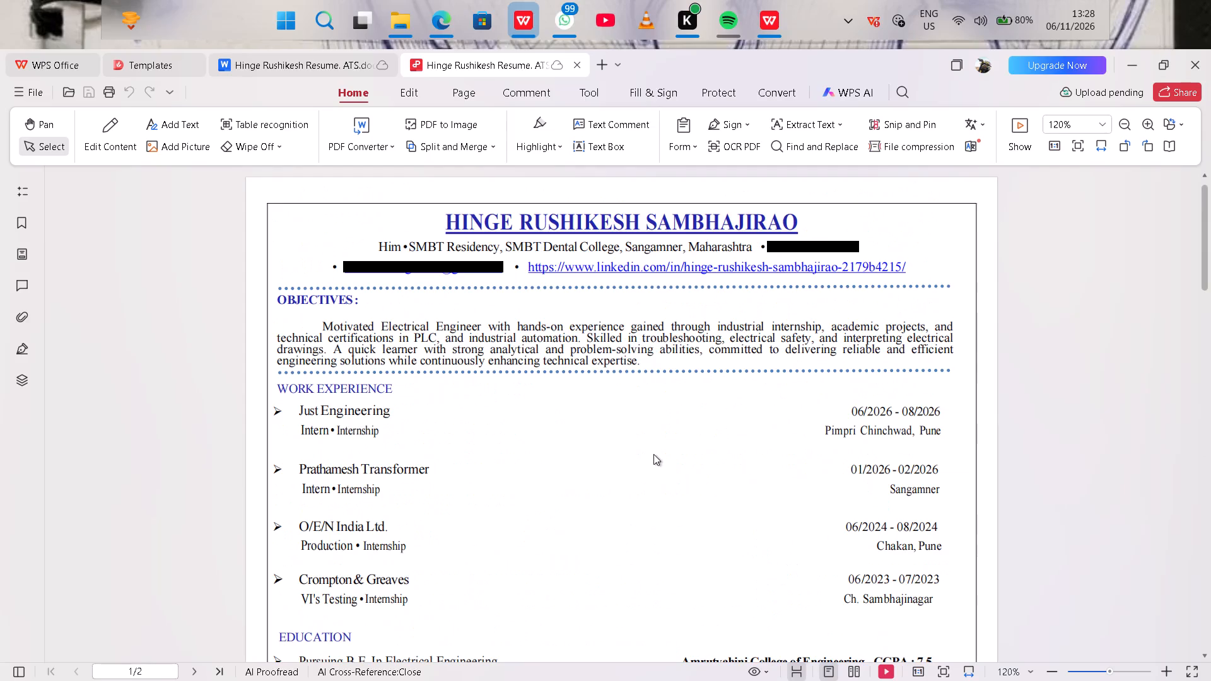
{"action": "scroll", "coordinate": [562, 445], "scroll_direction": "down", "scroll_amount": 4}
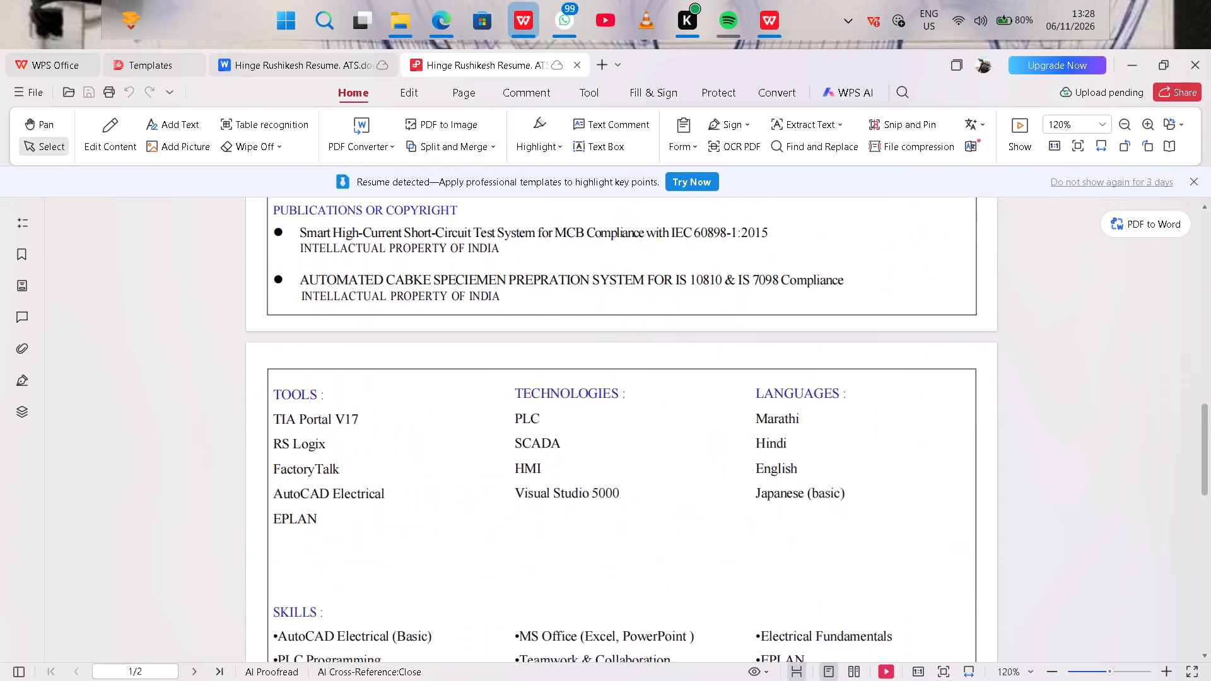
{"action": "scroll", "coordinate": [562, 445], "scroll_direction": "down", "scroll_amount": 4}
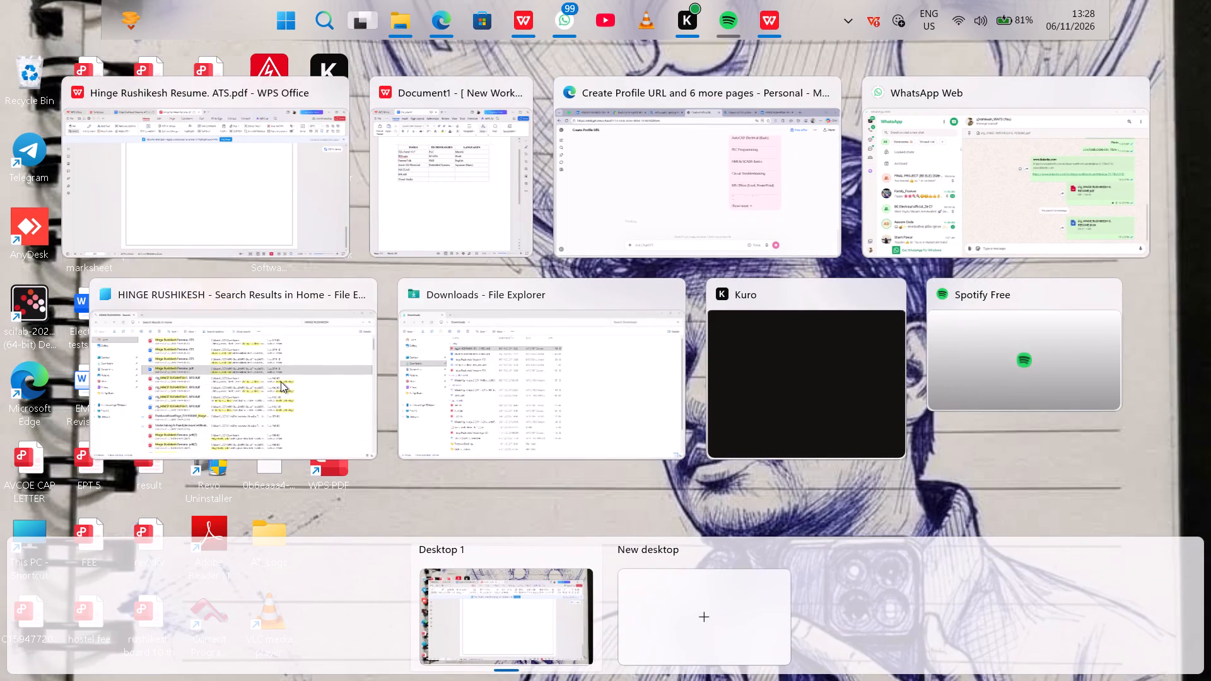
Switch to File Explorer and select the ATS resume's DOCX file in the Downloads folder.
{"action": "left_click", "coordinate": [281, 381]}
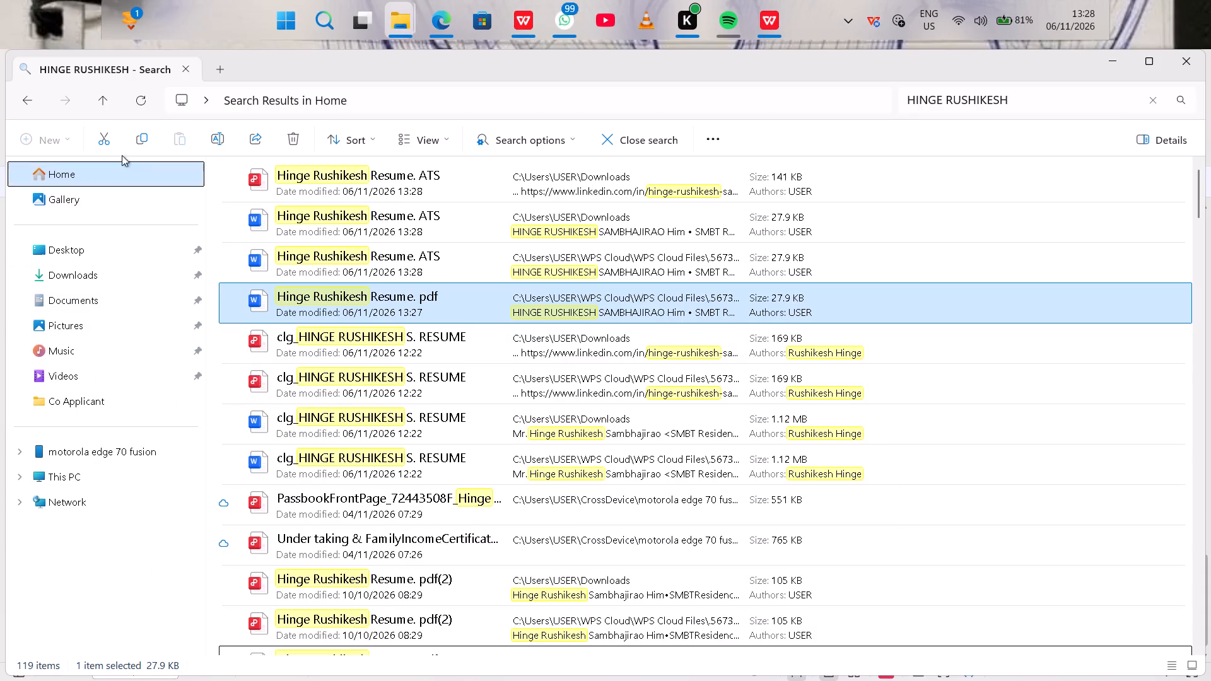
{"action": "left_click", "coordinate": [115, 166]}
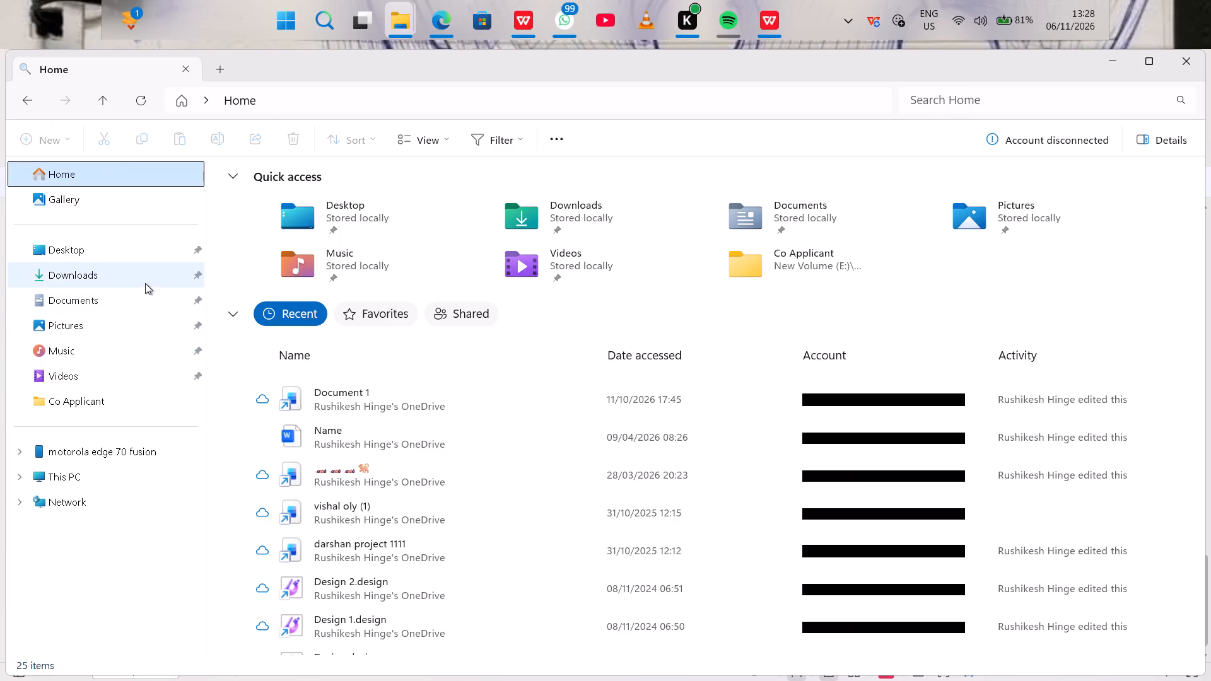
{"action": "left_click", "coordinate": [127, 281]}
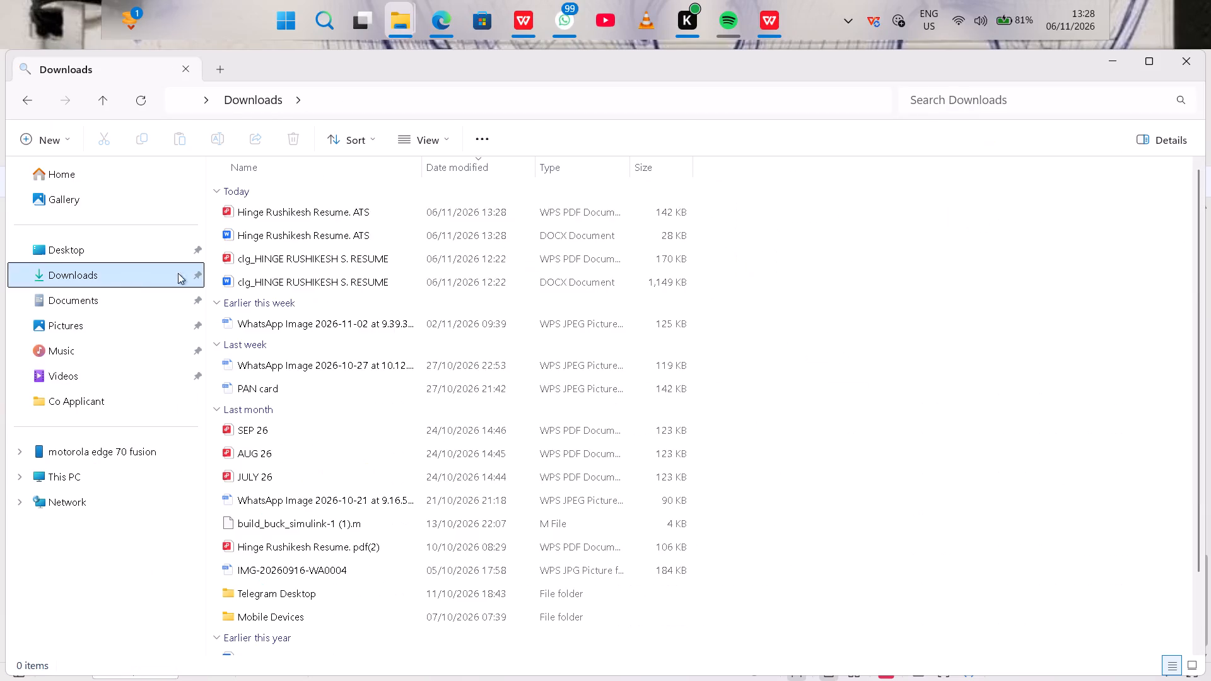
{"action": "left_click", "coordinate": [325, 239]}
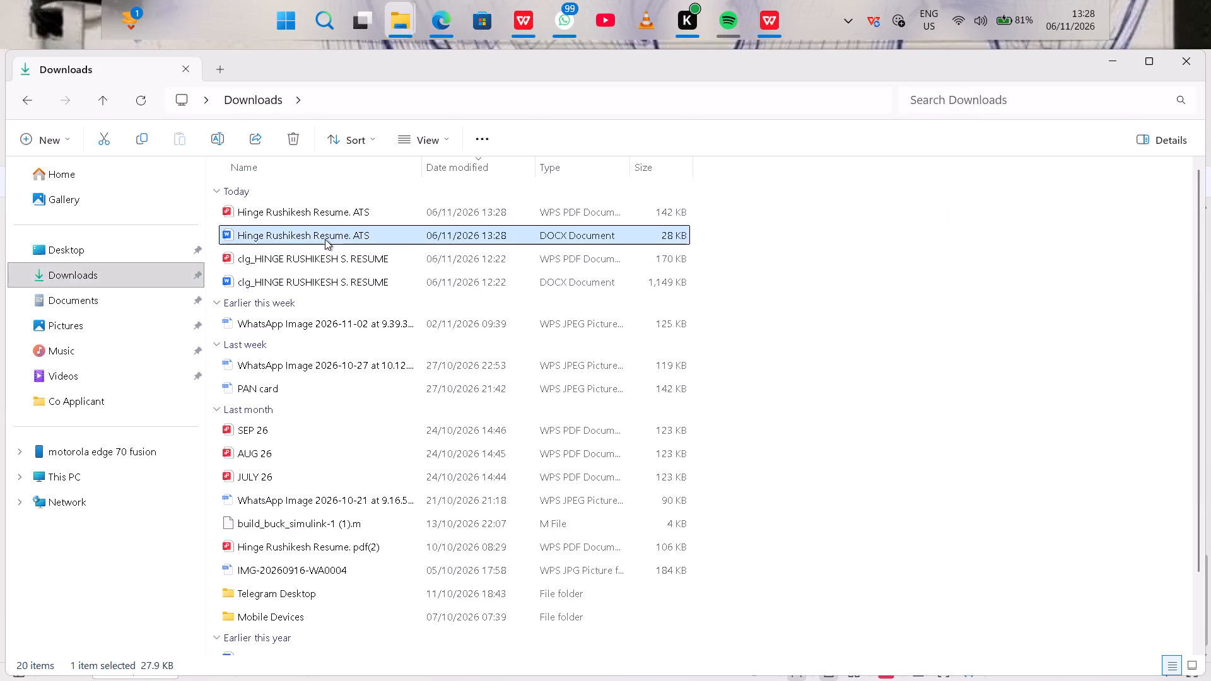
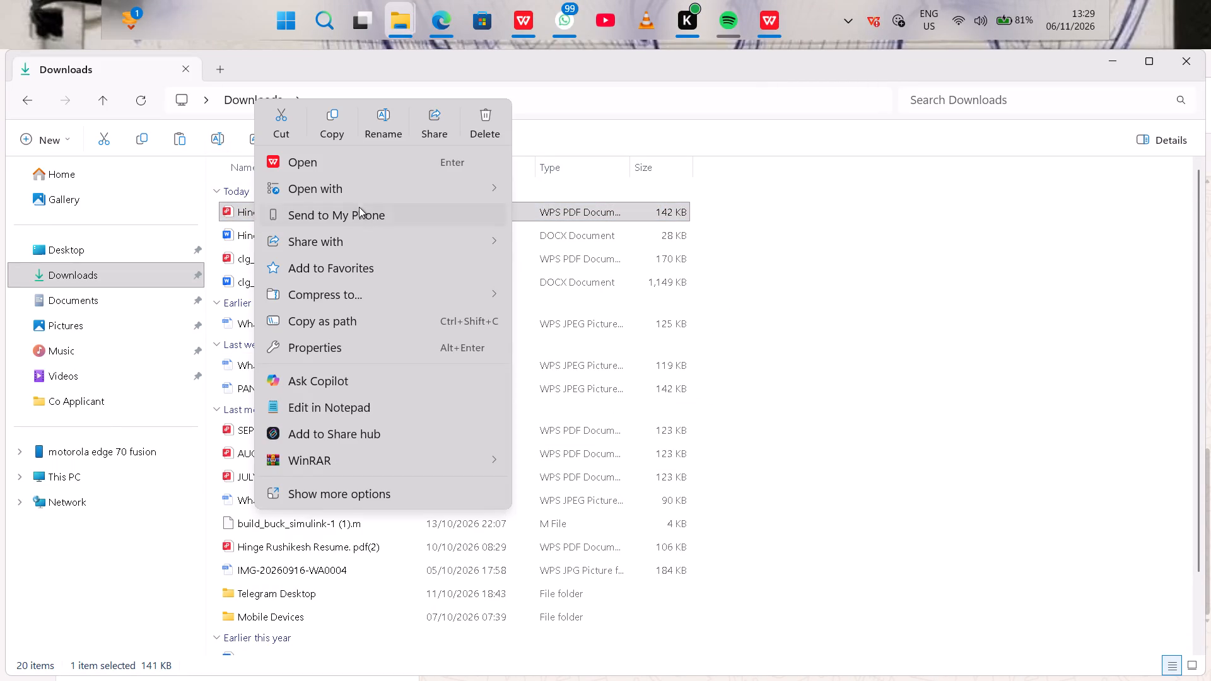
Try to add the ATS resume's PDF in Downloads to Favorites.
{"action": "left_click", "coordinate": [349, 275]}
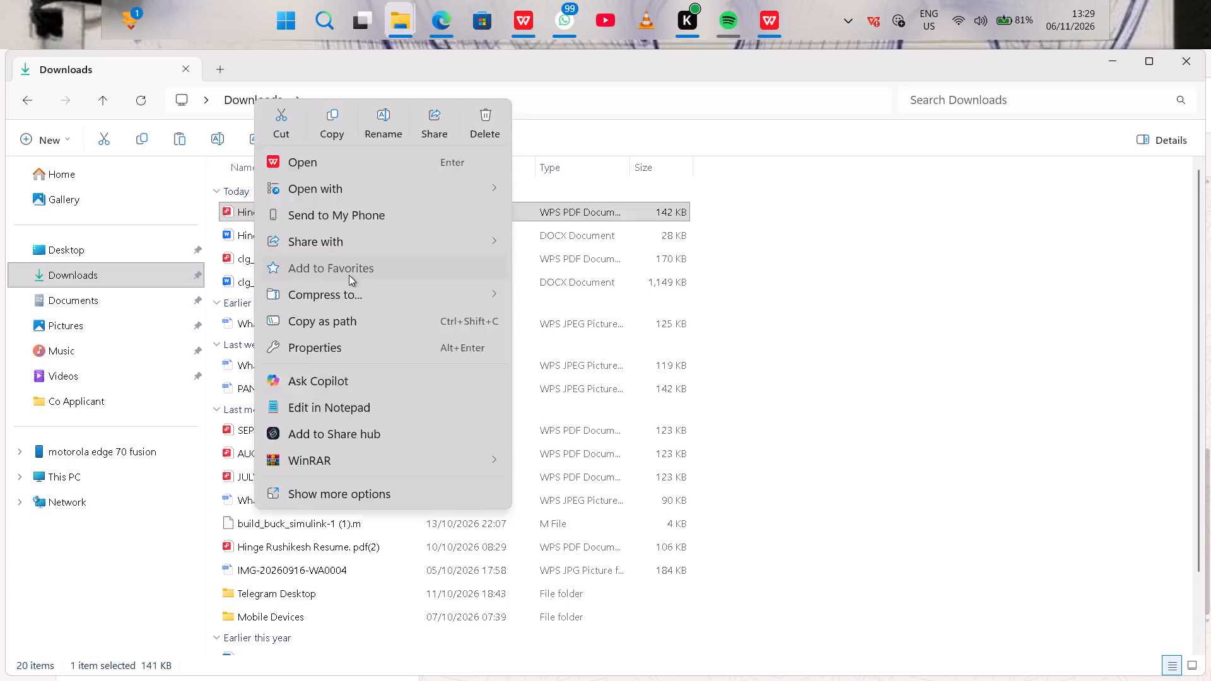
Remove the older resume PDF, the one ending in "pdf(2)", from the Favorites list on the Home page.
{"action": "left_click", "coordinate": [118, 182]}
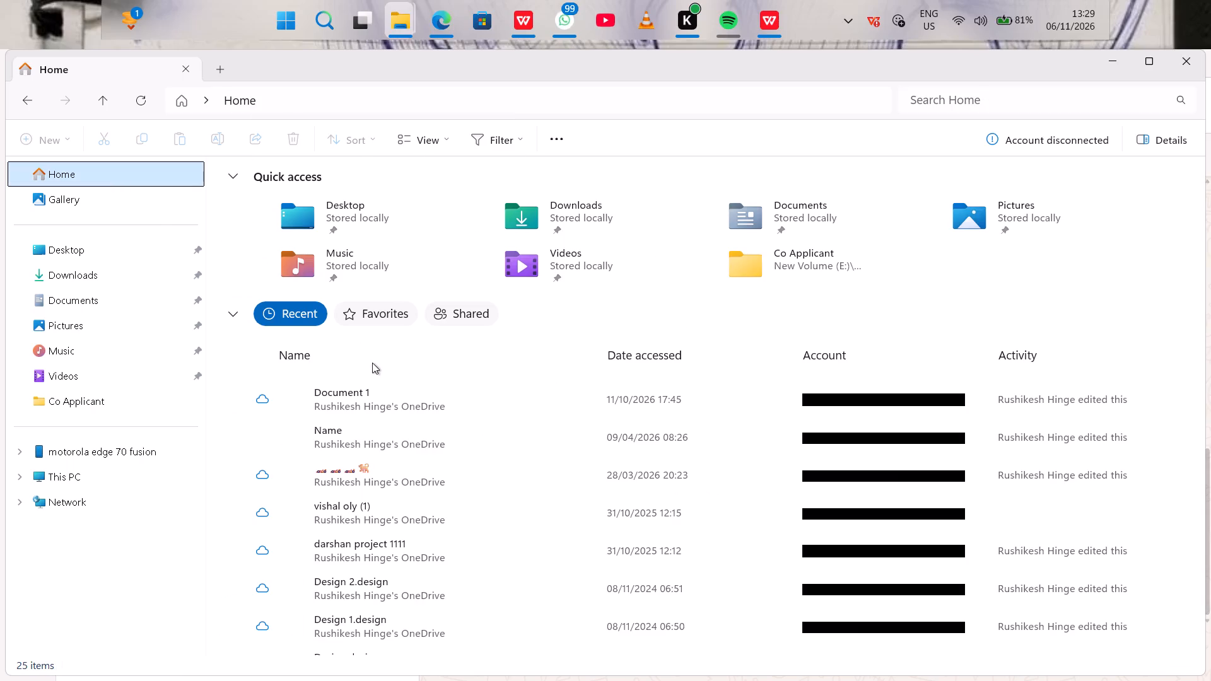
{"action": "left_click", "coordinate": [383, 315]}
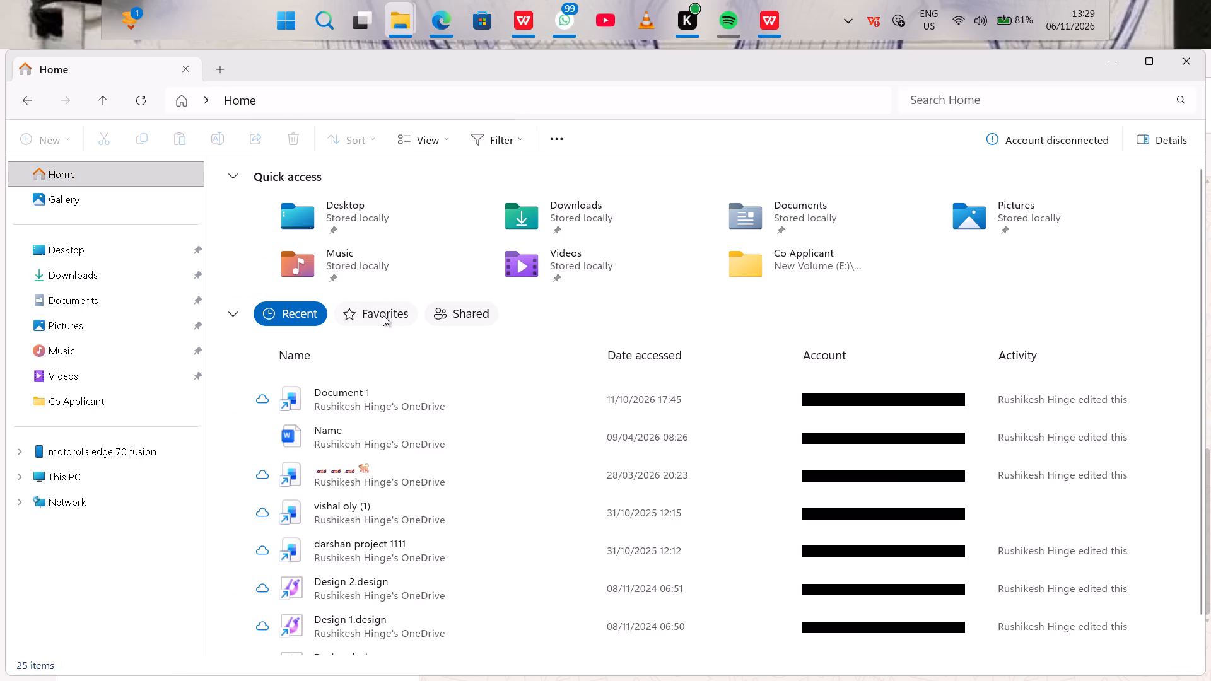
{"action": "left_click", "coordinate": [383, 315]}
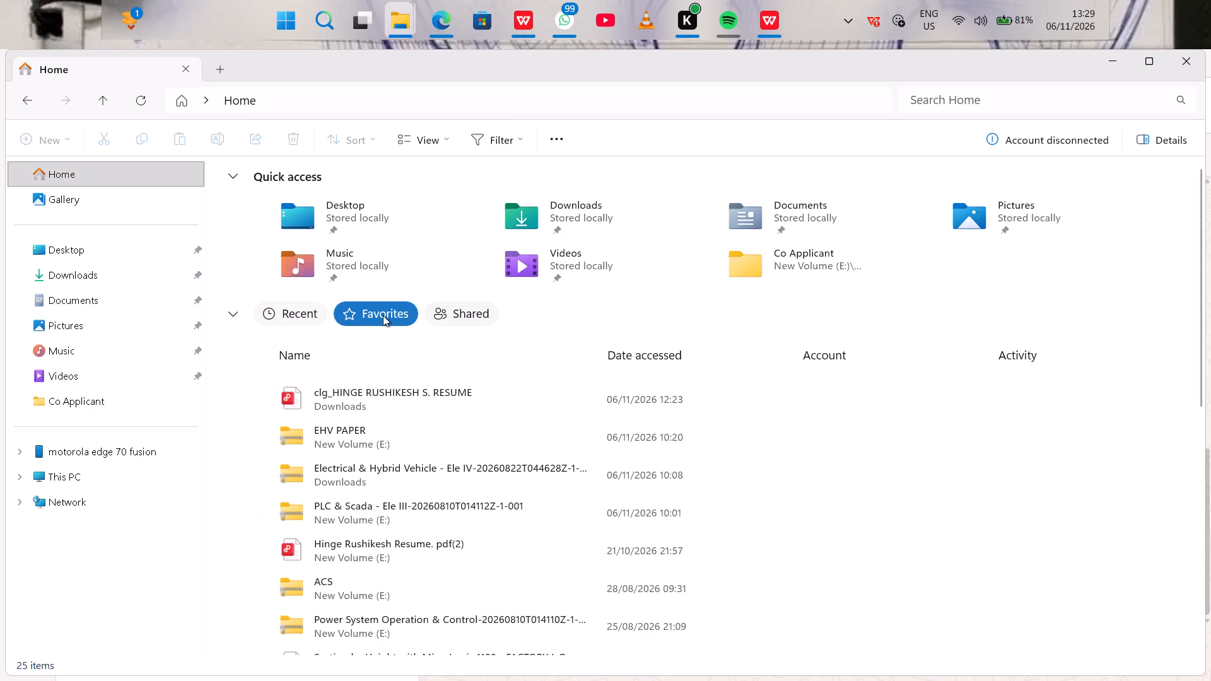
{"action": "scroll", "coordinate": [381, 431], "scroll_direction": "down", "scroll_amount": 3}
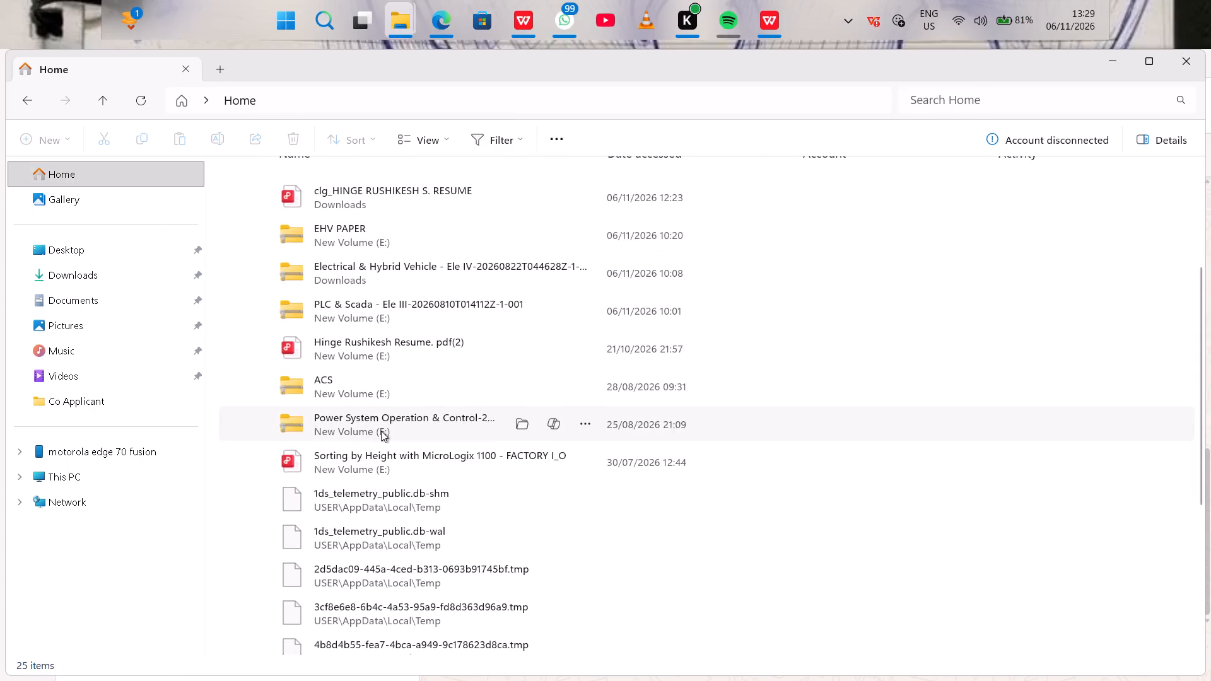
{"action": "scroll", "coordinate": [381, 431], "scroll_direction": "up", "scroll_amount": 2}
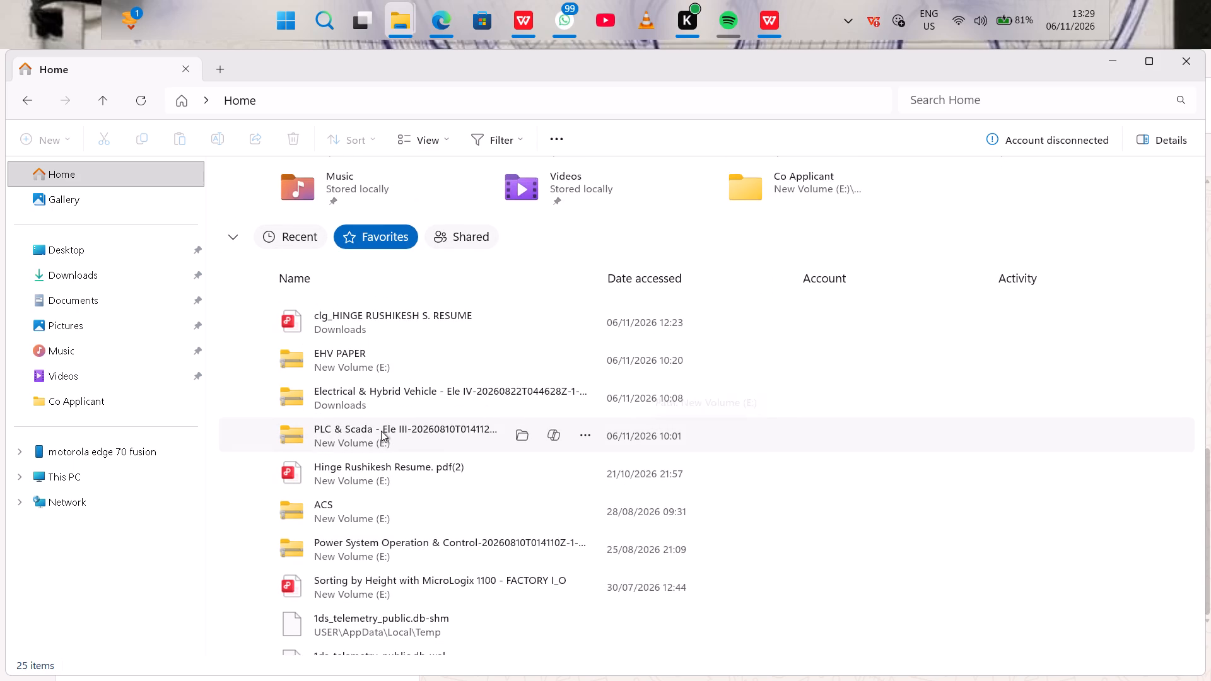
{"action": "scroll", "coordinate": [381, 431], "scroll_direction": "down", "scroll_amount": 1}
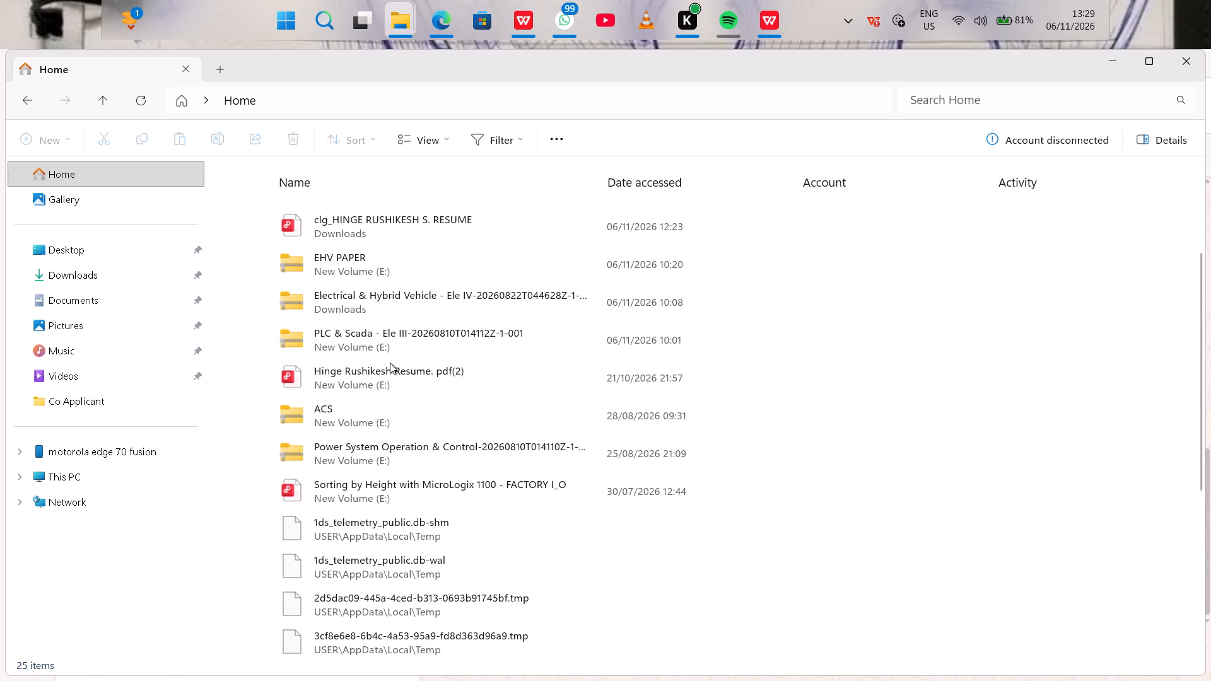
{"action": "right_click", "coordinate": [390, 363]}
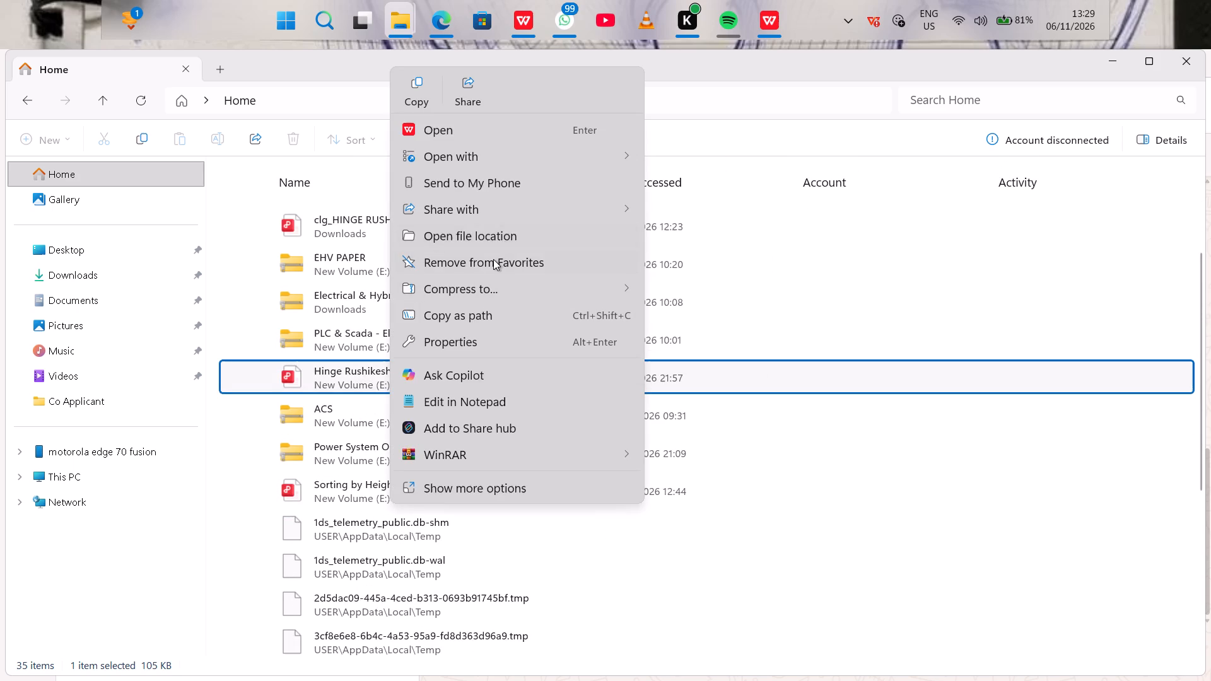
{"action": "left_click", "coordinate": [493, 259]}
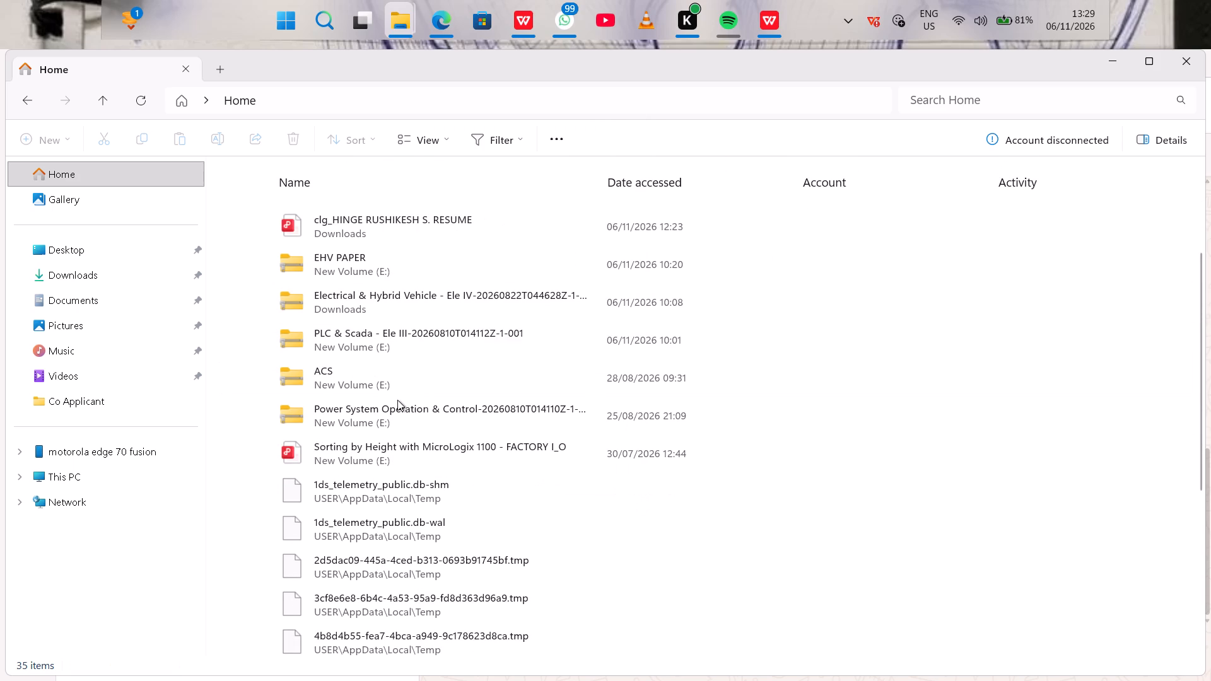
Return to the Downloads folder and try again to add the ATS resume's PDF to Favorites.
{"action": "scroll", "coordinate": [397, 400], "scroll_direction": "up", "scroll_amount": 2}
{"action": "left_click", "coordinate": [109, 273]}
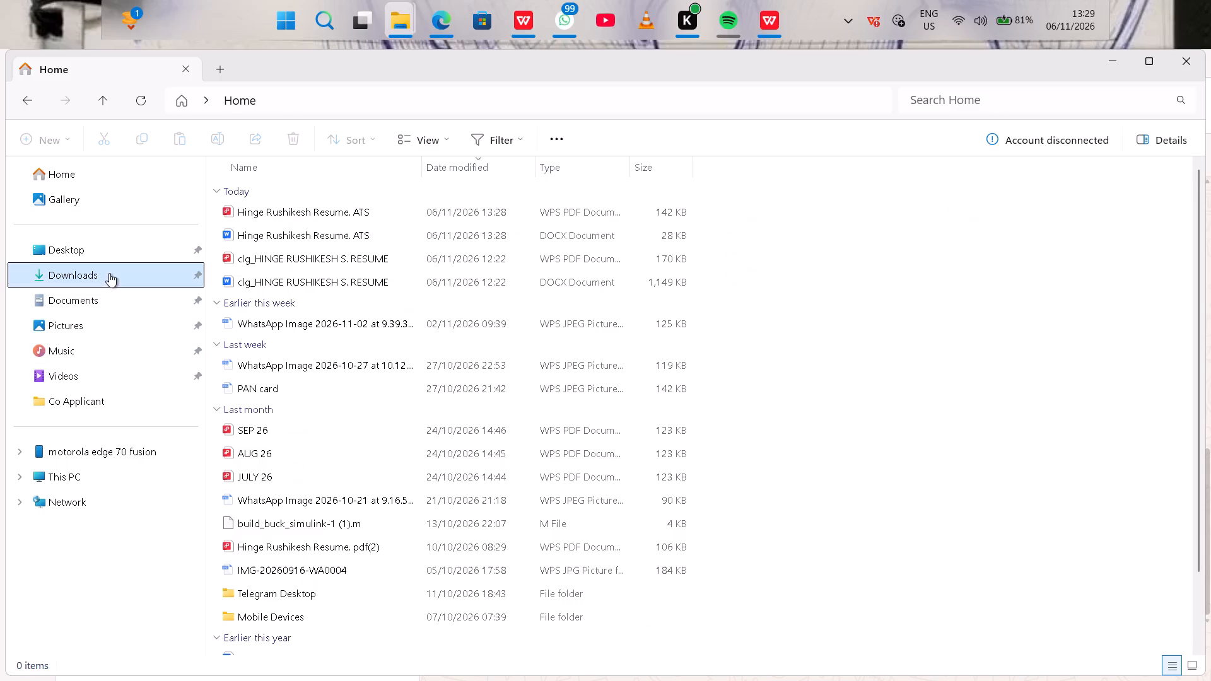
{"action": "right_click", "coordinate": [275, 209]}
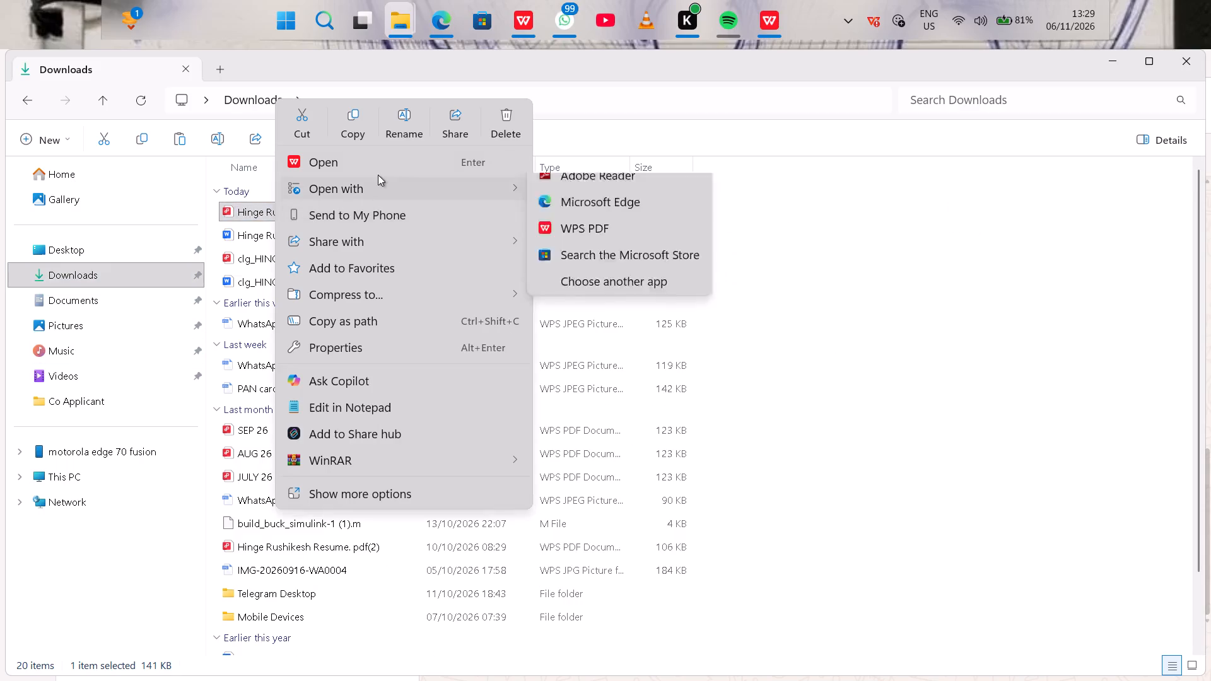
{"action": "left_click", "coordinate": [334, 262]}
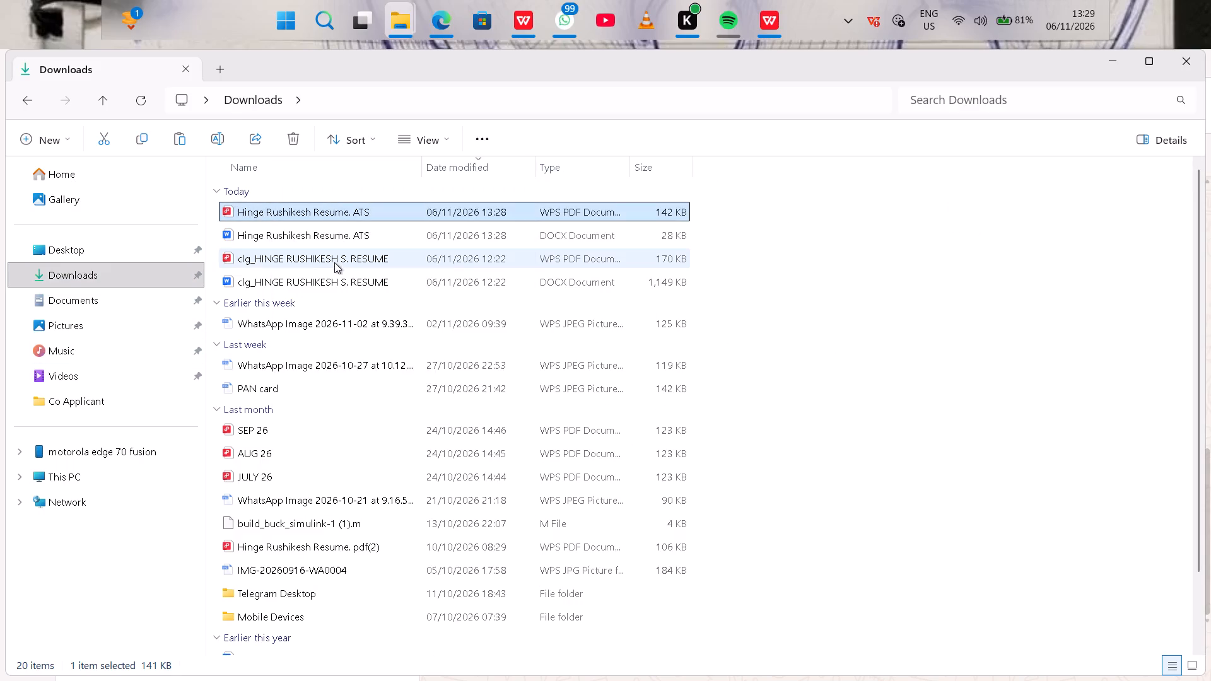
Check the Favorites list on the Home page for the ATS resume's PDF.
{"action": "left_click", "coordinate": [137, 170]}
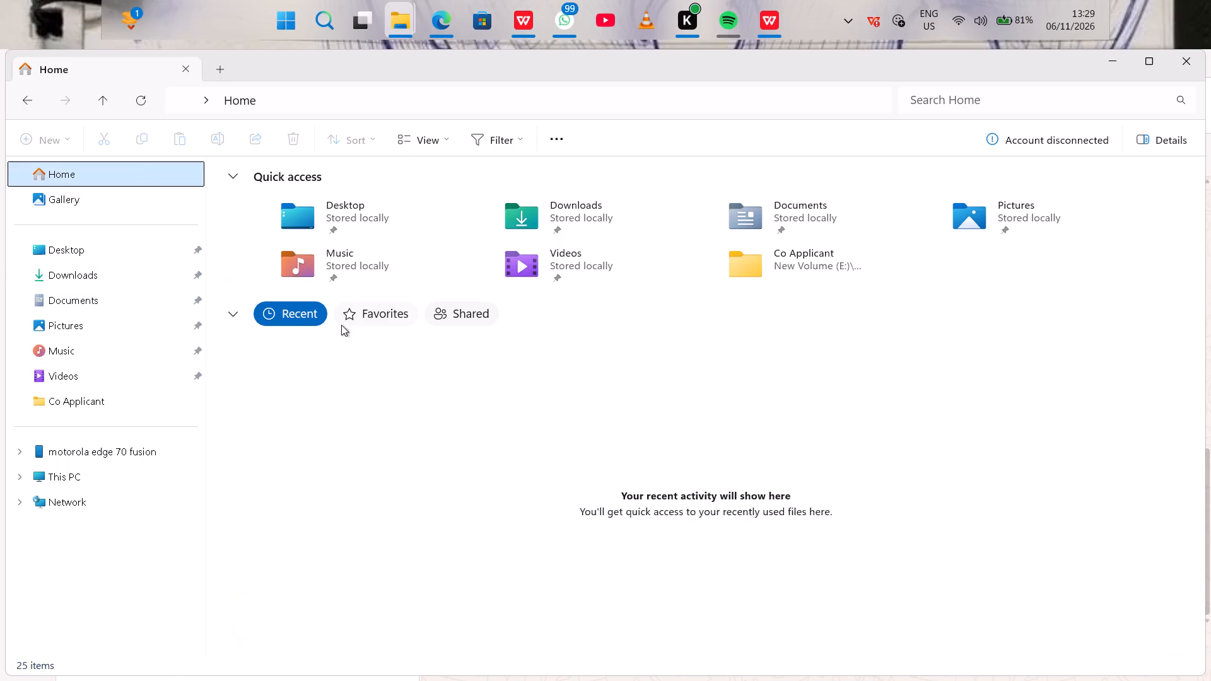
{"action": "left_click", "coordinate": [374, 322]}
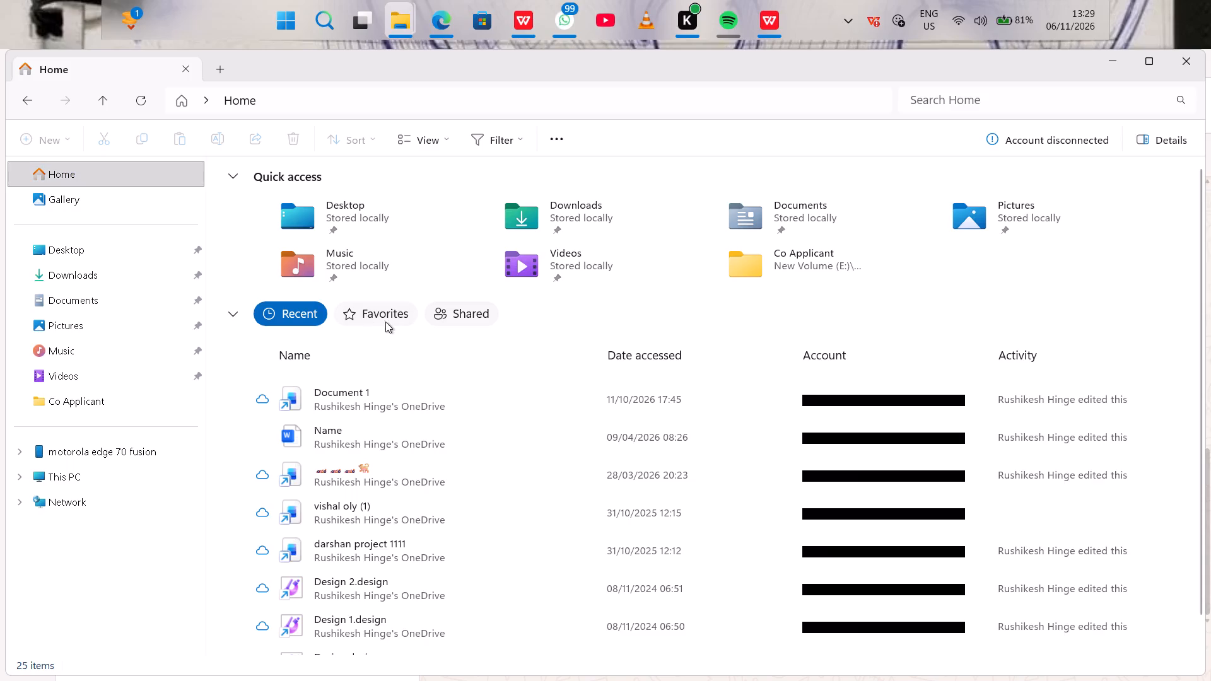
{"action": "left_click", "coordinate": [382, 320]}
{"action": "scroll", "coordinate": [433, 375], "scroll_direction": "down", "scroll_amount": 2}
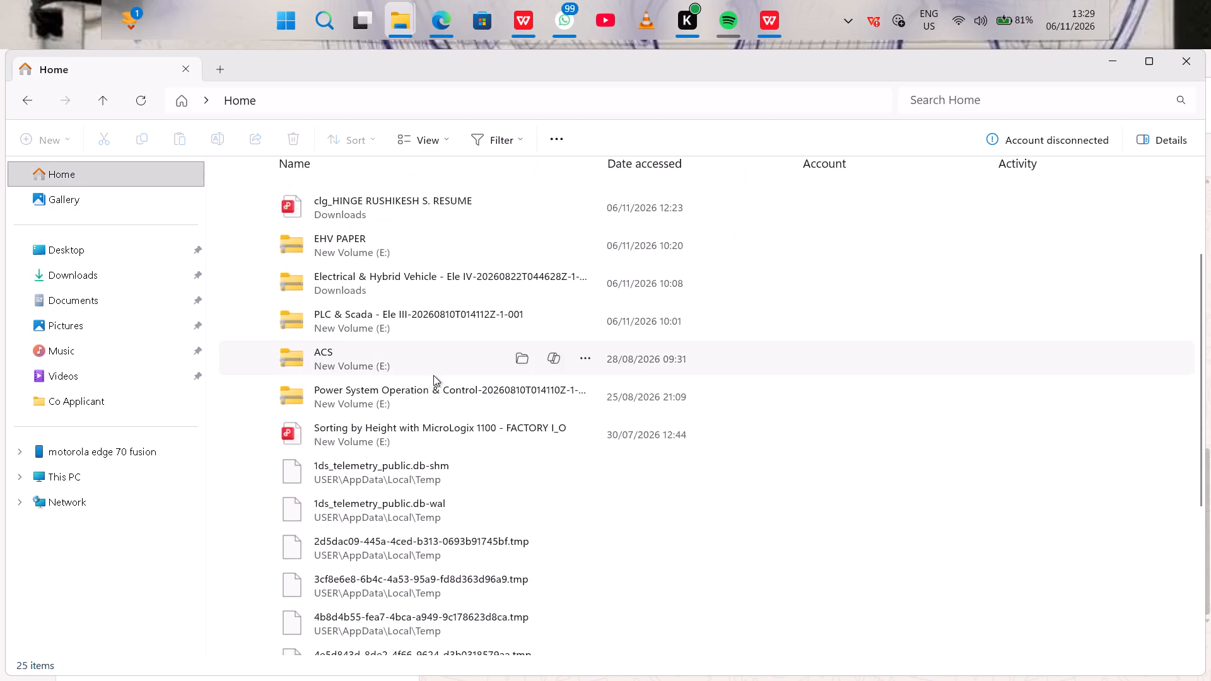
{"action": "scroll", "coordinate": [433, 375], "scroll_direction": "down", "scroll_amount": 6}
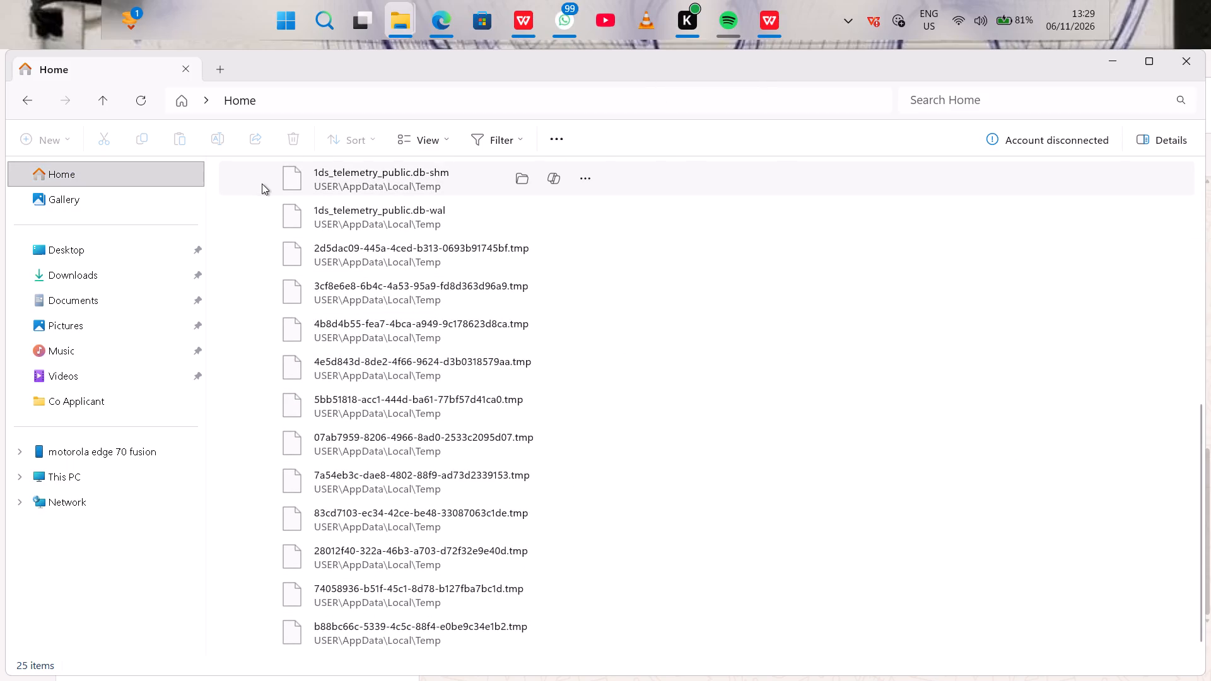
Select all the AppData\Local\Temp files in the Favorites list and open the actions available for them.
{"action": "scroll", "coordinate": [268, 221], "scroll_direction": "up", "scroll_amount": 1}
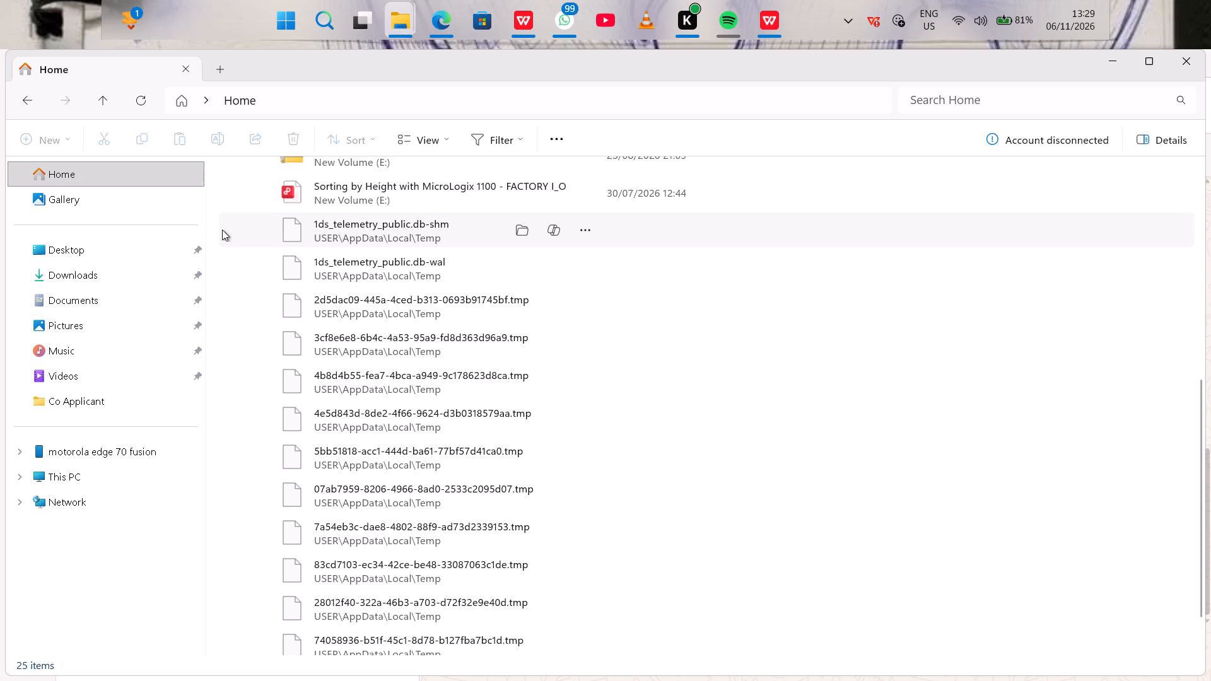
{"action": "left_click_drag", "start_coordinate": [214, 230], "coordinate": [364, 680]}
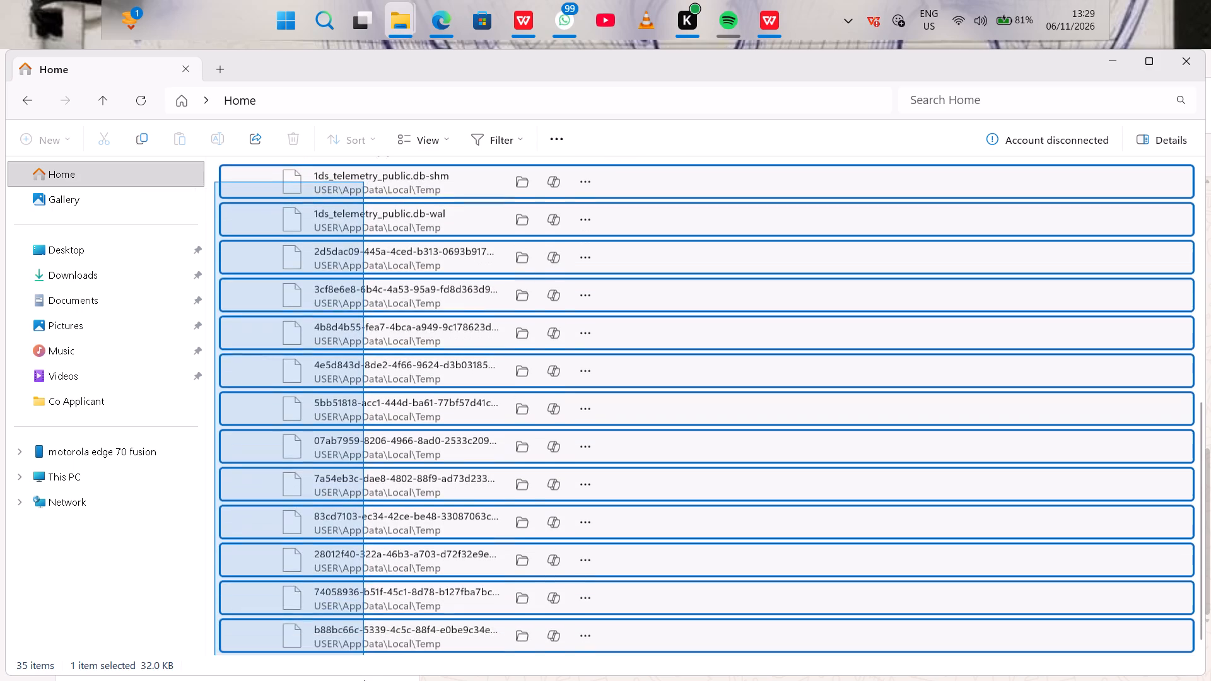
{"action": "left_click_drag", "start_coordinate": [364, 680], "coordinate": [363, 680]}
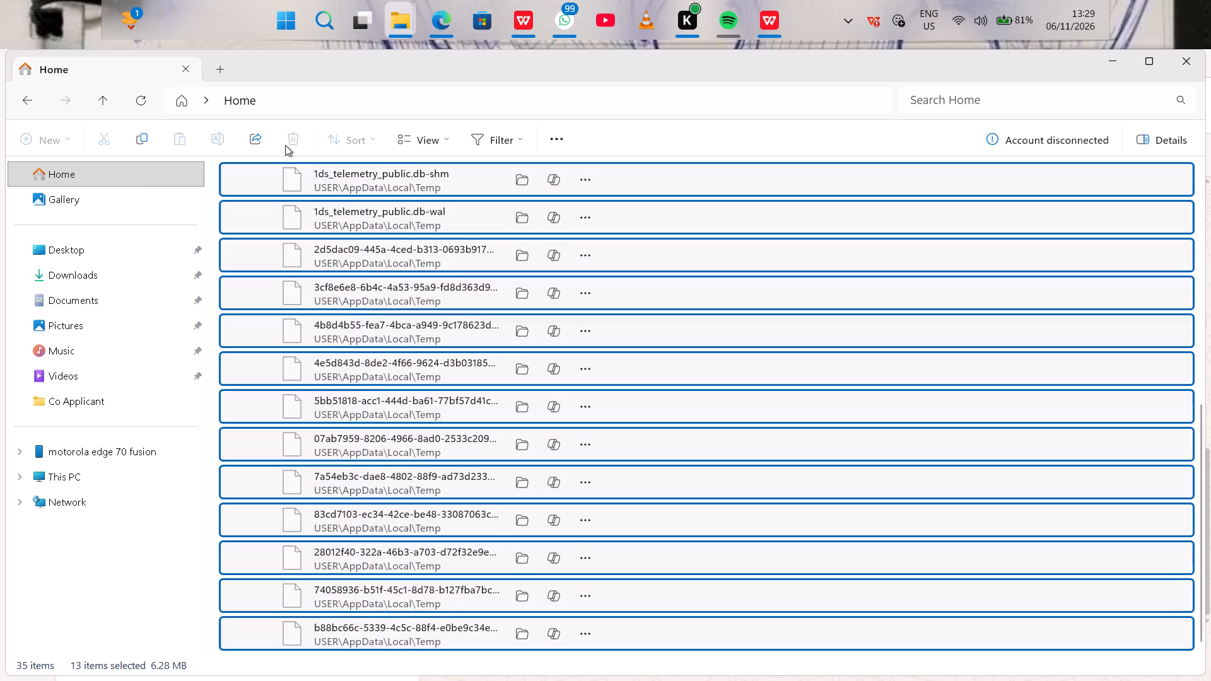
{"action": "right_click", "coordinate": [517, 236]}
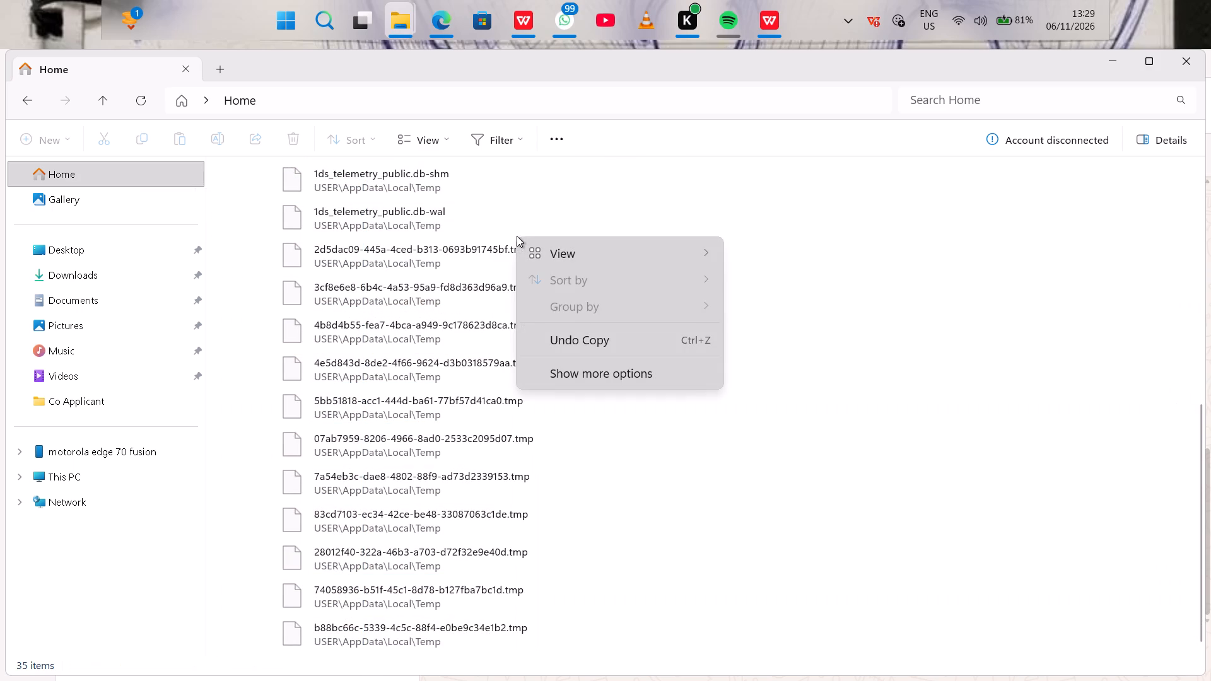
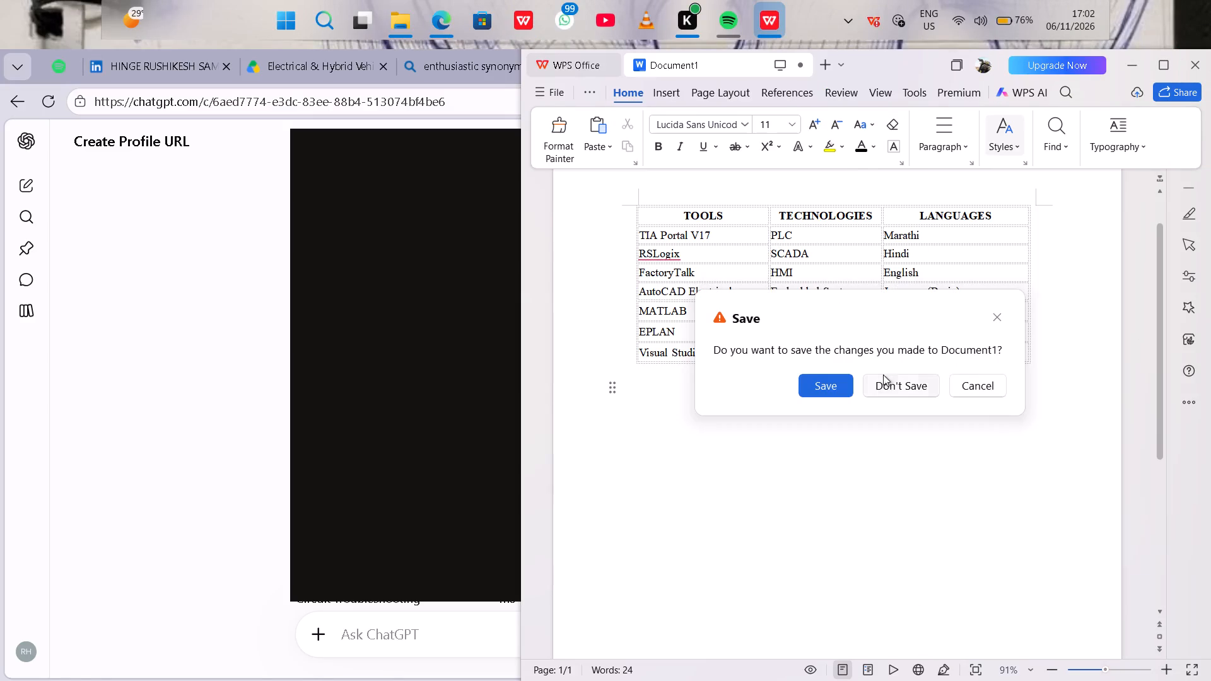
Discard the unsaved changes to Document1, the scratch document with the tools, technologies and languages table, and let it close.
{"action": "left_click", "coordinate": [901, 383]}
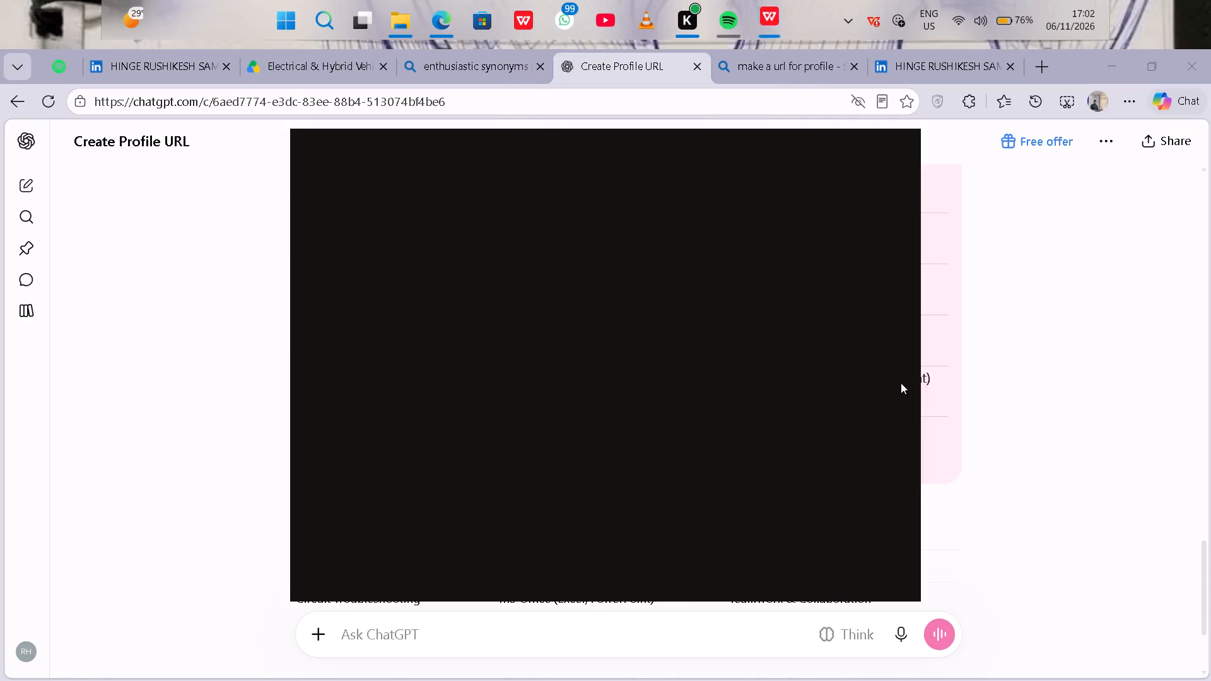